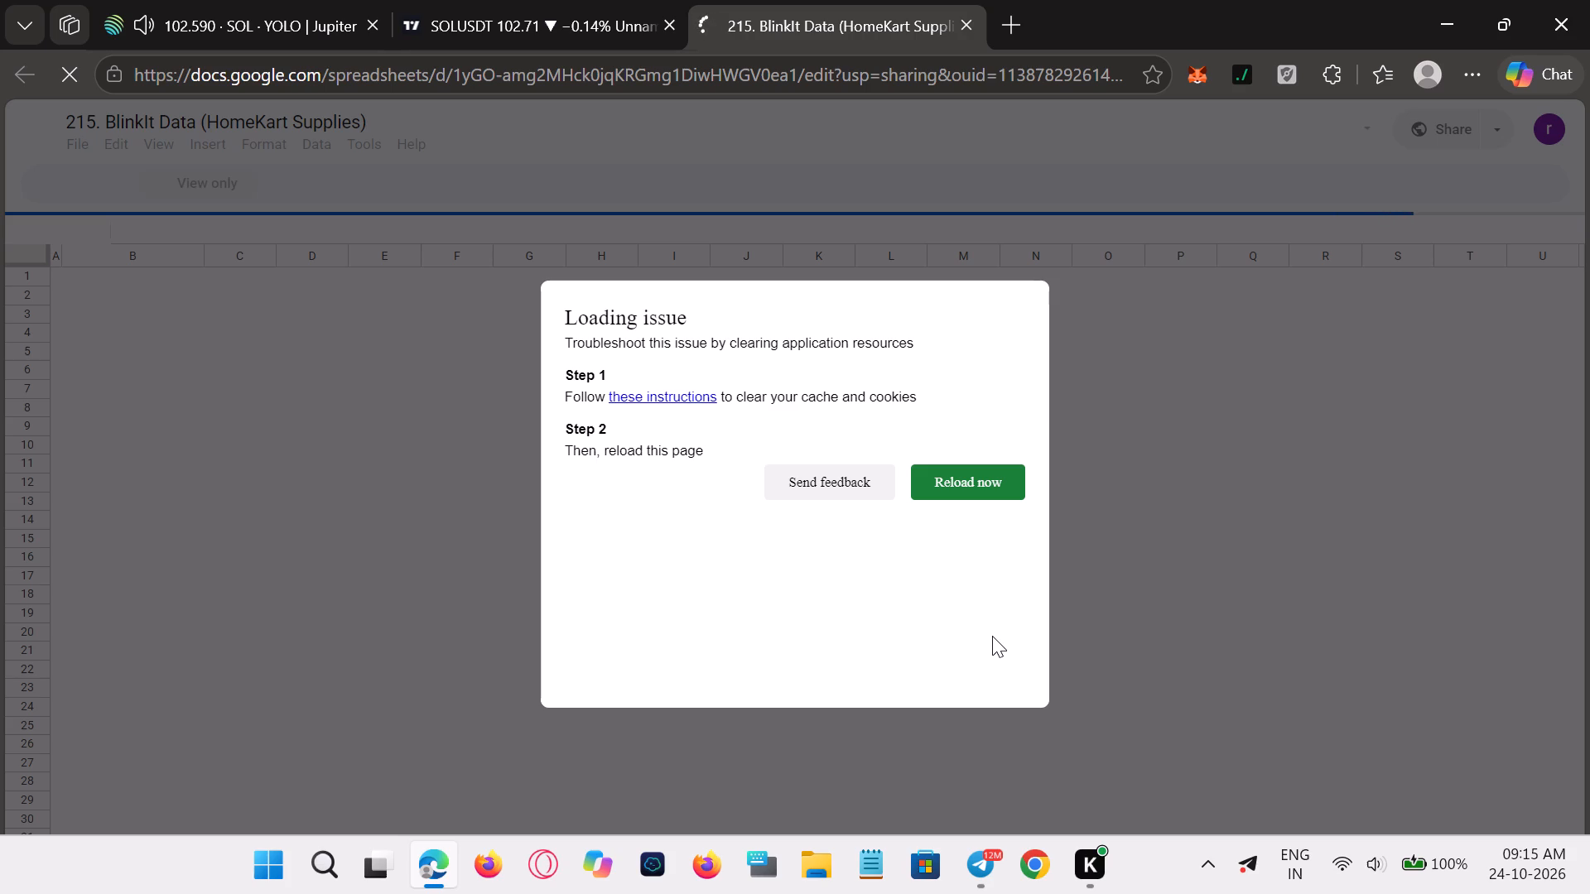
Read the client's requirement email in the HomeKart Supplies sheet, covering the requested tasks and the attachment.
click(969, 584)
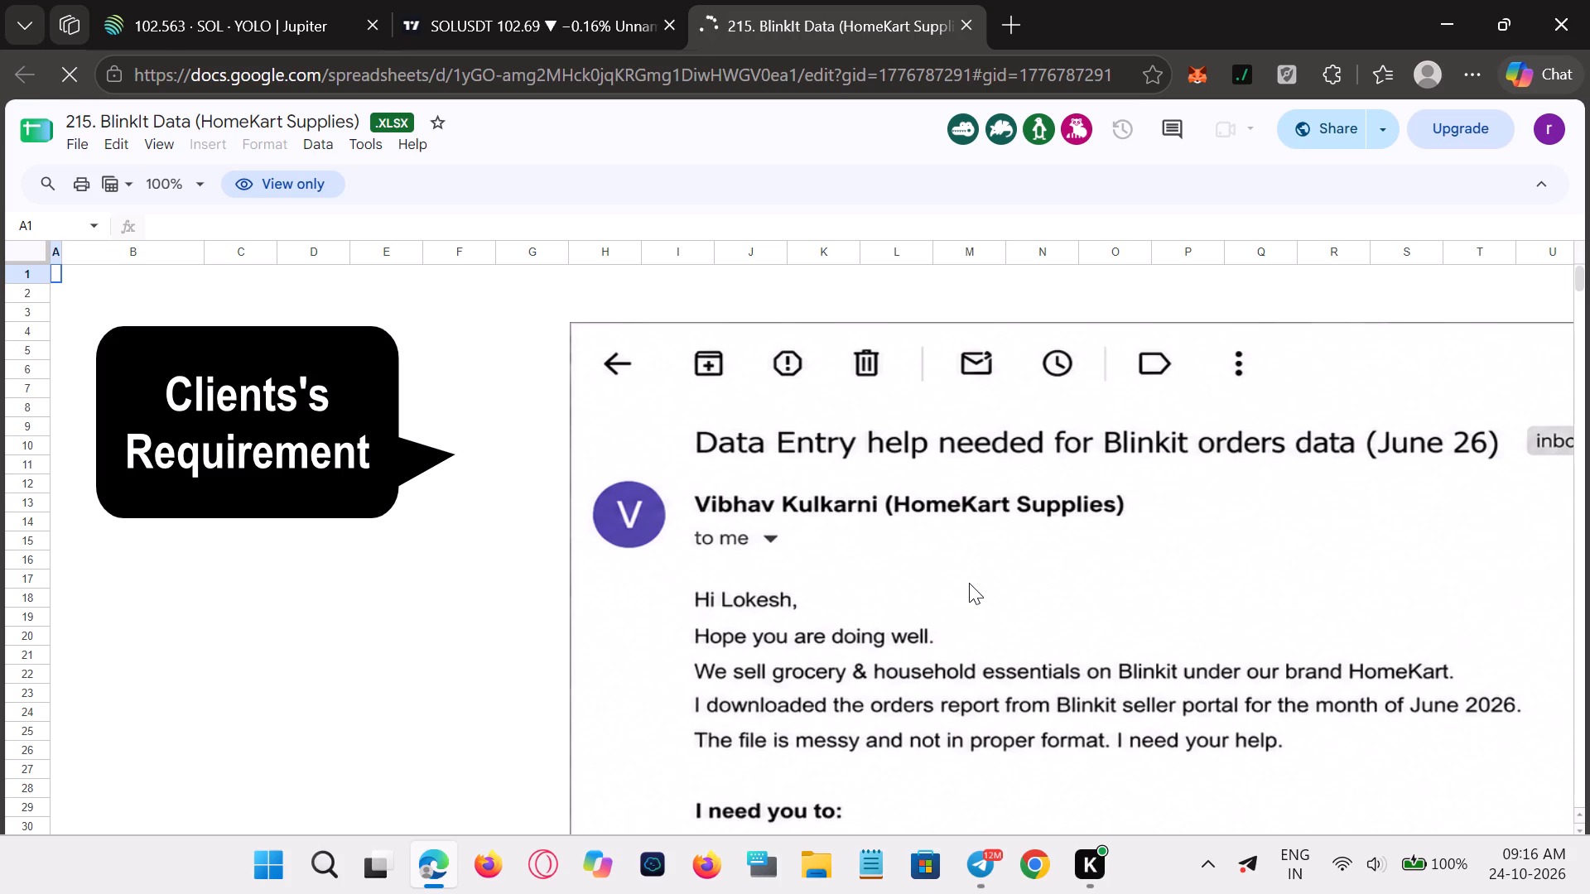
scroll(970, 583, down, 2)
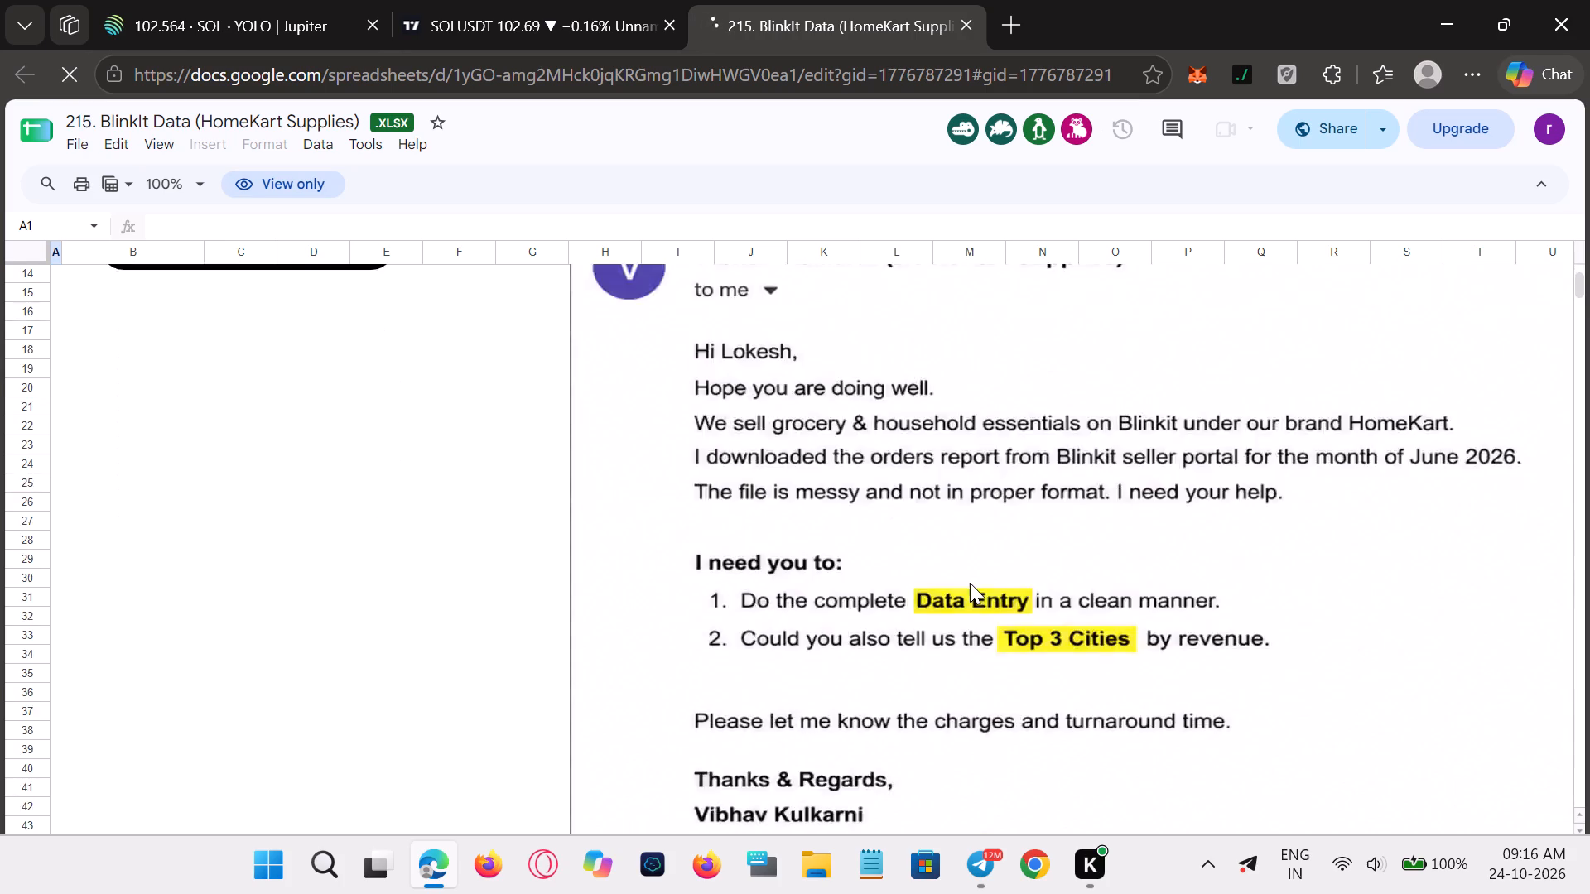
scroll(970, 583, down, 5)
click(793, 389)
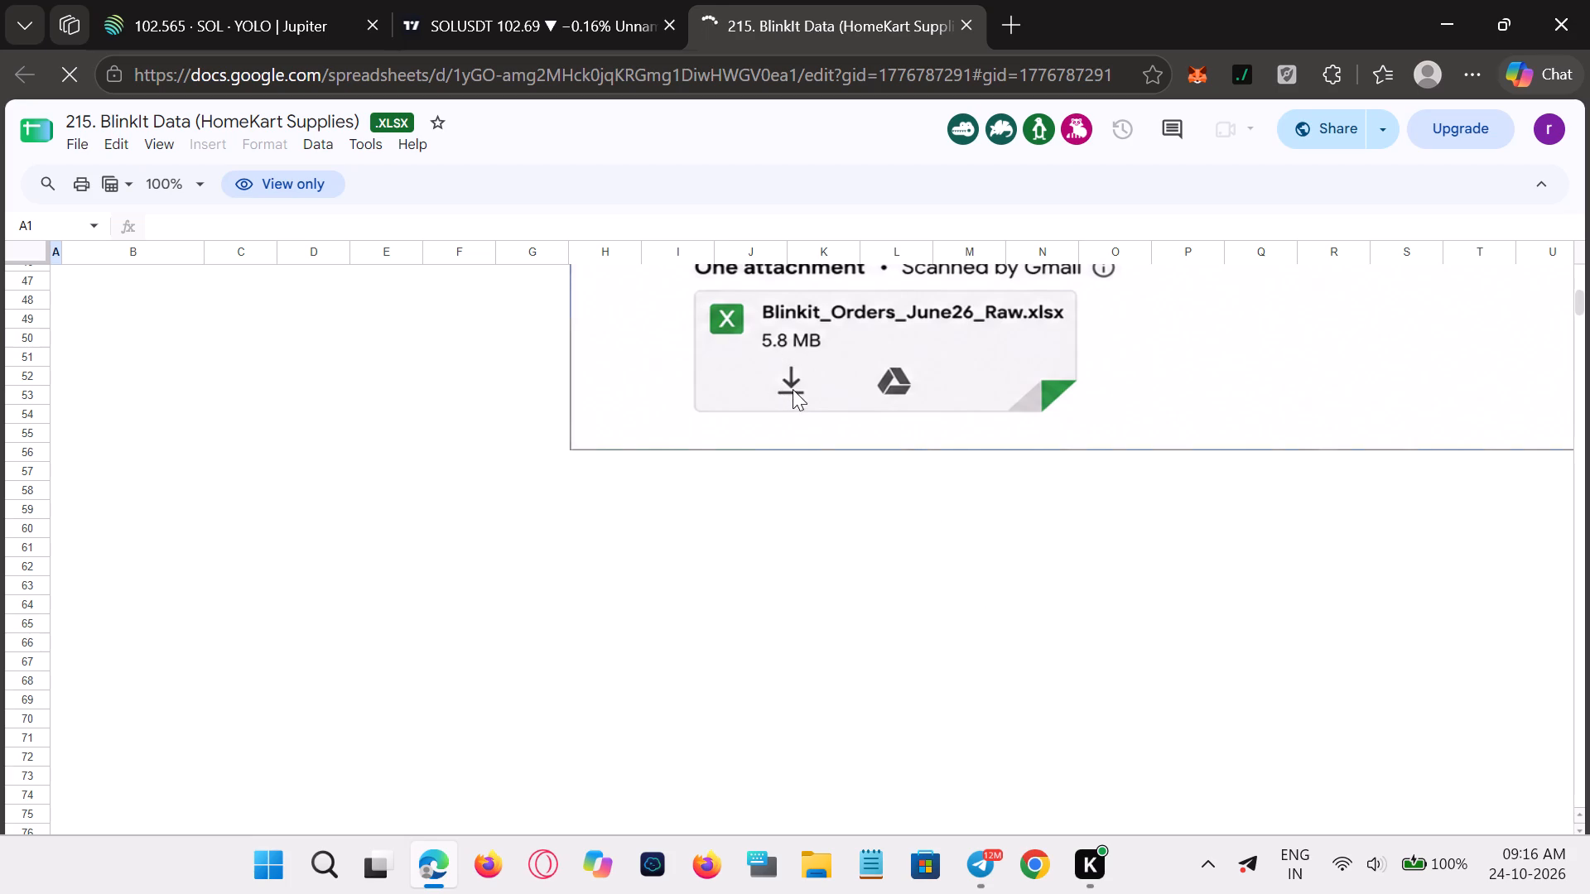
scroll(1076, 494, down, 4)
scroll(1103, 577, down, 4)
scroll(1125, 621, up, 8)
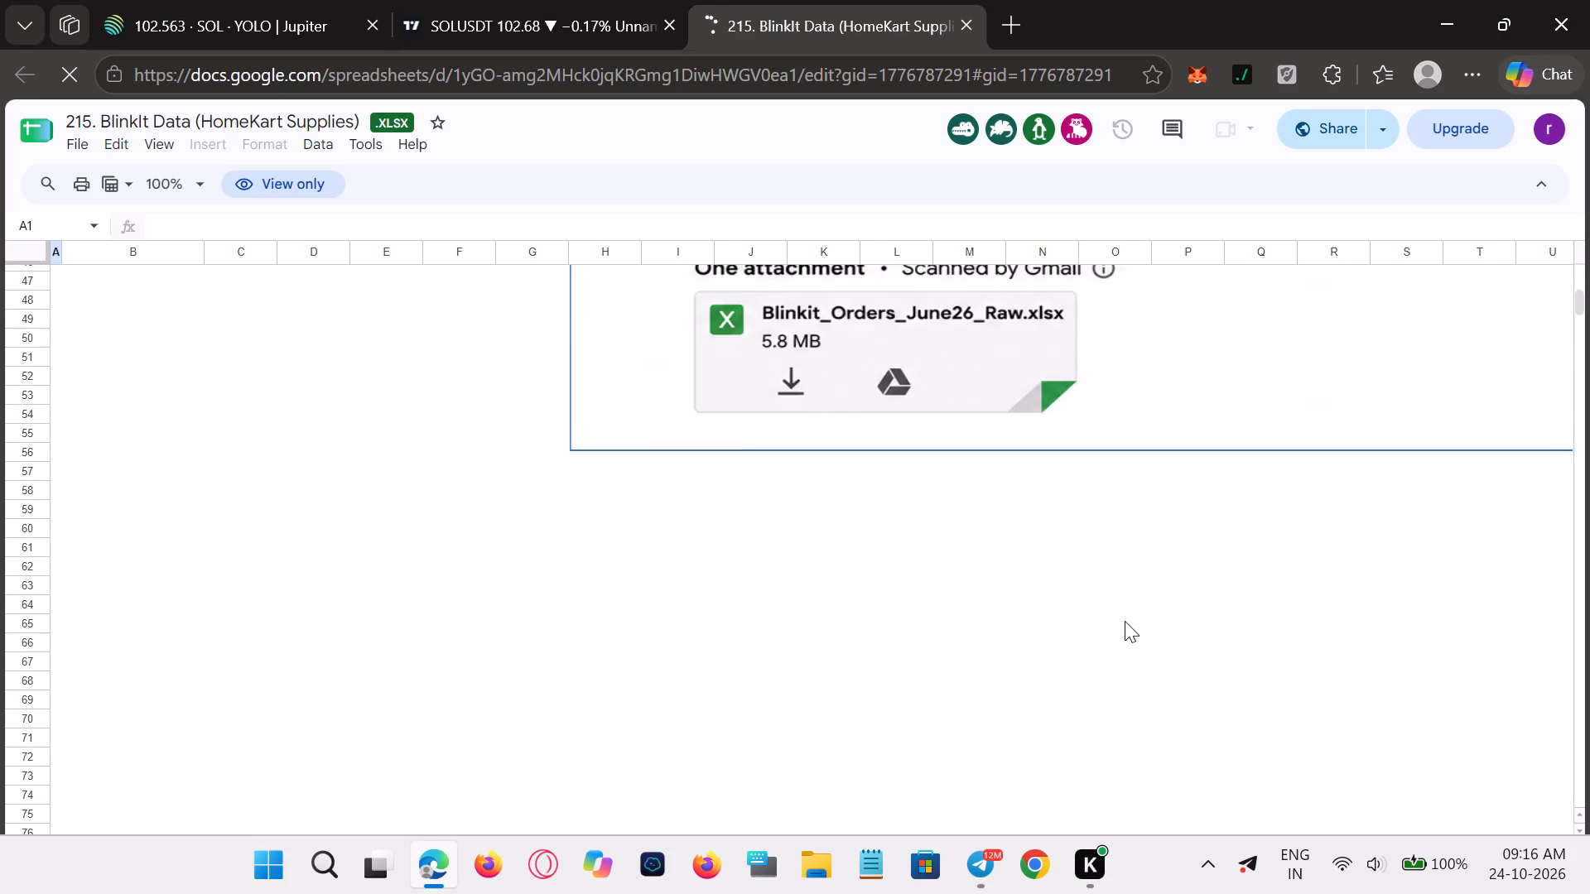
scroll(1125, 621, up, 8)
scroll(1126, 621, down, 2)
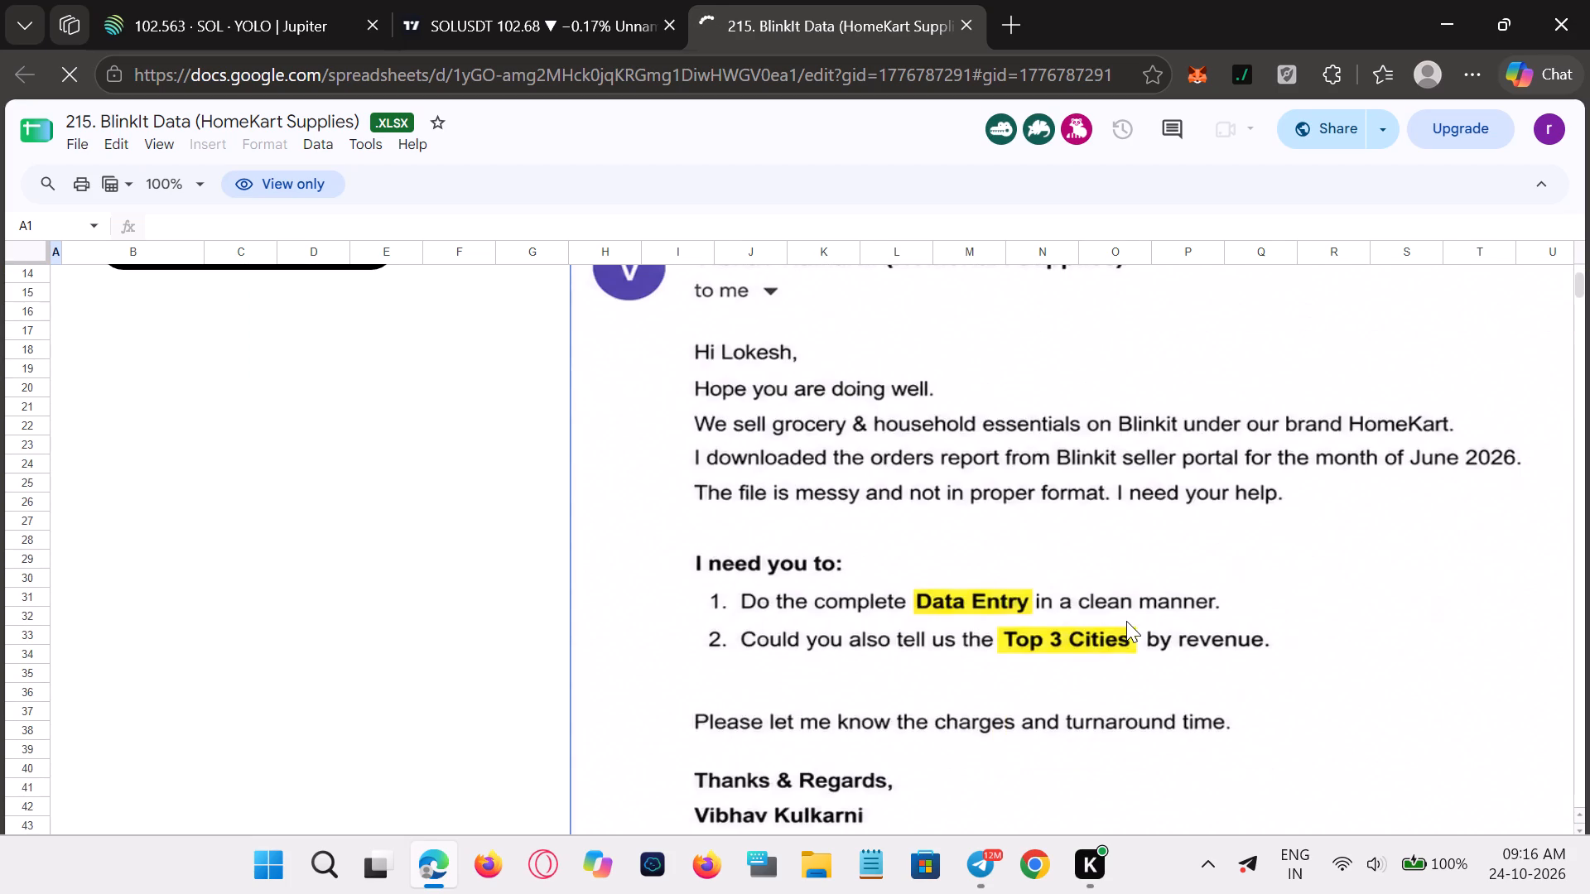
scroll(1126, 621, down, 6)
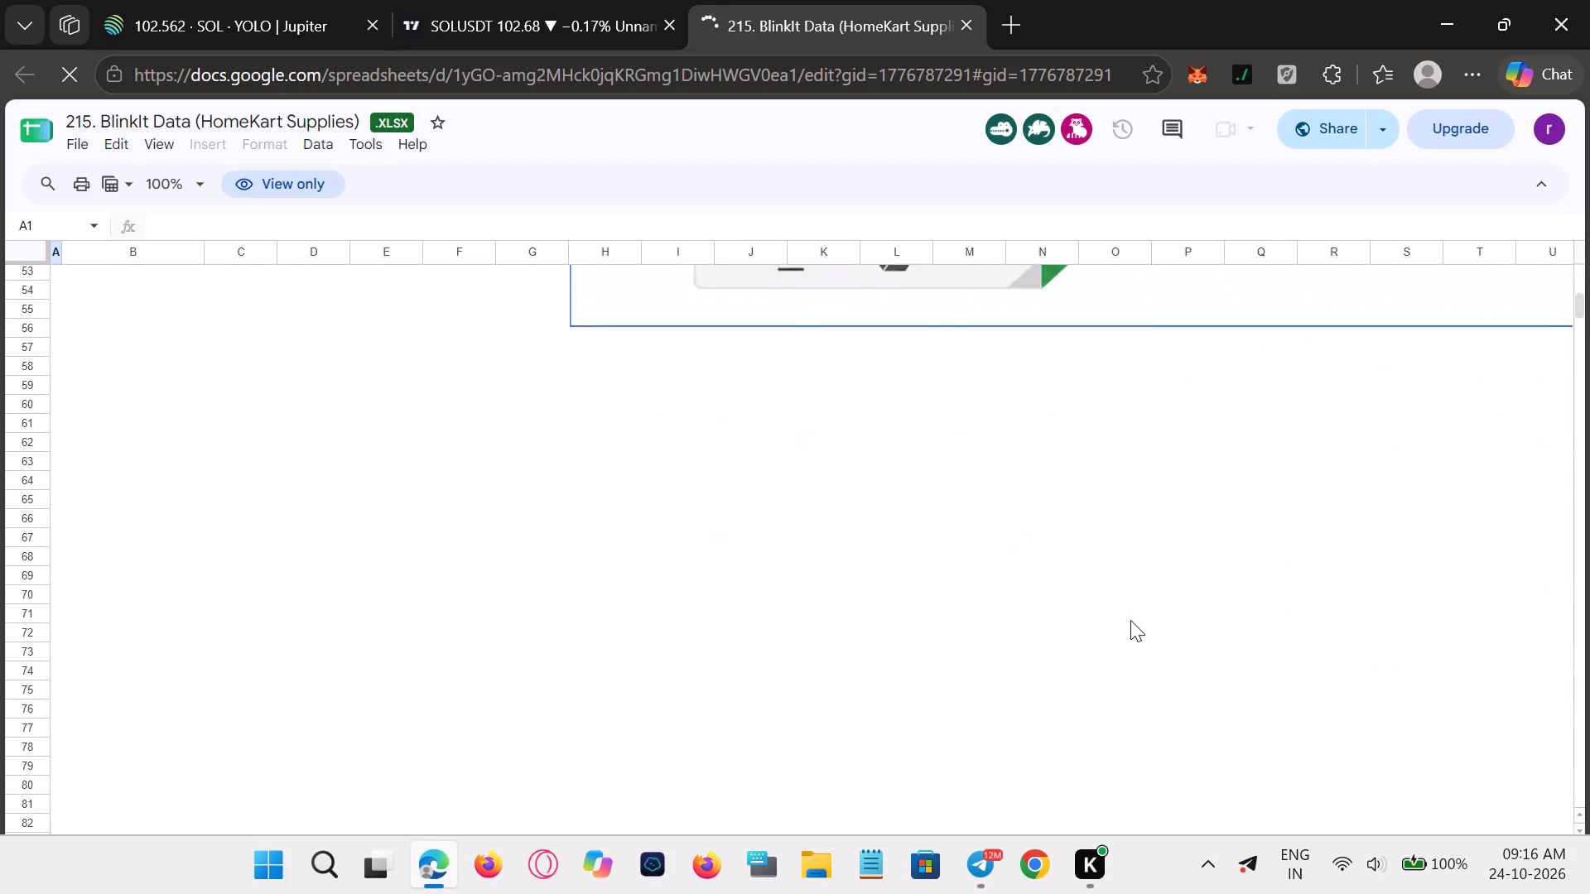
scroll(1130, 620, down, 1)
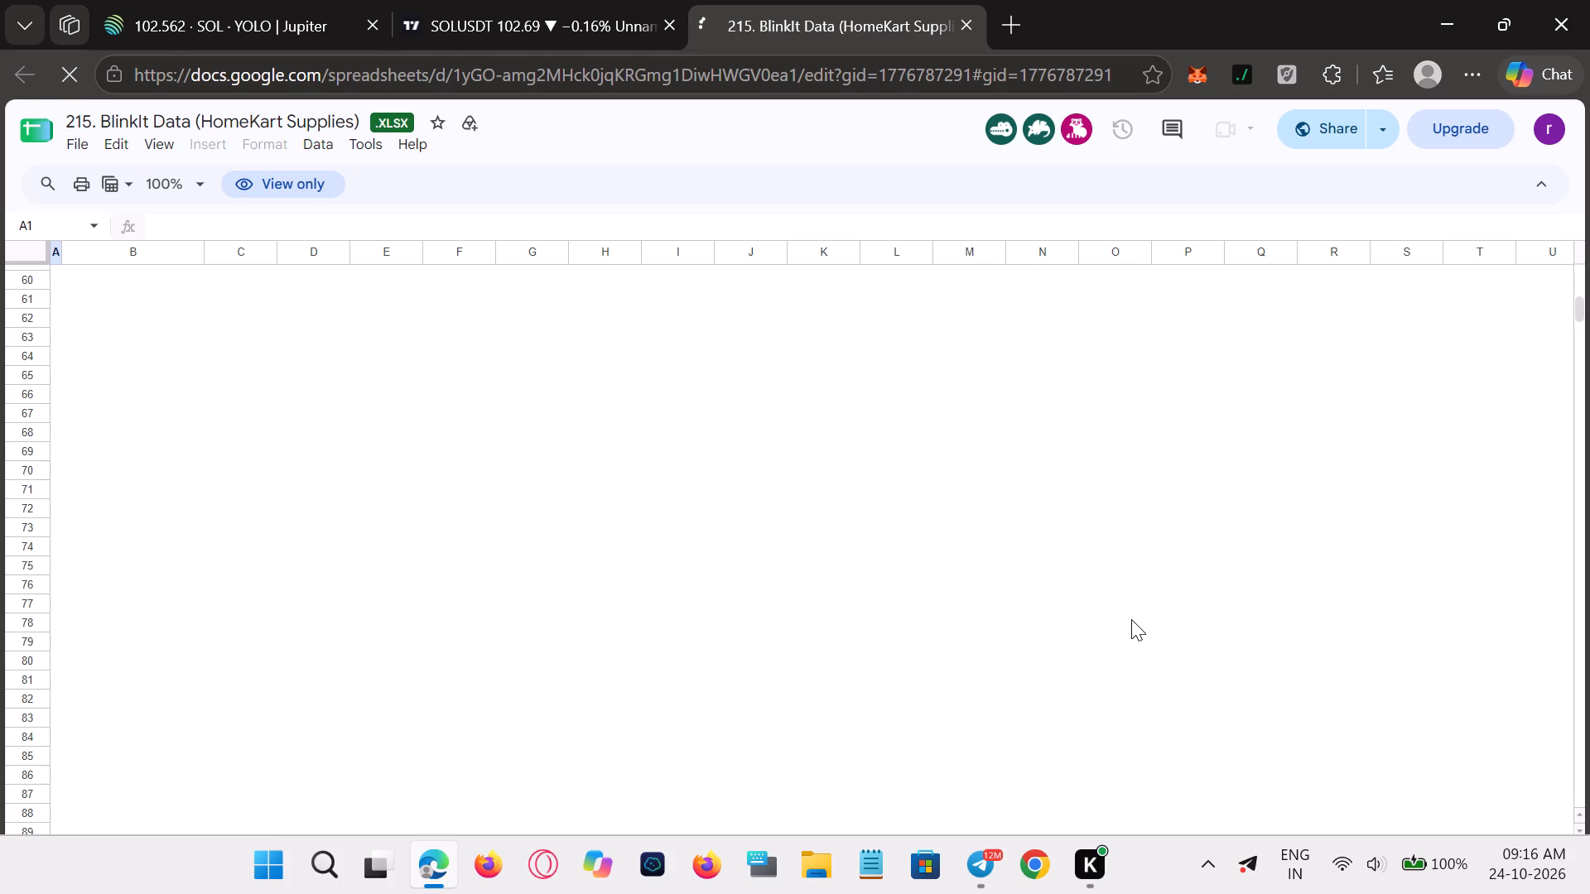
scroll(1131, 619, up, 7)
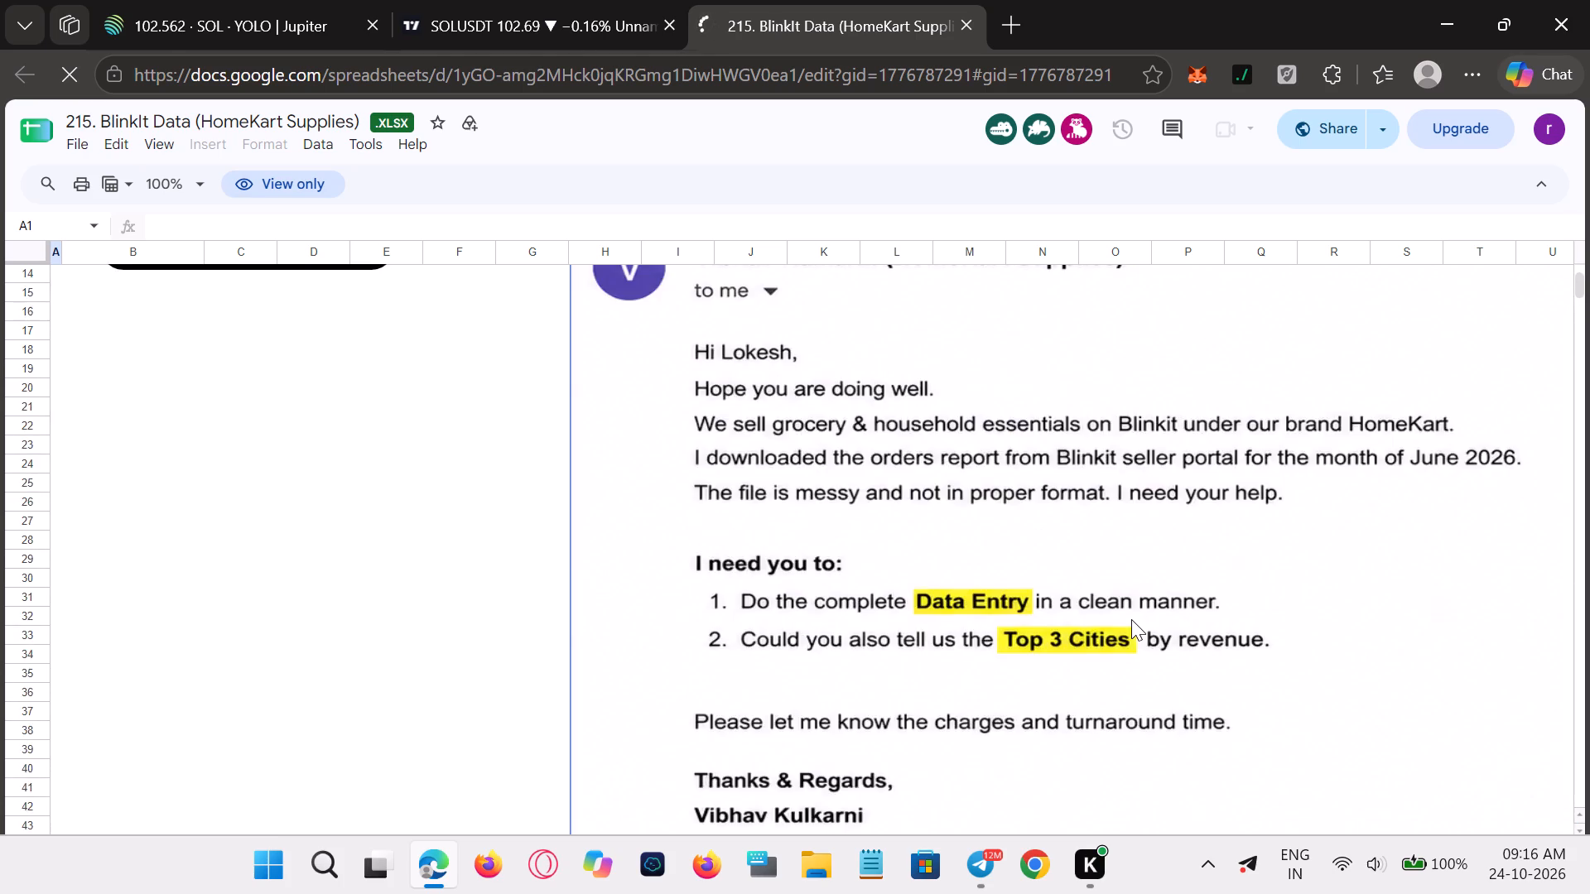
scroll(1131, 619, up, 7)
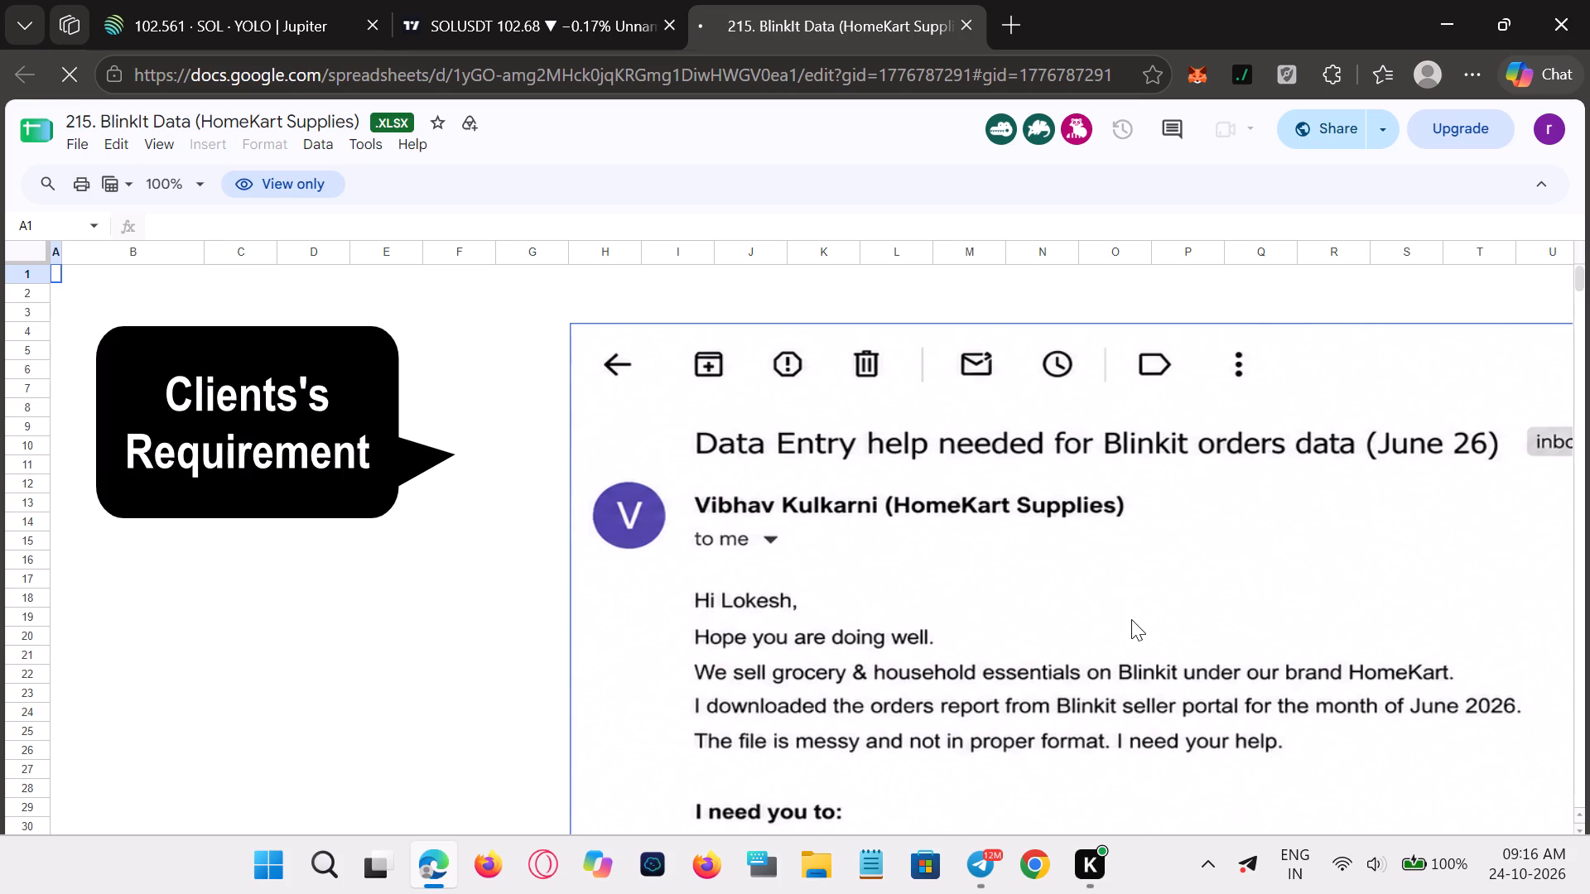
scroll(1131, 619, down, 1)
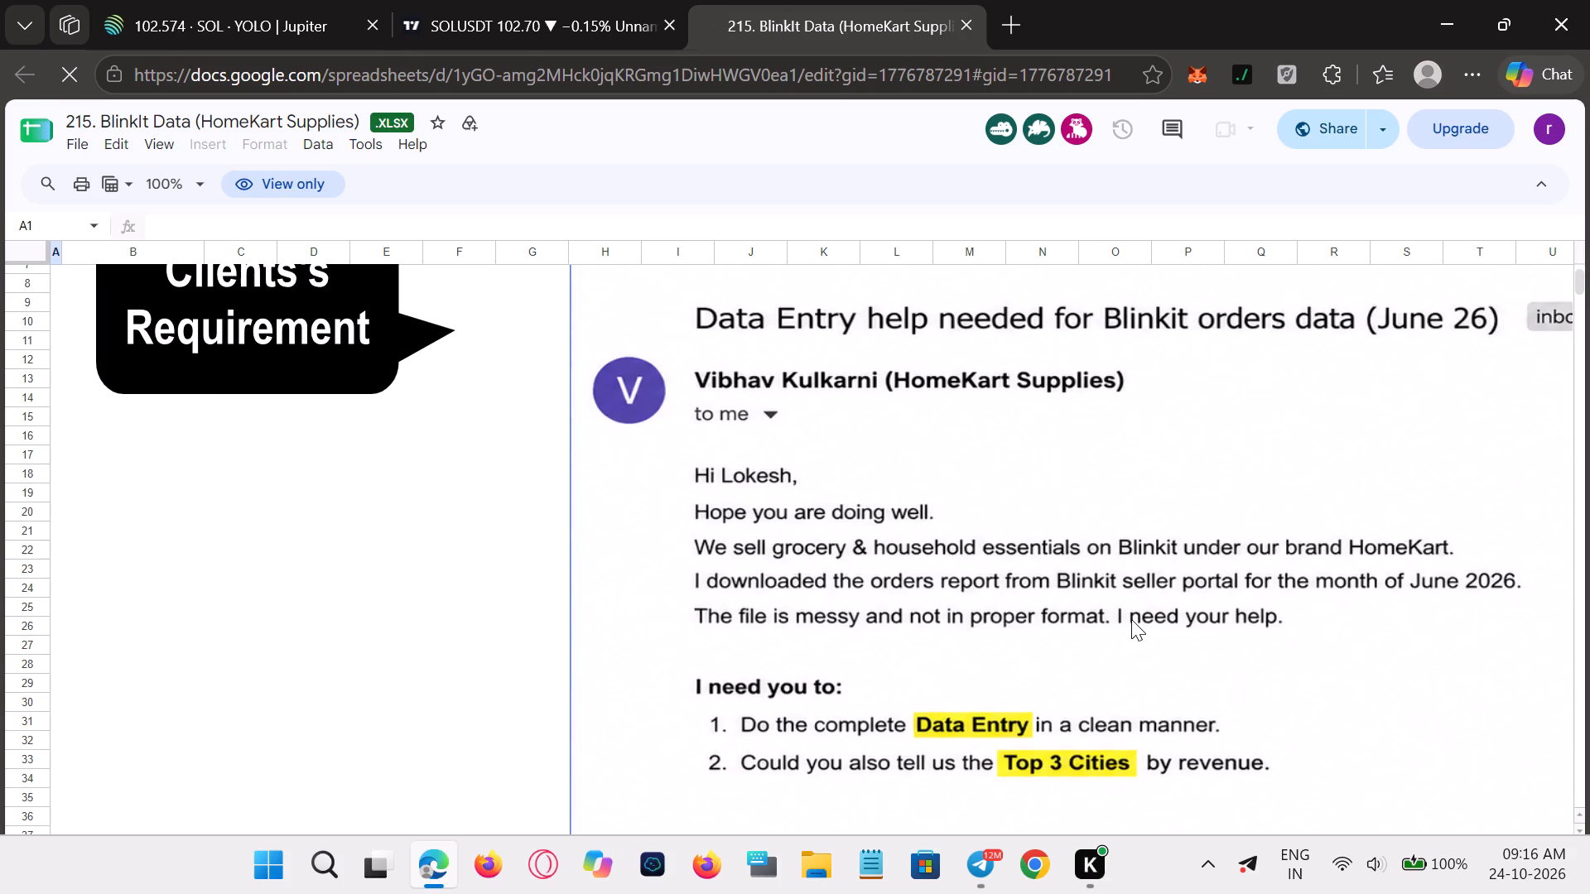
Reread the client's email at 75% page zoom and try to download the Blinkit_Orders_June26_Raw.xlsx attachment.
key(ctrl+minus)
key(ctrl+minus)
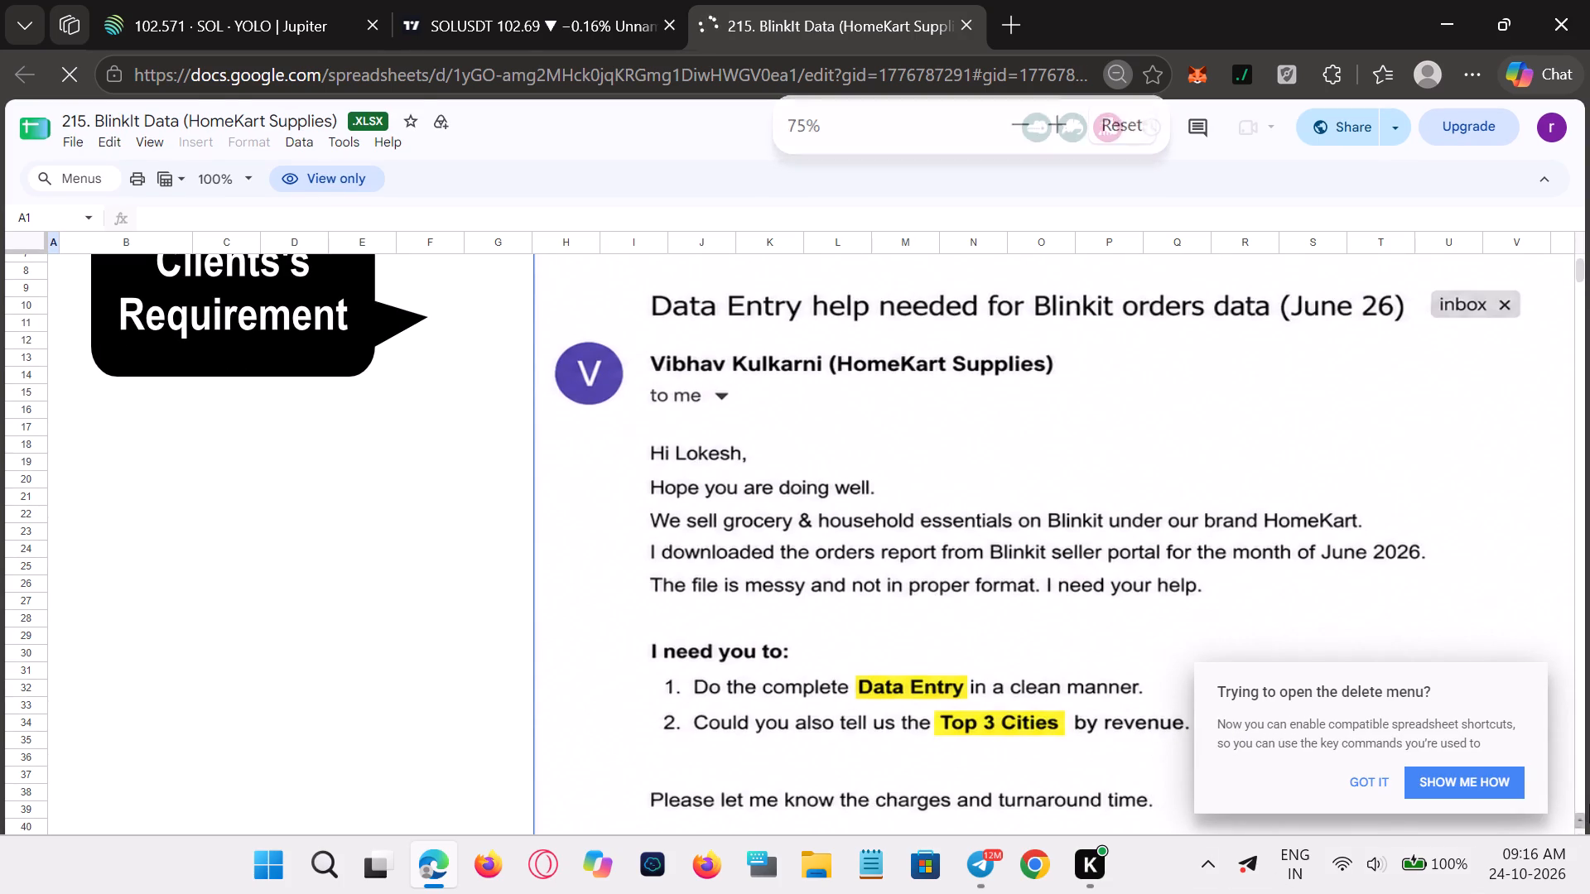
click(1447, 784)
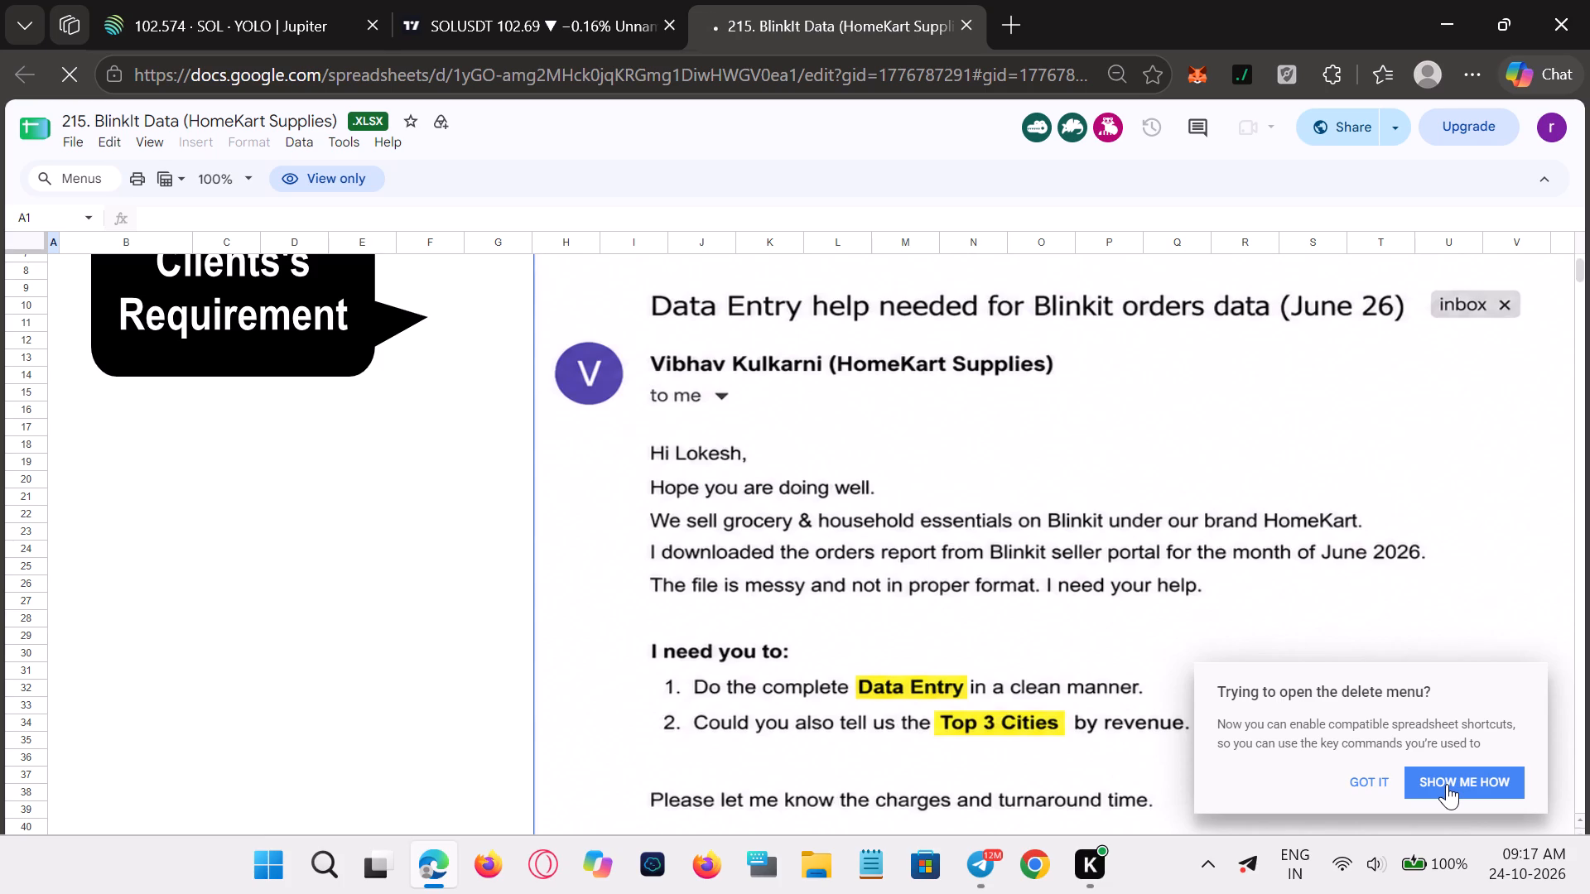
scroll(1053, 520, down, 5)
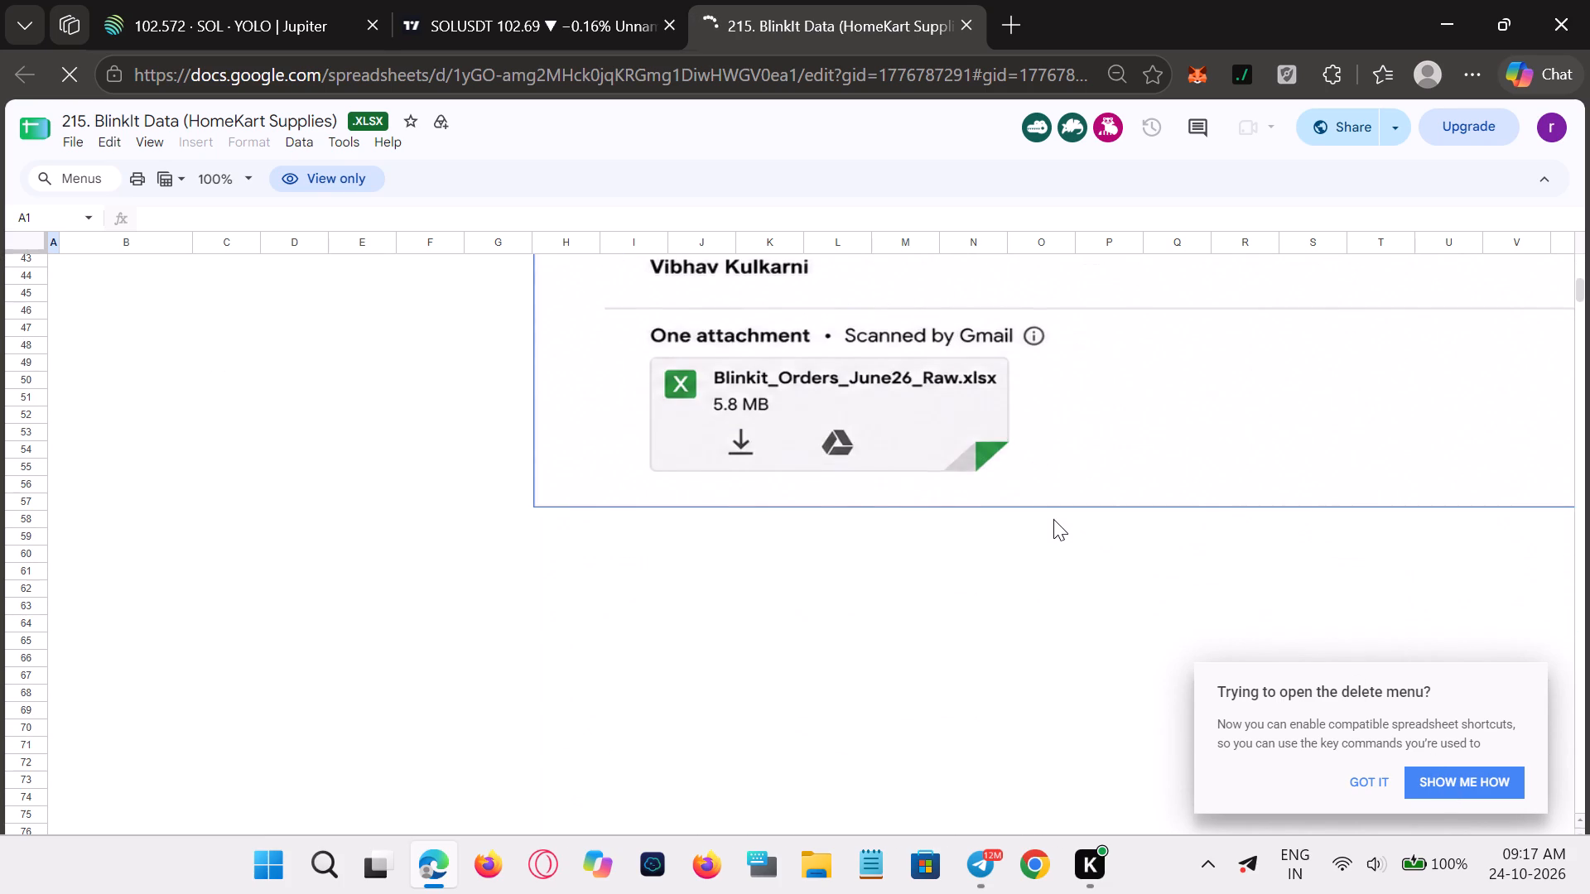
click(751, 446)
scroll(930, 519, up, 2)
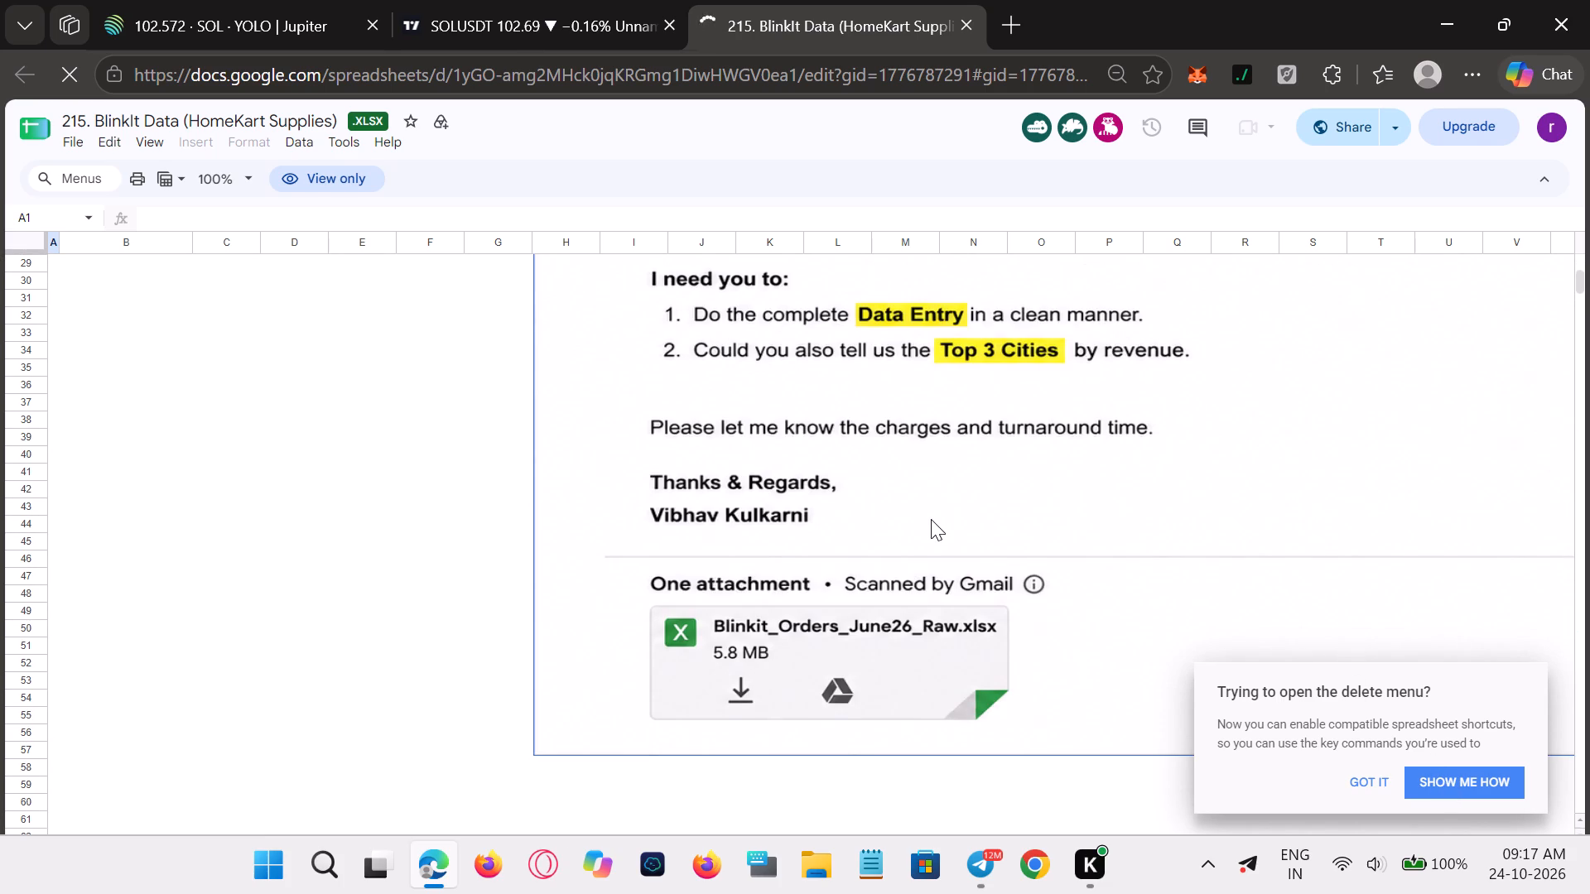
scroll(931, 519, up, 3)
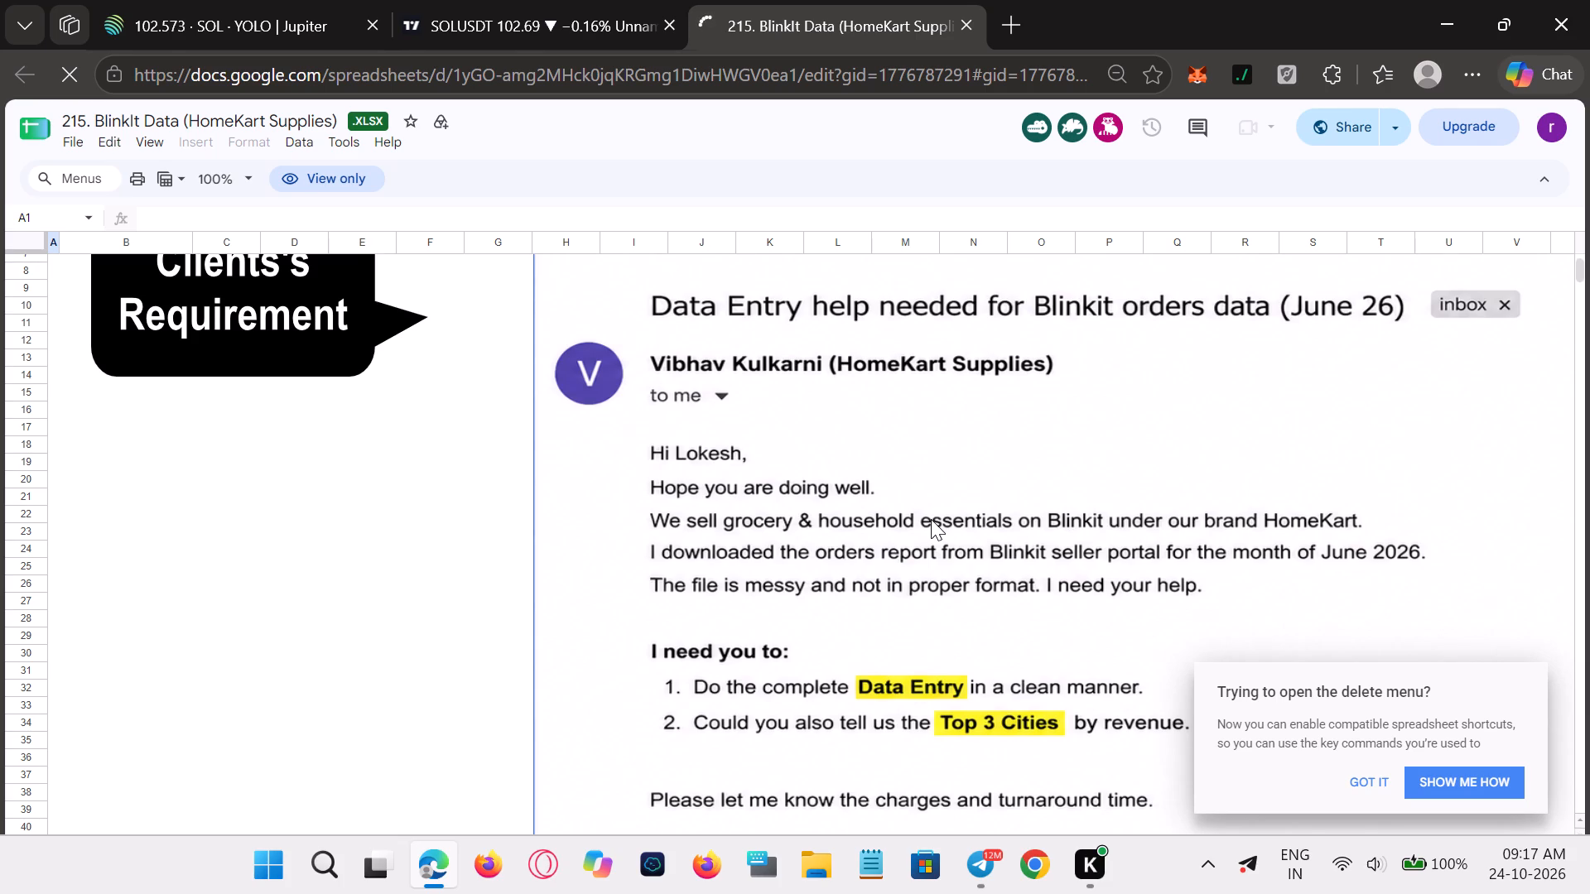
scroll(932, 503, up, 1)
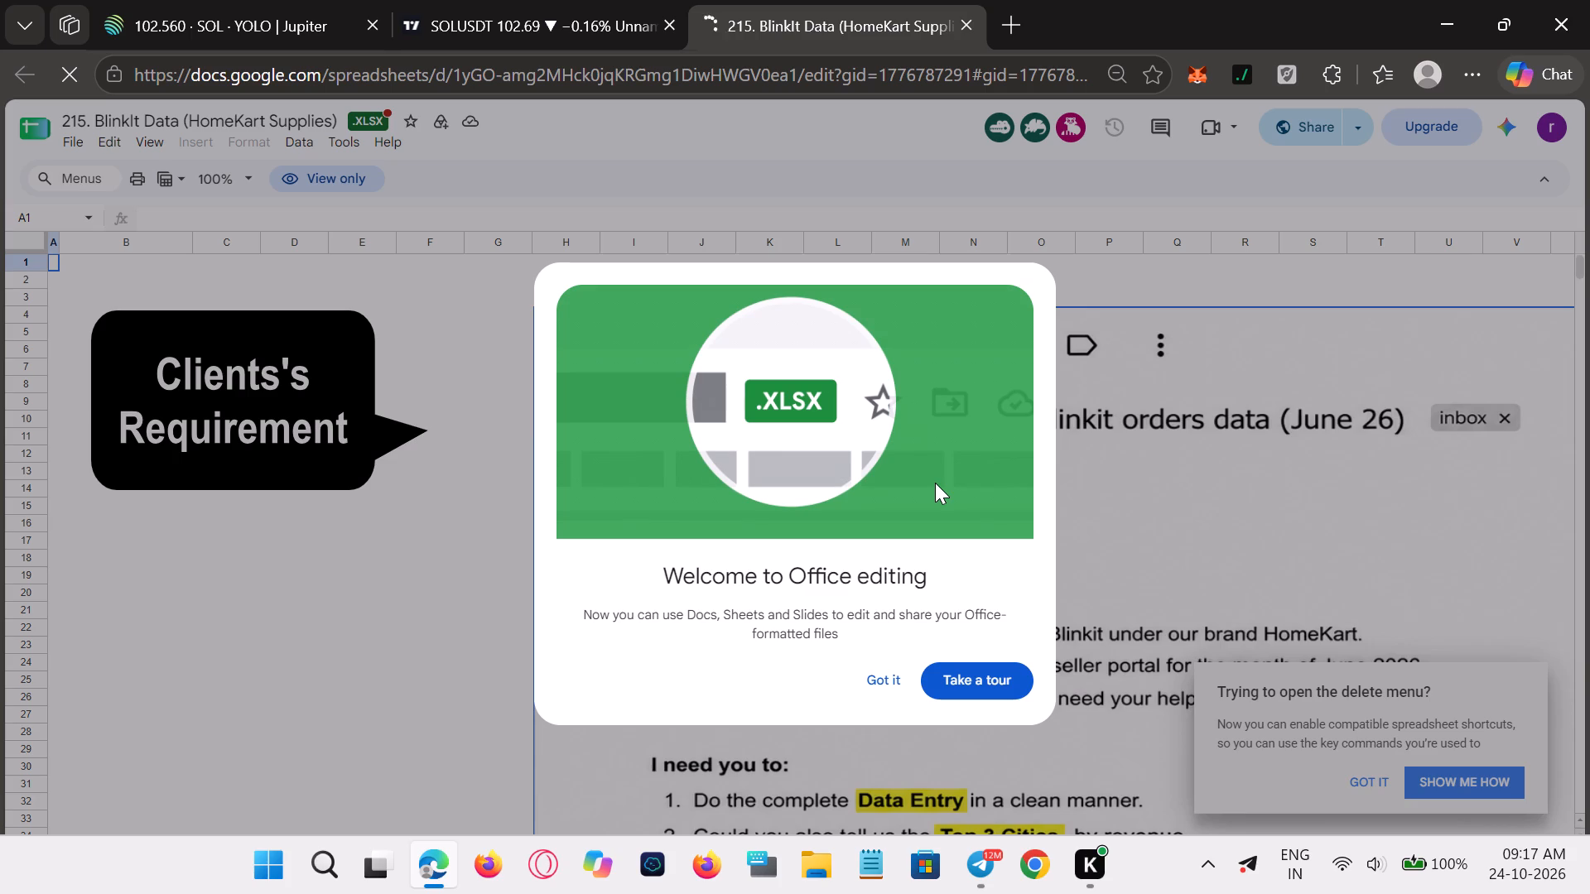
Go through the Office editing tour and dismiss the tip about compatible spreadsheet shortcuts.
click(954, 672)
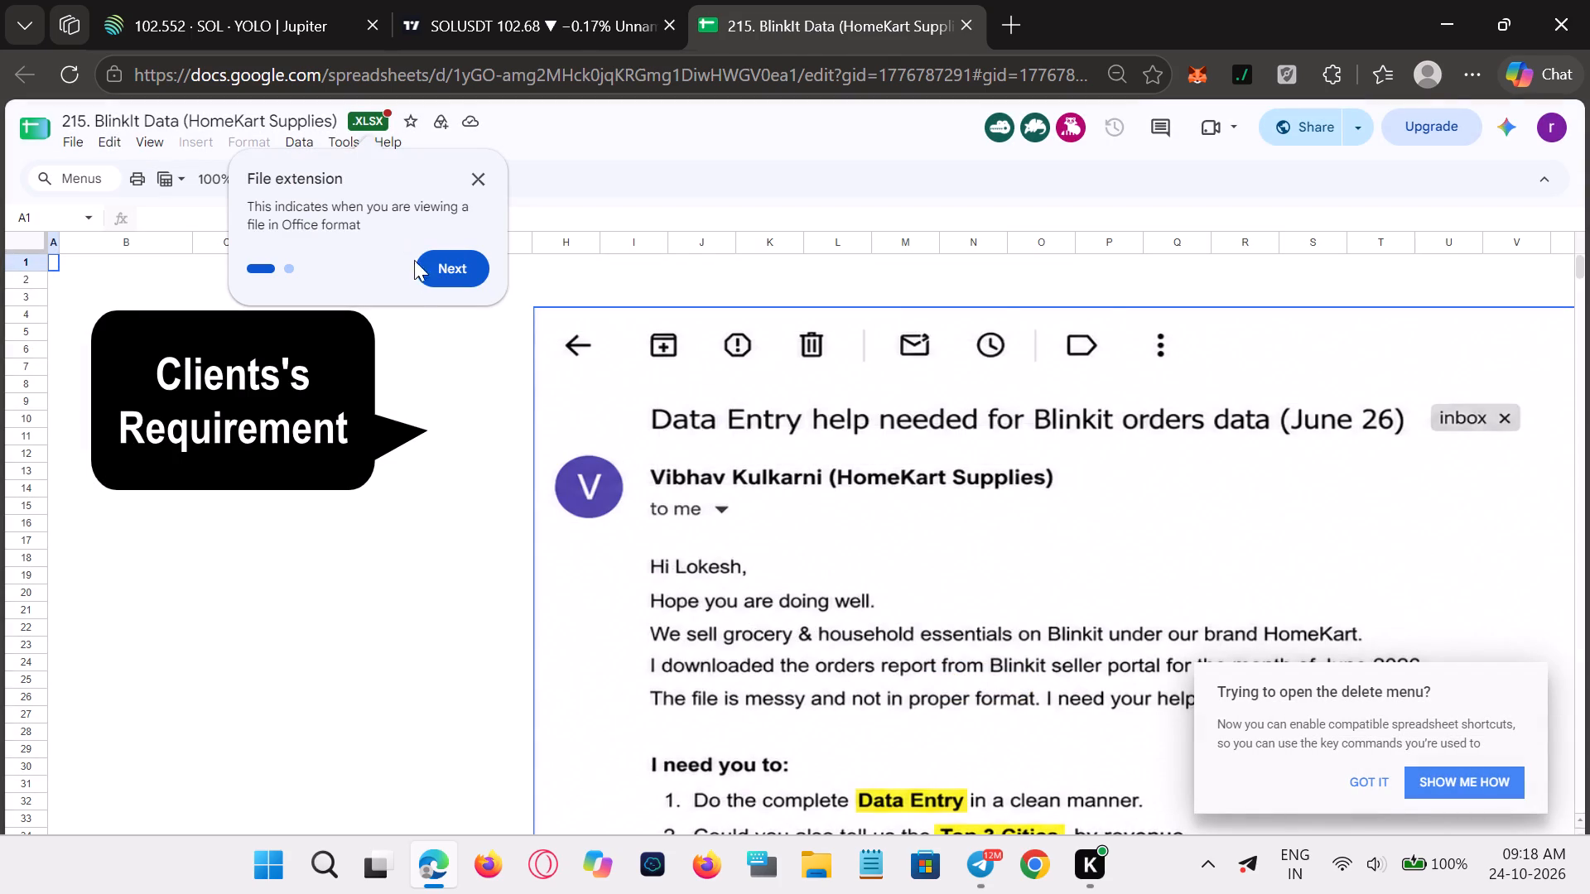
click(434, 272)
scroll(1369, 631, down, 4)
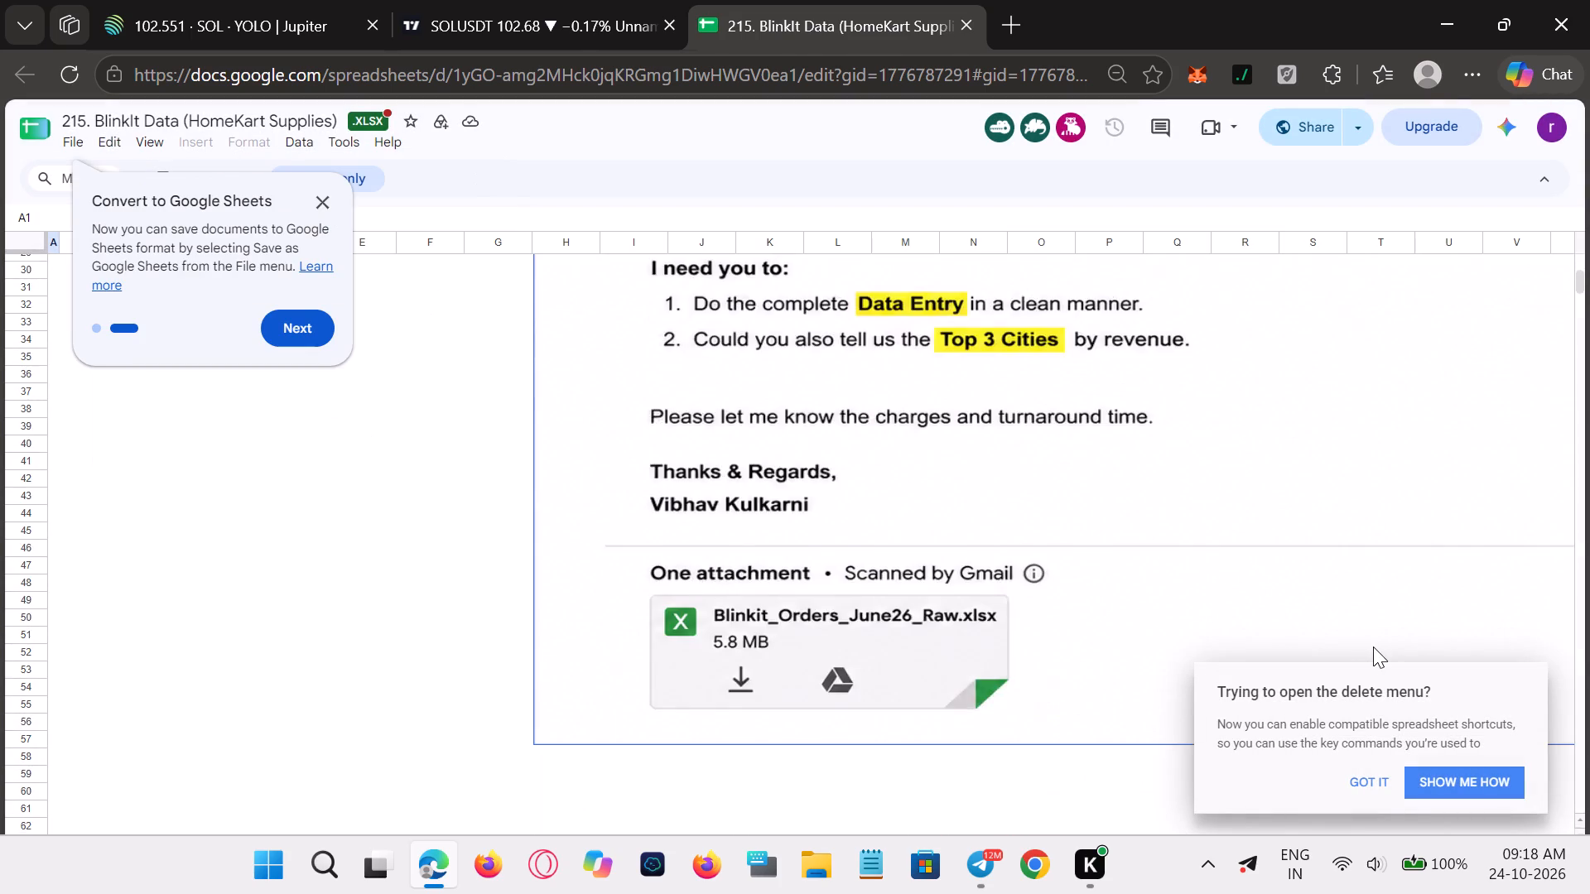
scroll(1373, 646, down, 14)
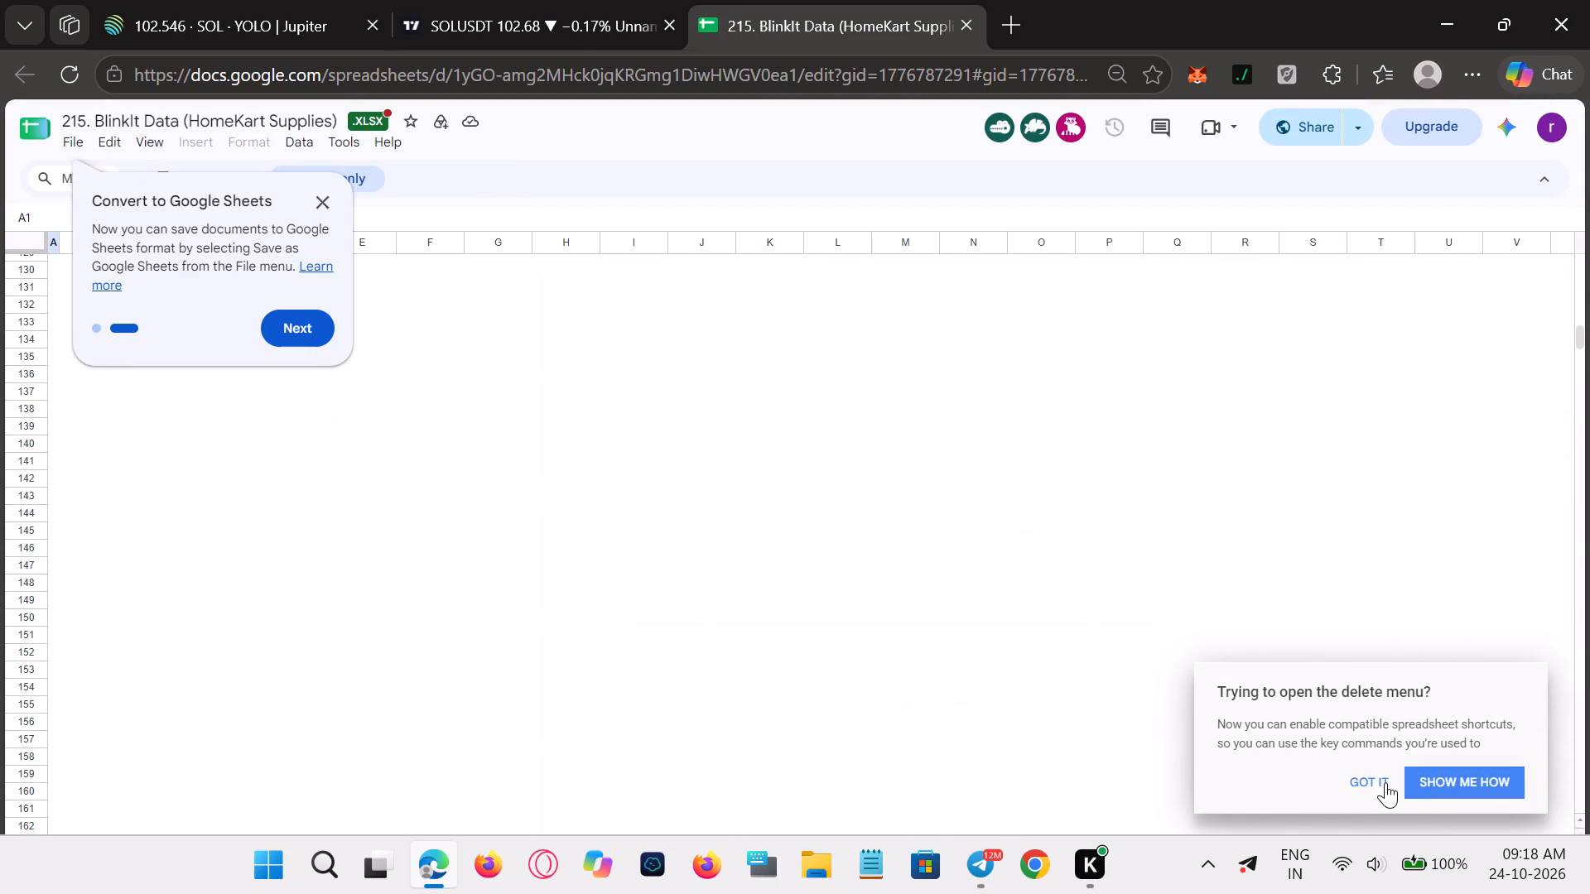
click(1427, 783)
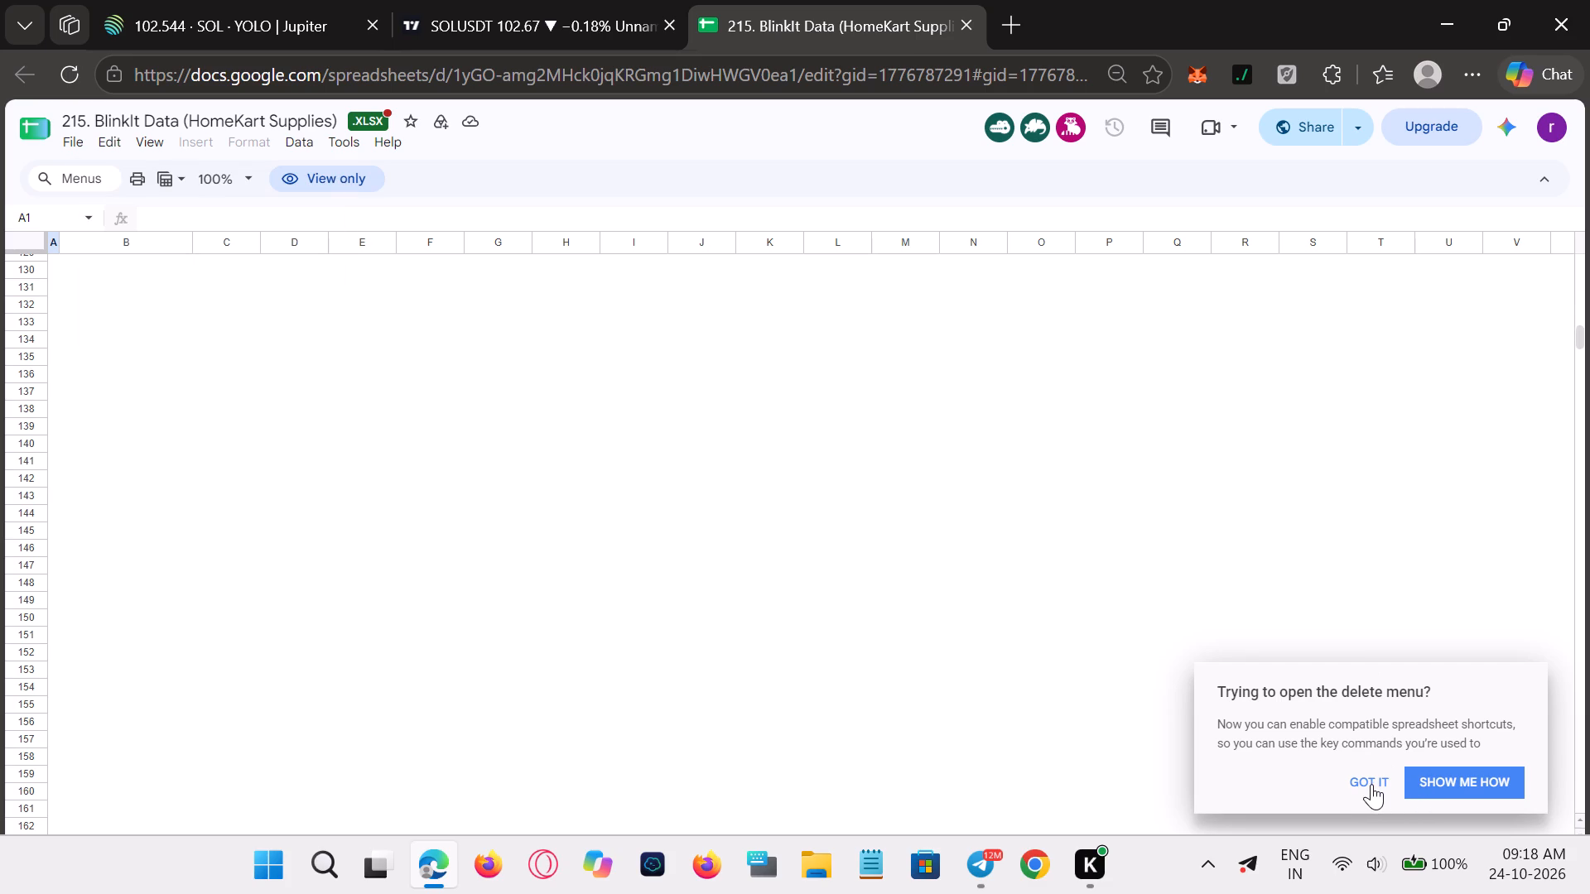
click(1371, 784)
Examine the sheet from the client's email down through the lower rows for any order data.
scroll(927, 540, up, 11)
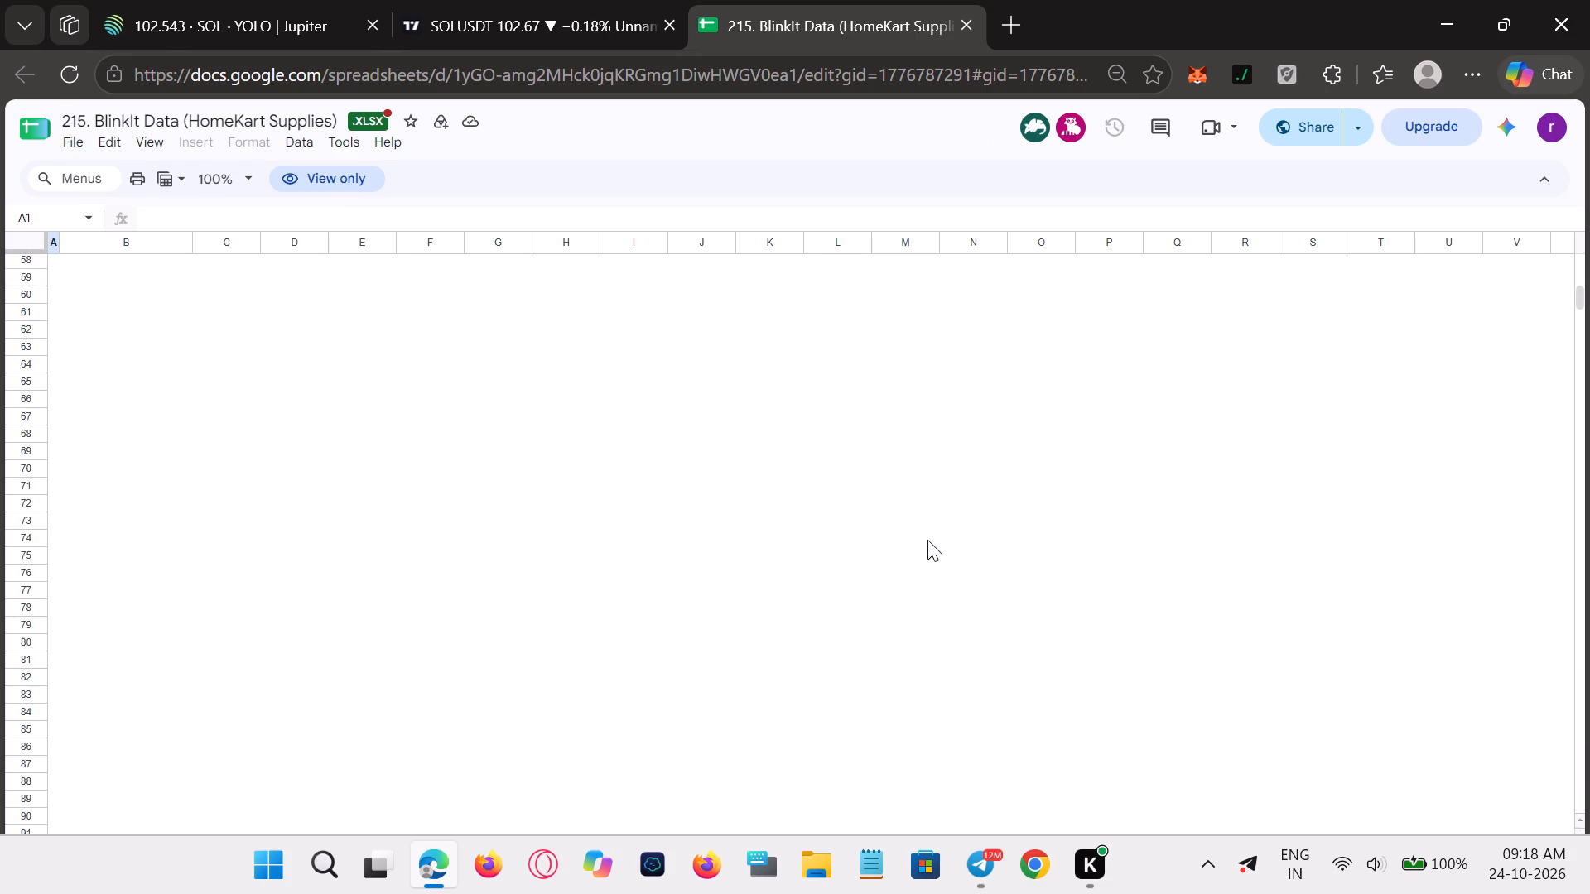
scroll(927, 540, up, 14)
scroll(927, 540, down, 6)
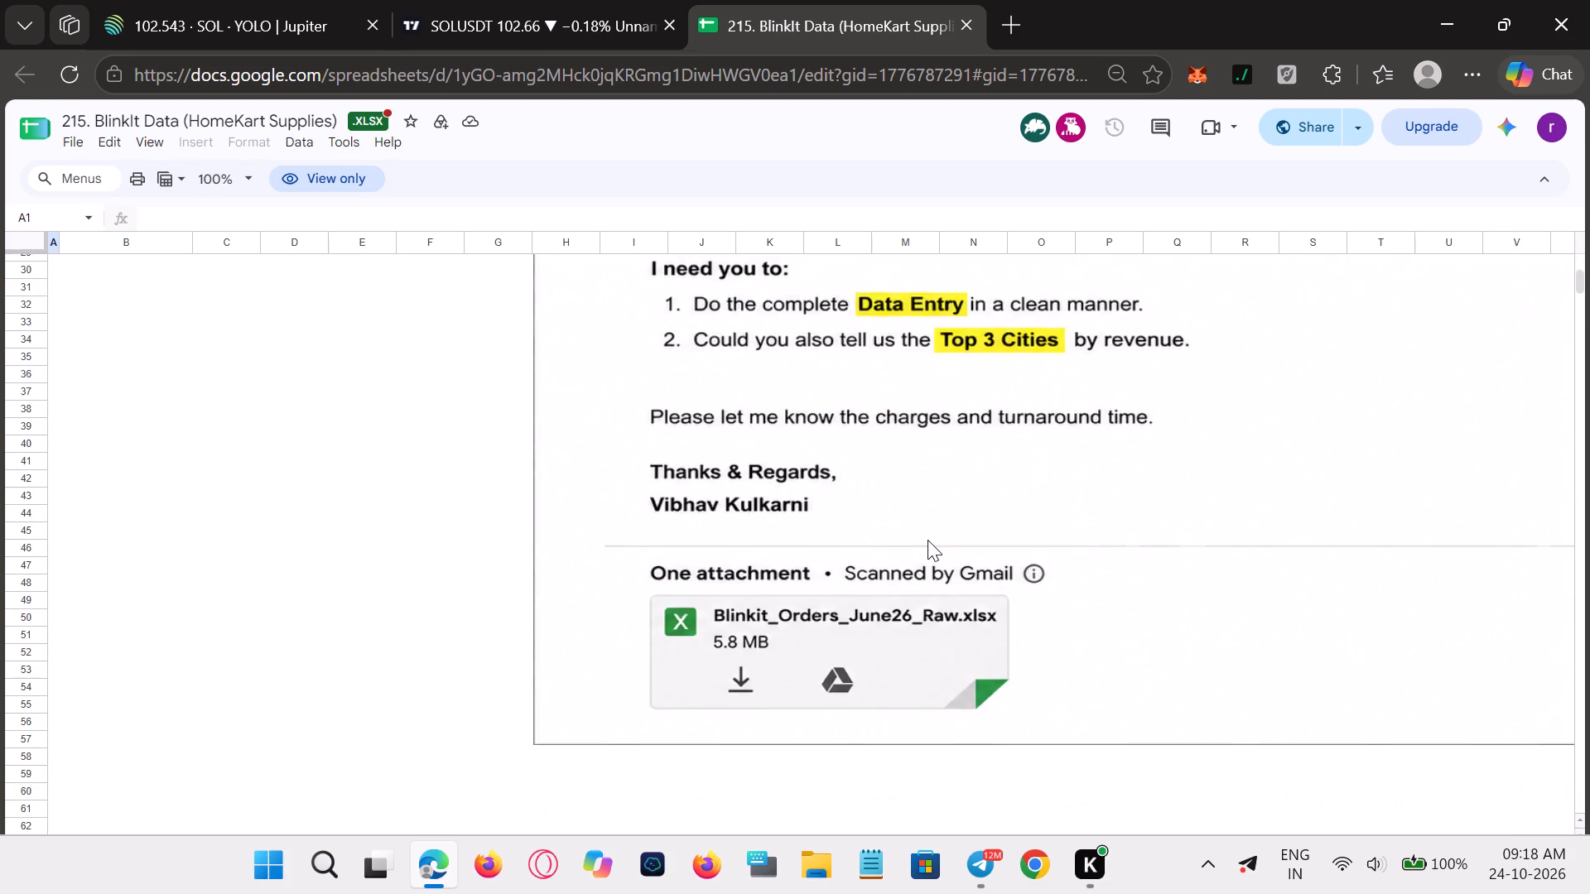
scroll(927, 540, down, 14)
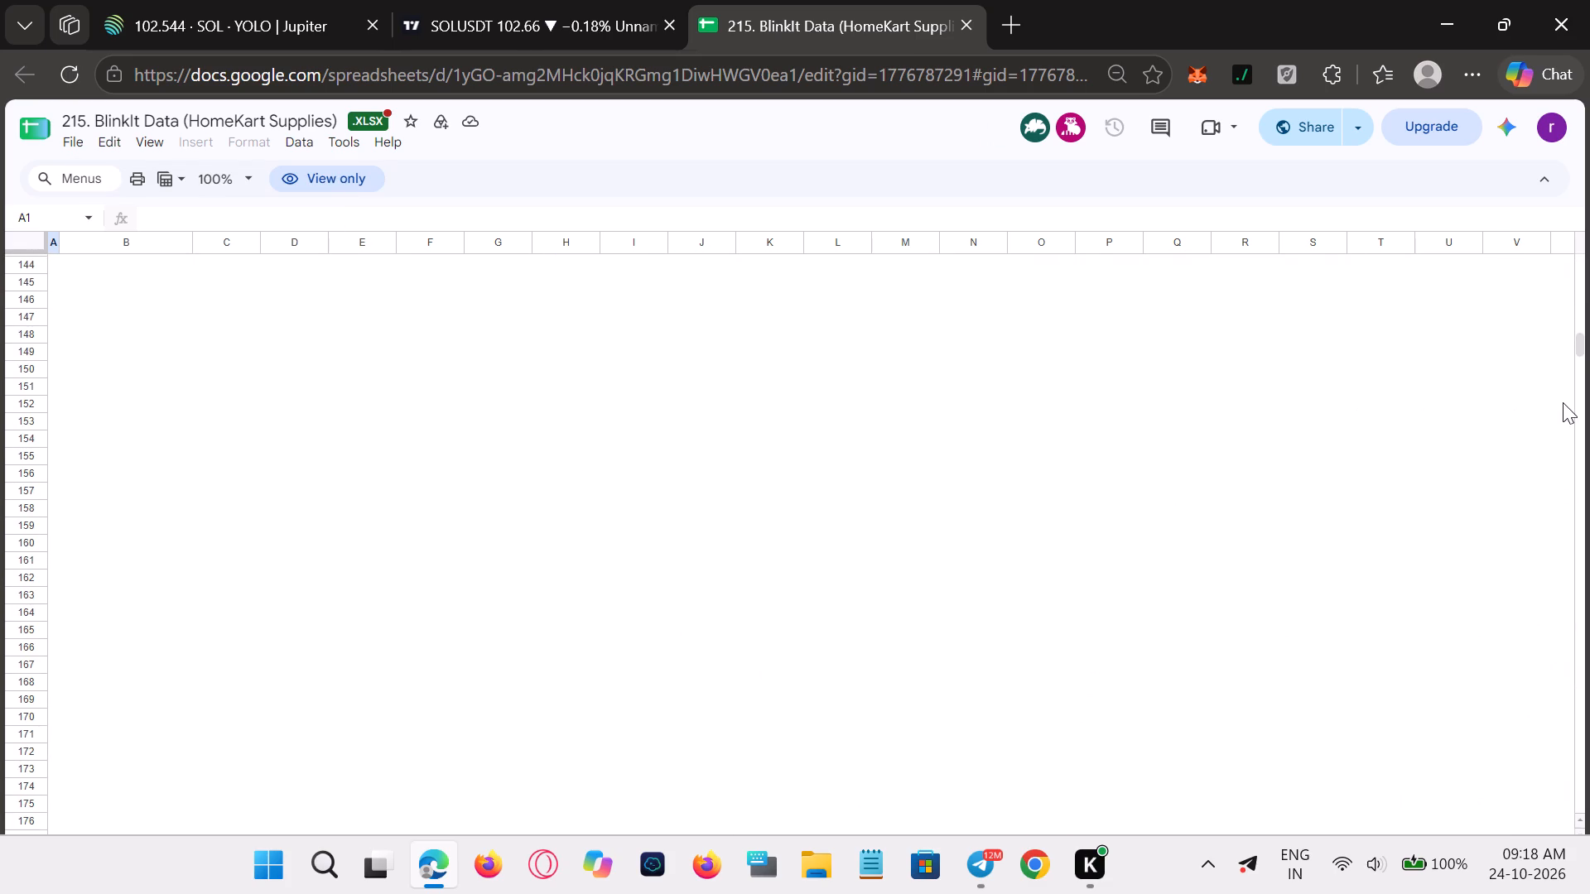
drag(1587, 340, 1554, 733)
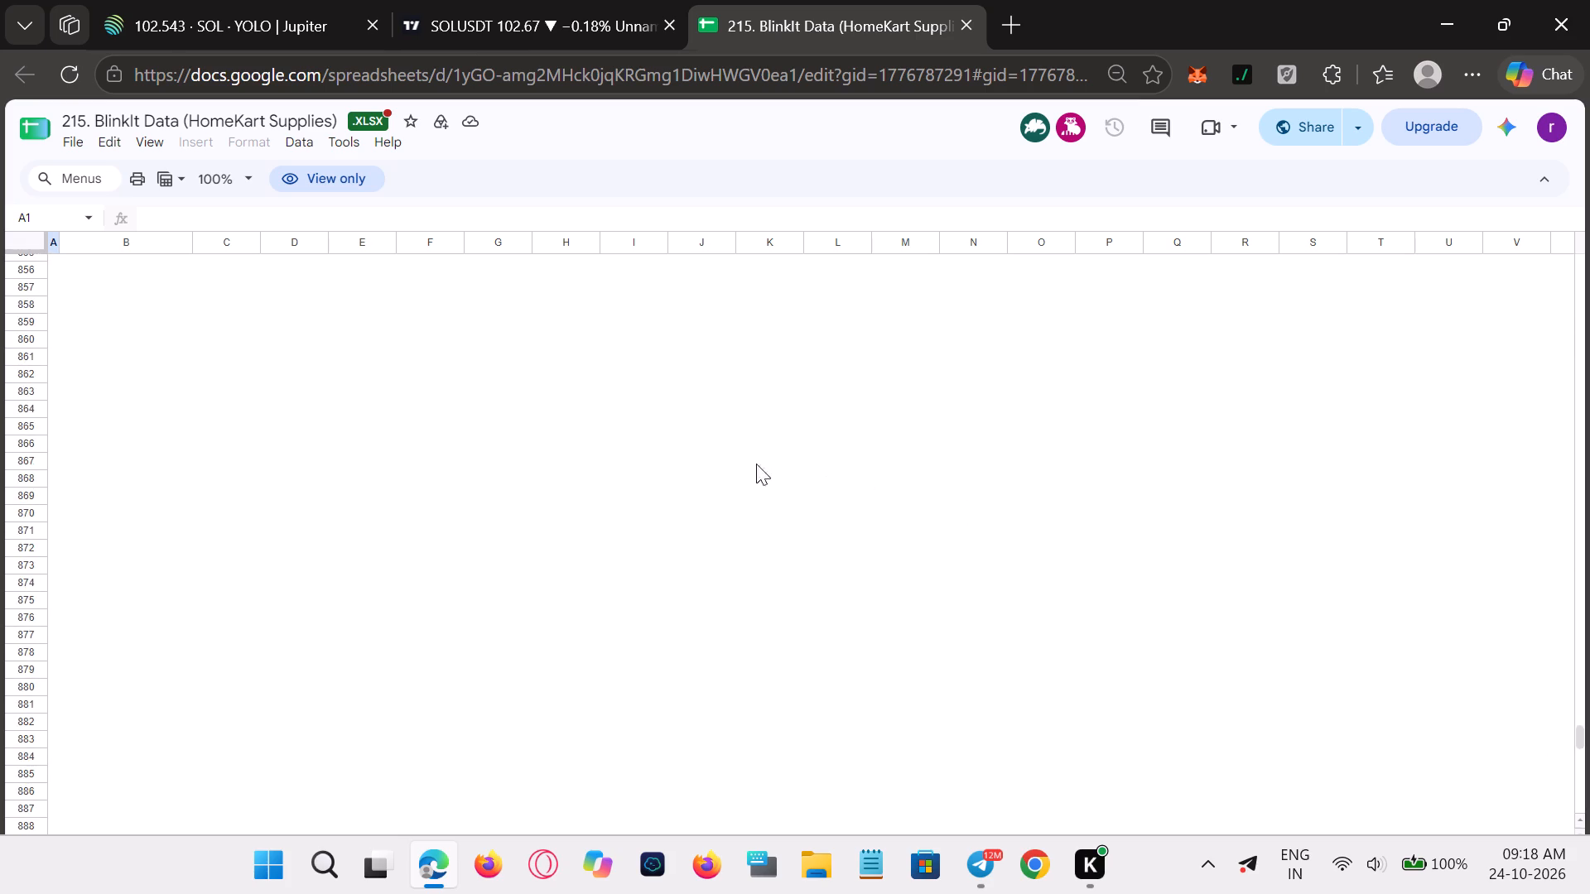
scroll(730, 462, up, 18)
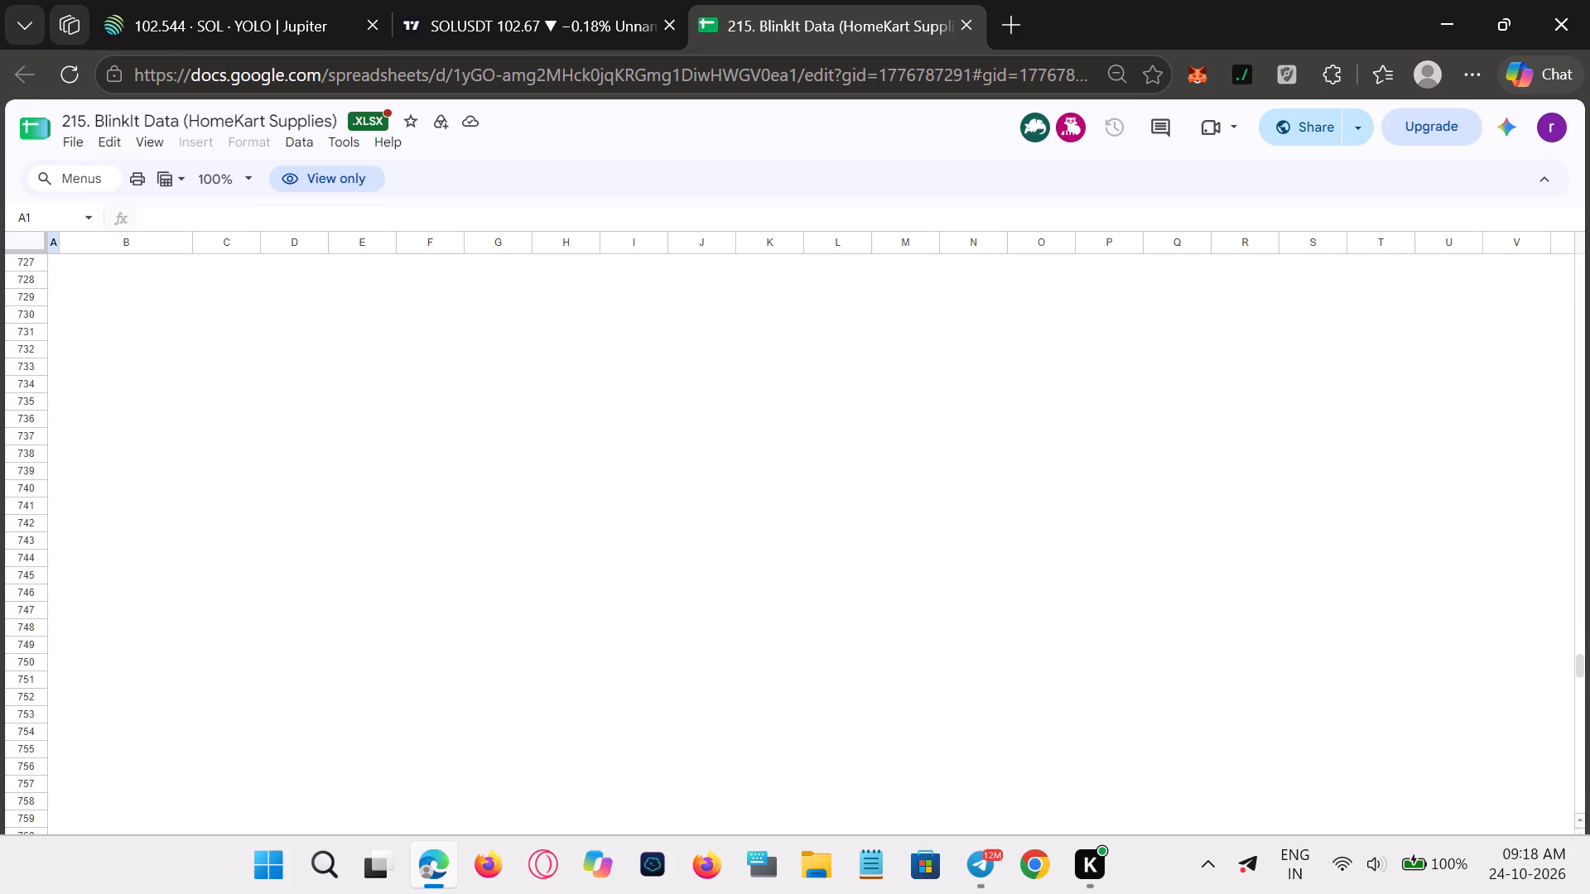
Check the signed-in account and the file's Office-format details, and try its version history link.
click(1556, 131)
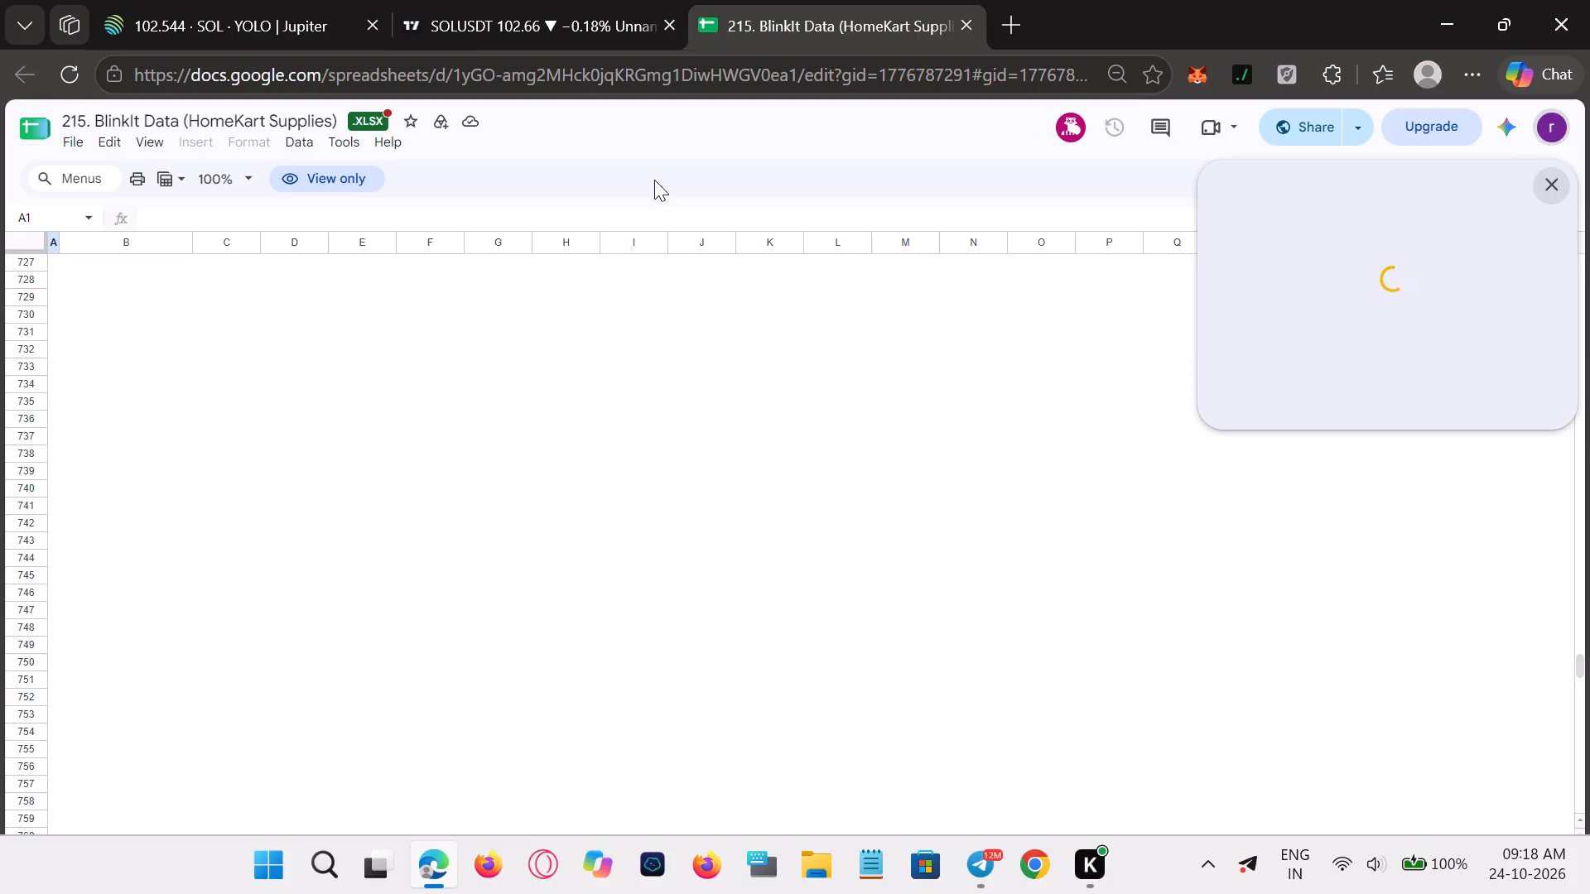
click(347, 118)
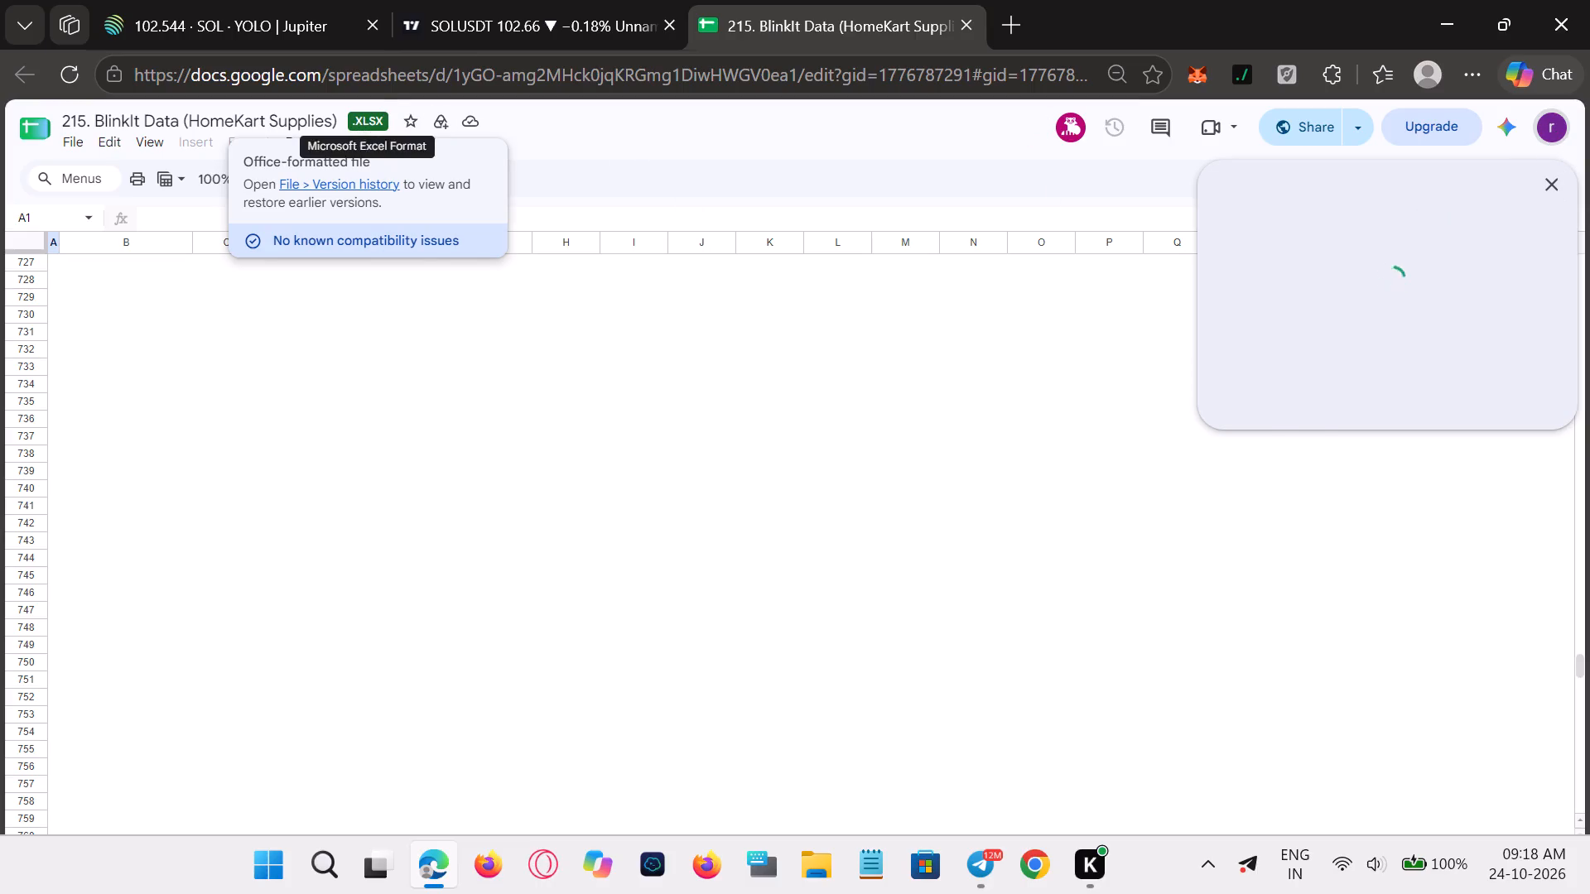
click(296, 185)
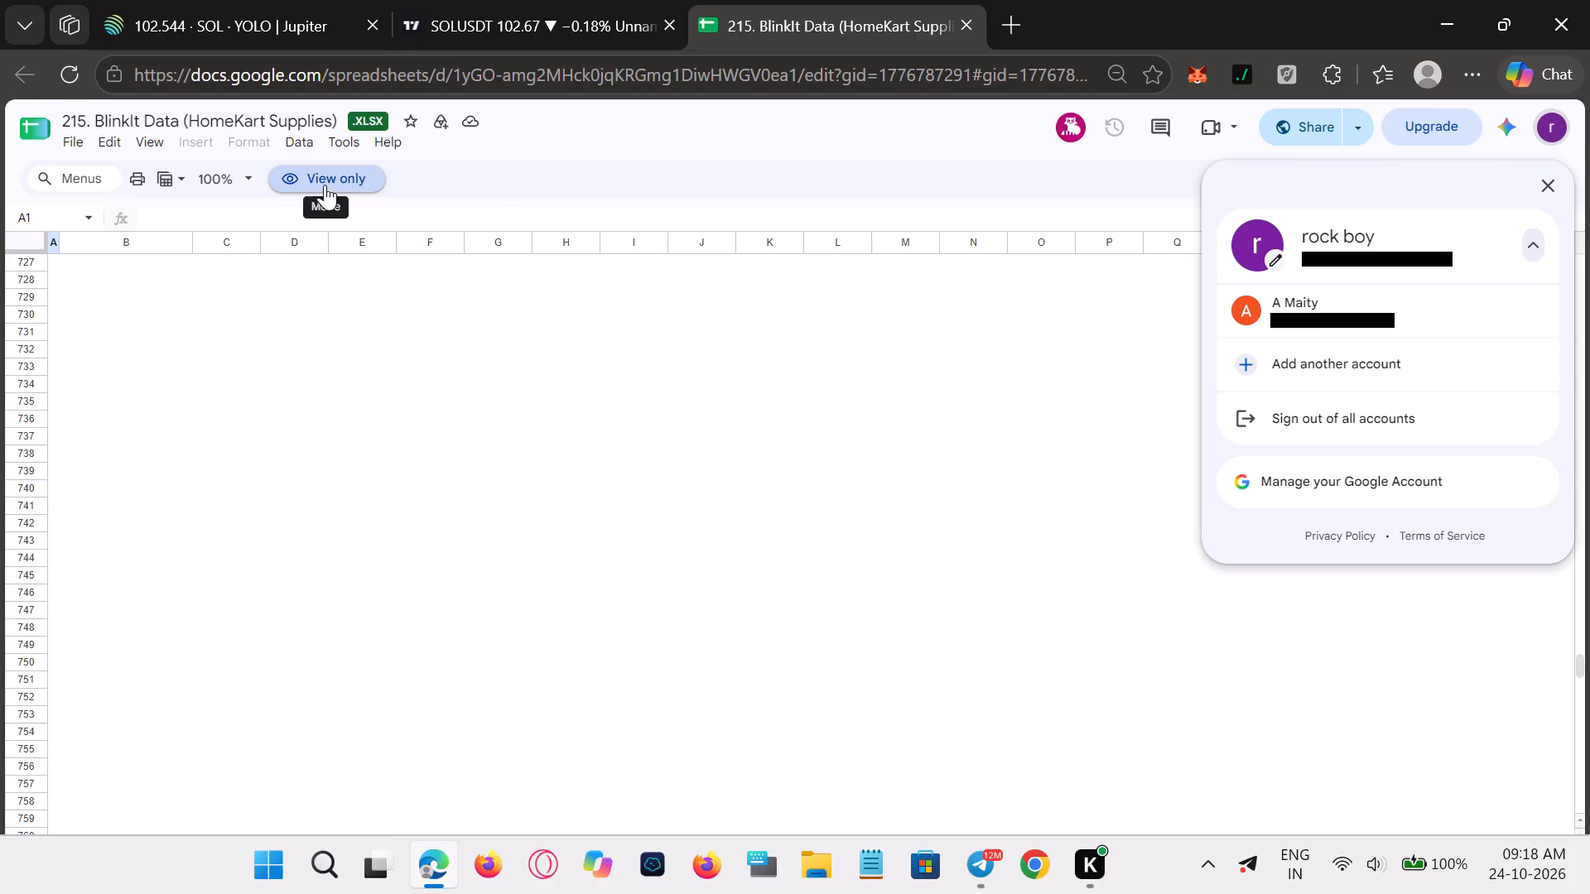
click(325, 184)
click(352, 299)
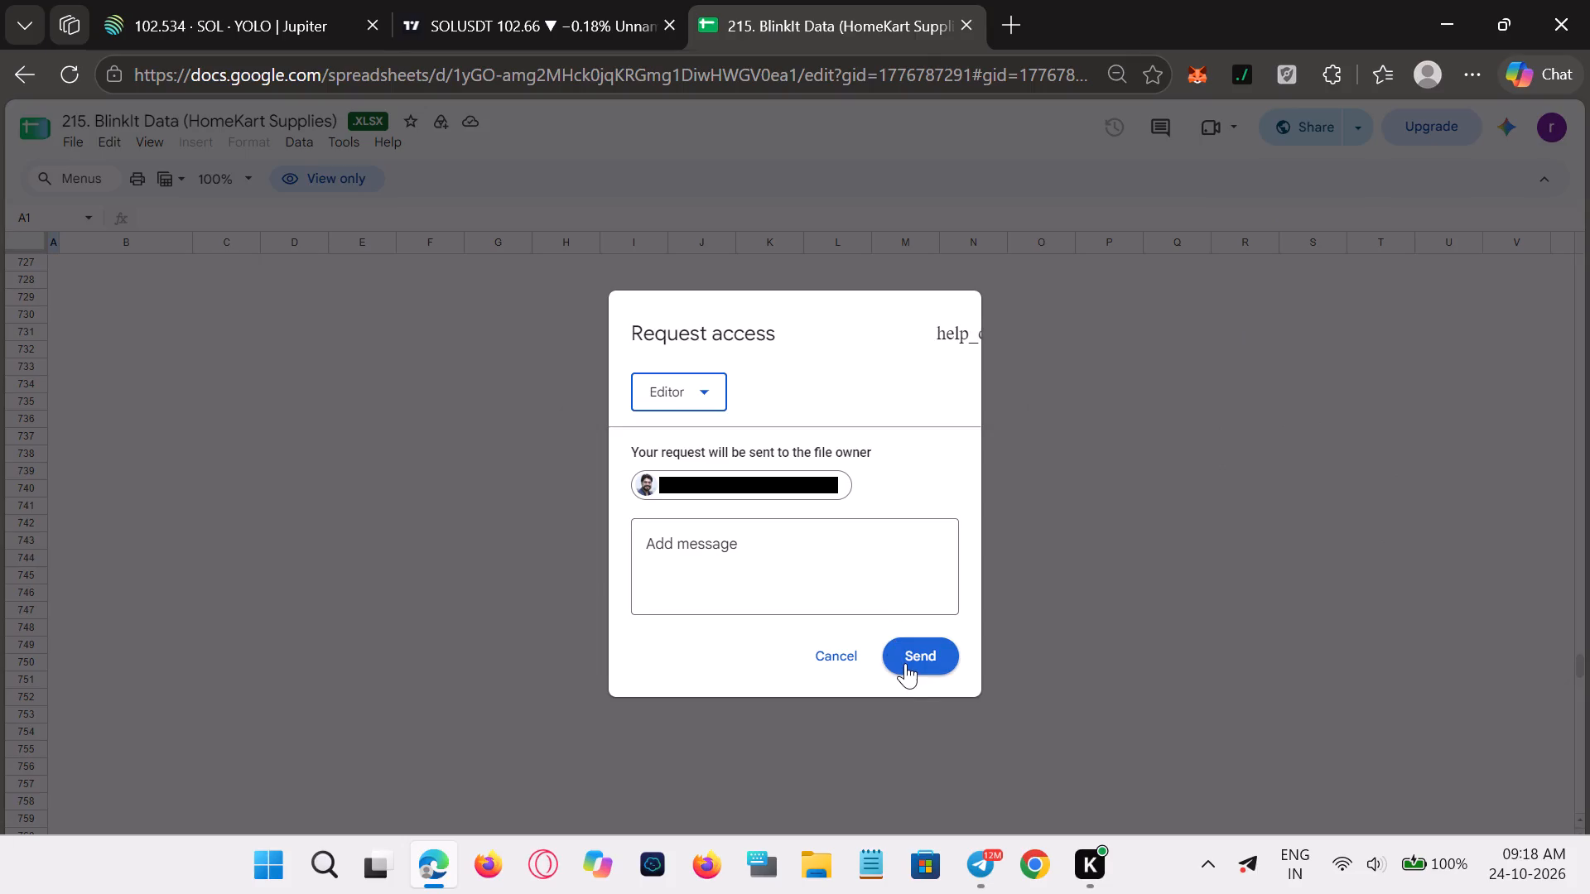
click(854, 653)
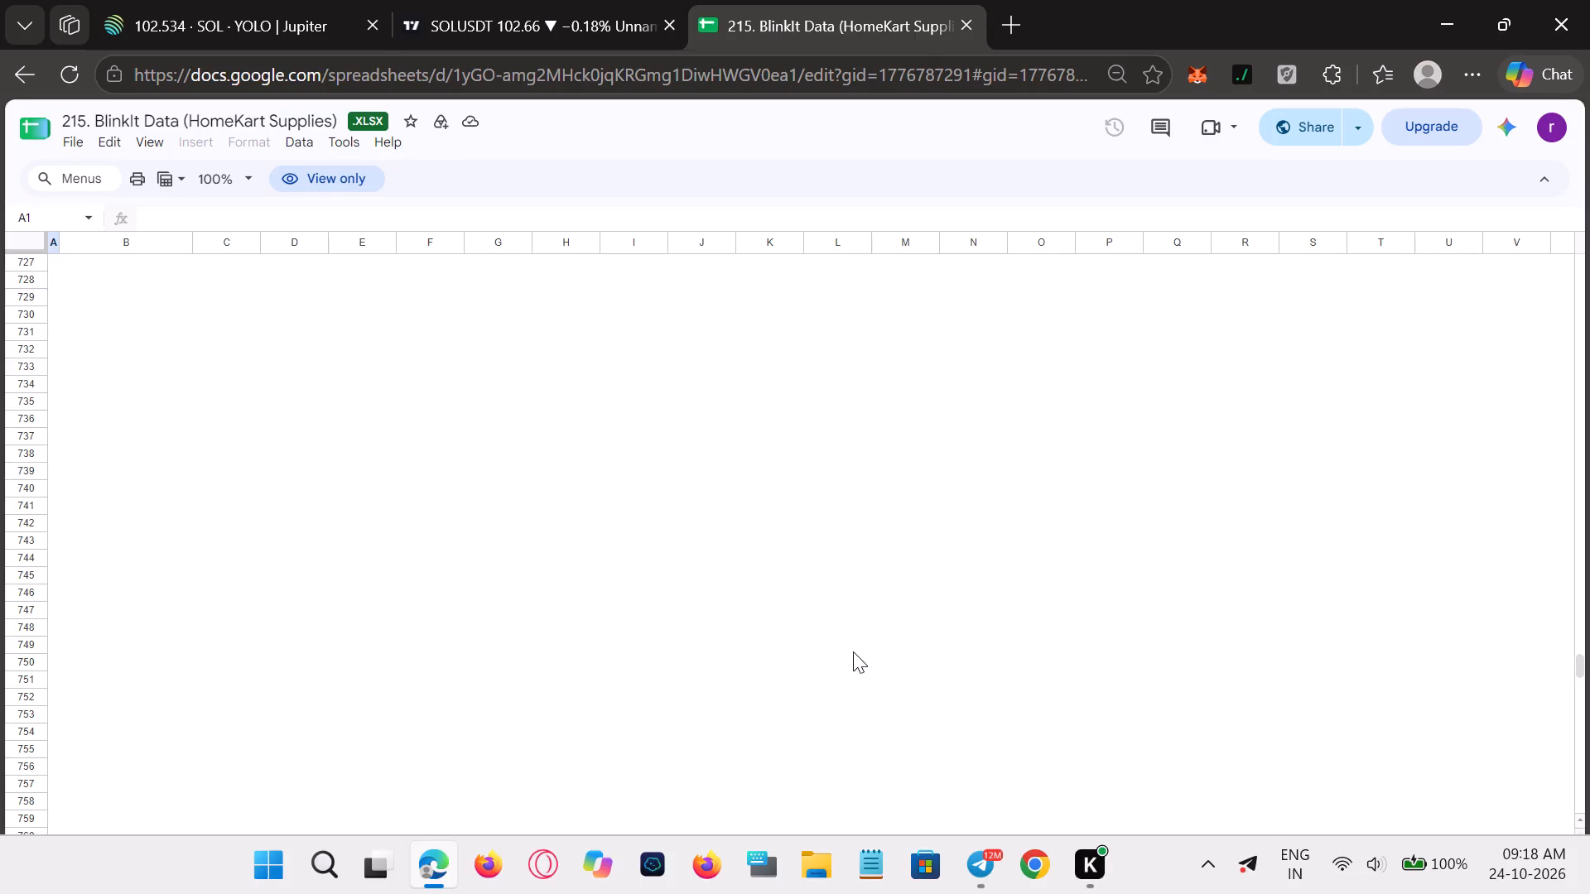
Return to the client's requirement email at the top of the sheet.
scroll(696, 476, up, 5)
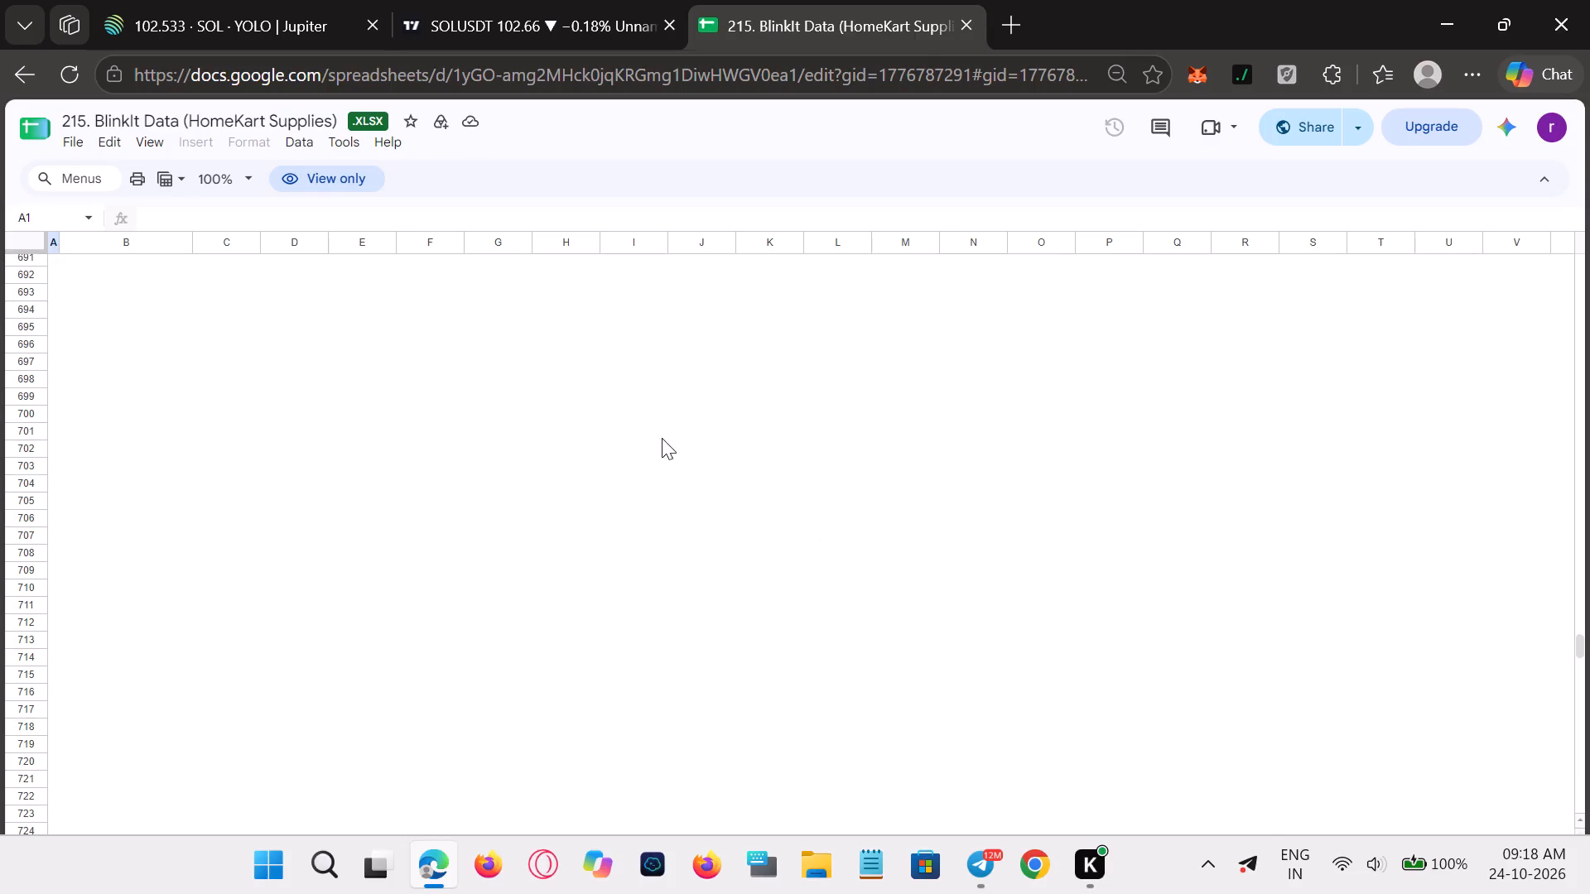
scroll(85, 534, up, 9)
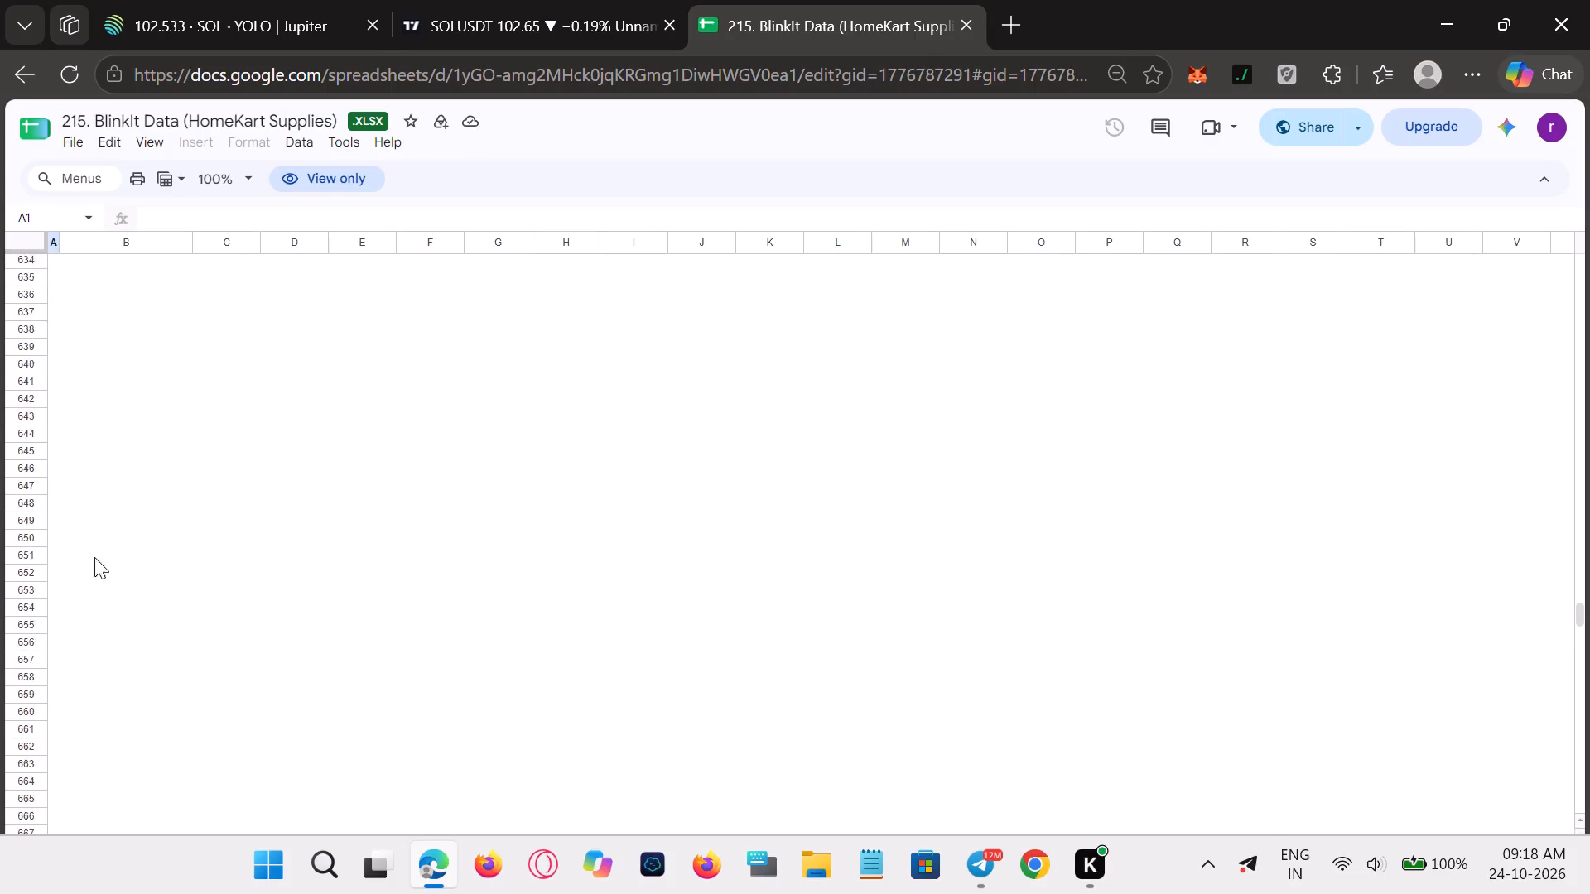
scroll(94, 557, up, 14)
scroll(409, 708, up, 4)
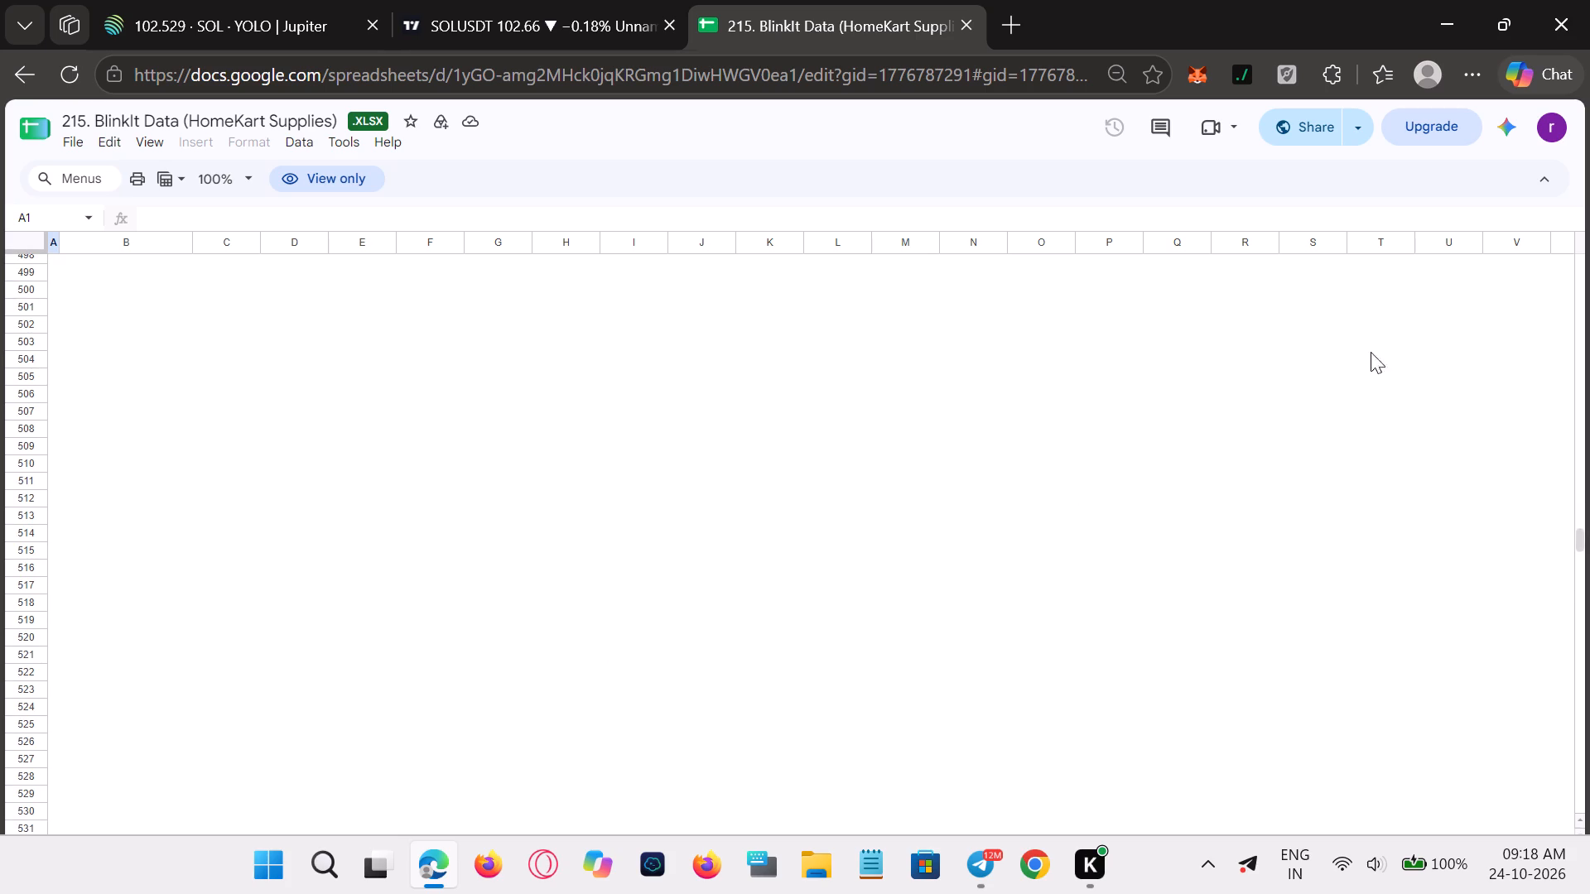
drag(1576, 546, 1583, 91)
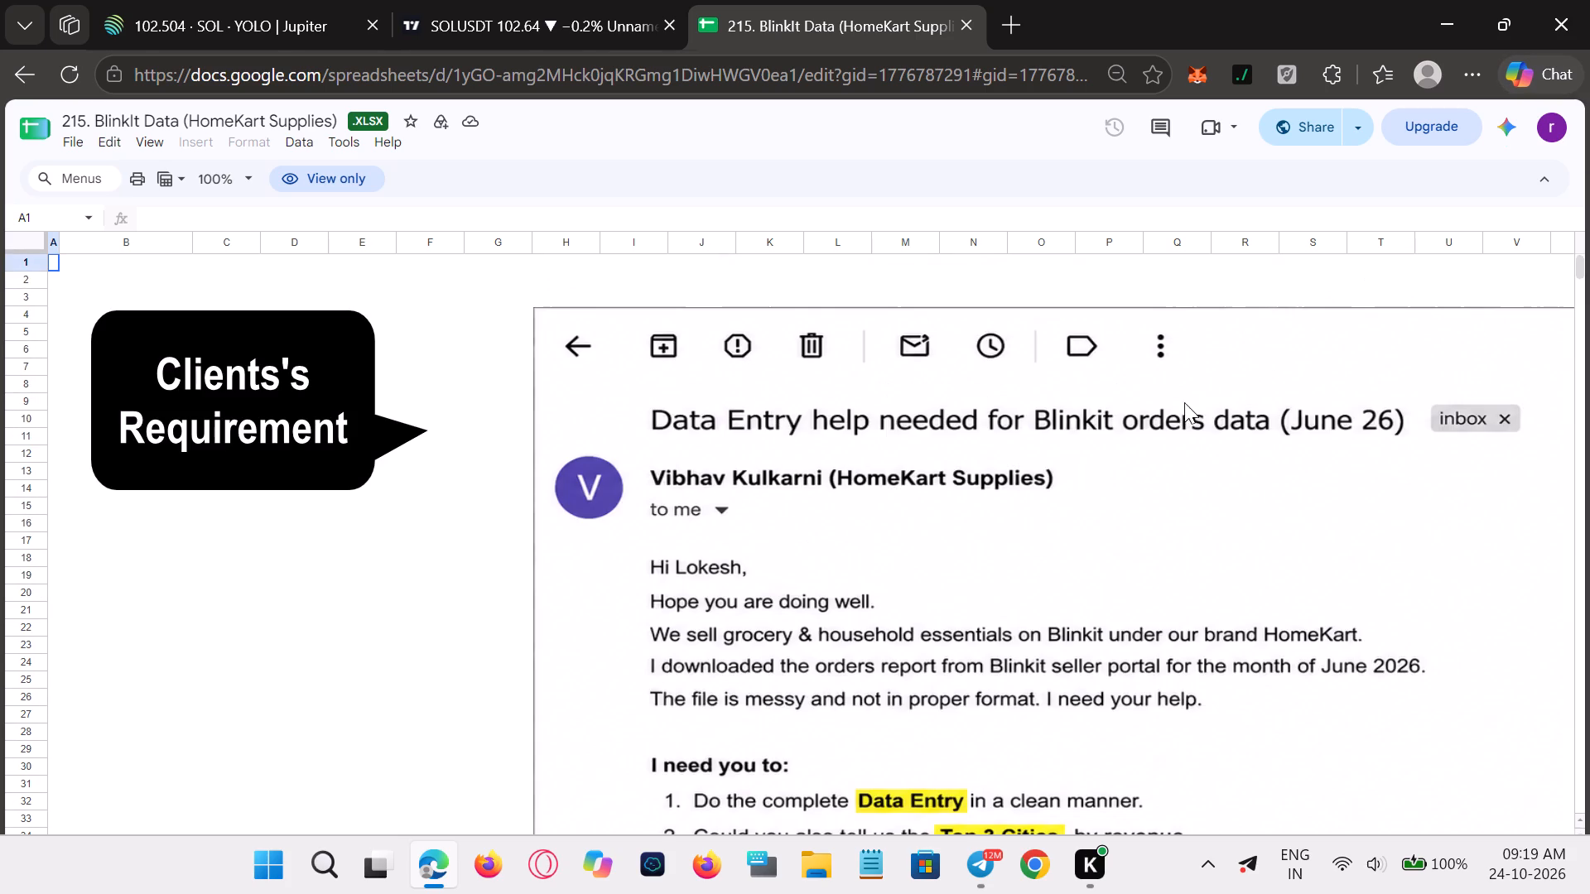
Examine the sheet's columns across the client's email and beyond, as far as column AD, for any order data.
drag(1184, 402, 994, 406)
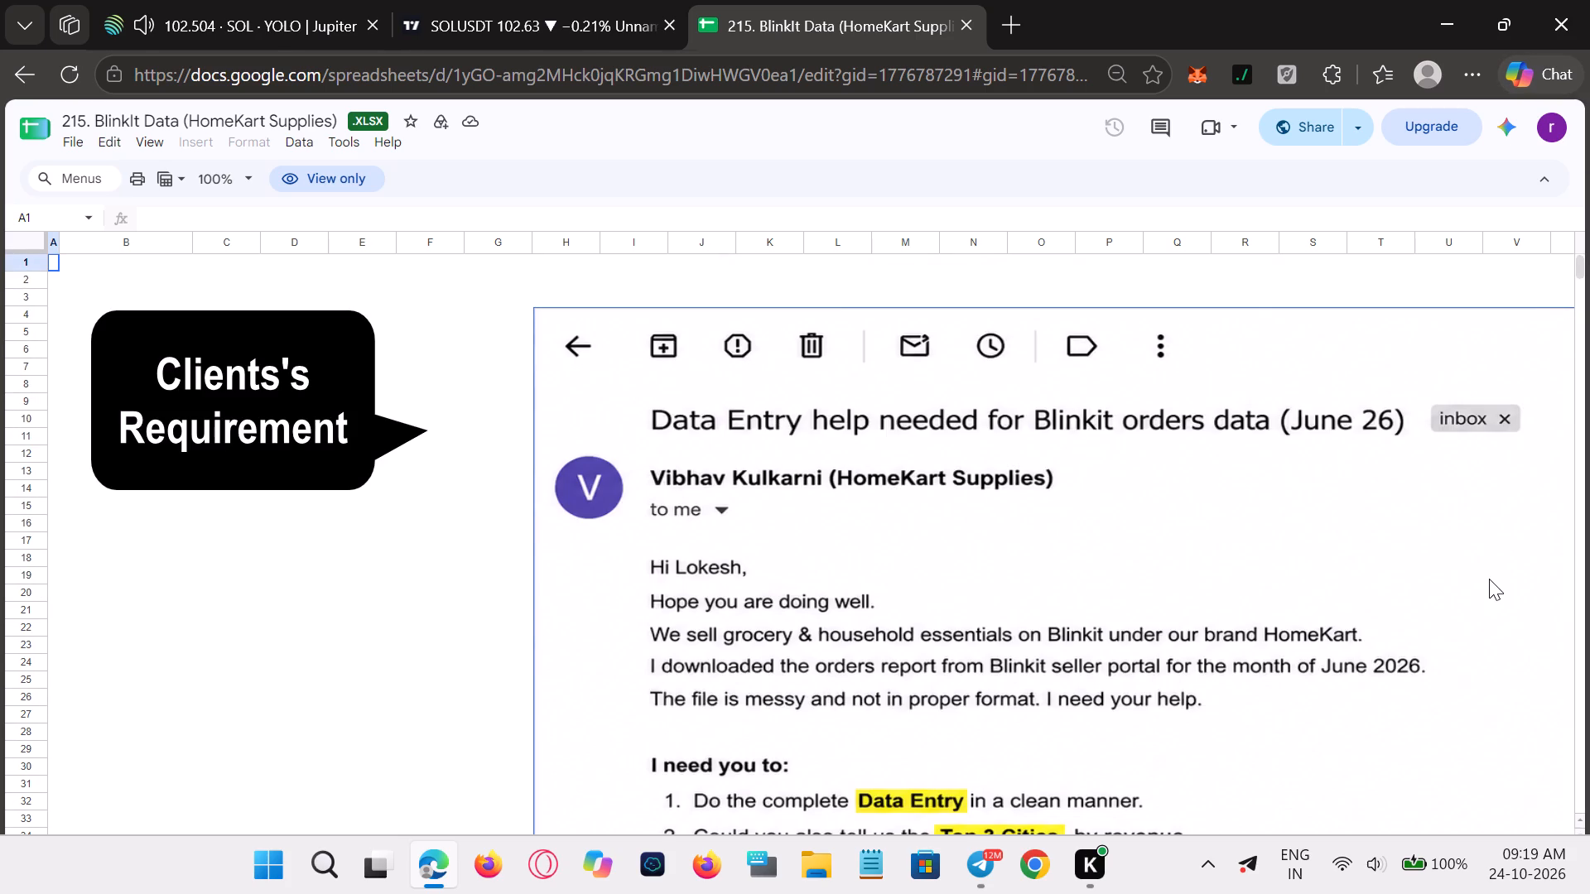
key(Right)
key(Right)
key(Right)
key(Right)
key(Right)
key(Right)
key(Right)
key(Right)
key(Right)
click(1094, 250)
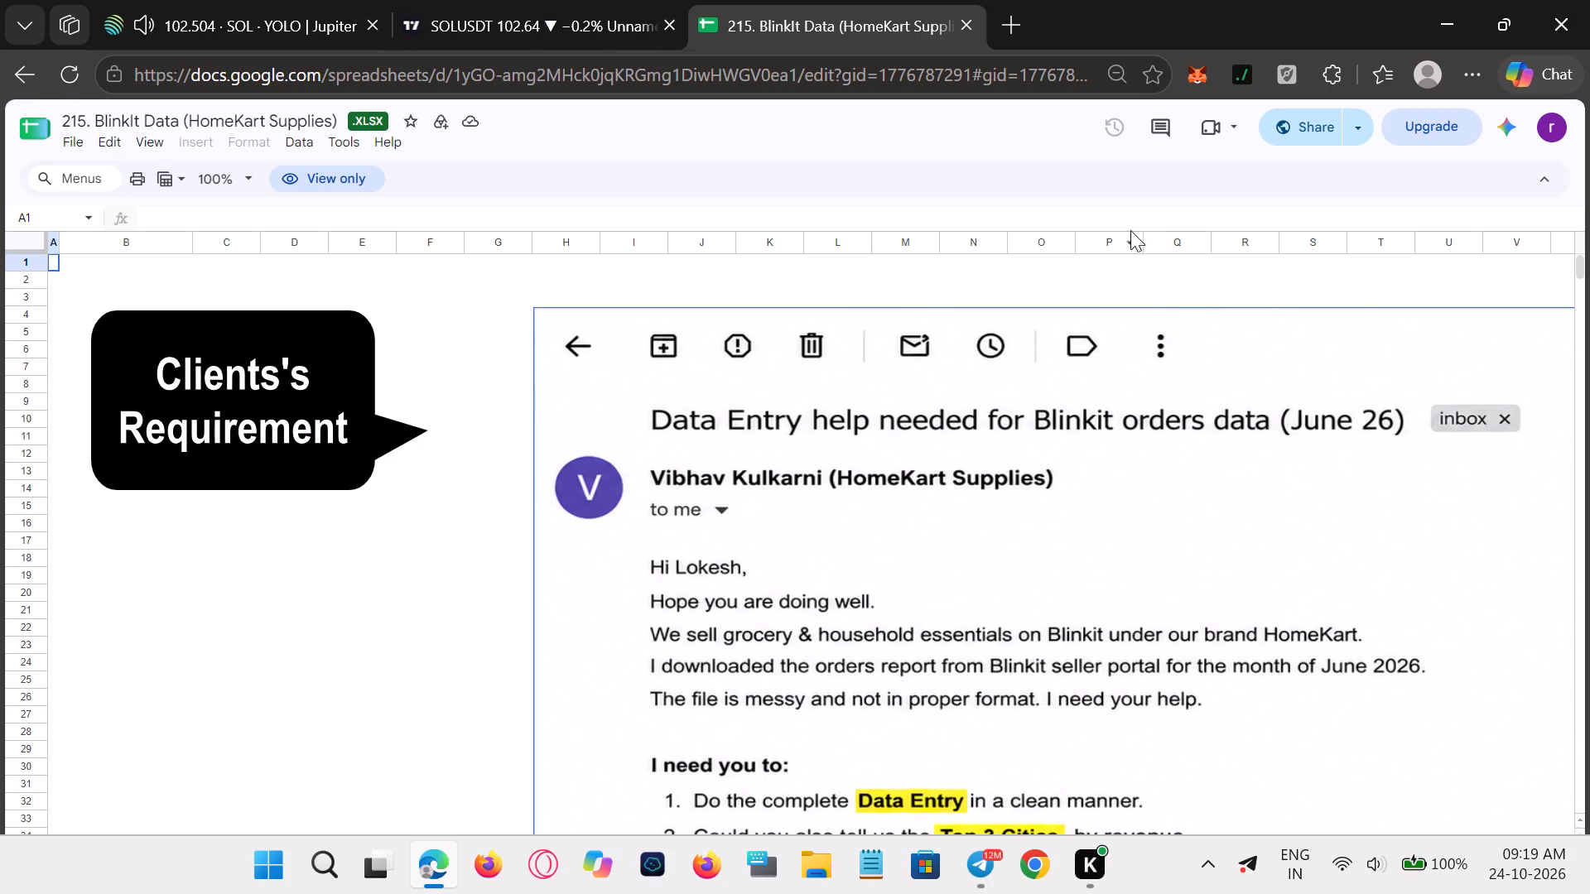
click(1130, 230)
click(1164, 238)
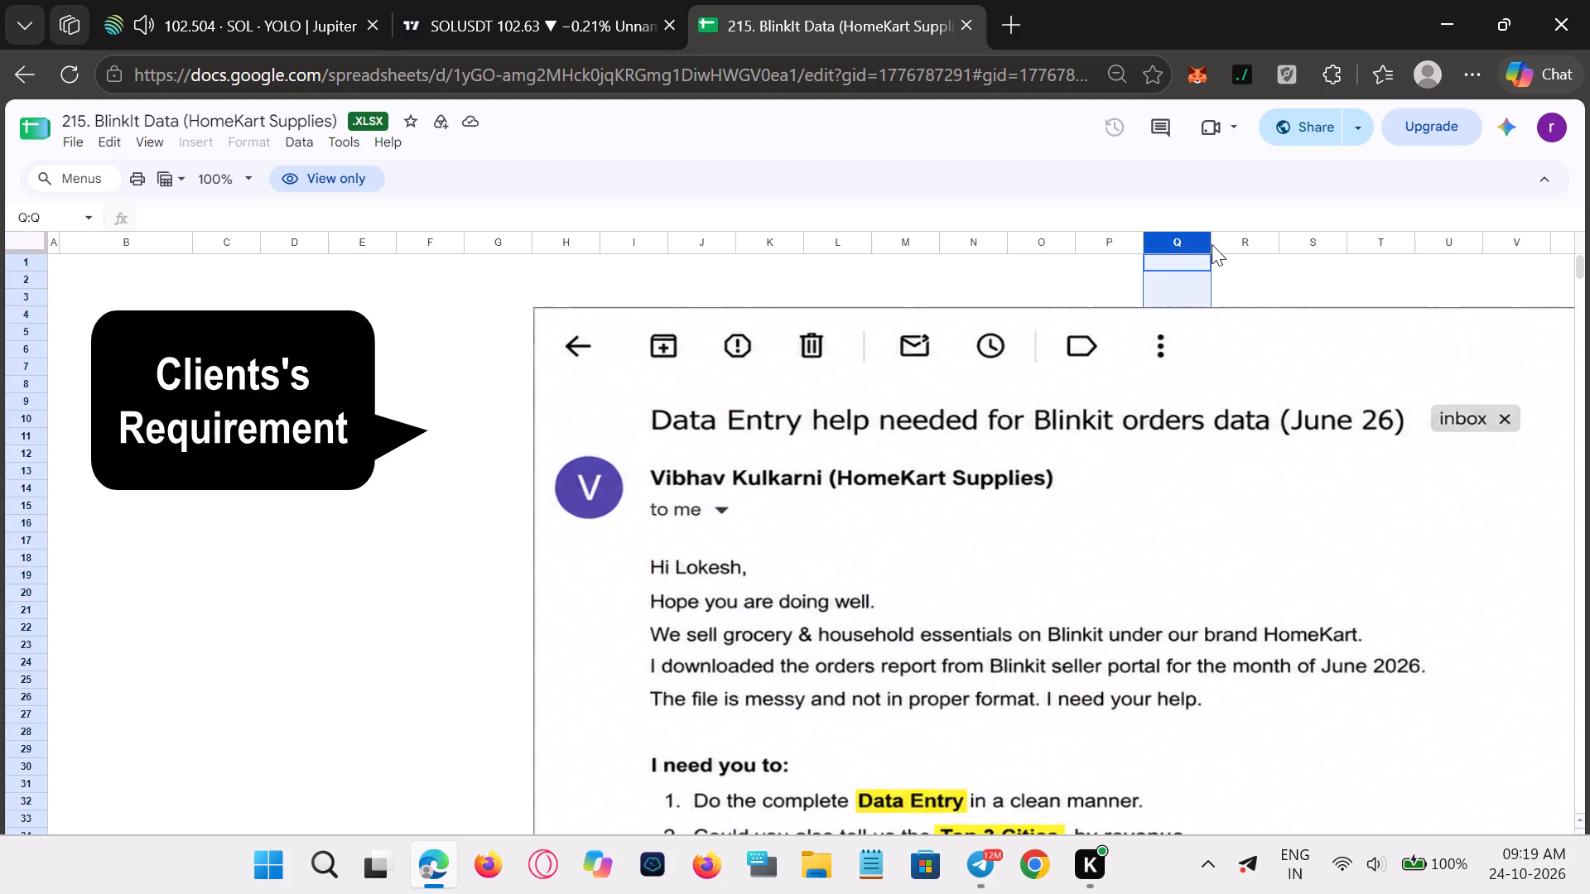
key(Right)
key(Right)
key(Right)
key(Right)
key(Right)
key(Right)
key(Right)
key(Right)
key(Right)
key(Right)
key(Right)
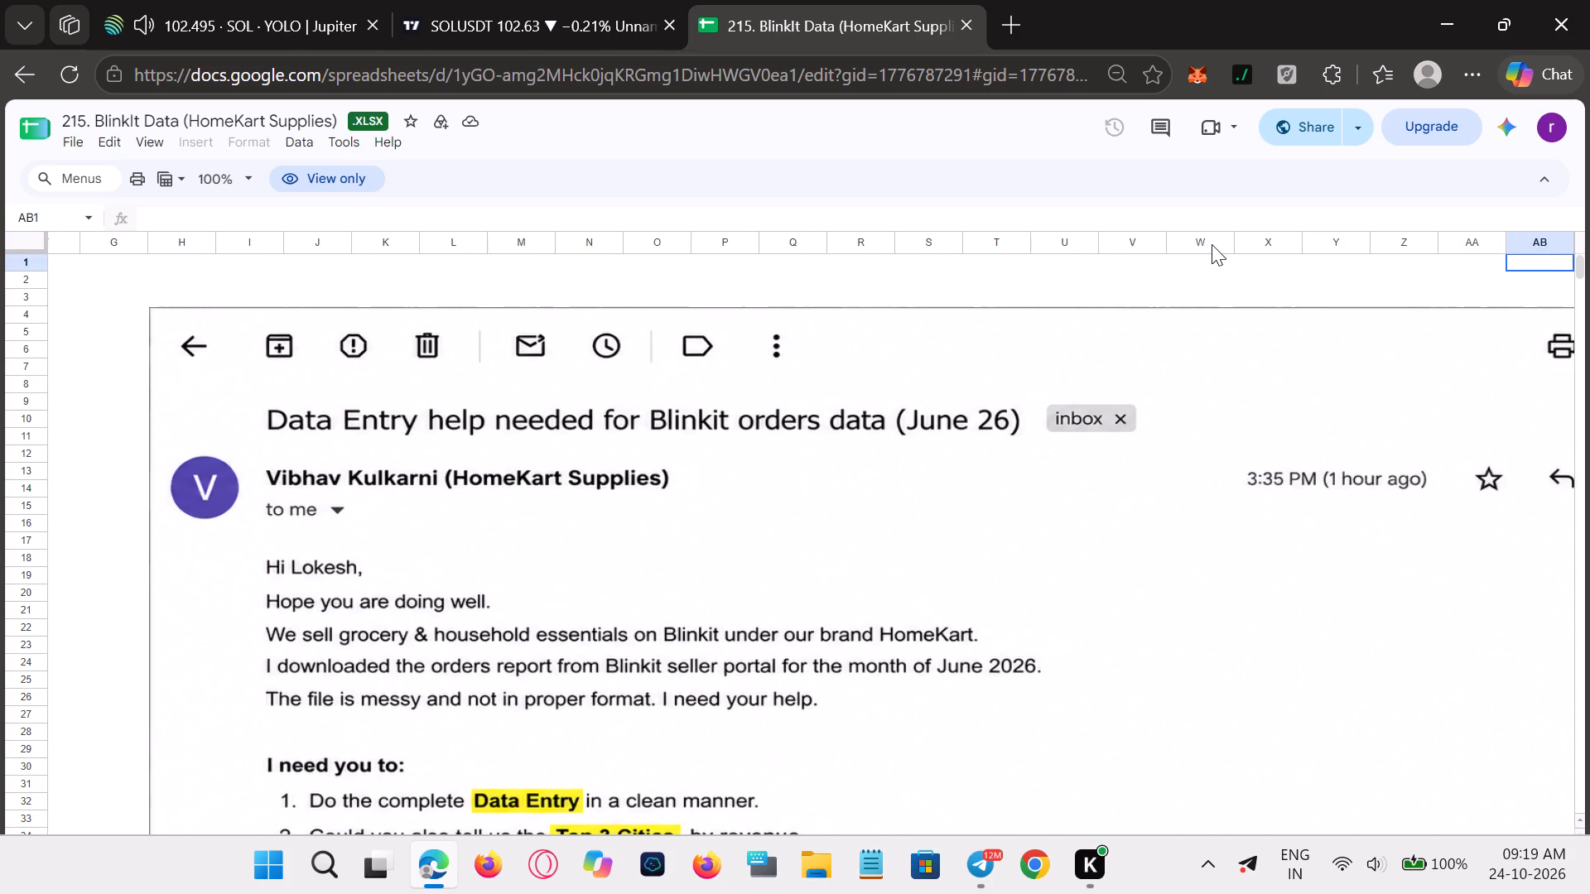
key(Right)
key(Right)
key(Right)
key(Right)
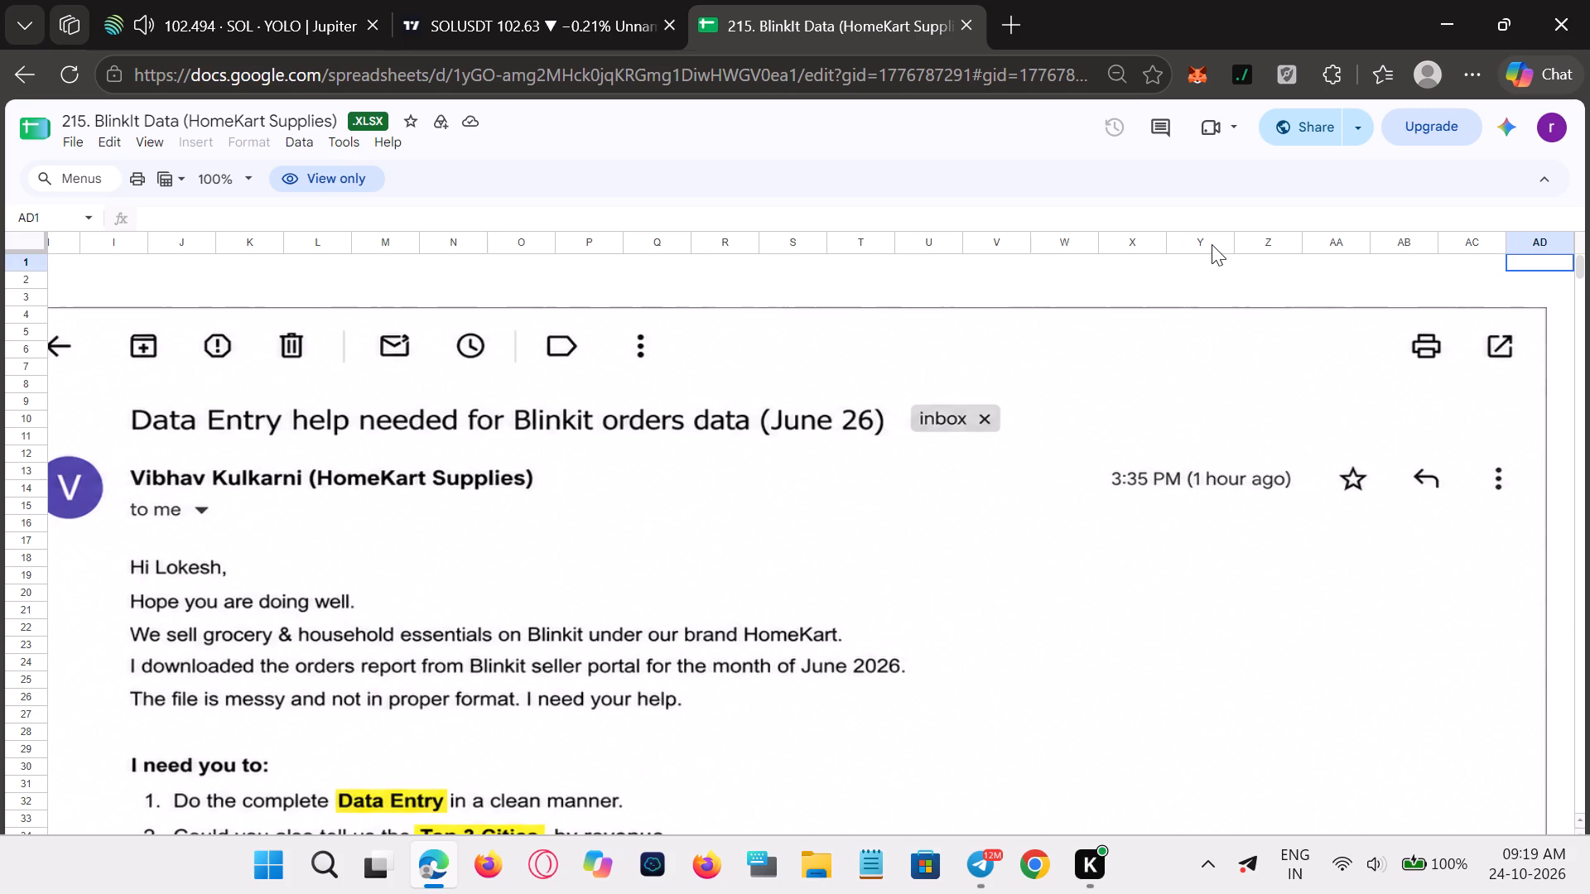
Examine the whole sheet at a much smaller page zoom, including the rows below the client's email.
key(ctrl+minus)
key(ctrl+minus)
key(ctrl+minus)
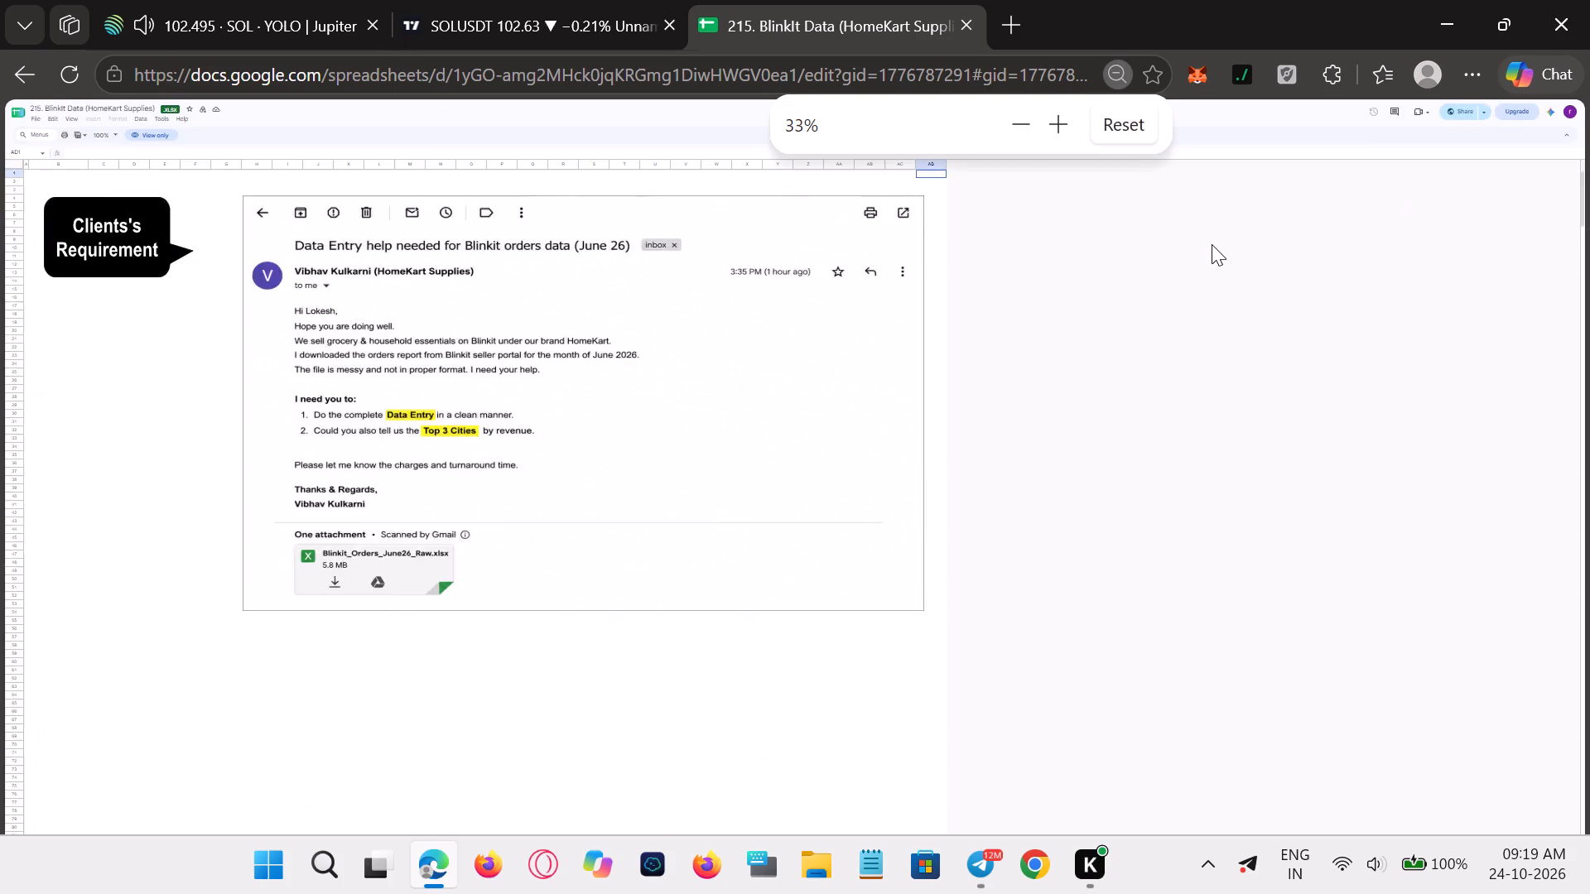
key(ctrl+minus)
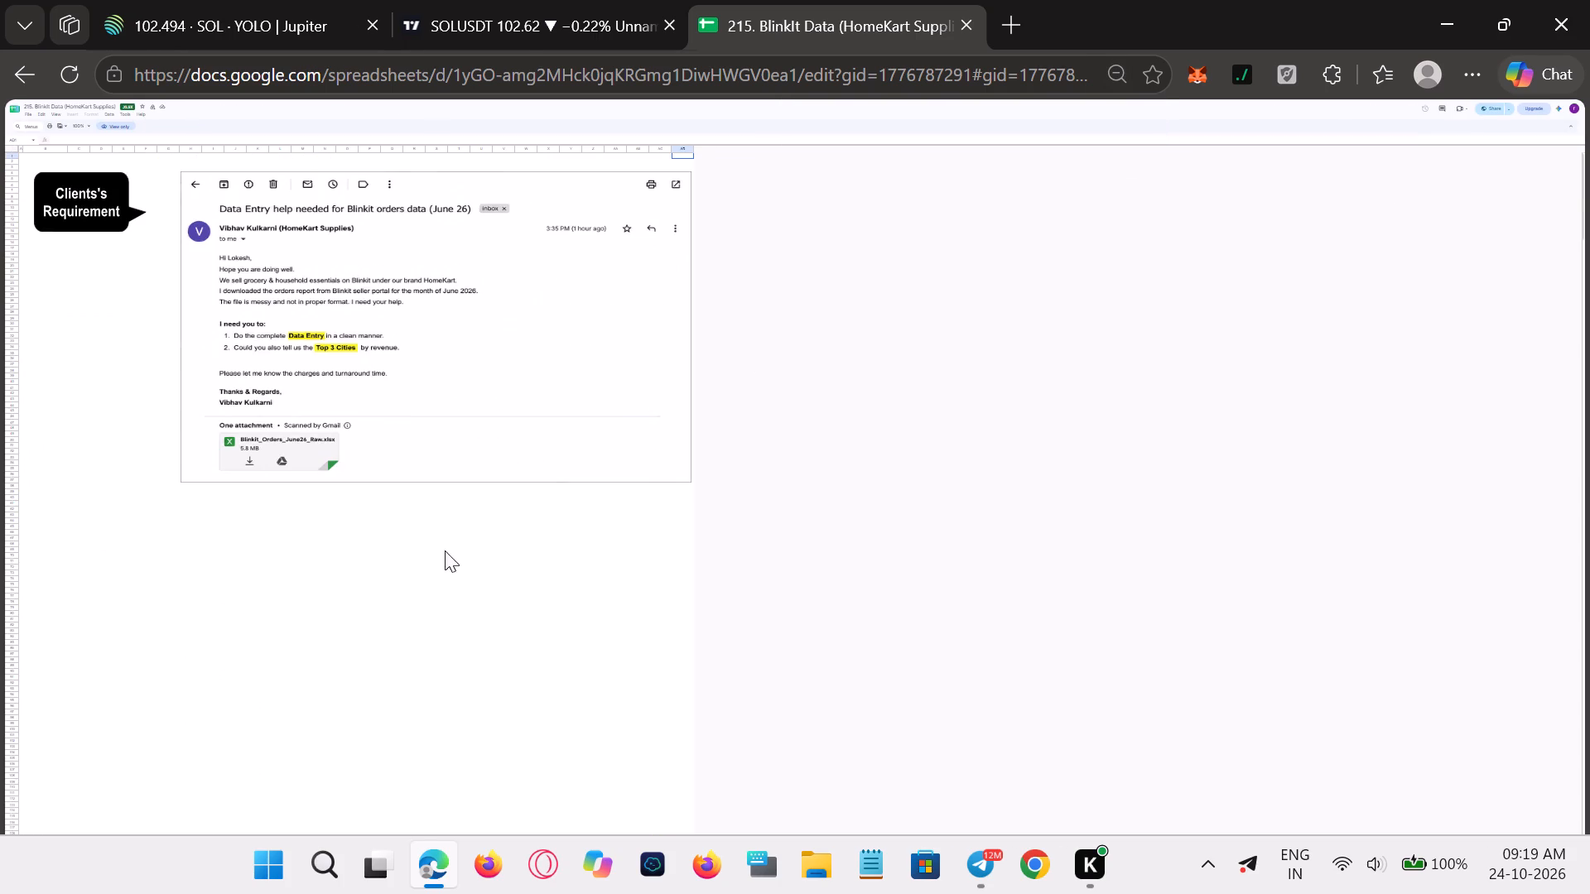
scroll(436, 602, down, 14)
scroll(436, 622, up, 4)
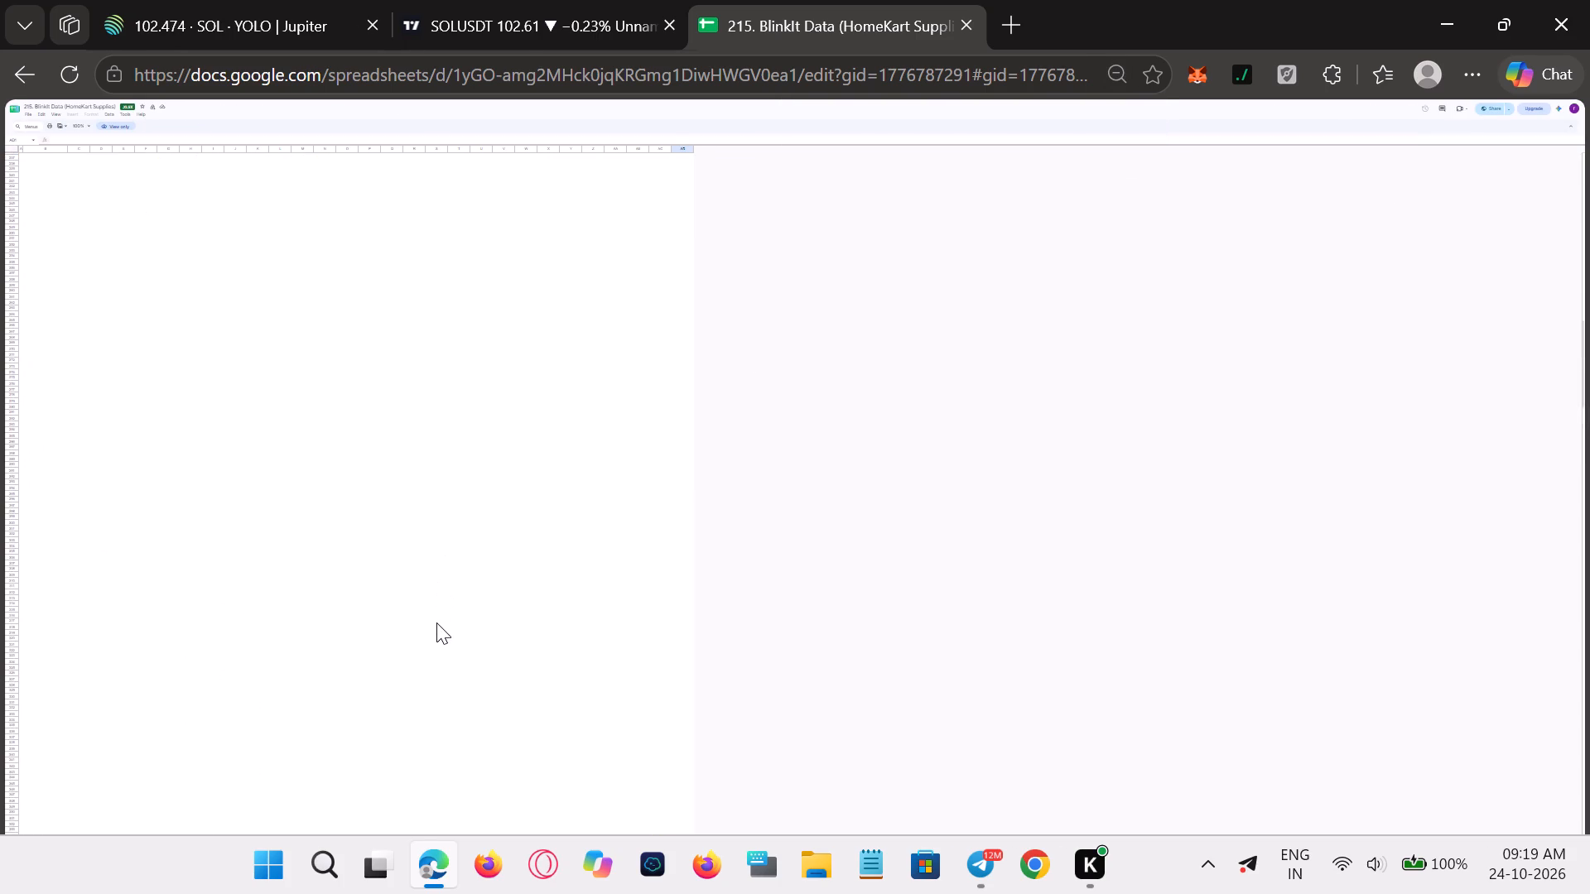
scroll(436, 622, up, 12)
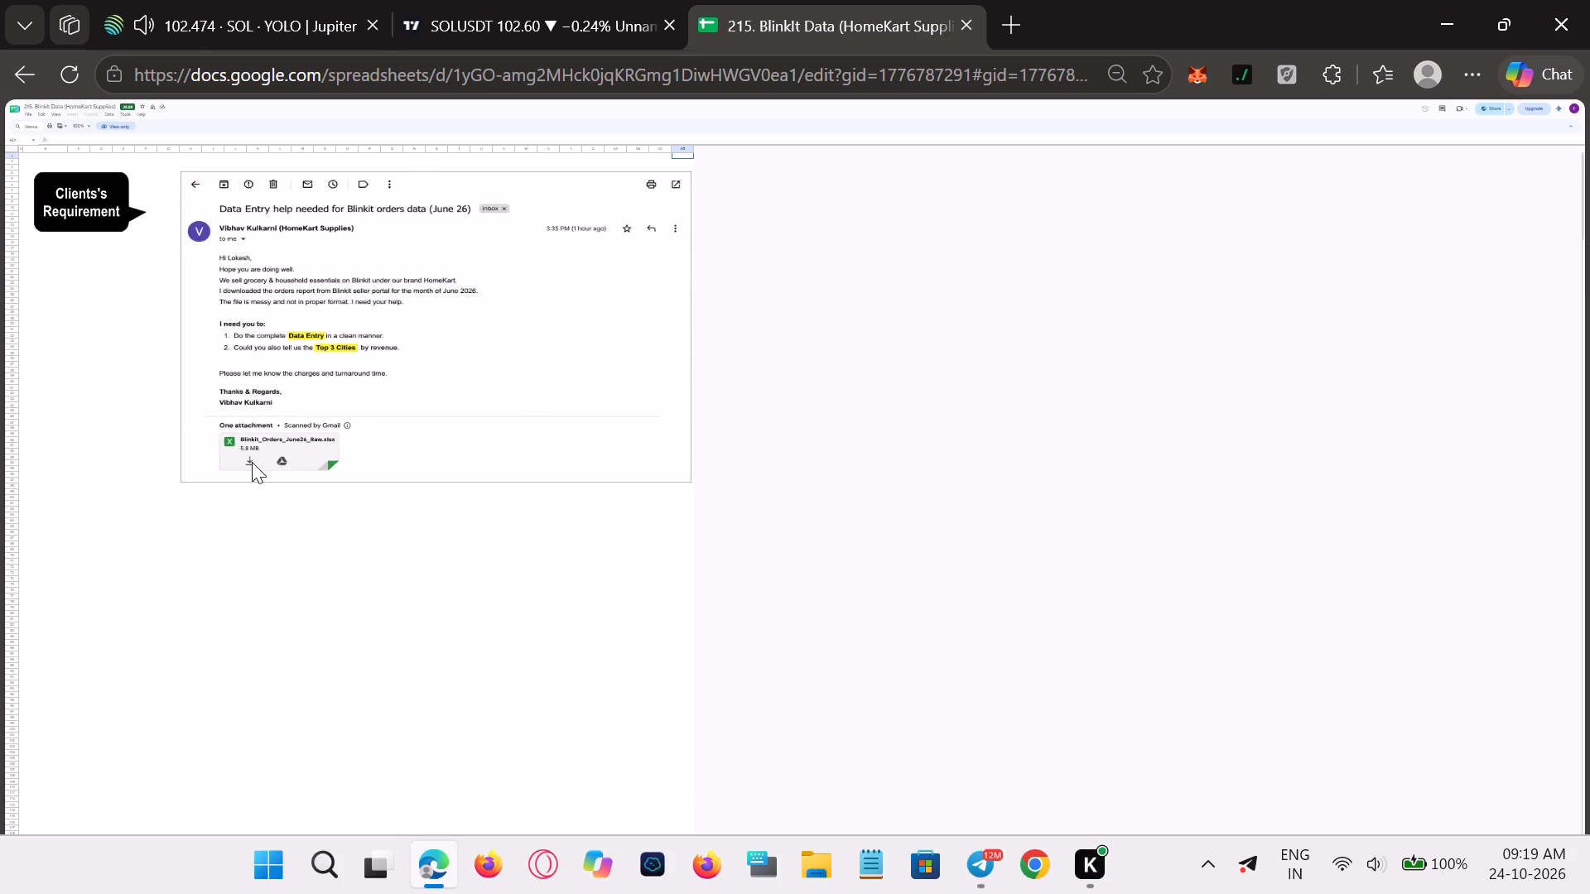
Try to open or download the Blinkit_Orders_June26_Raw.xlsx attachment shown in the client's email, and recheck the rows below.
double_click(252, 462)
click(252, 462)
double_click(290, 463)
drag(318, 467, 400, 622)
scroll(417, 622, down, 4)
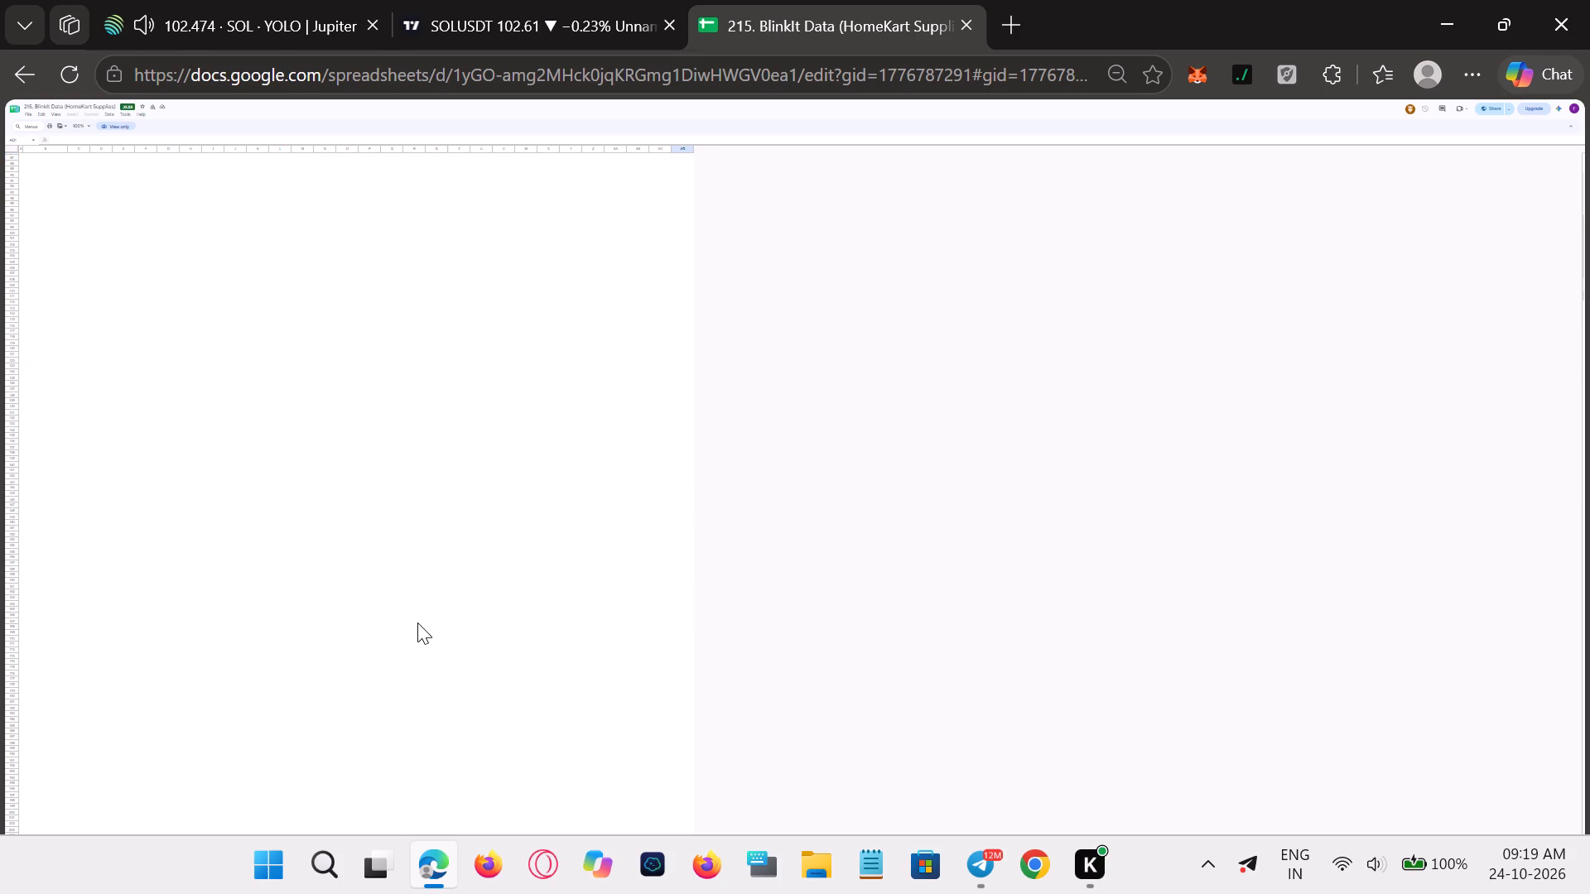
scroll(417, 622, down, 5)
Check the SOLUSDT chart on TradingView and the SOL market on Jupiter's YOLO page.
click(556, 22)
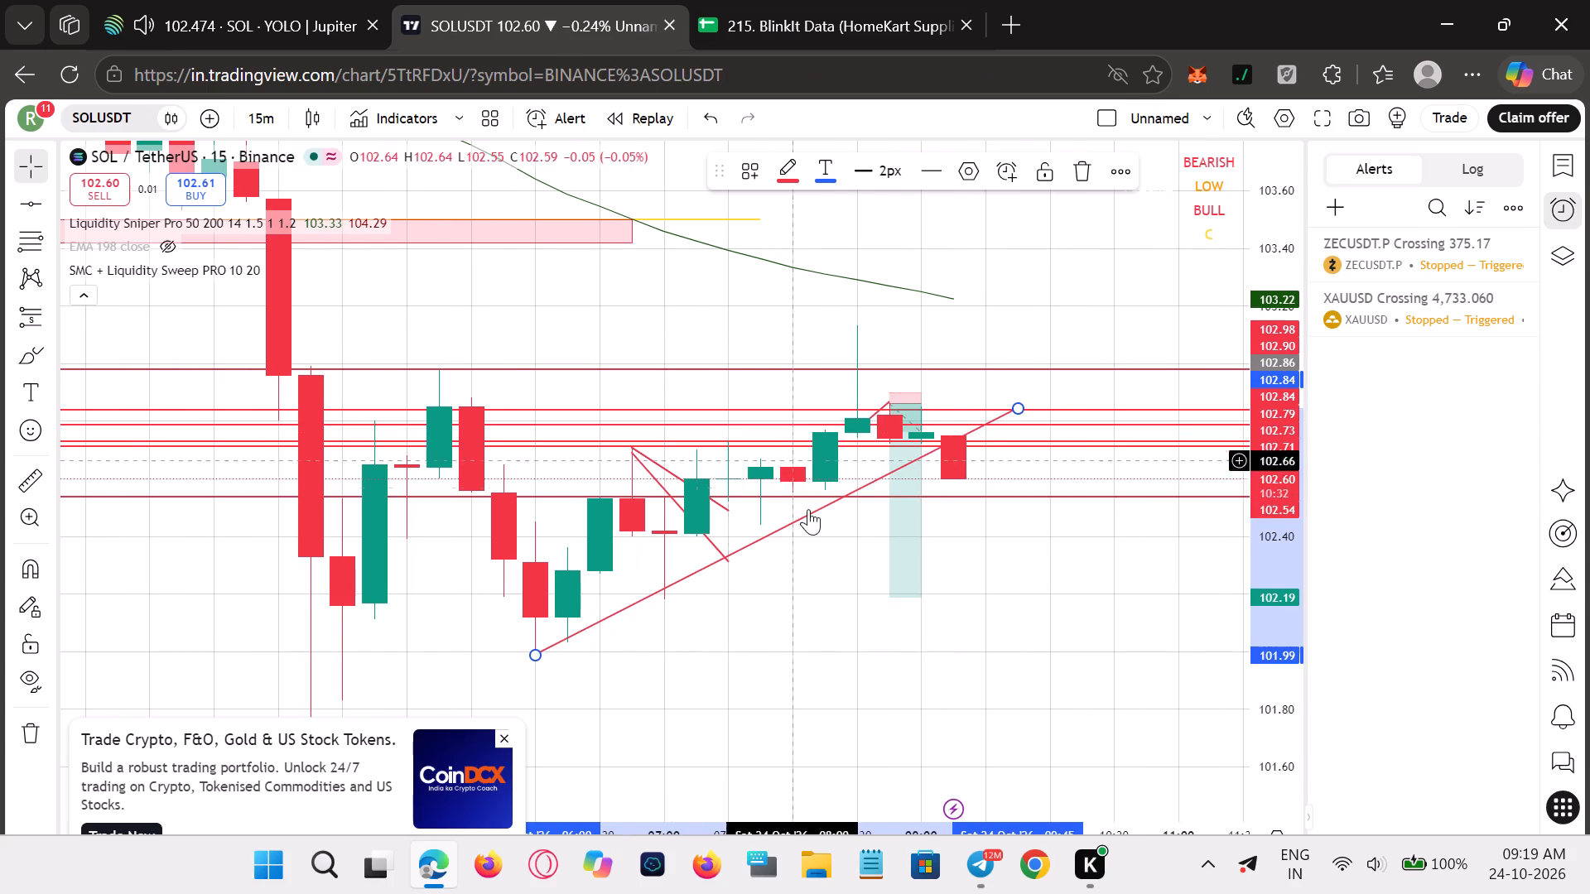
click(287, 0)
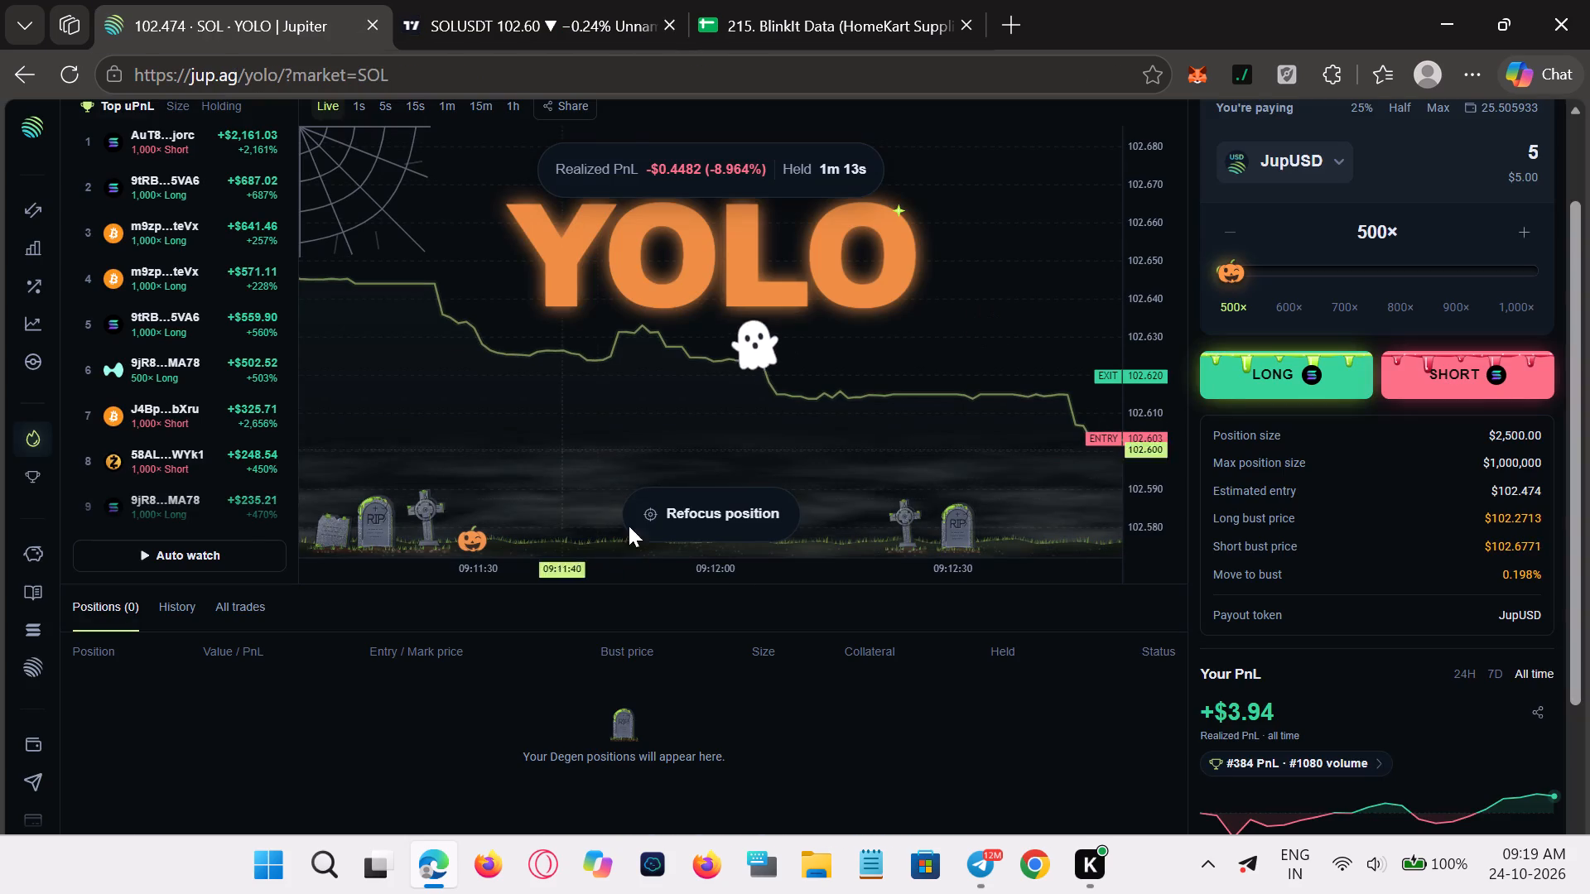
Switch back to the SOLUSDT chart on TradingView and set its interval to 1 minute.
click(524, 0)
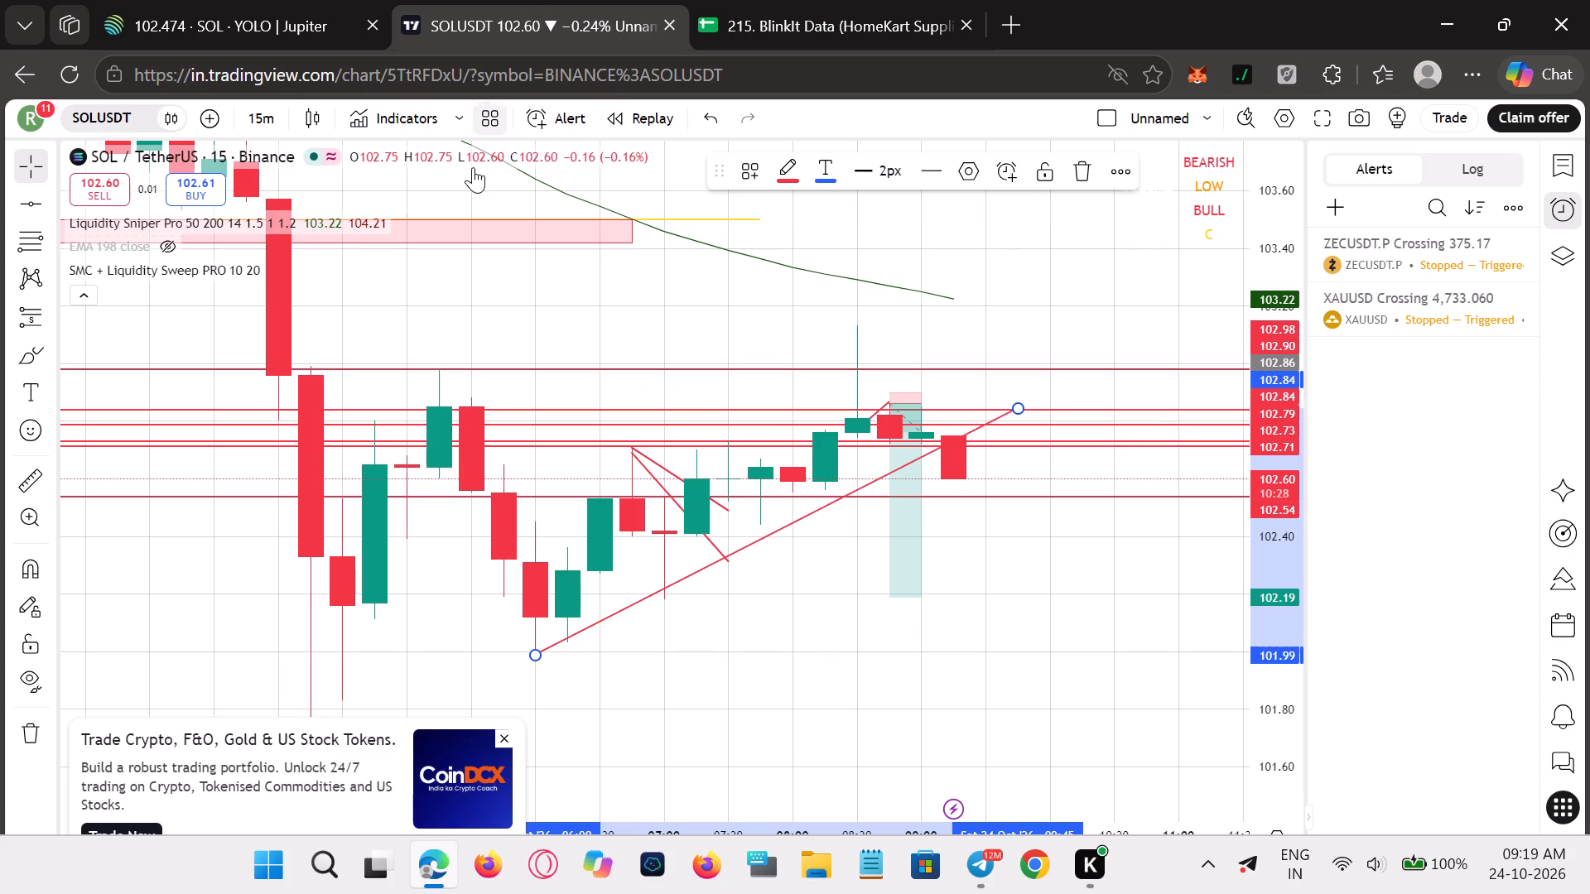
click(265, 116)
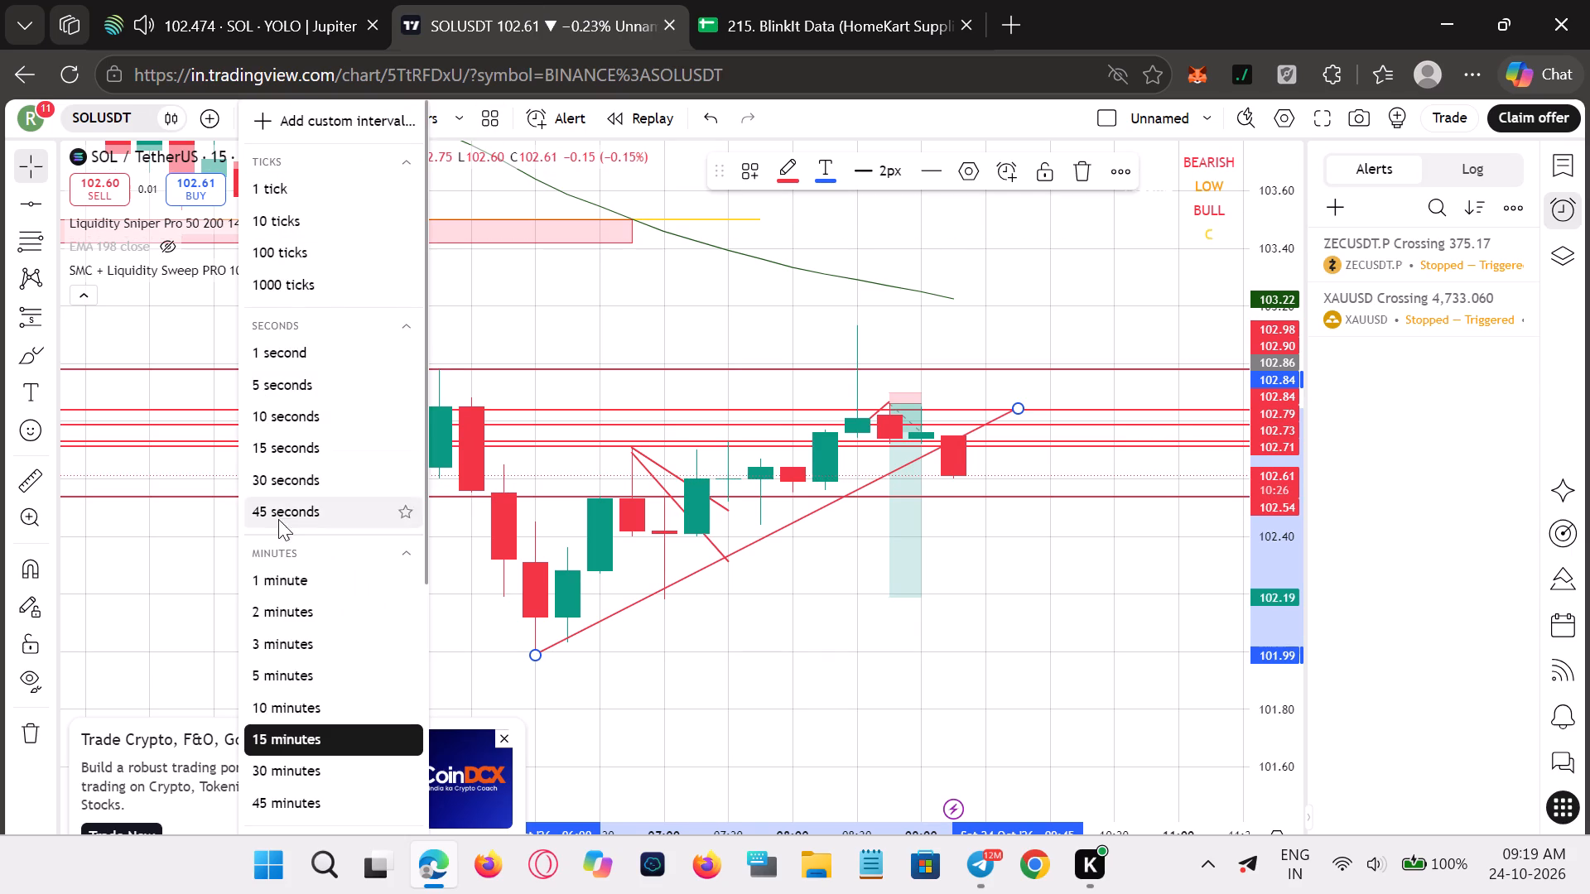
click(268, 570)
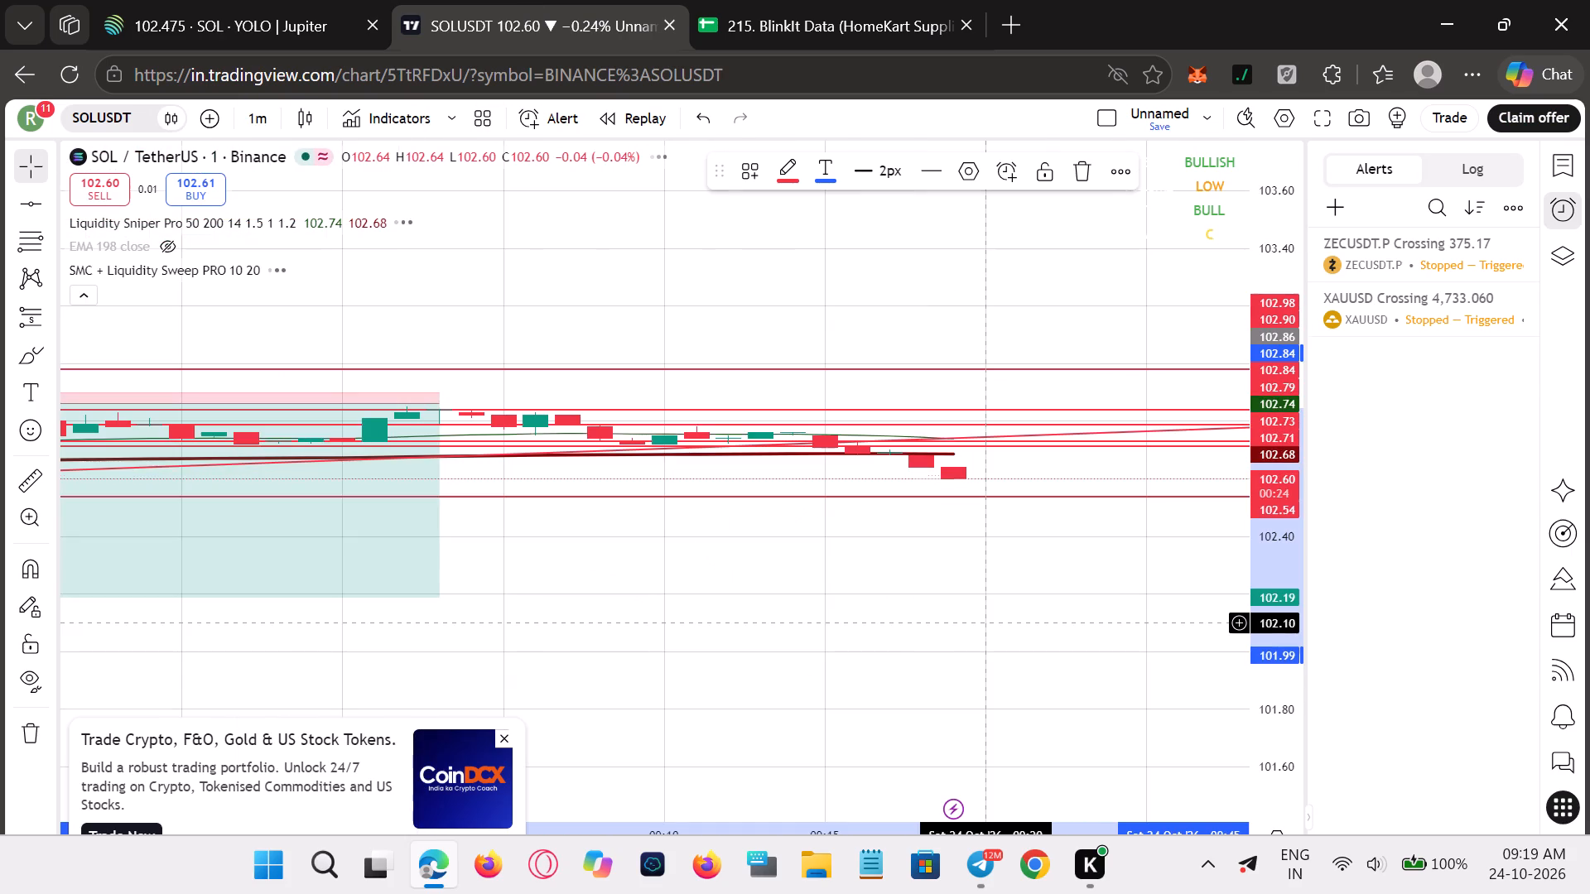
Examine the recent one-minute SOLUSDT candles against the drawn trend line and horizontal price levels.
right_click(995, 622)
click(1082, 360)
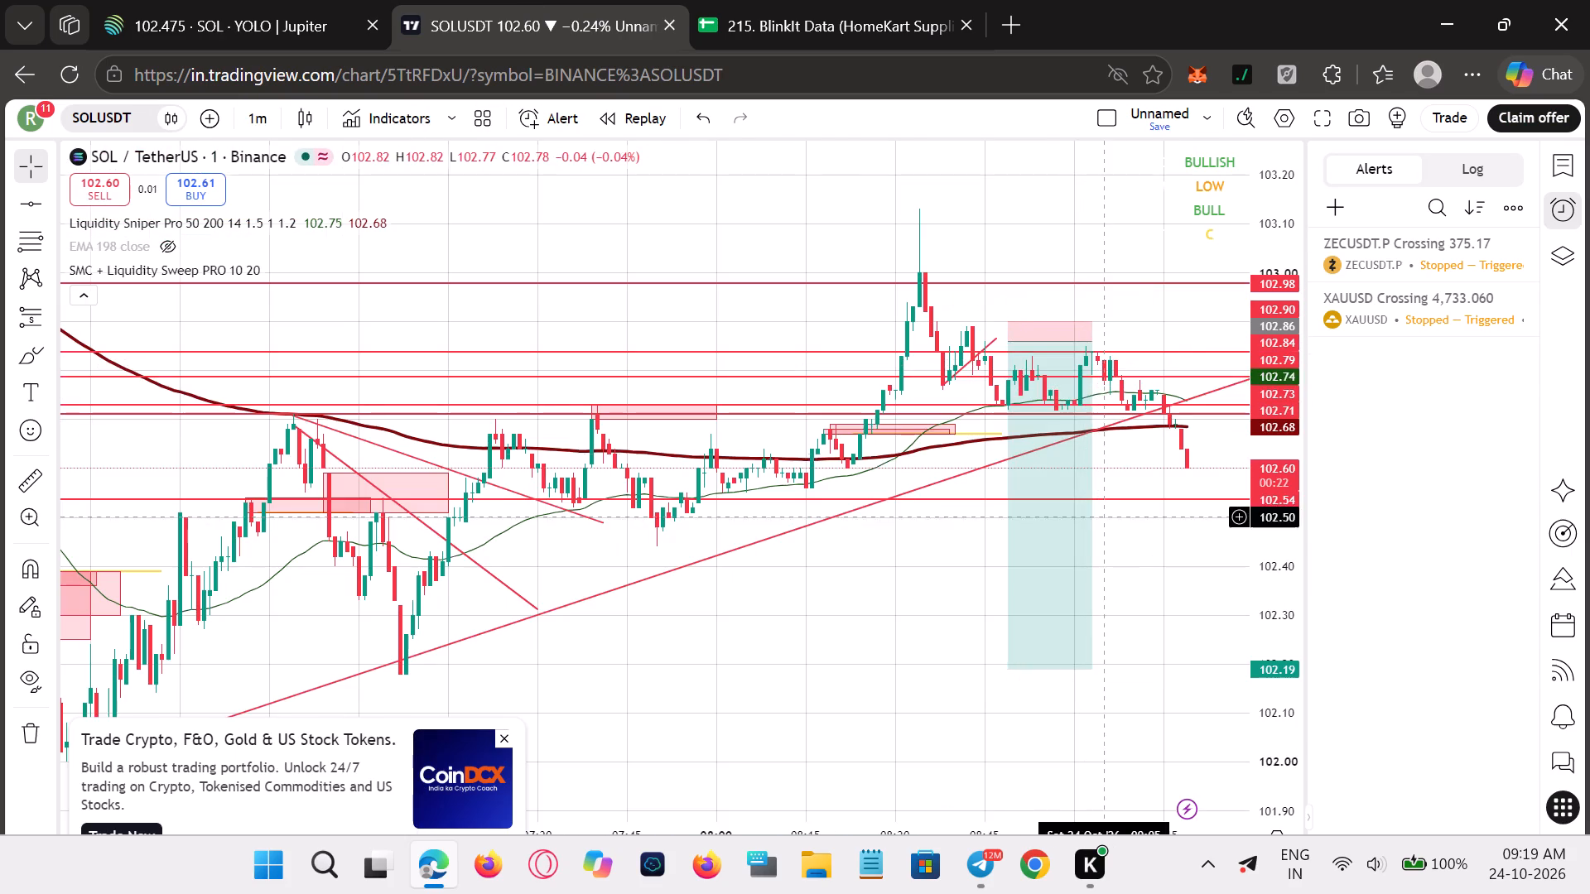
scroll(1144, 587, up, 3)
scroll(1153, 662, up, 1)
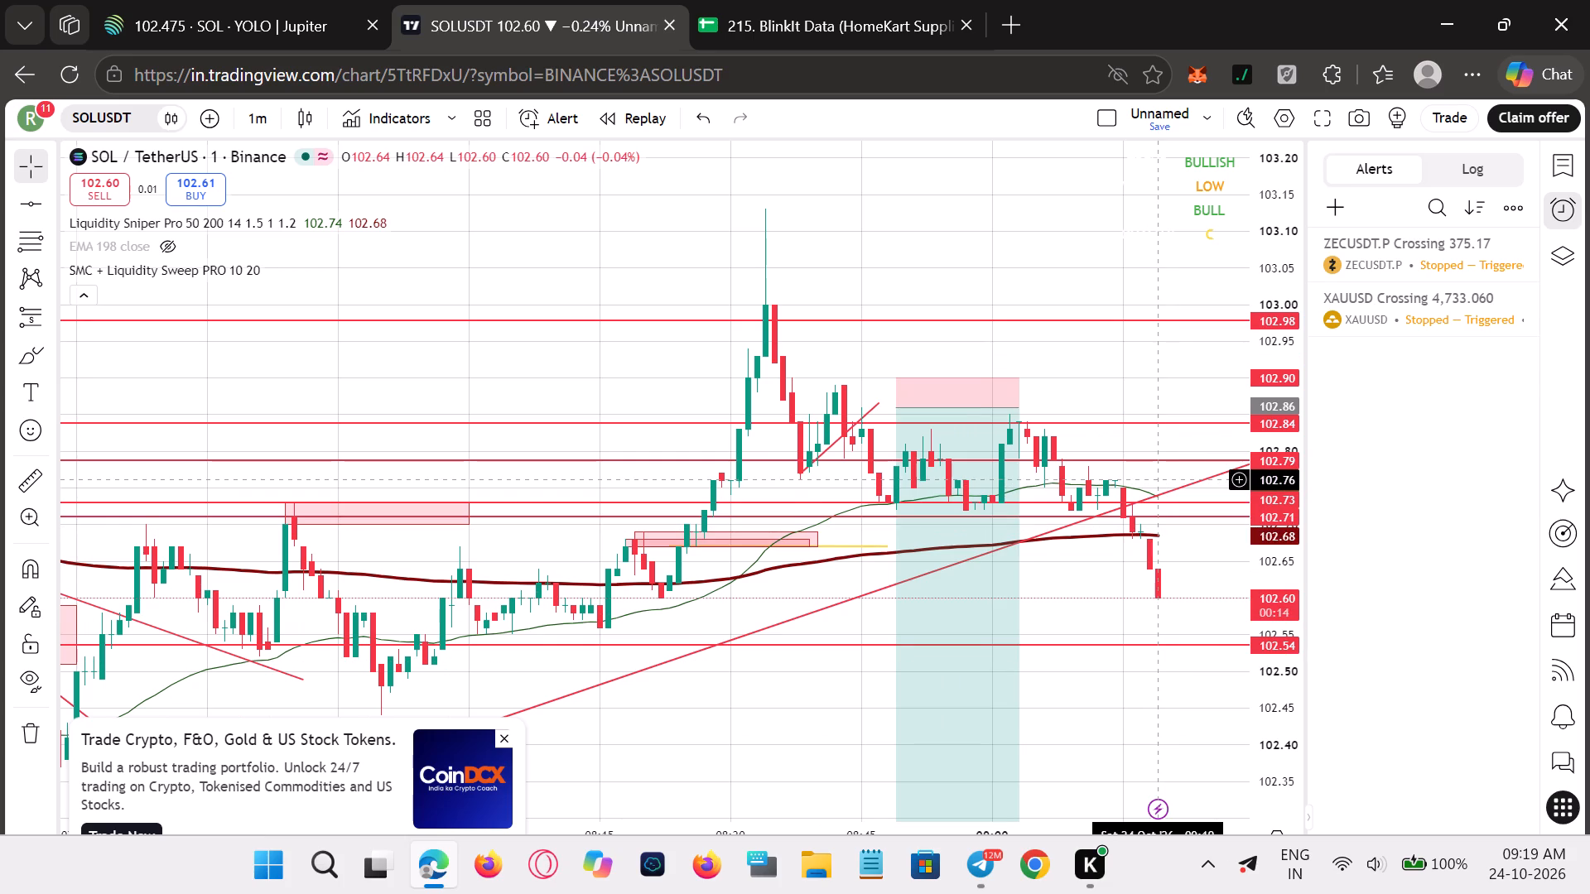
scroll(1168, 624, down, 4)
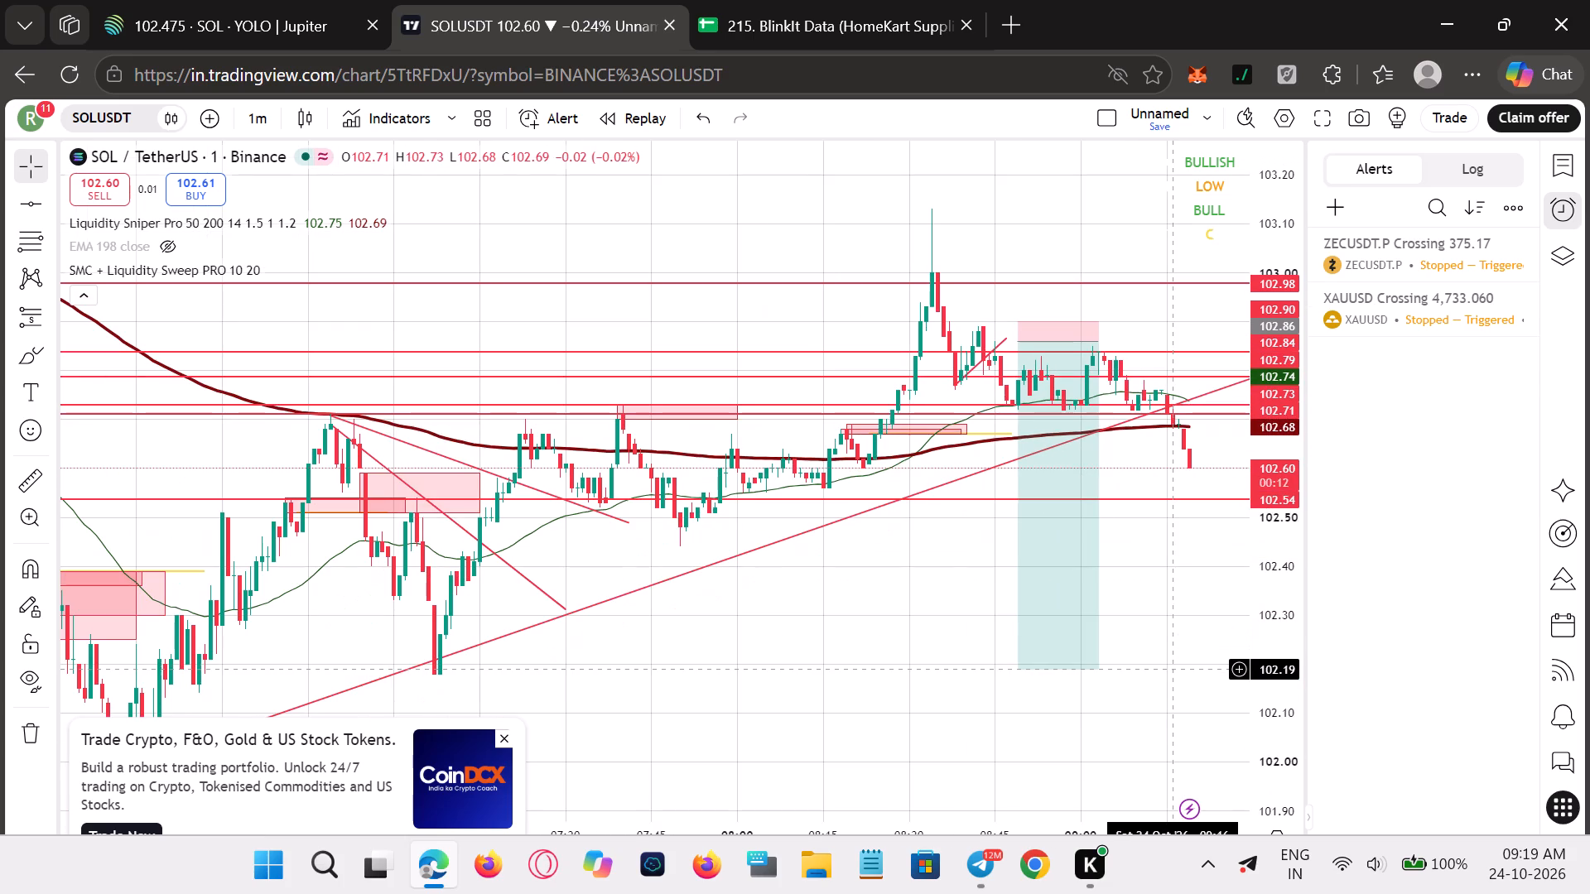
scroll(1173, 668, up, 2)
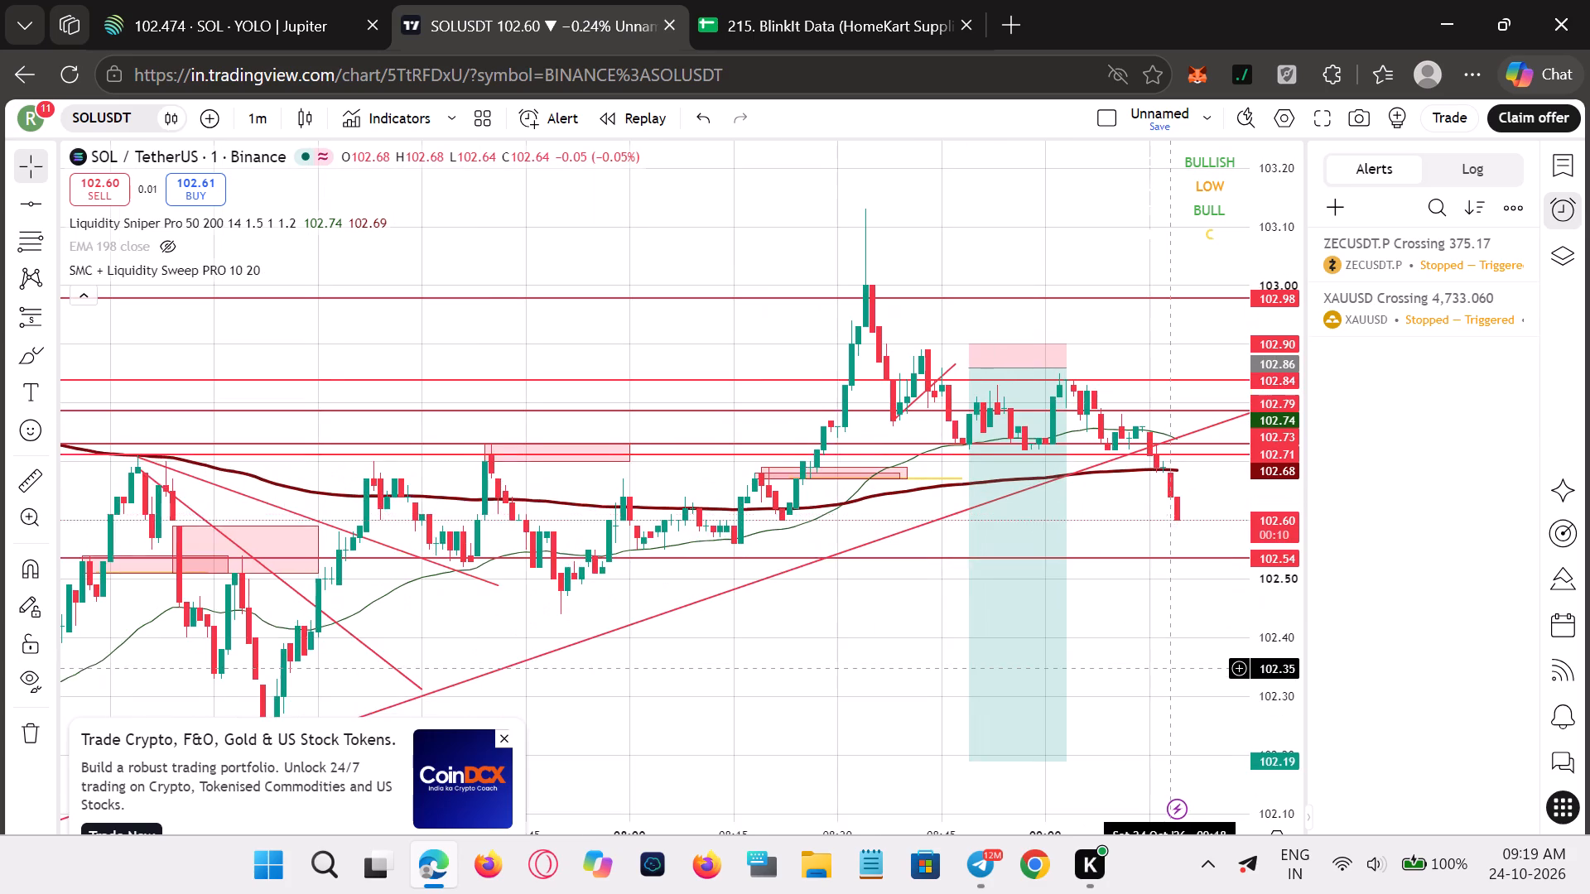
scroll(1173, 668, up, 2)
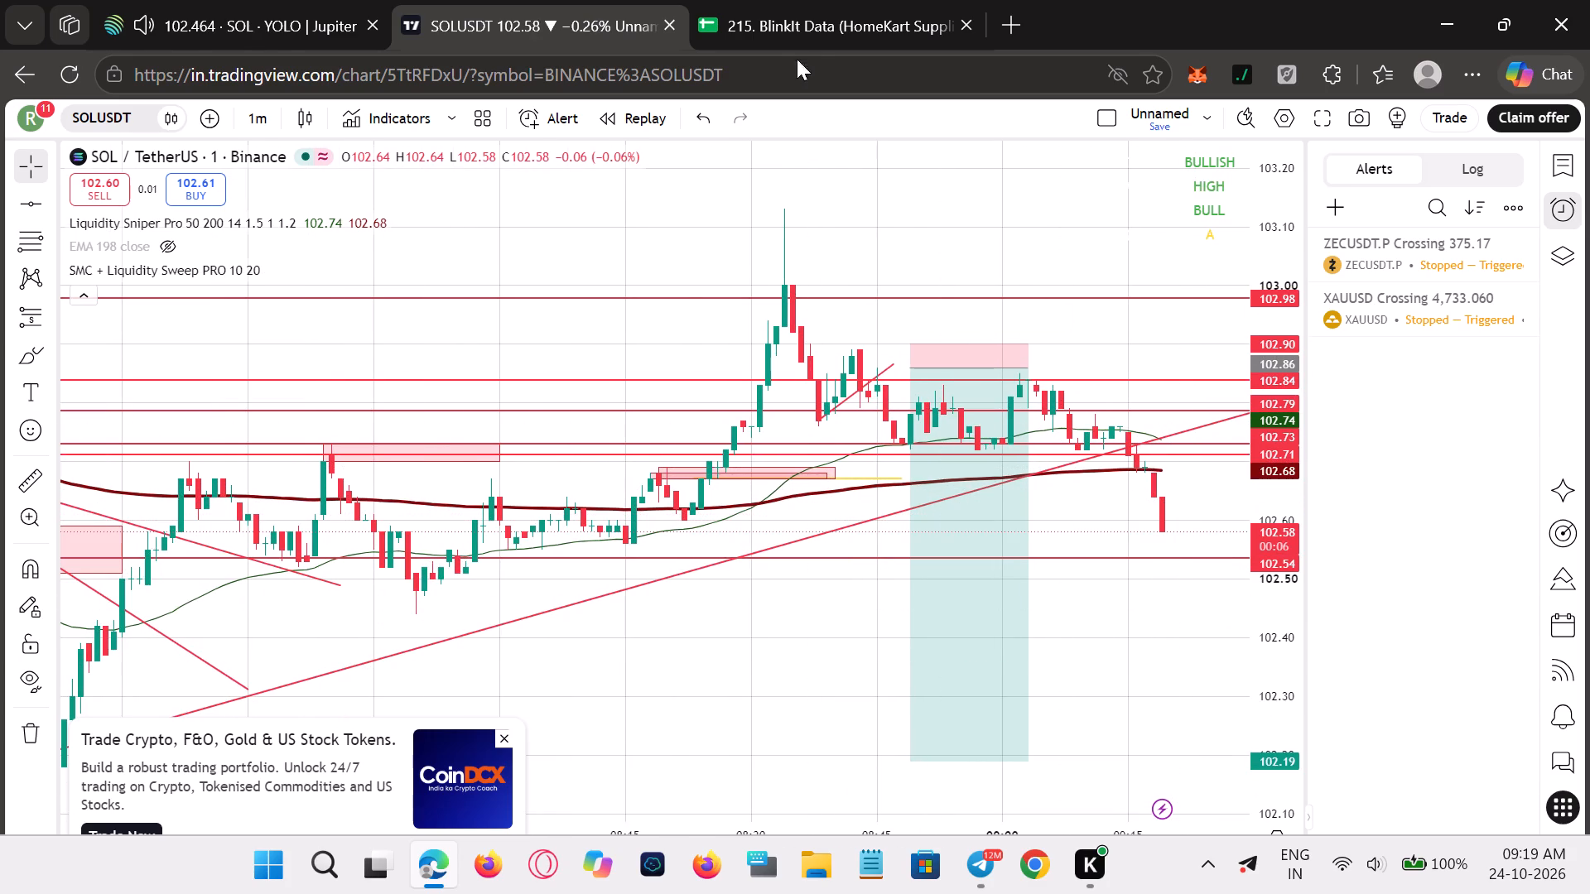
Switch back to the Blinkit workbook and return to the client's requirement email at the top of the sheet.
click(803, 18)
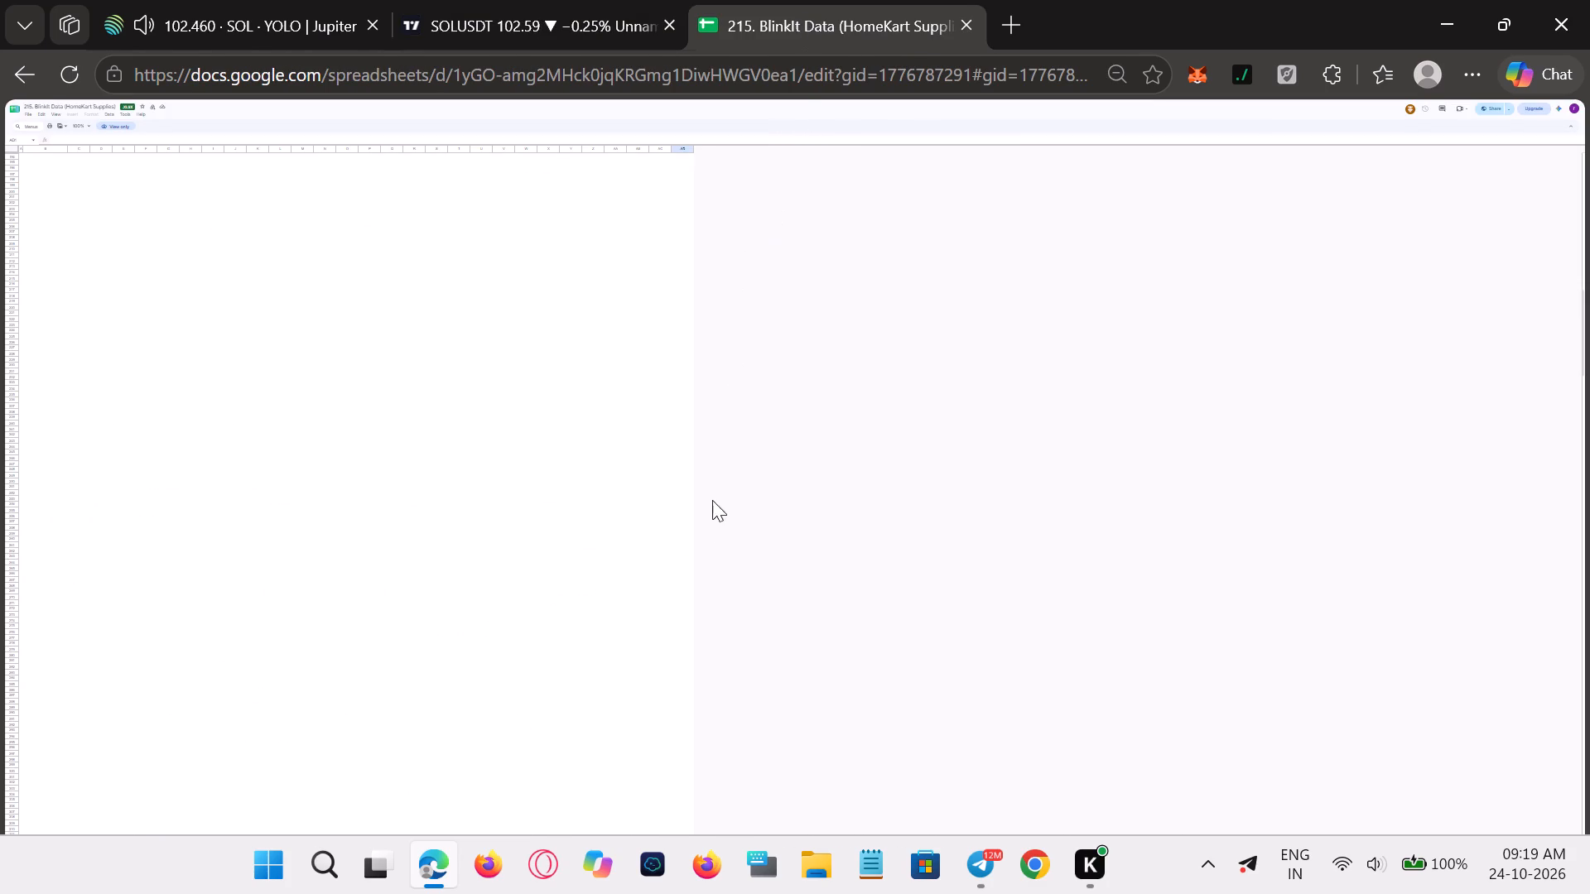
scroll(767, 757, up, 9)
scroll(838, 576, up, 2)
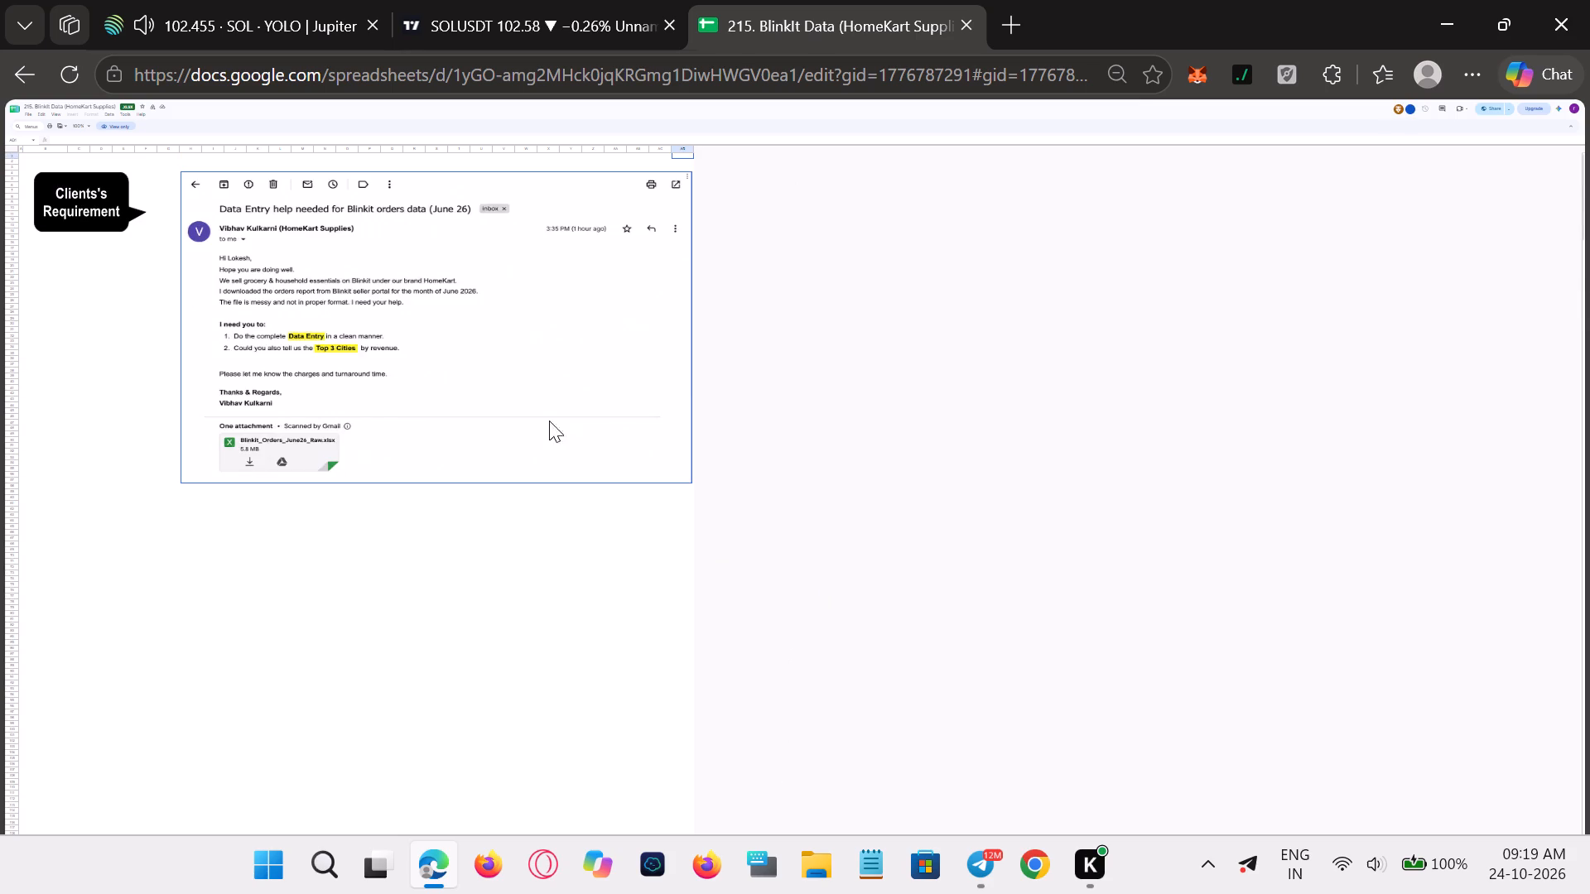
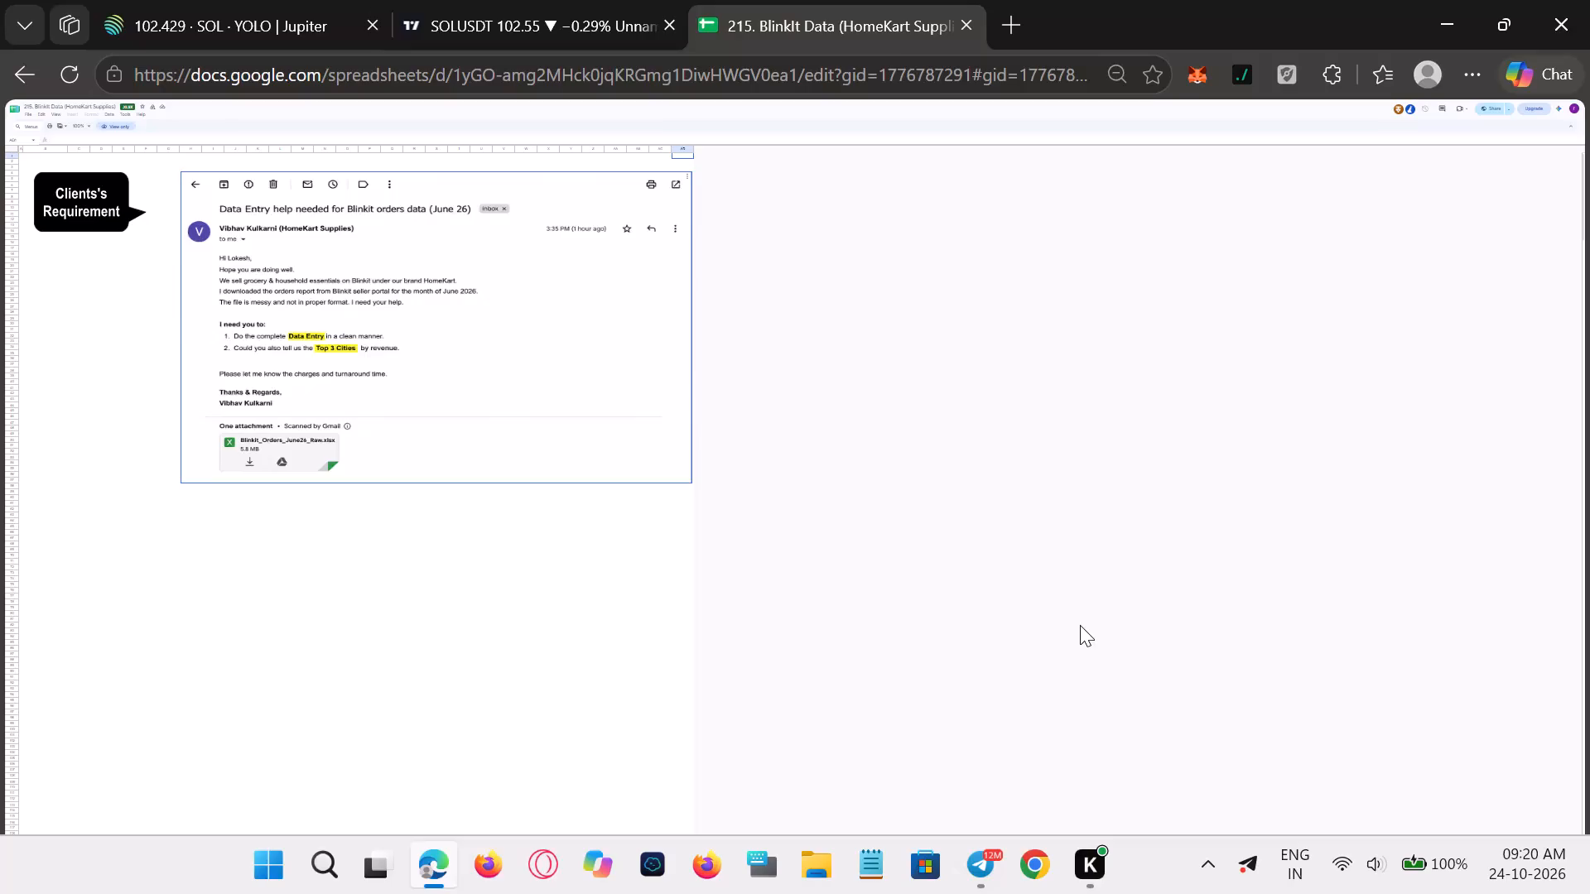
Switch to the SOLUSDT chart on TradingView and examine the latest one-minute candles against the wider price history.
click(544, 5)
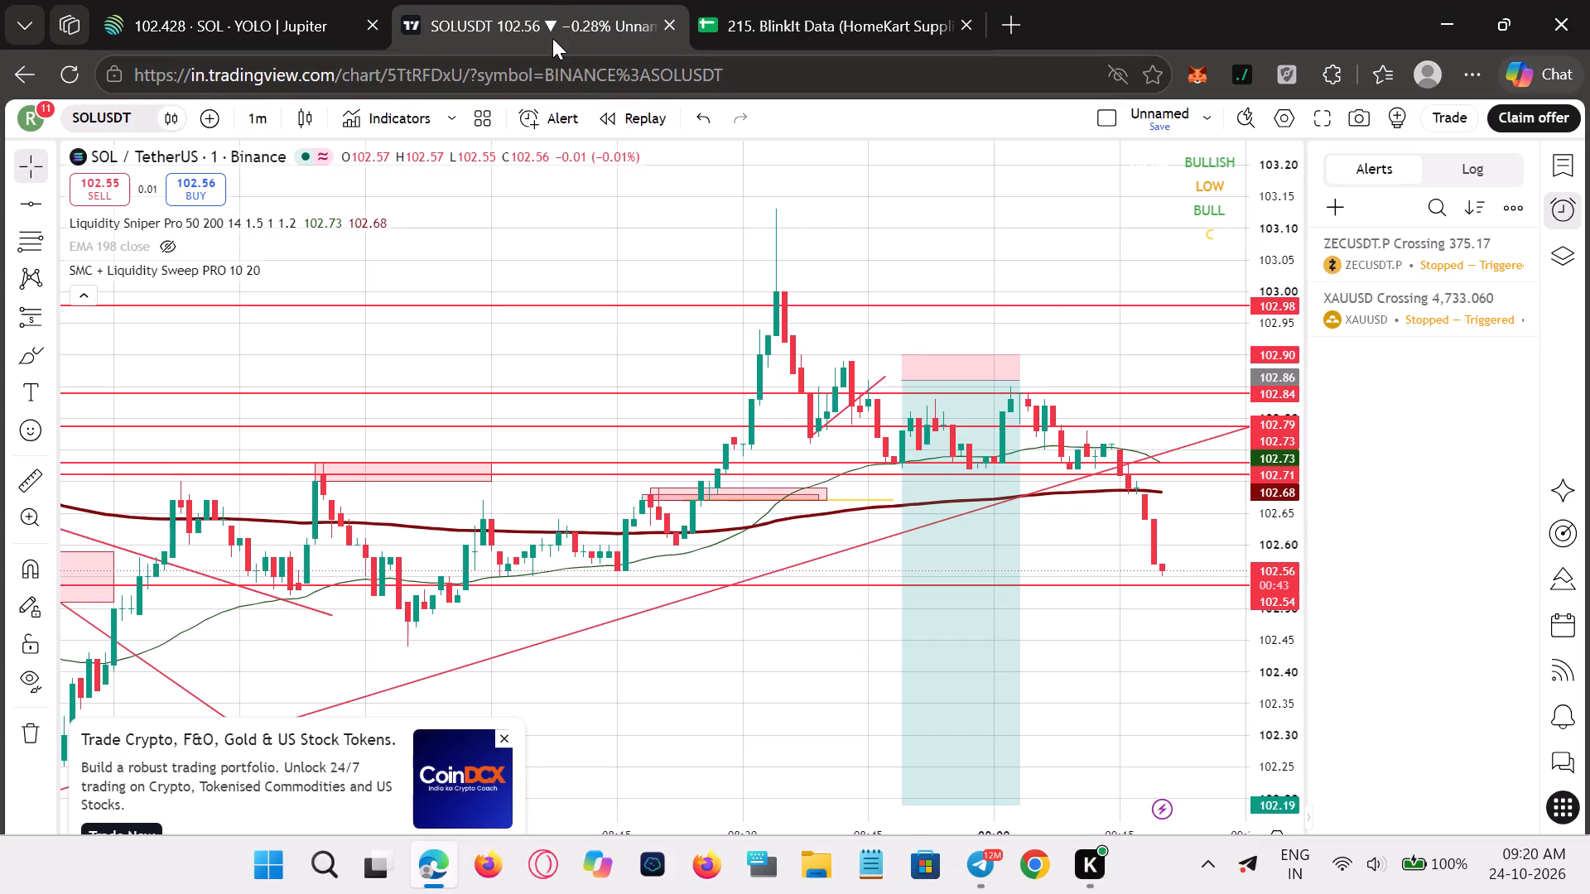
scroll(790, 485, down, 4)
scroll(855, 664, down, 3)
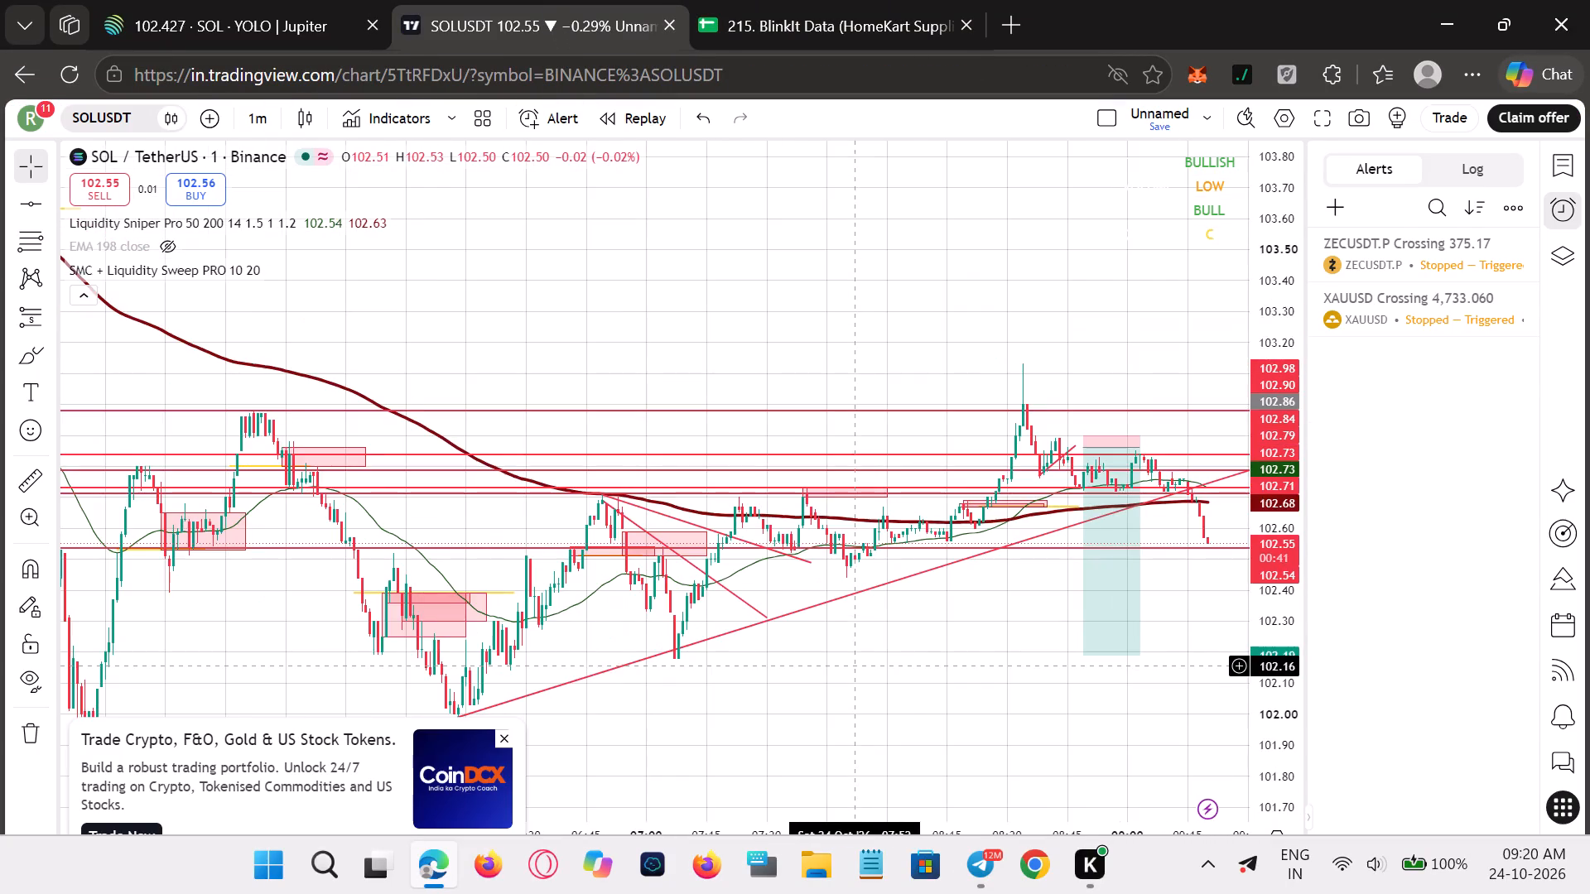
scroll(855, 666, up, 8)
scroll(1067, 680, down, 4)
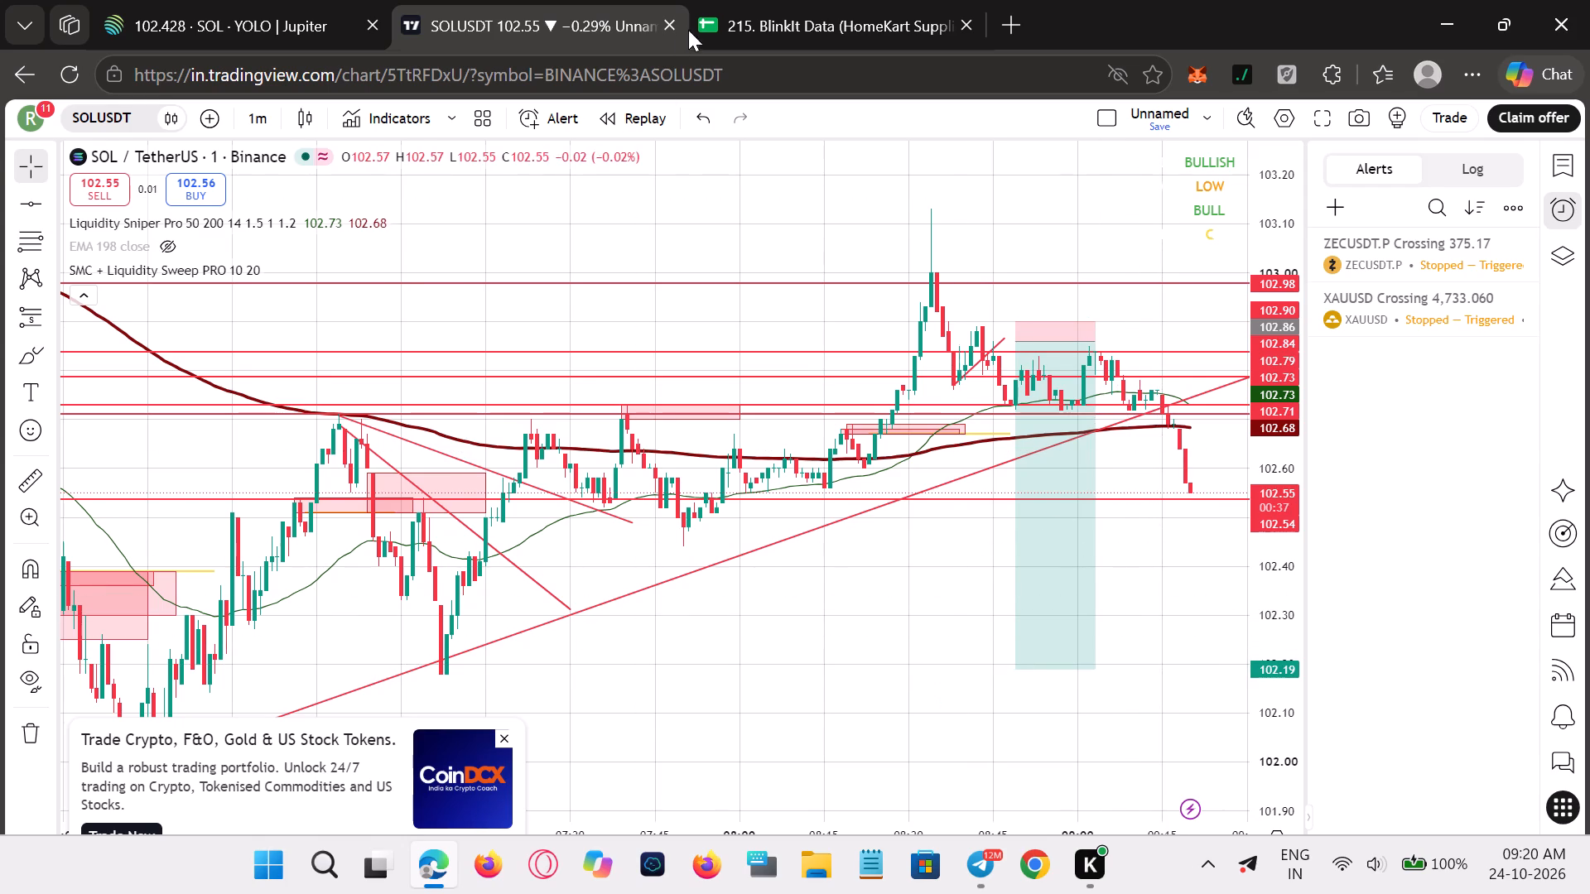
Switch back to the Blinkit workbook and try to open the pictured client requirement email in a new window.
click(800, 10)
scroll(457, 388, up, 3)
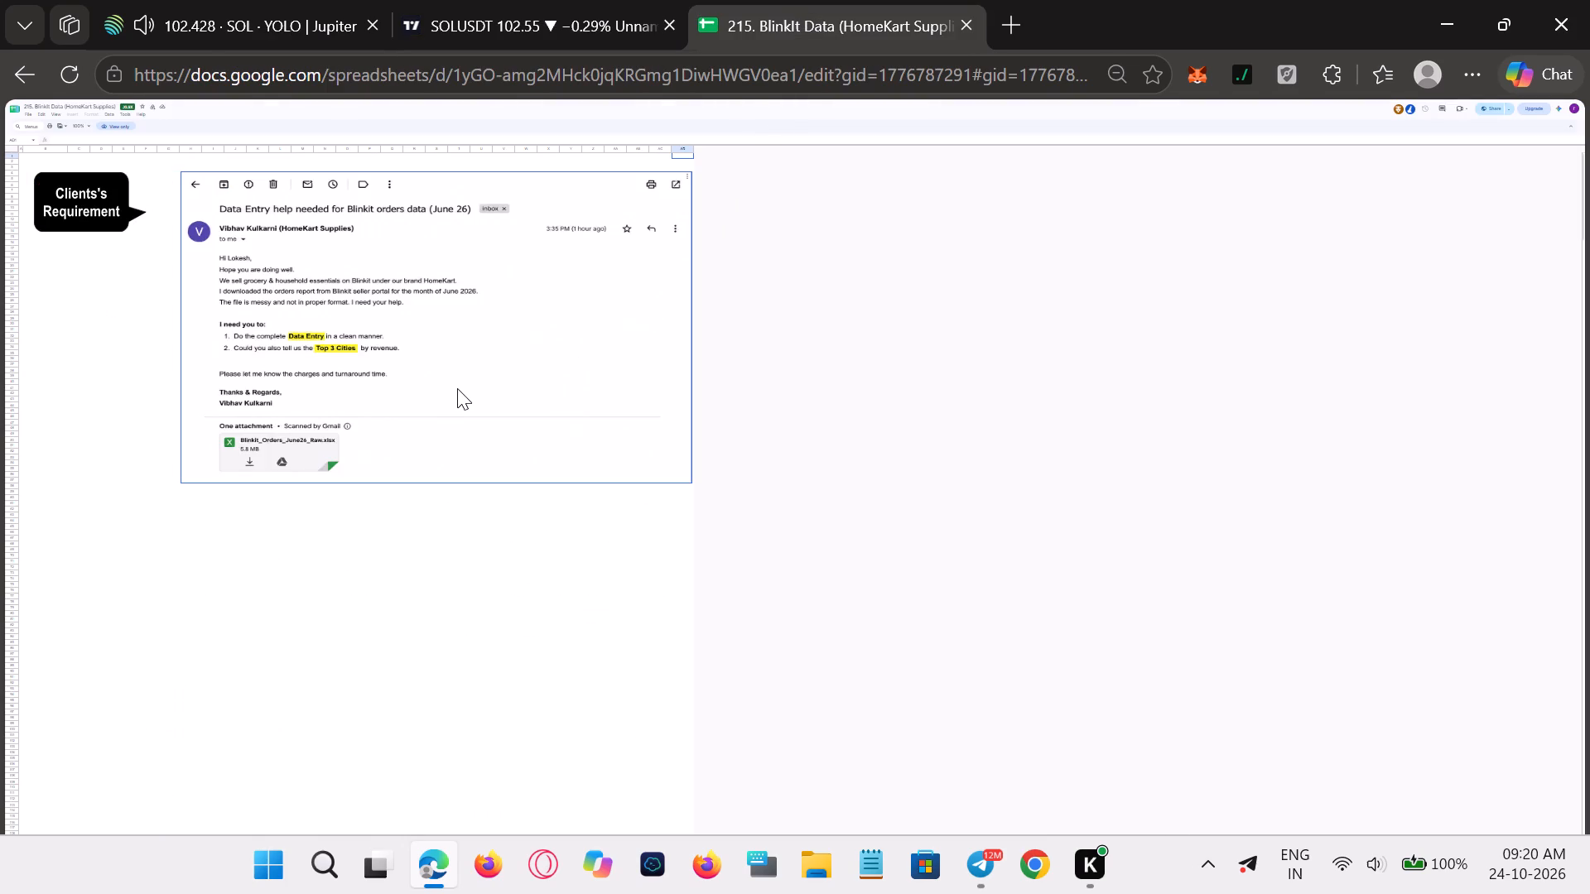
scroll(282, 390, up, 3)
click(672, 187)
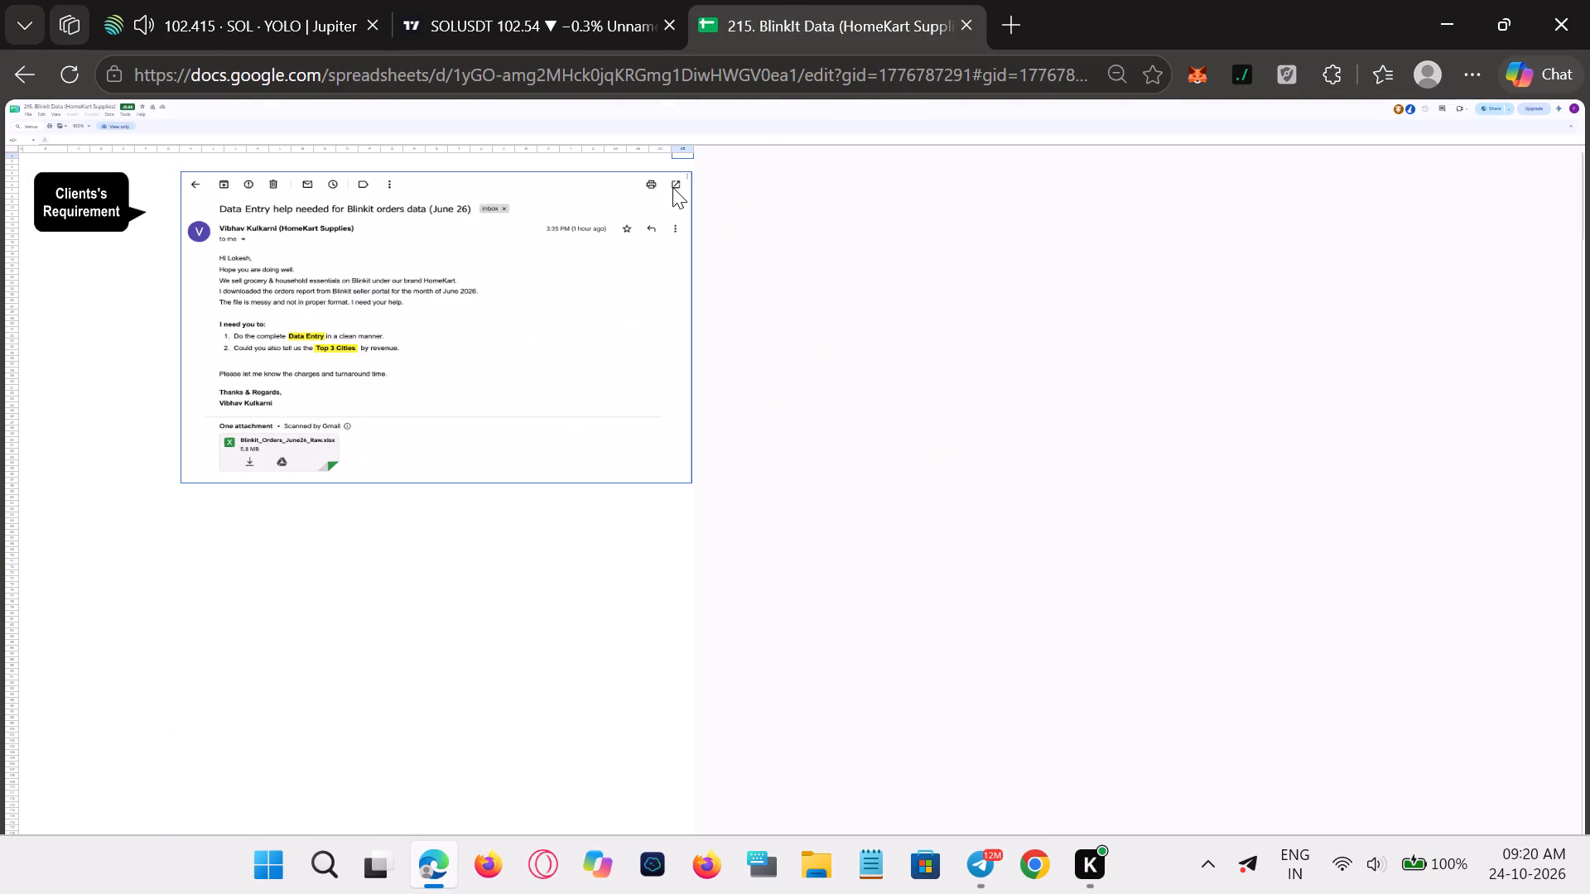
click(672, 187)
Check the sheet rows below the client's requirement email for further content and return to the email.
scroll(472, 615, down, 7)
scroll(468, 670, up, 2)
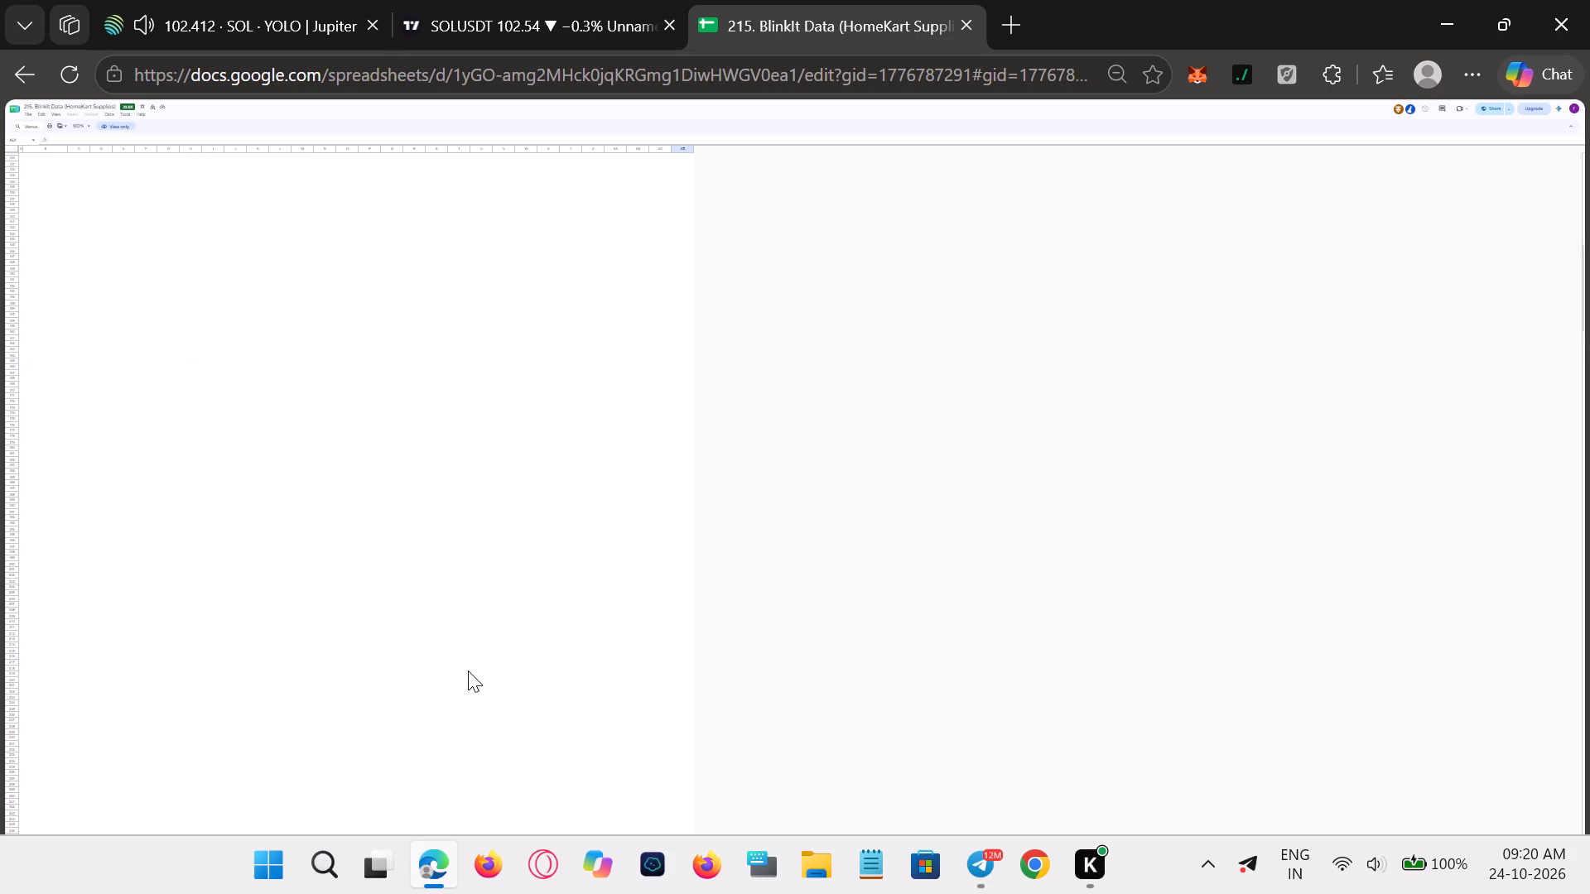
scroll(468, 670, up, 6)
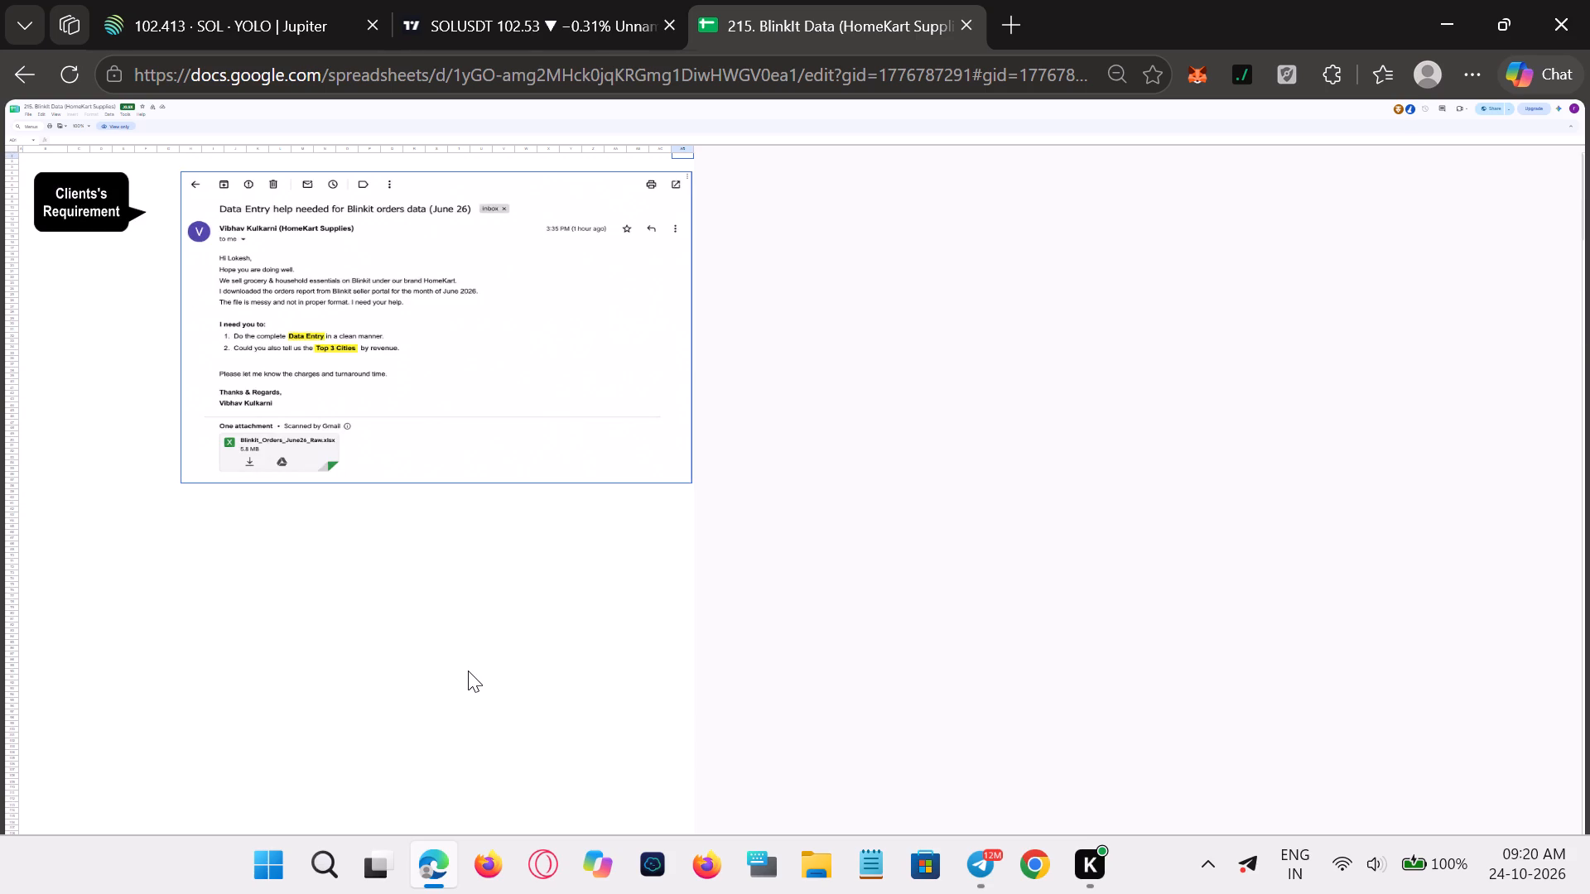
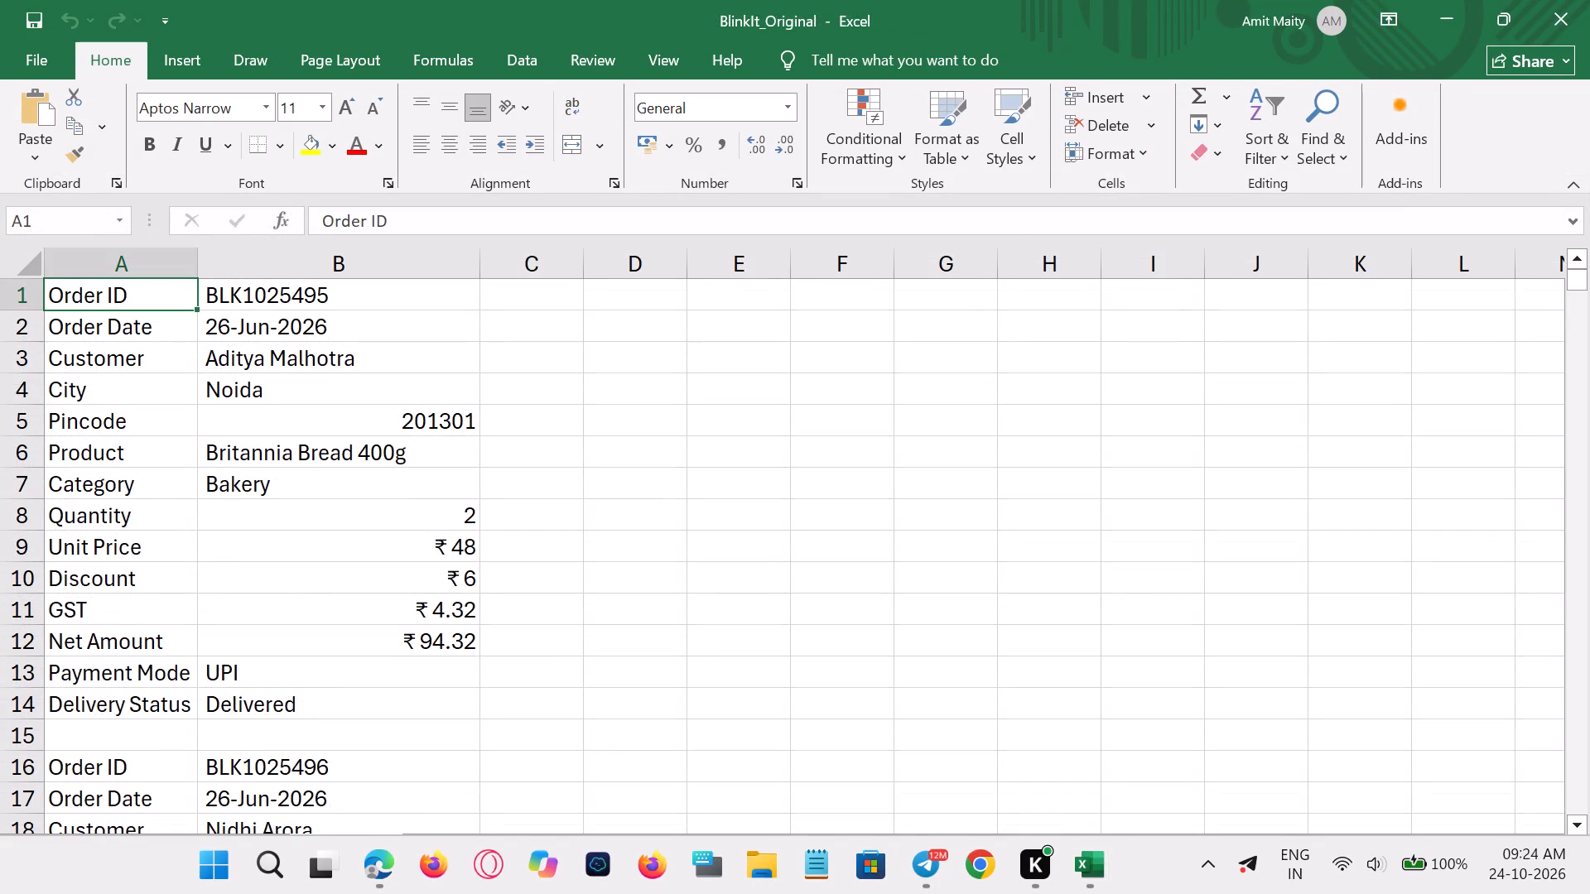
Examine how the stacked raw order records in columns A and B are structured, from the first order through the following ones.
scroll(546, 602, down, 3)
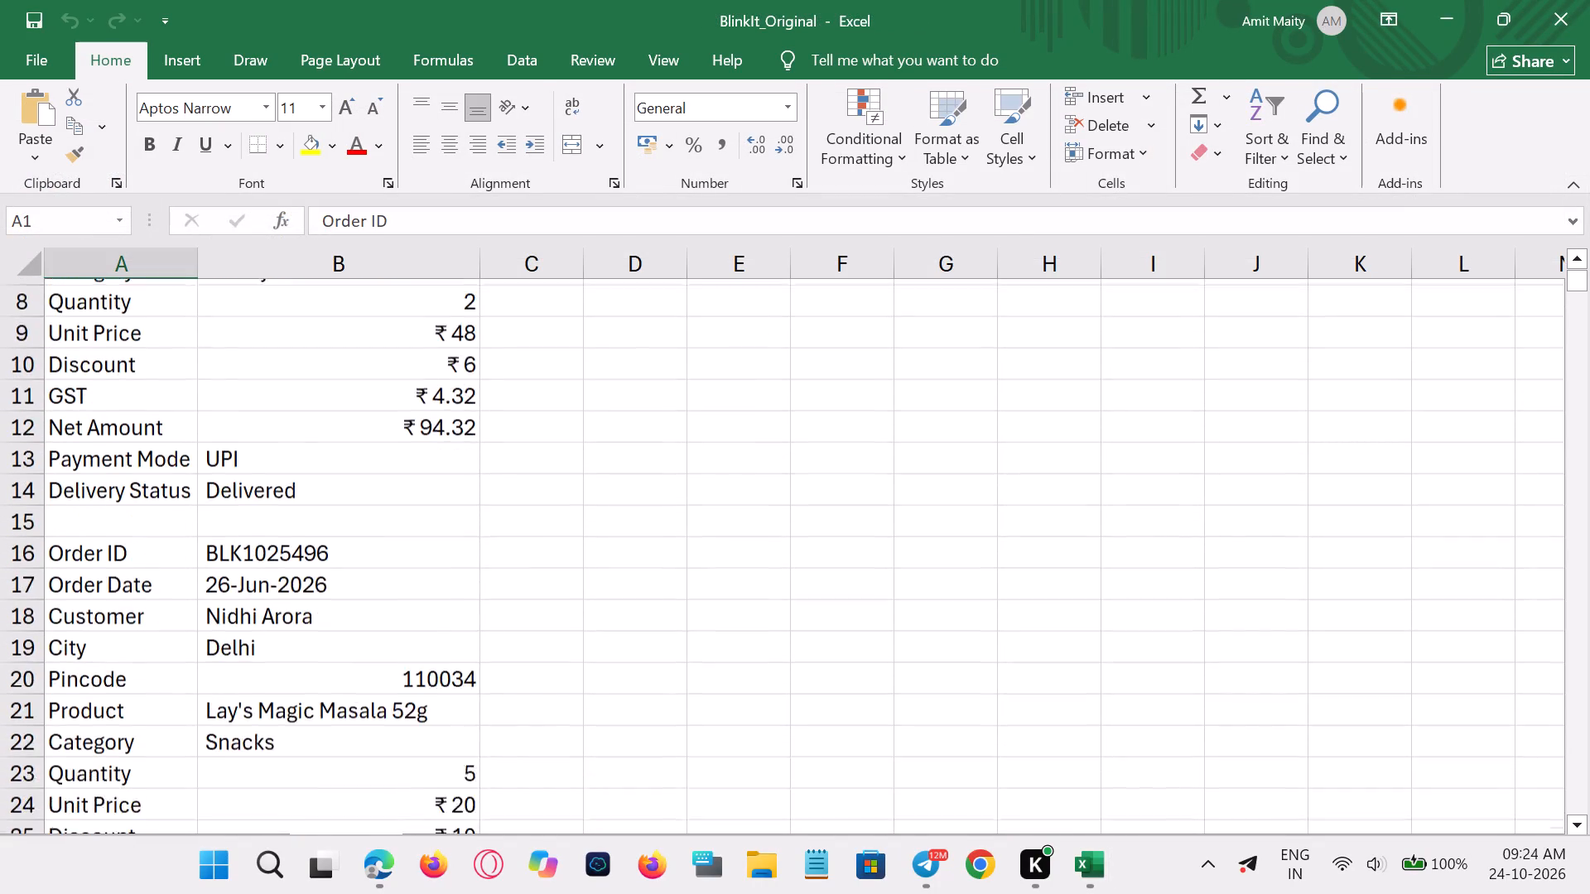
scroll(556, 627, down, 4)
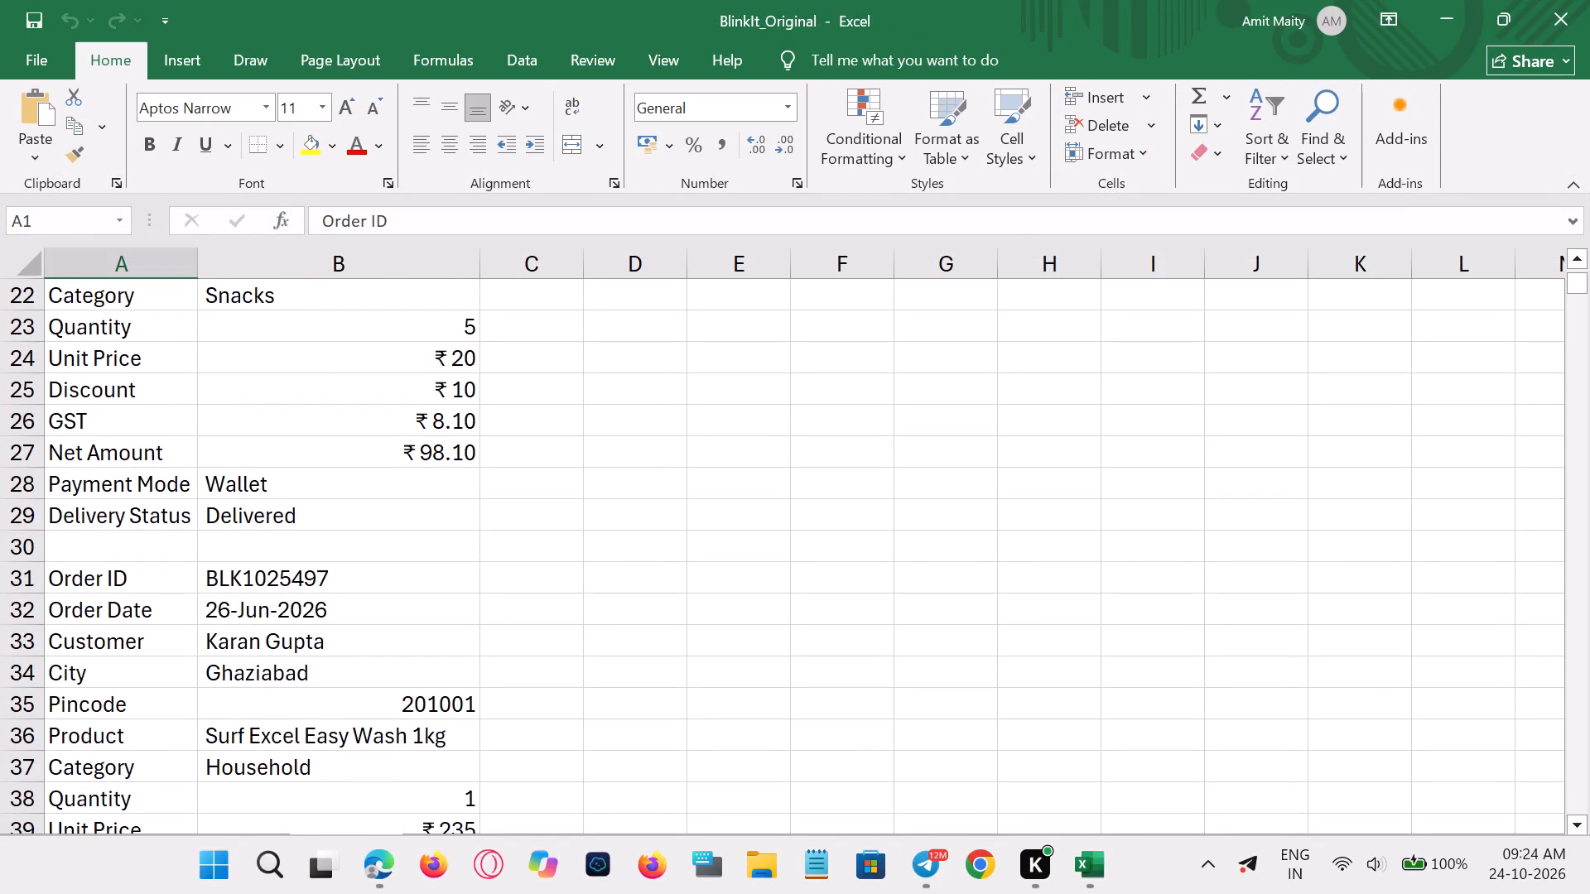
scroll(561, 637, up, 2)
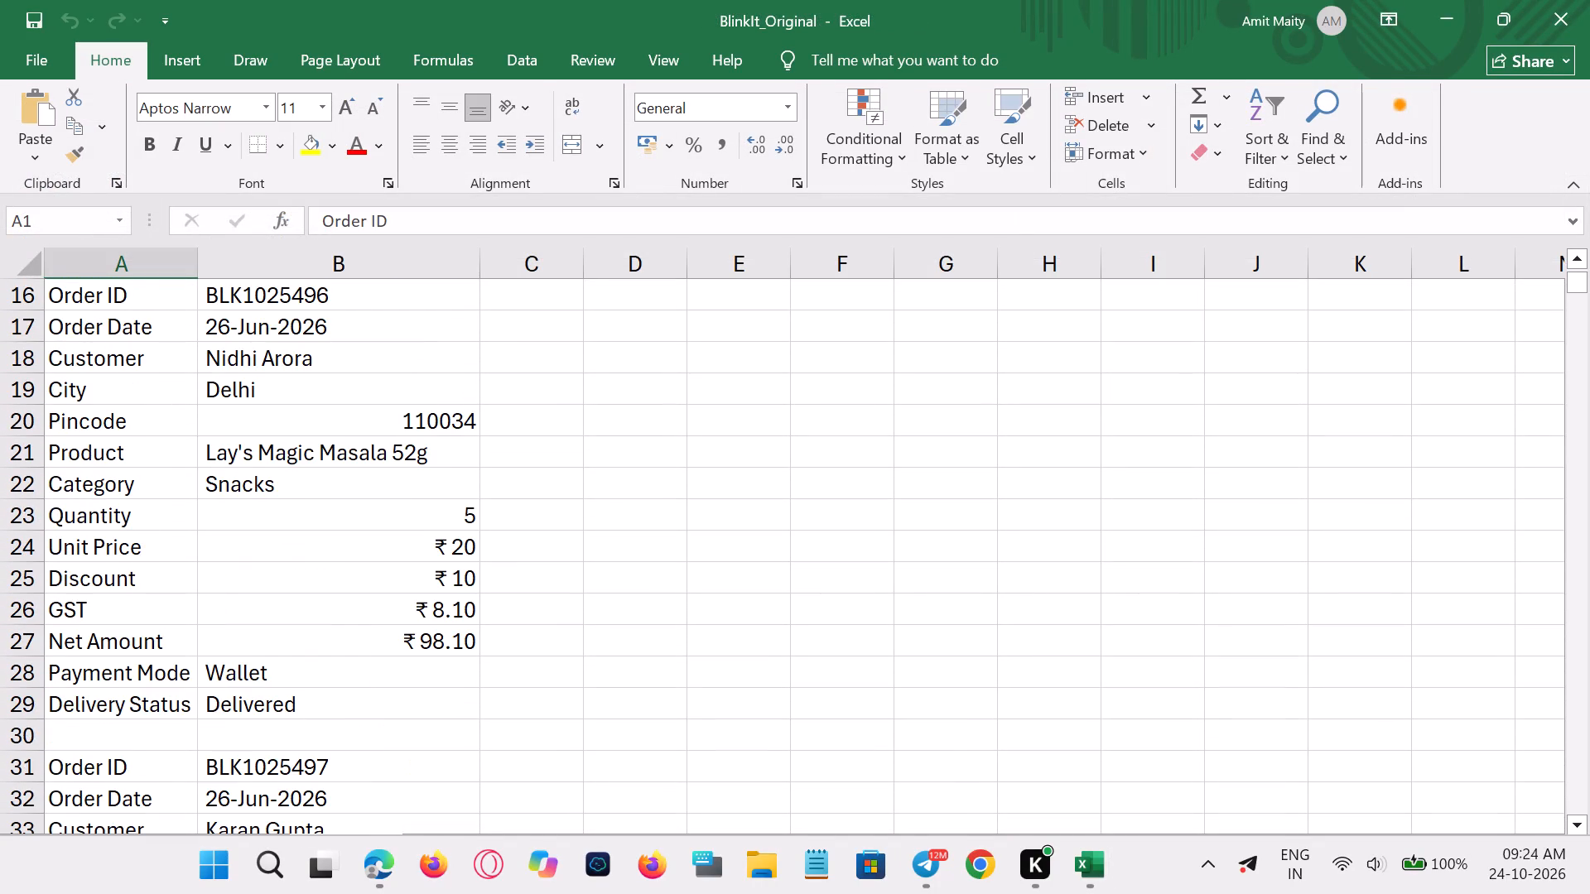
scroll(561, 637, down, 4)
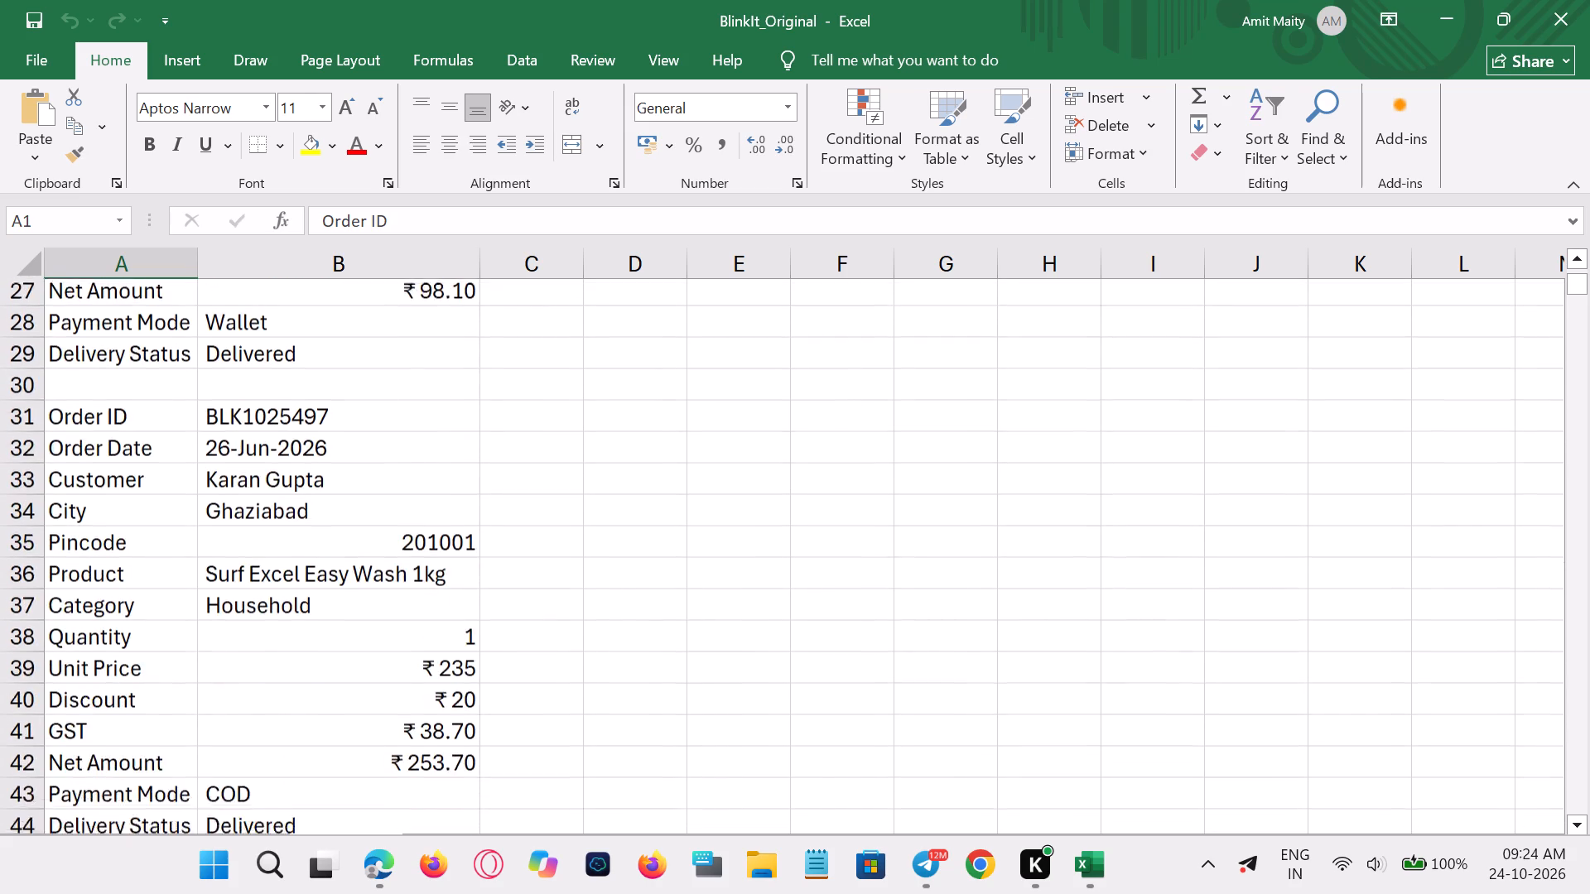
scroll(561, 637, down, 4)
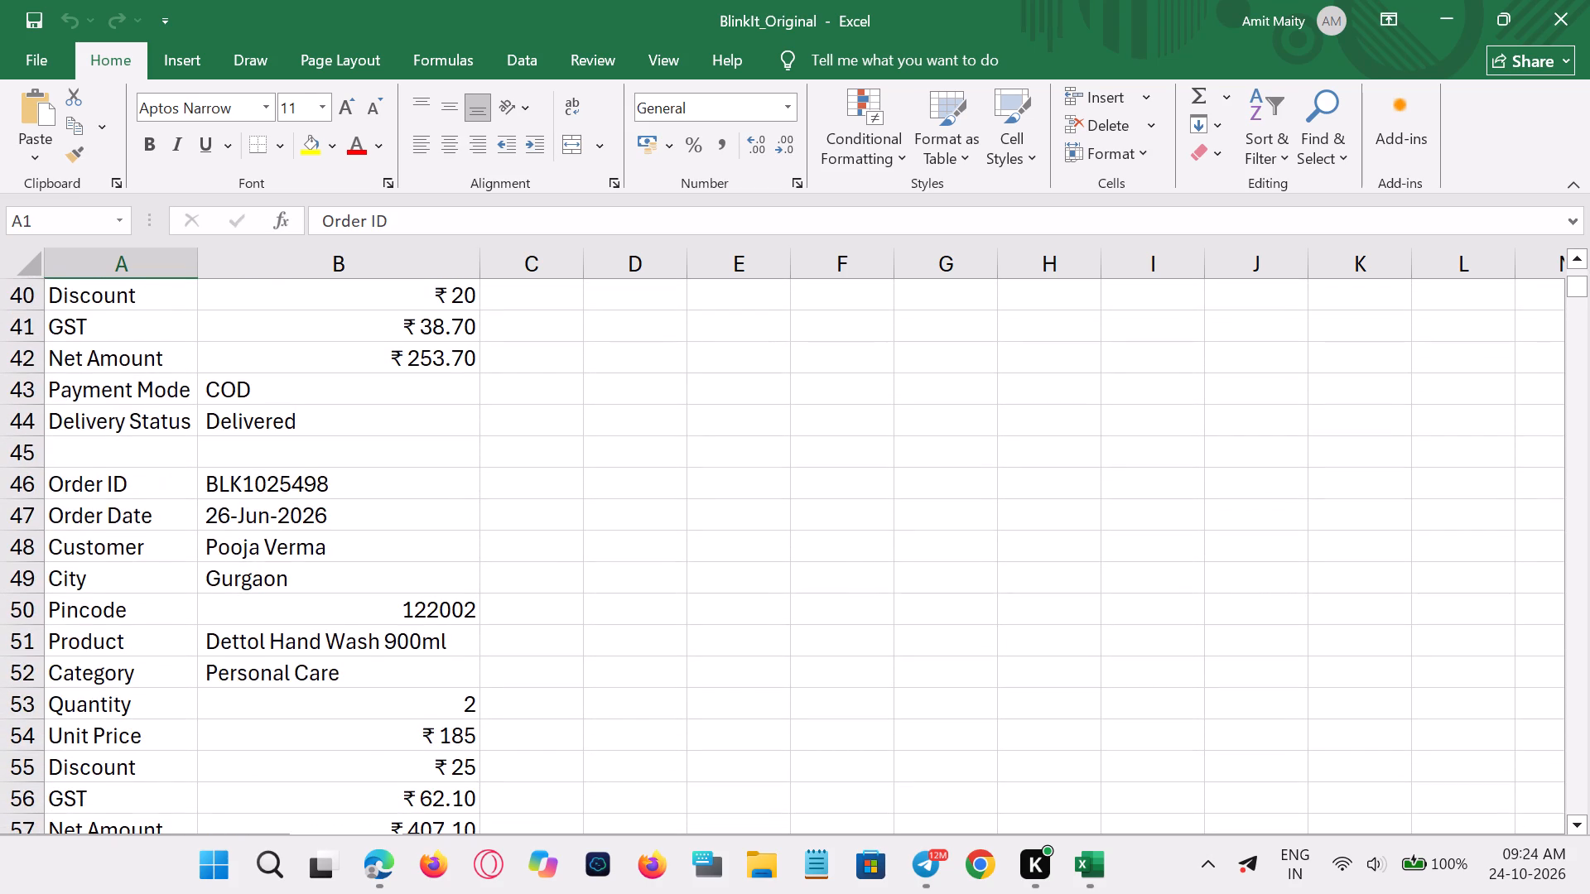
key(ctrl+minus)
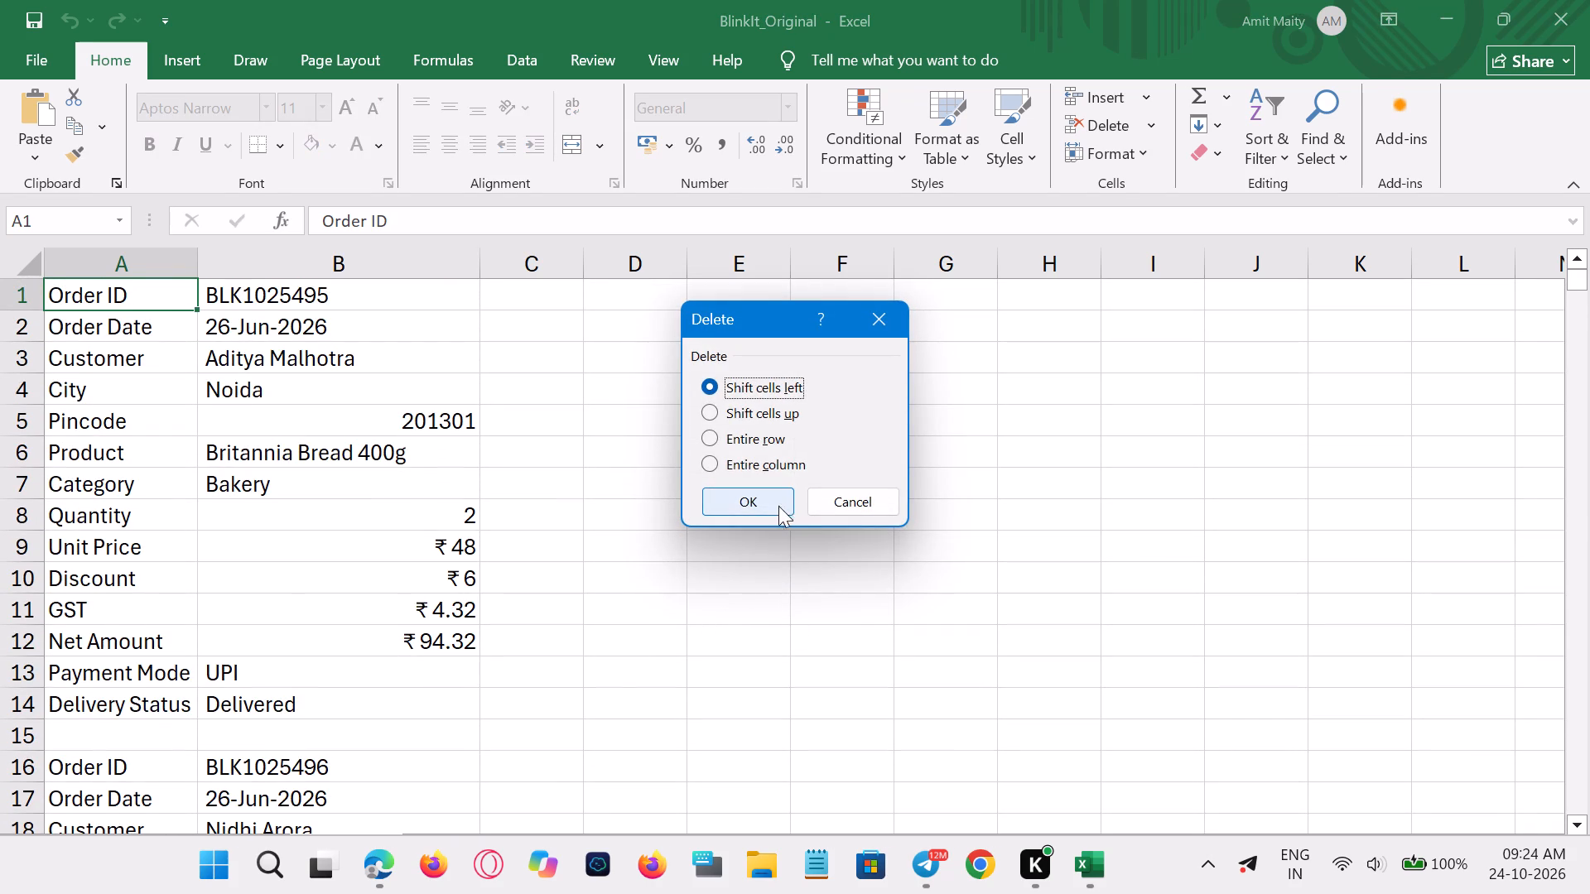
click(884, 312)
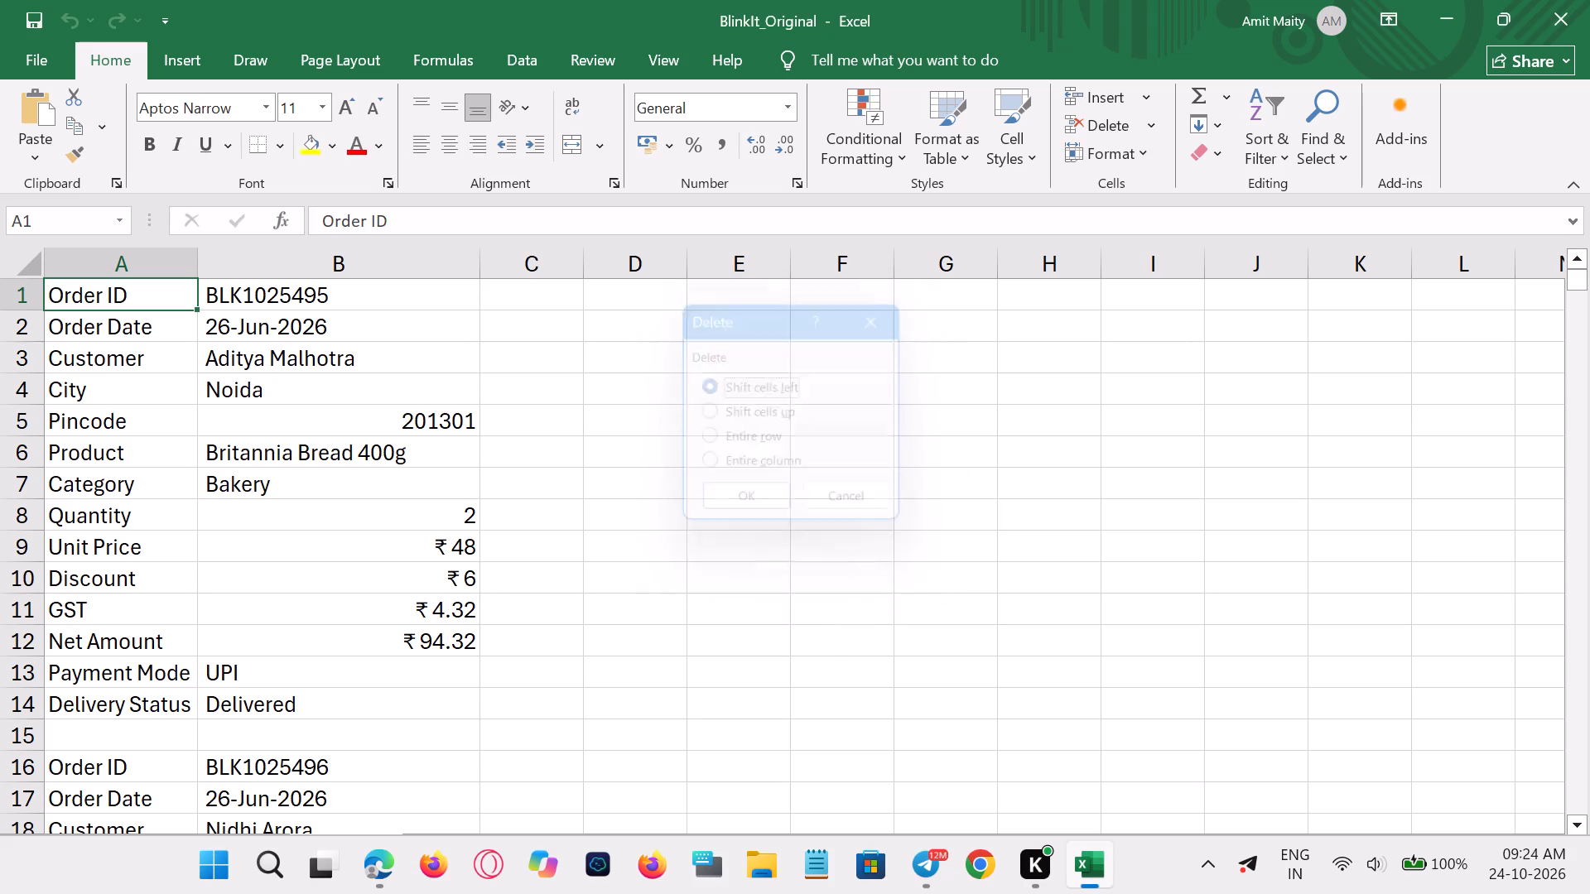
scroll(694, 636, up, 3)
scroll(695, 637, down, 3)
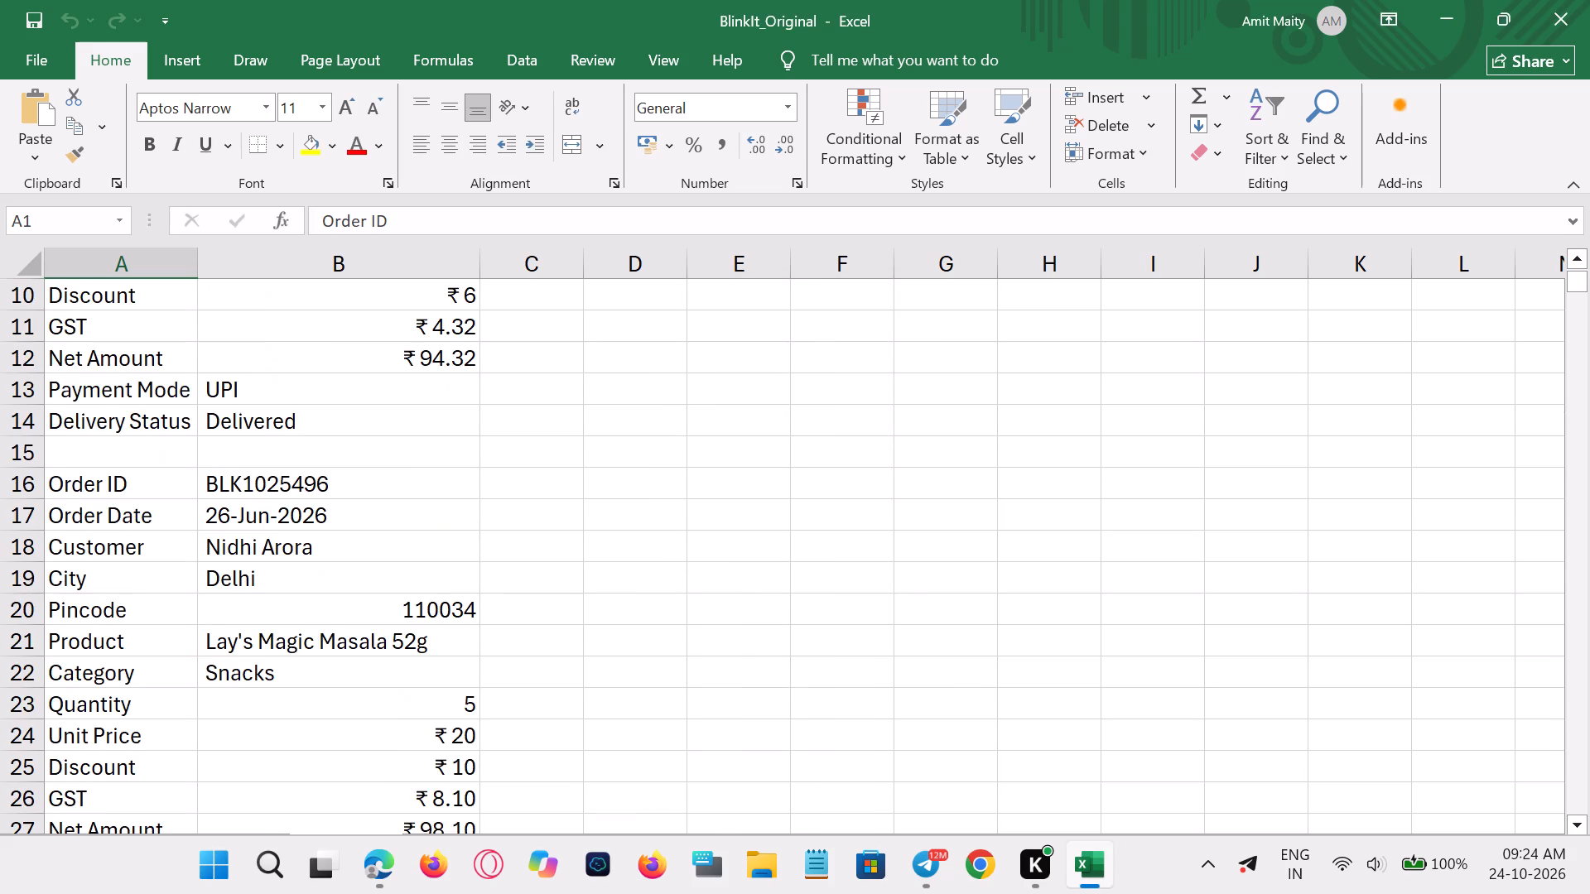
scroll(695, 637, up, 6)
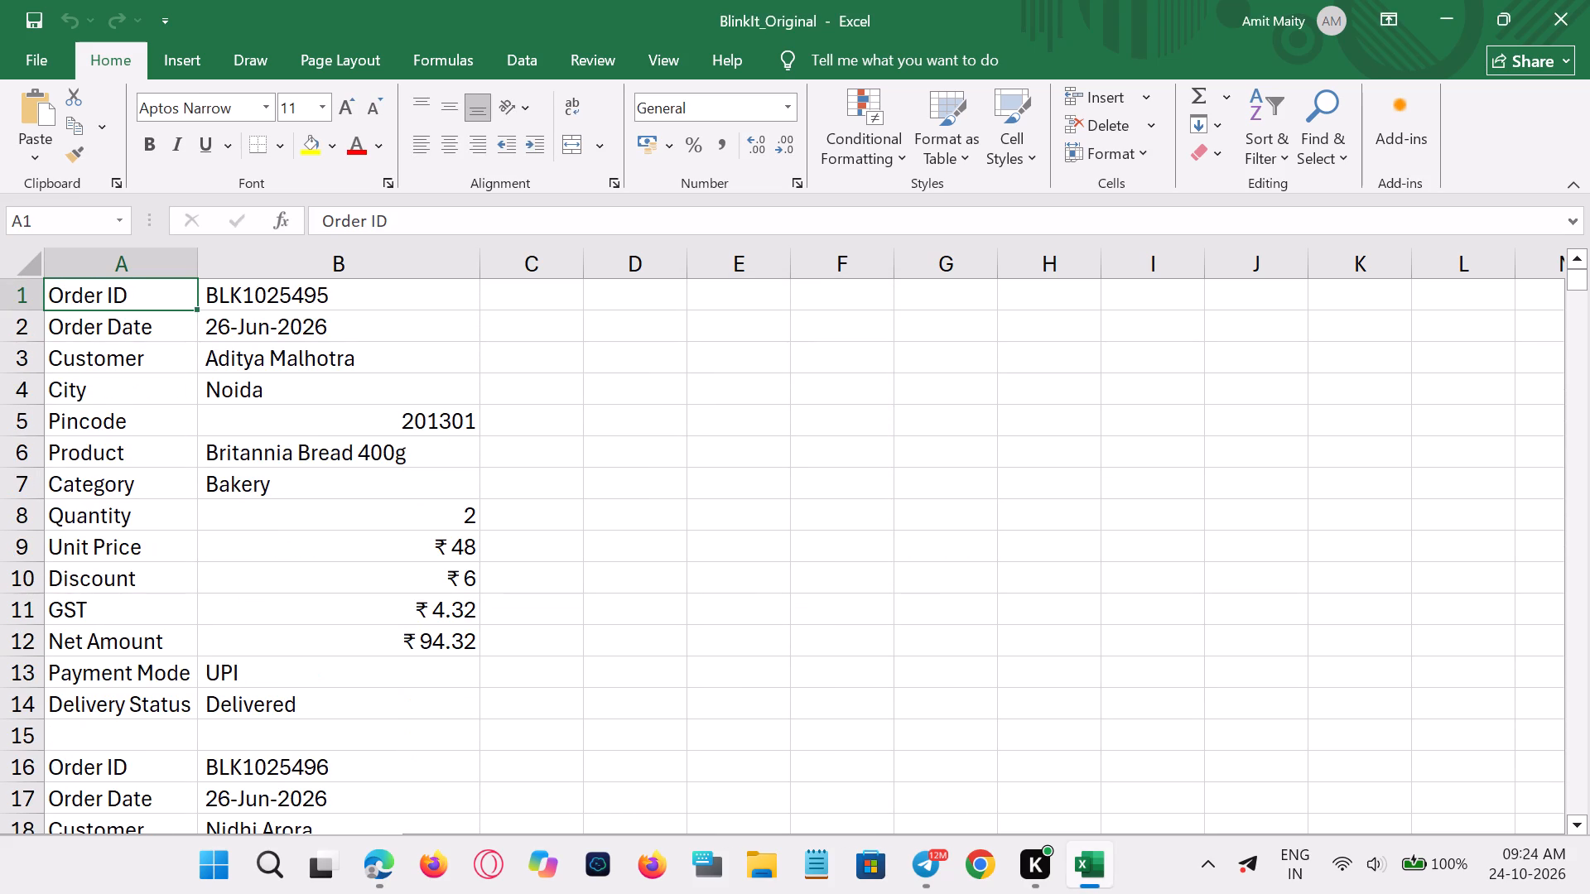
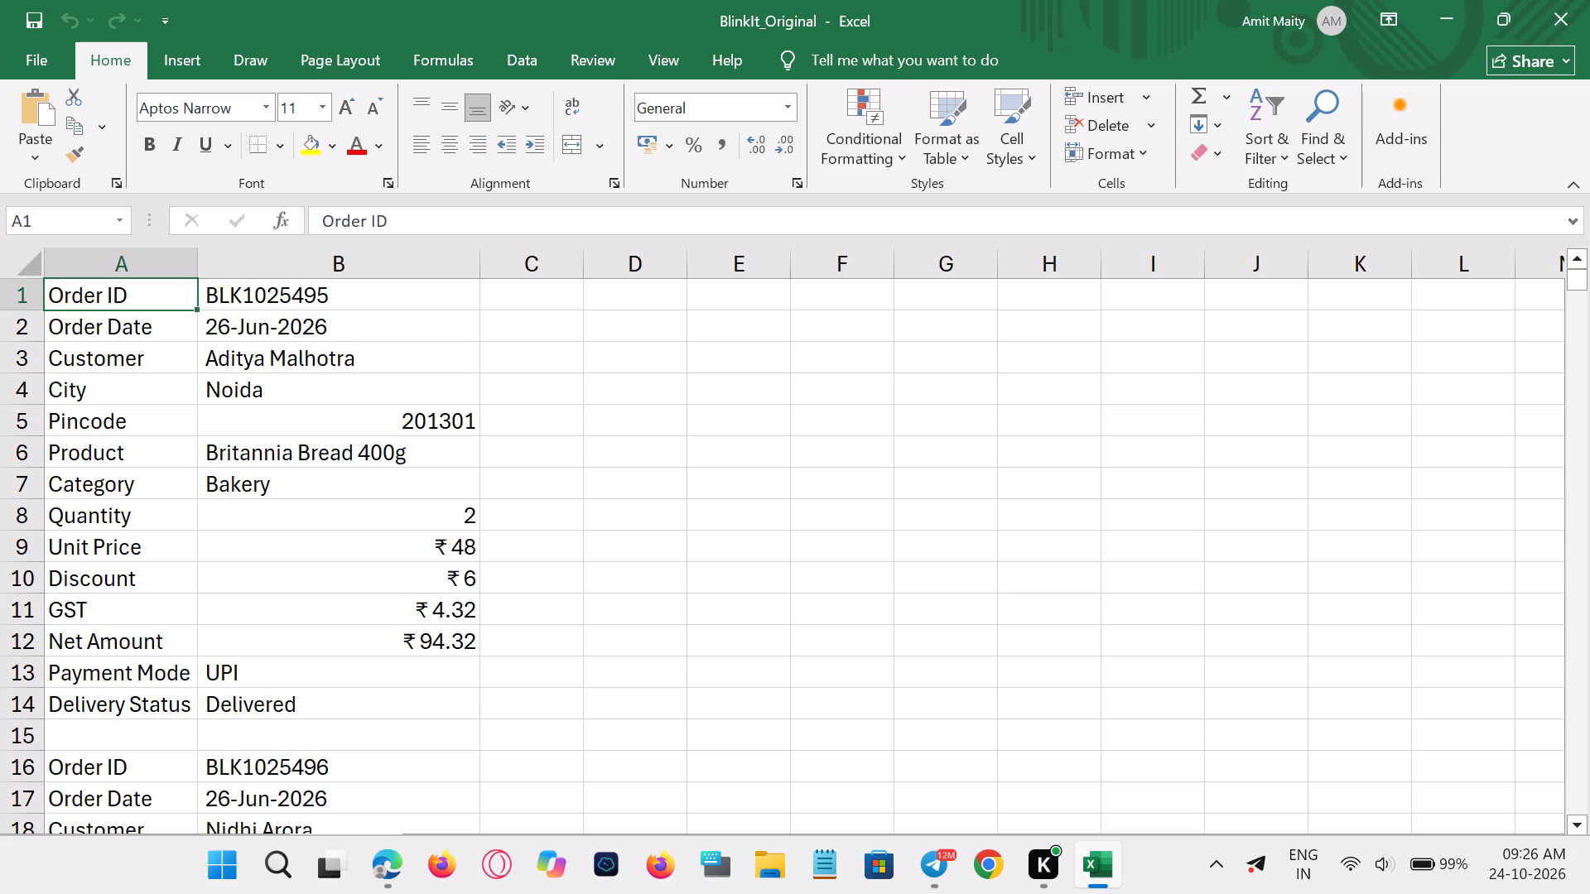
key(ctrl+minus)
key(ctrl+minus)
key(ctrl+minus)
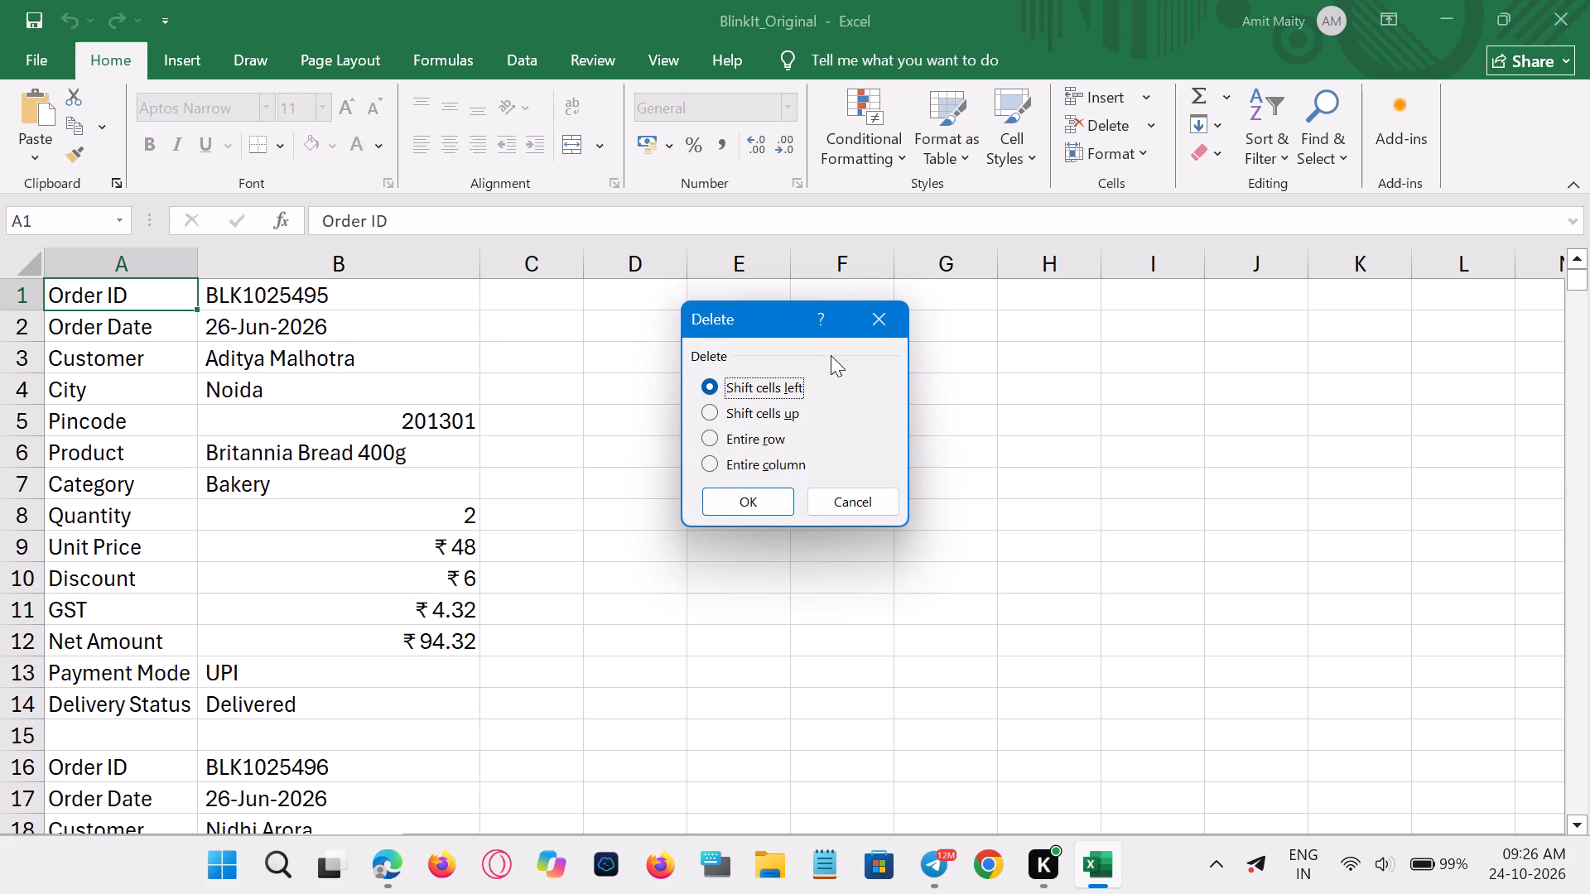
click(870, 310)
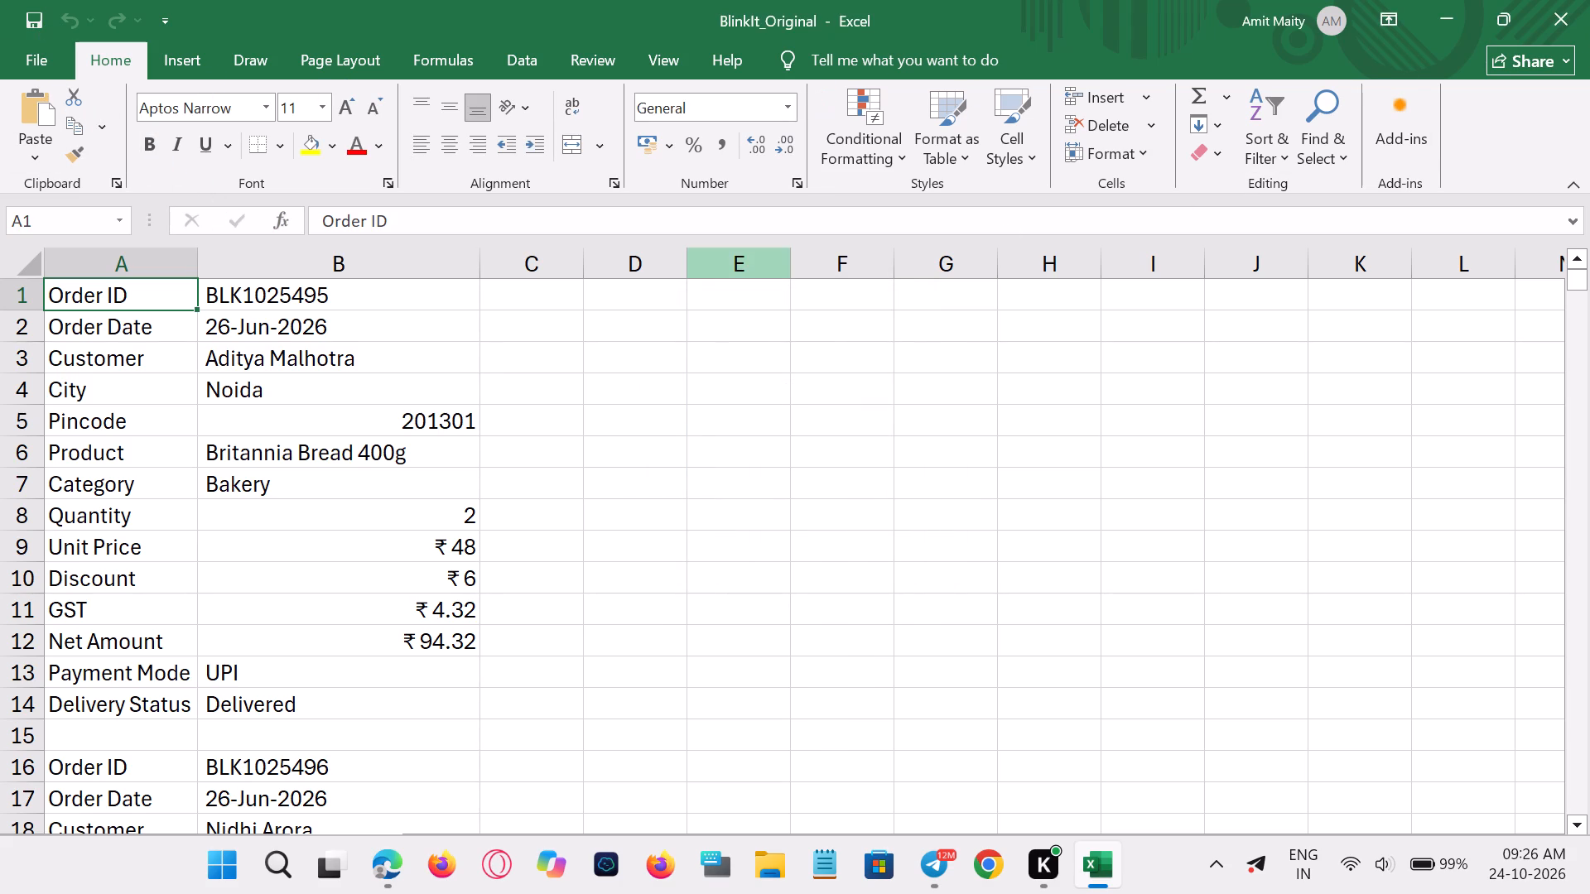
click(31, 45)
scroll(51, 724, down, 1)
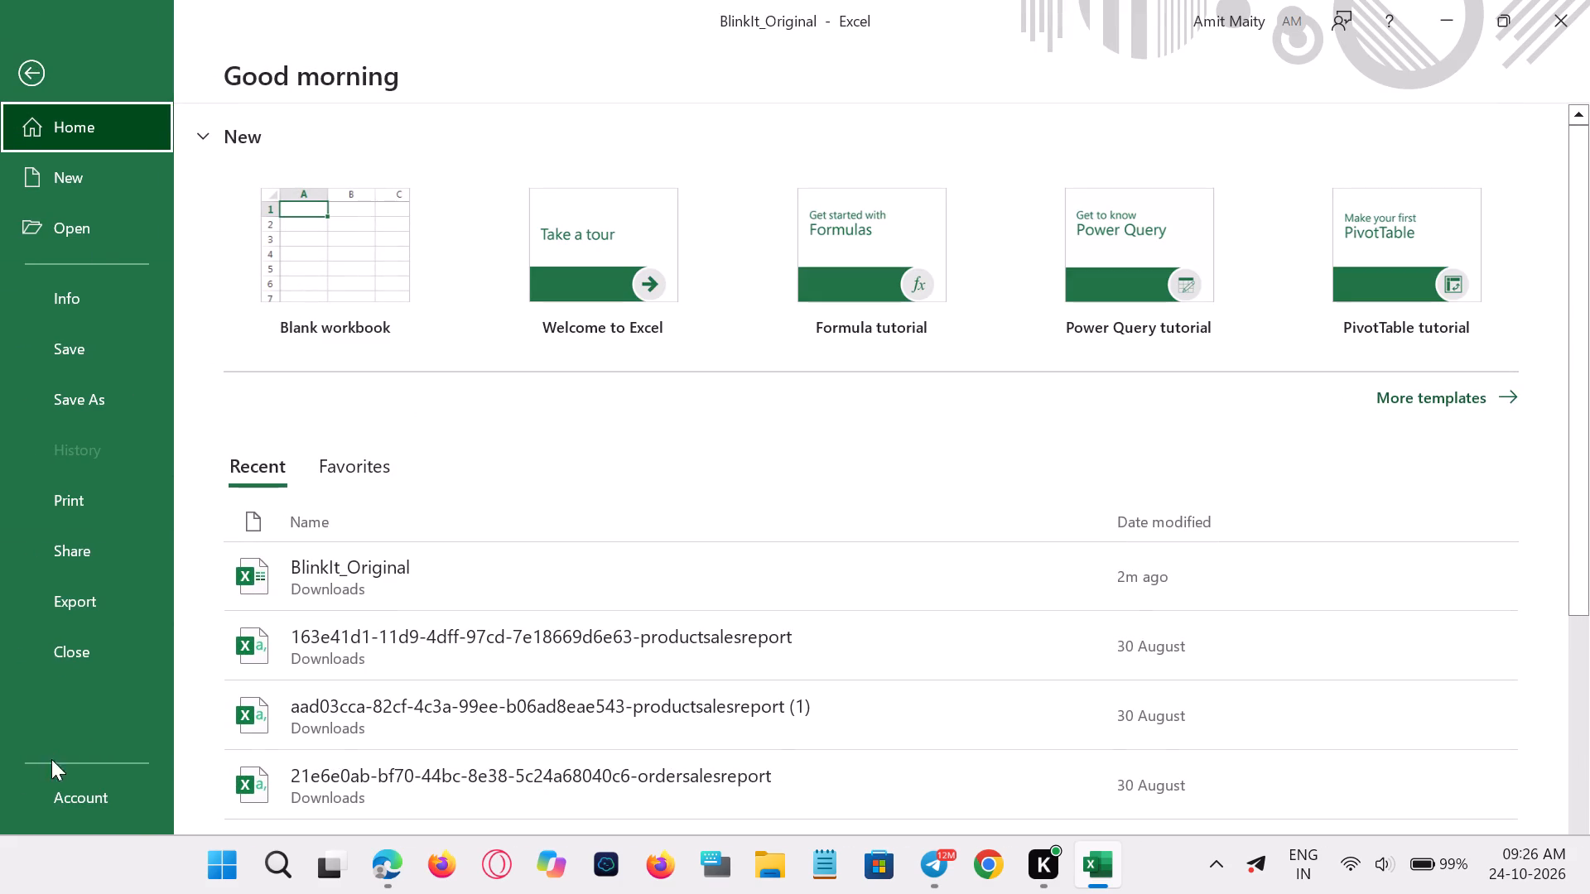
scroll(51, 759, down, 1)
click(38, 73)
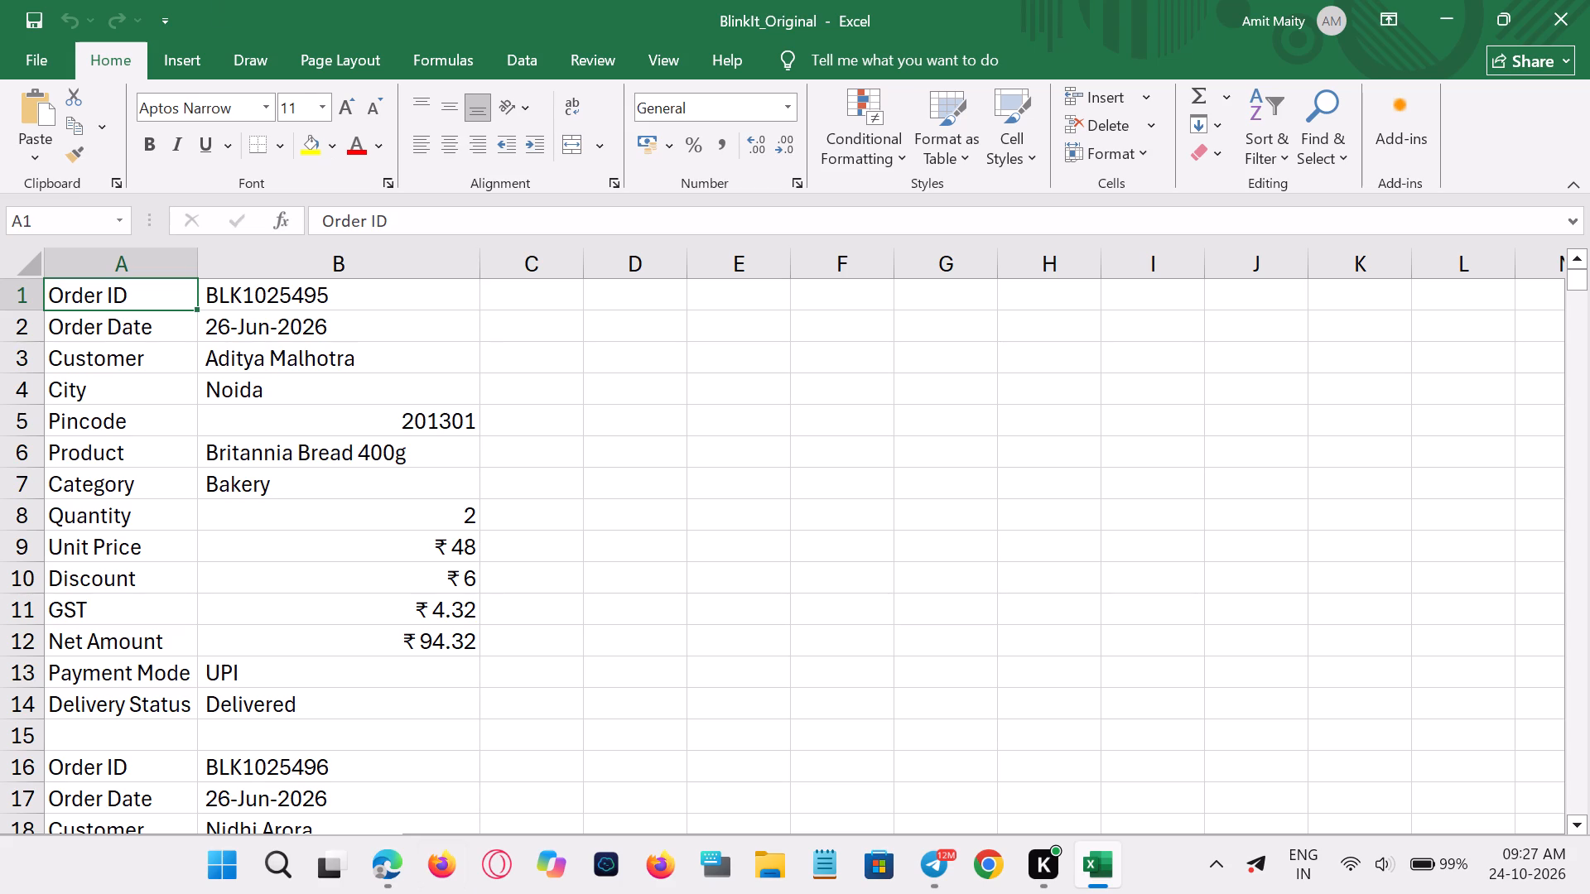
Examine the stacked order records from the first order onward to about row 107 of the BlinkIt Data sheet.
scroll(814, 739, up, 3)
scroll(820, 525, down, 17)
scroll(828, 568, down, 13)
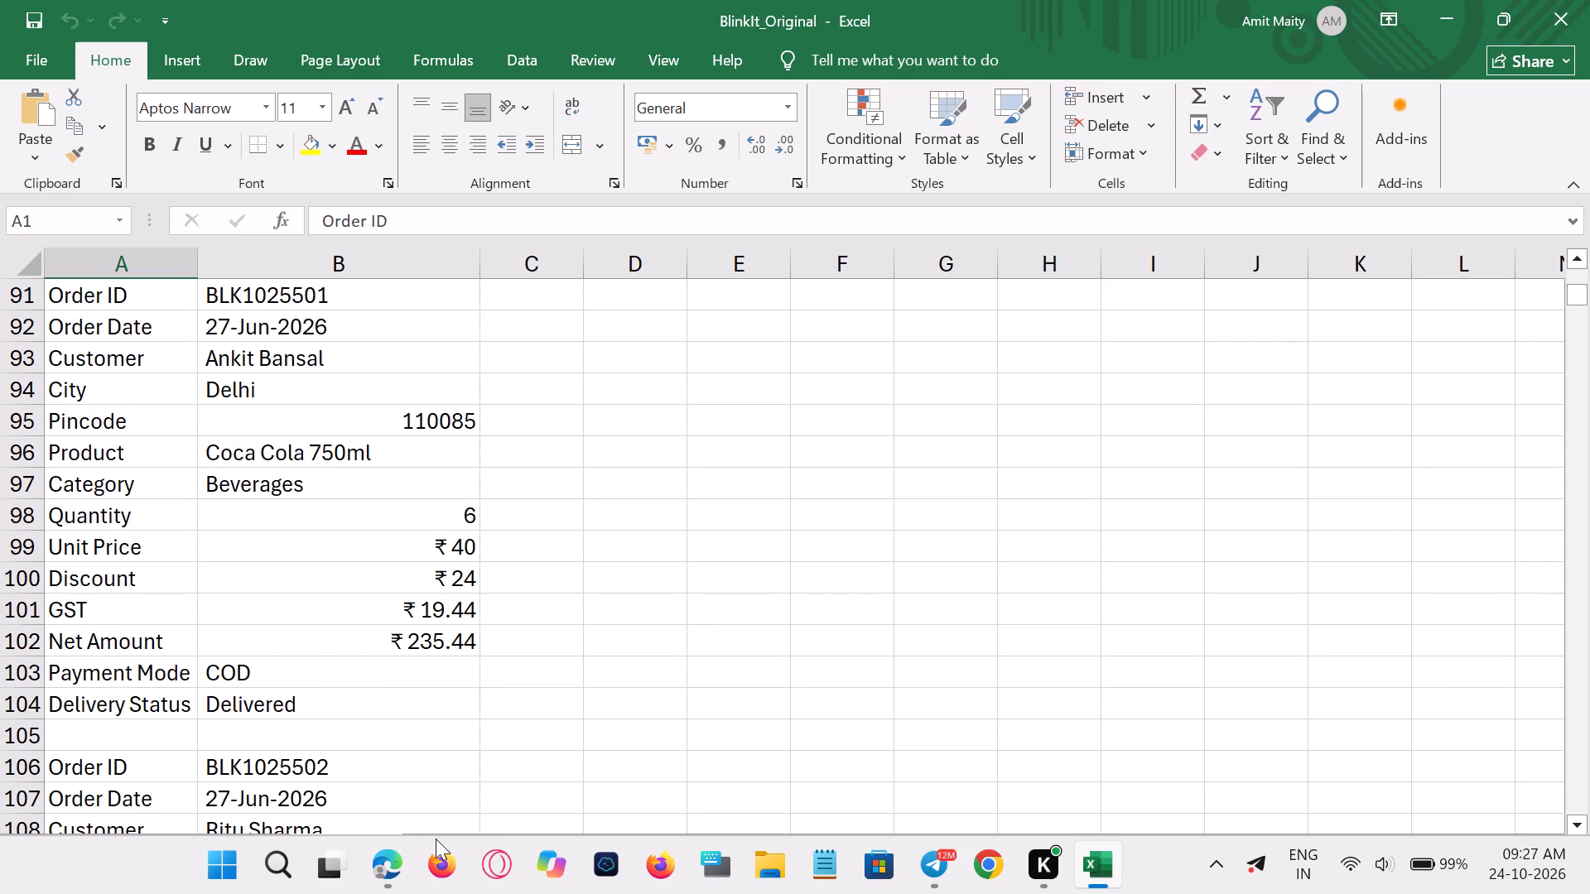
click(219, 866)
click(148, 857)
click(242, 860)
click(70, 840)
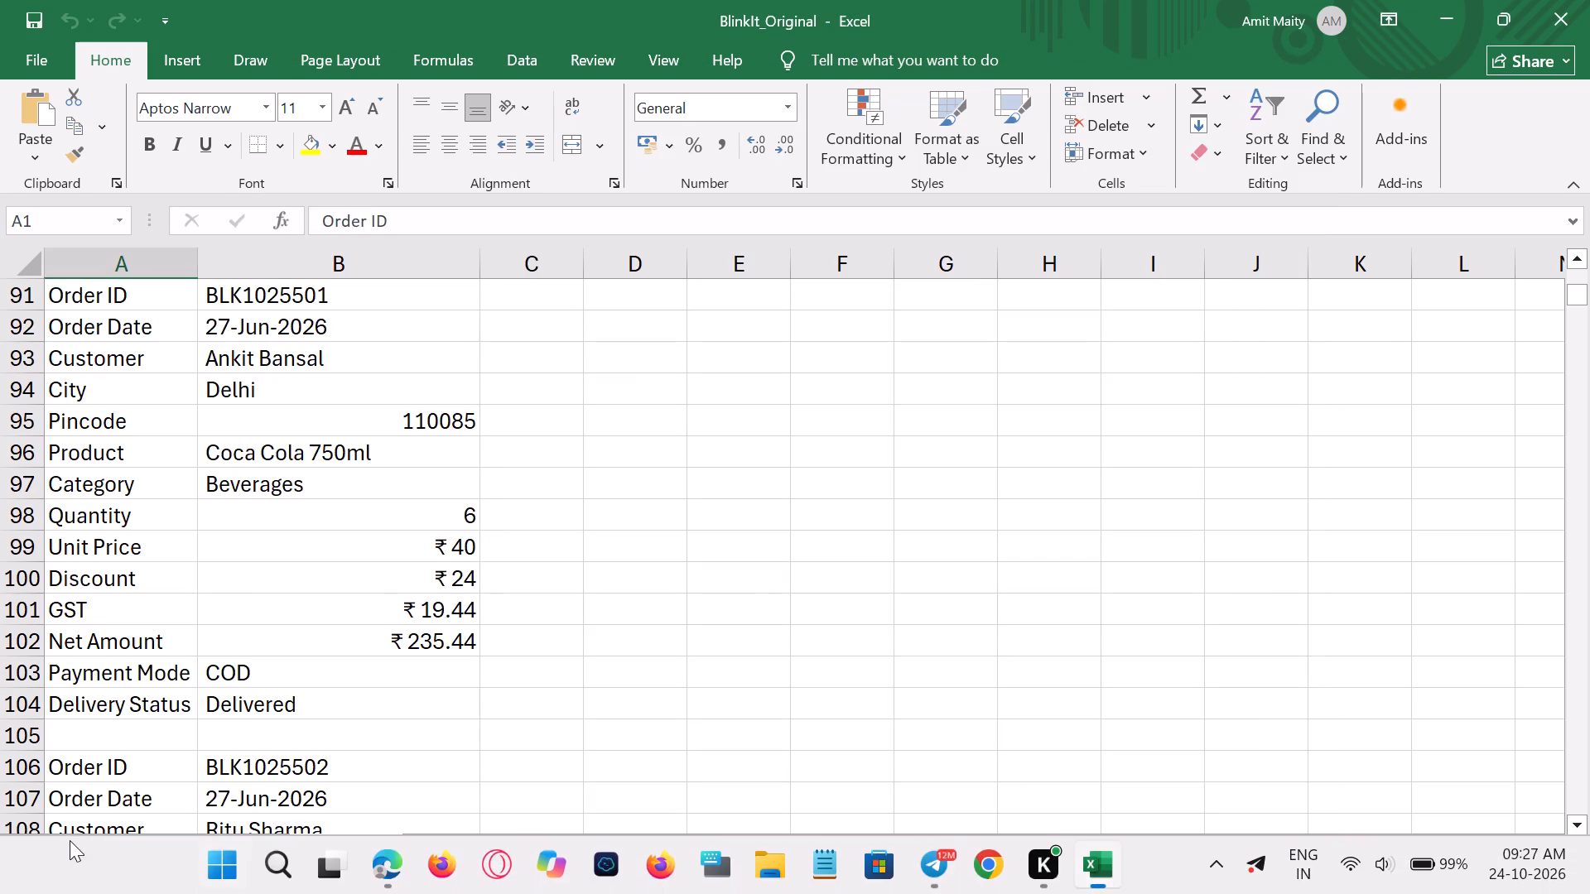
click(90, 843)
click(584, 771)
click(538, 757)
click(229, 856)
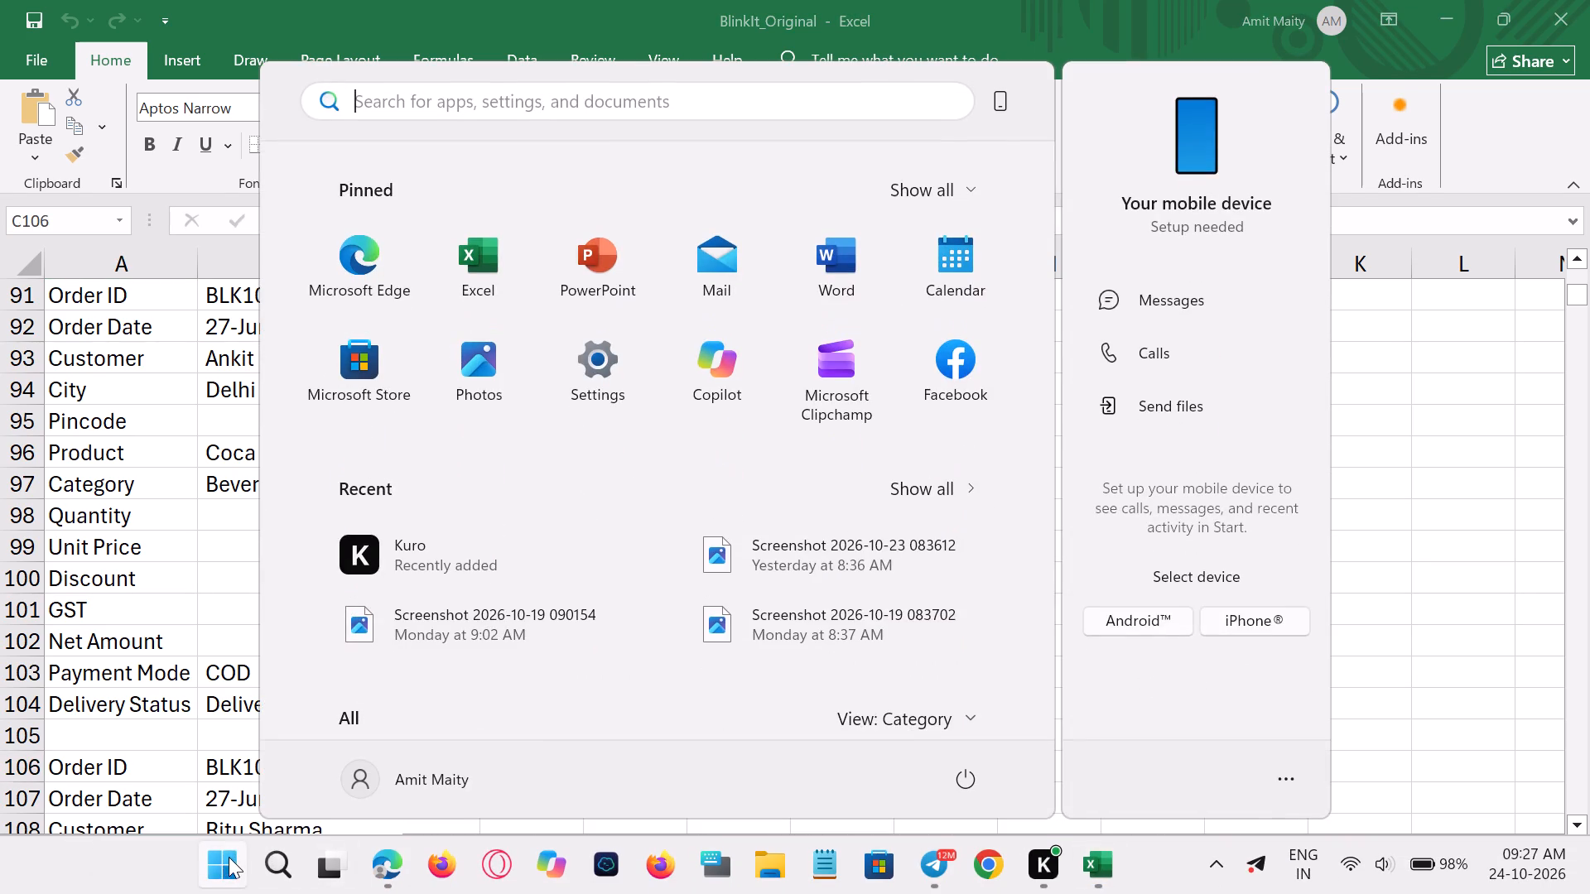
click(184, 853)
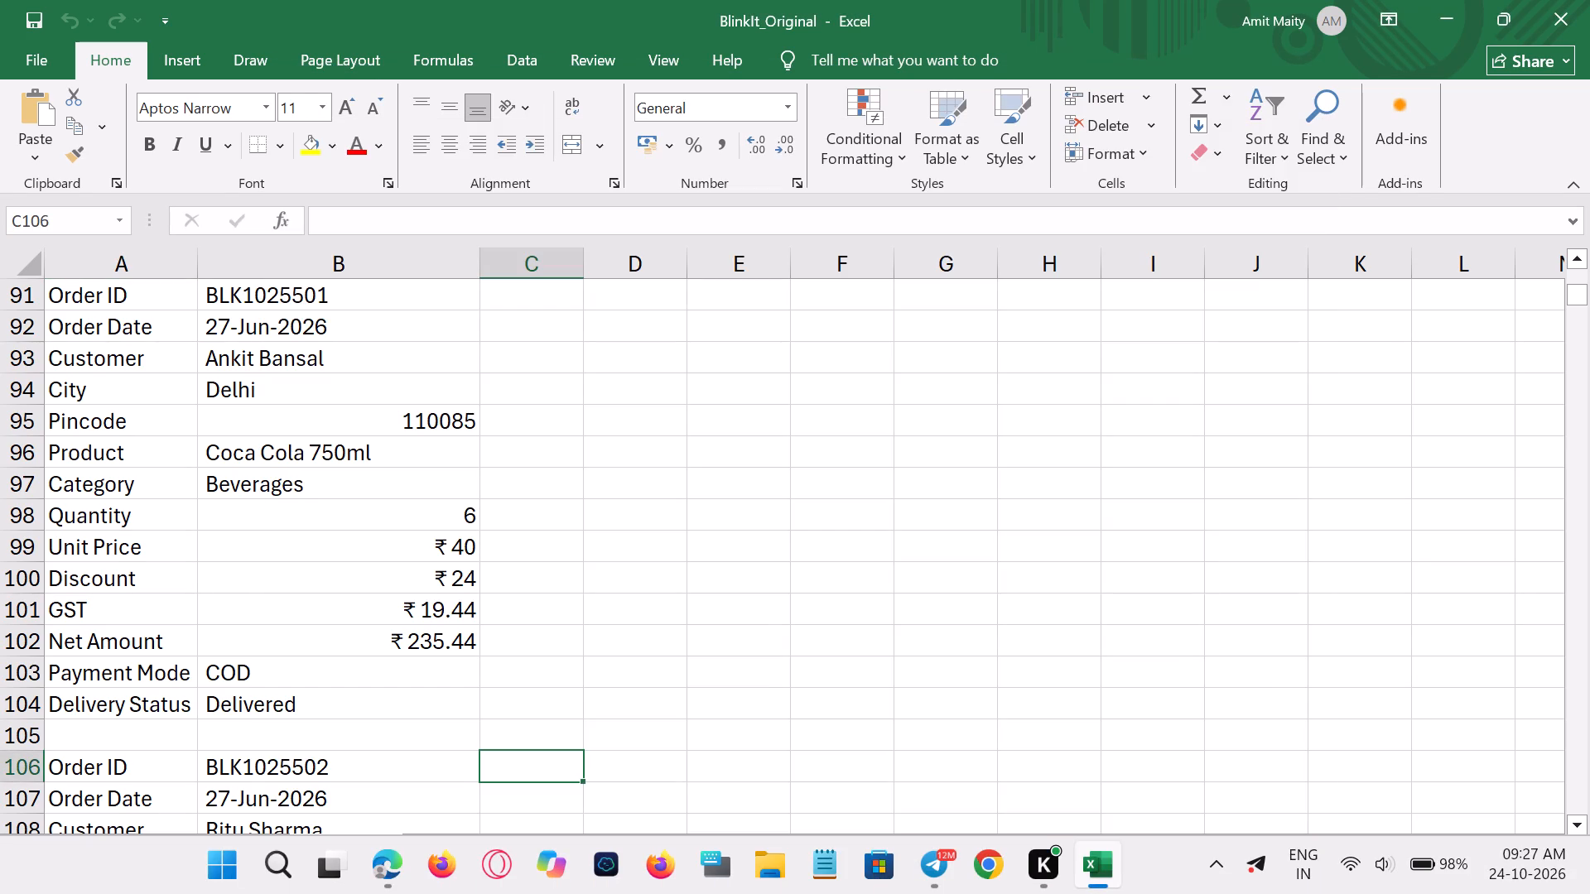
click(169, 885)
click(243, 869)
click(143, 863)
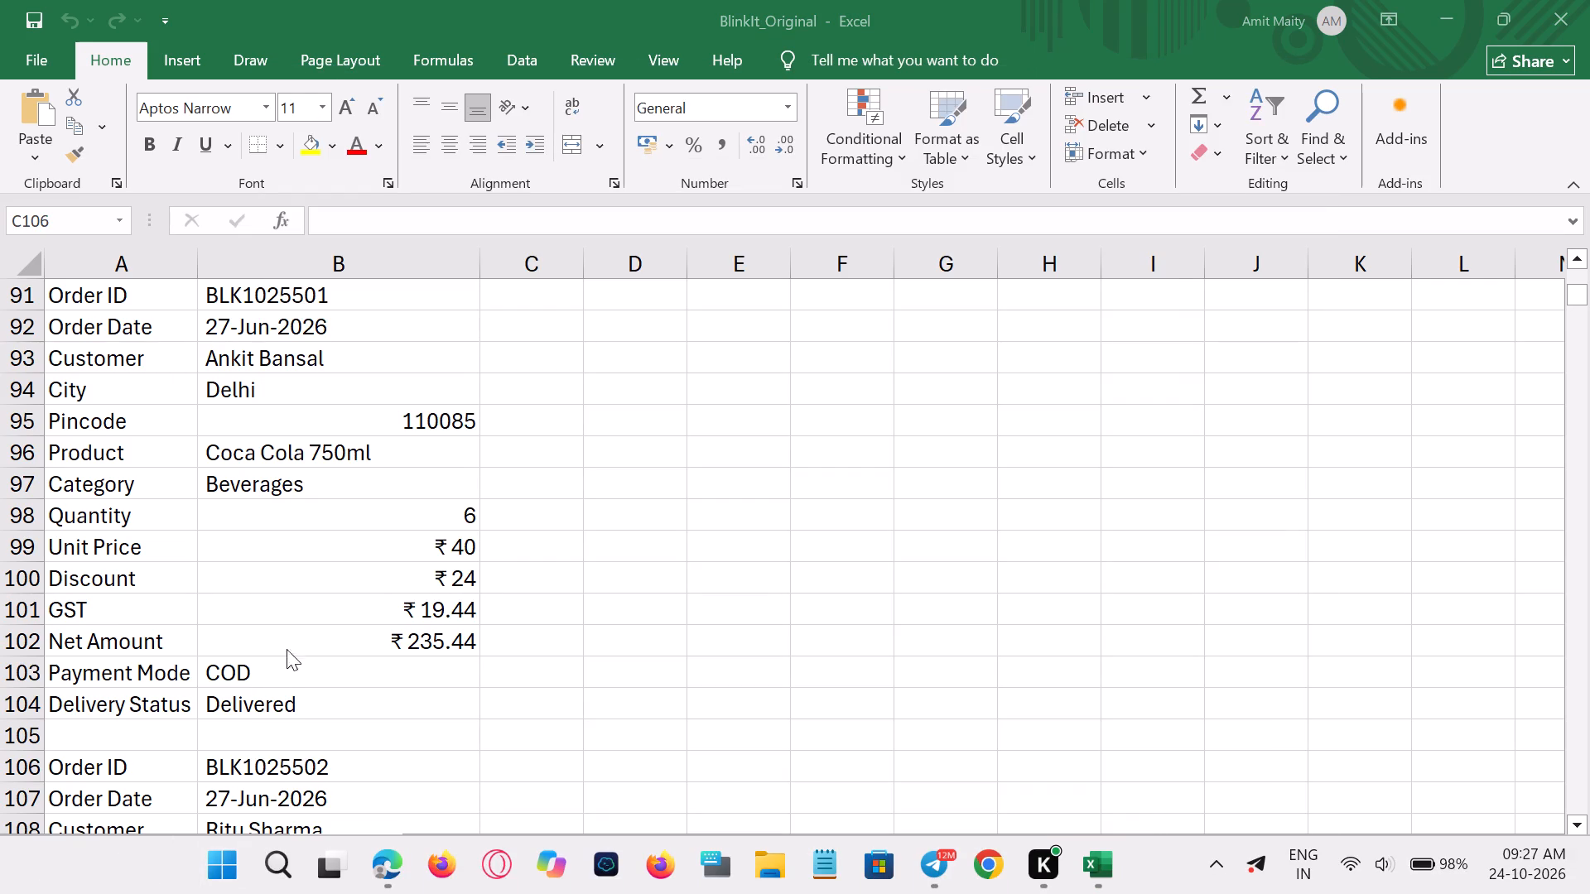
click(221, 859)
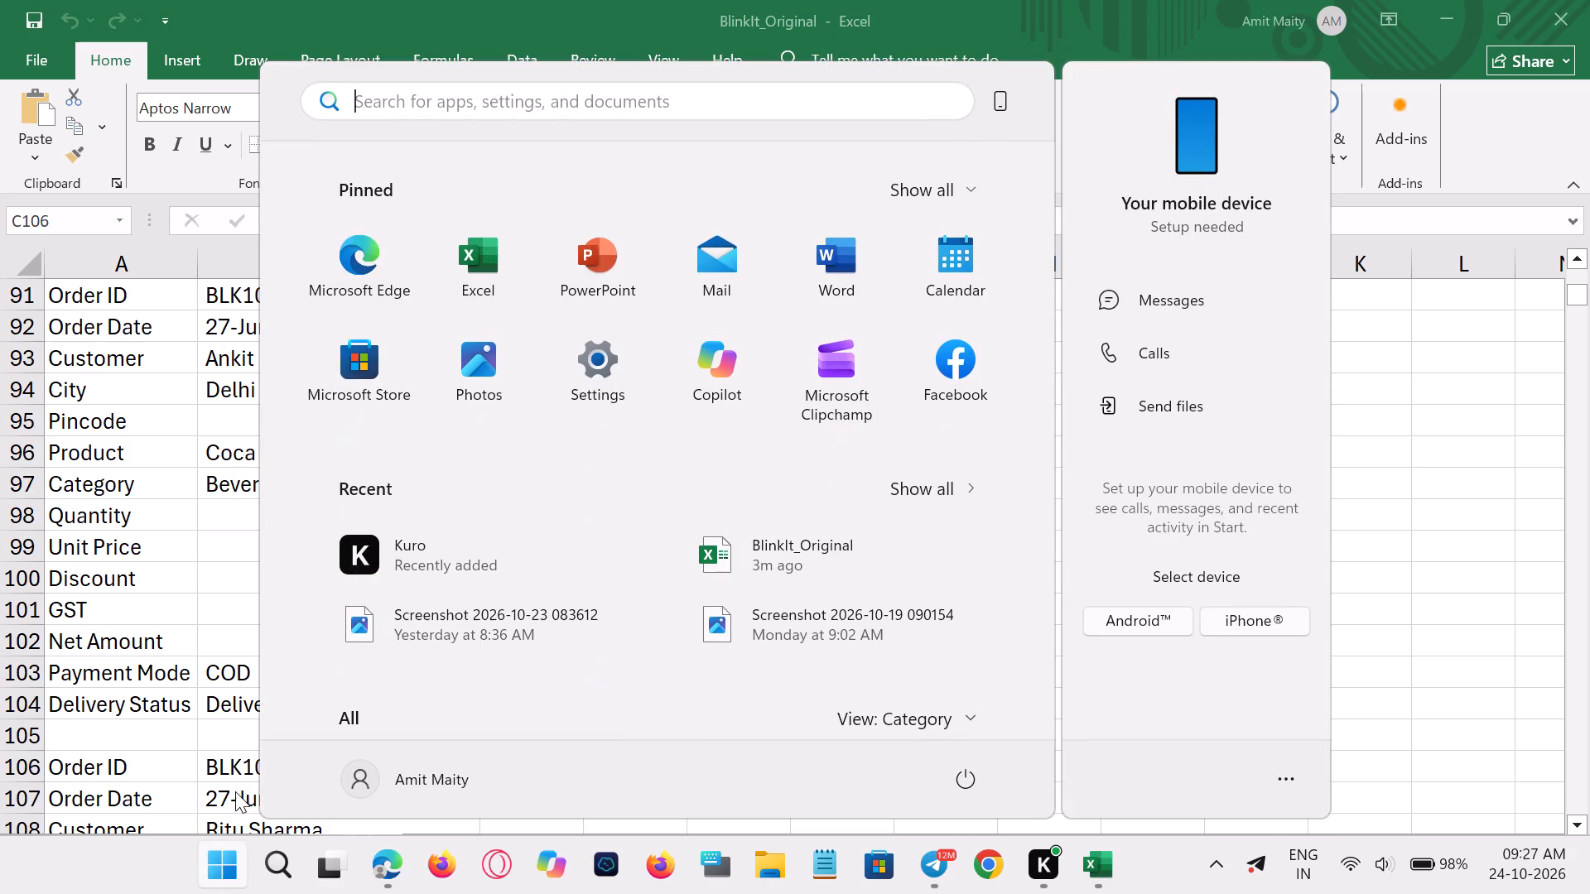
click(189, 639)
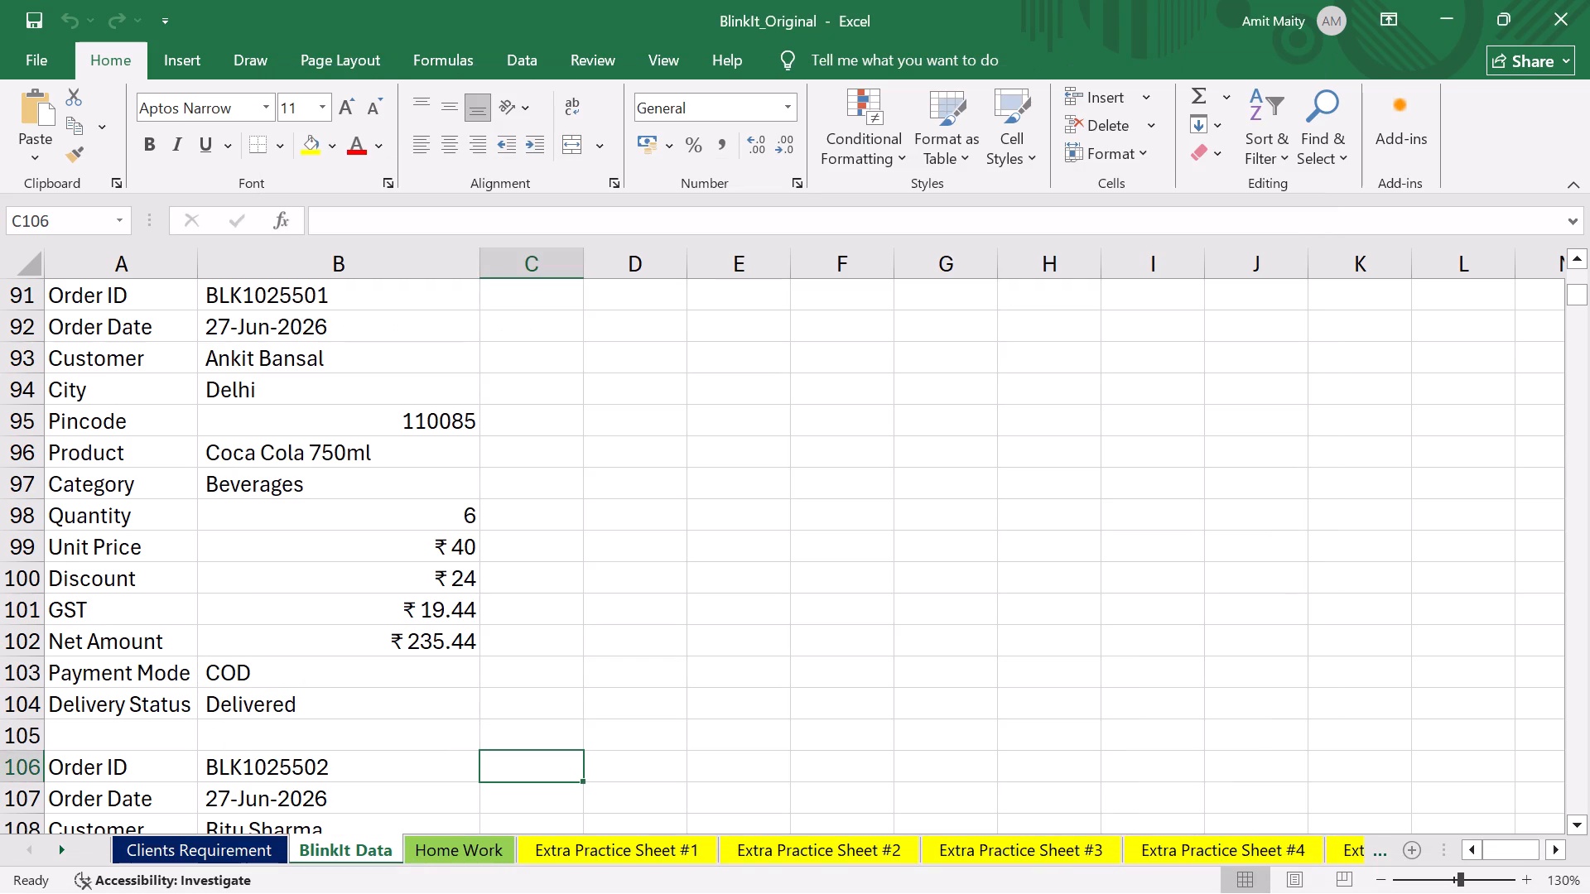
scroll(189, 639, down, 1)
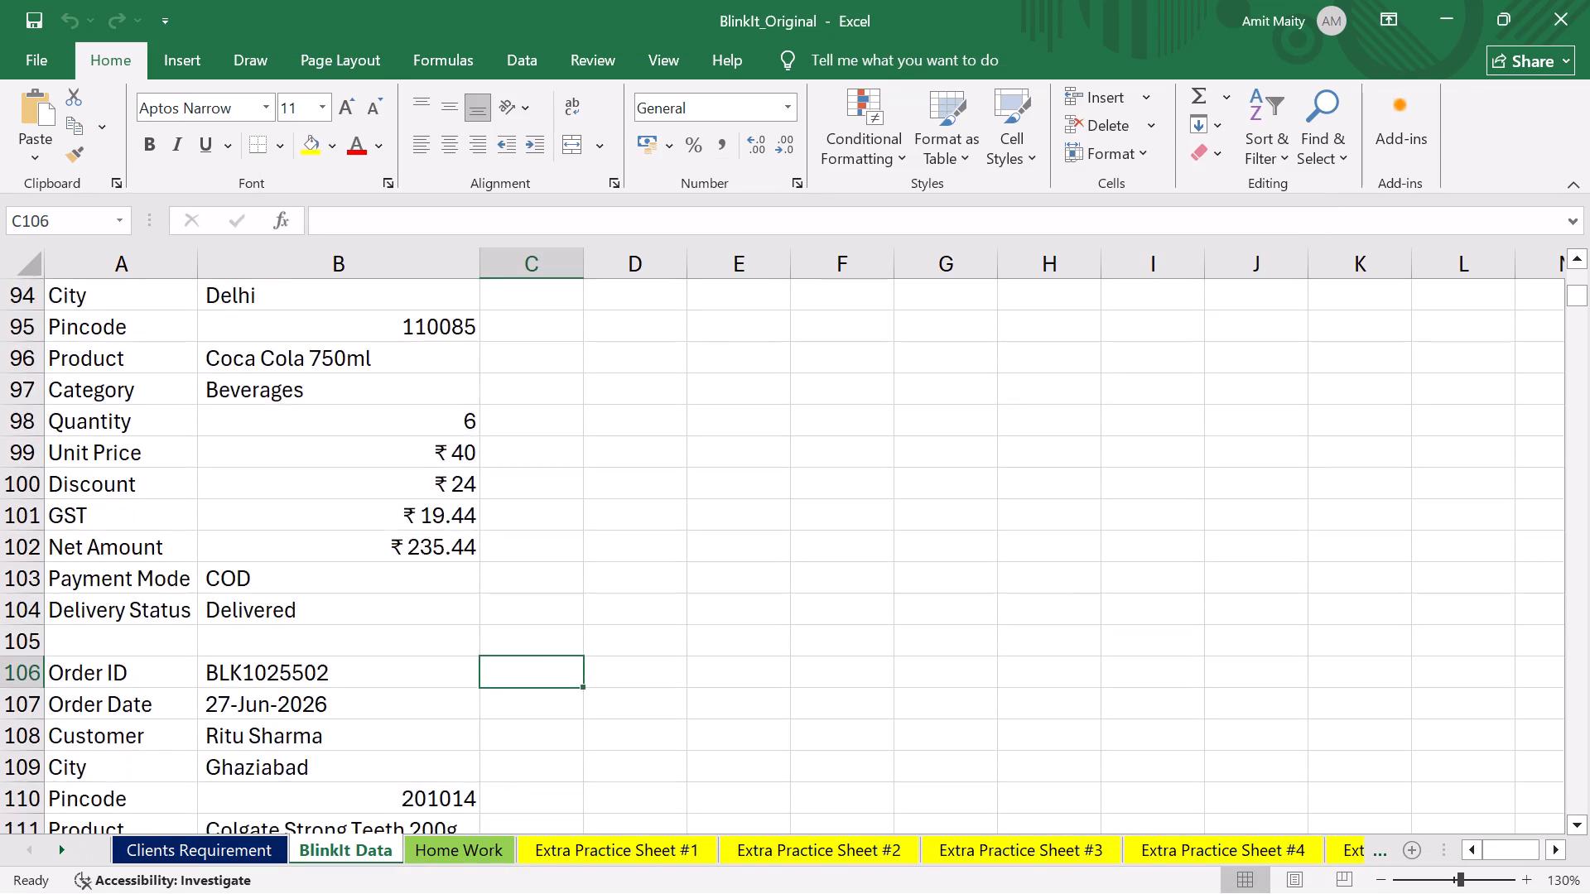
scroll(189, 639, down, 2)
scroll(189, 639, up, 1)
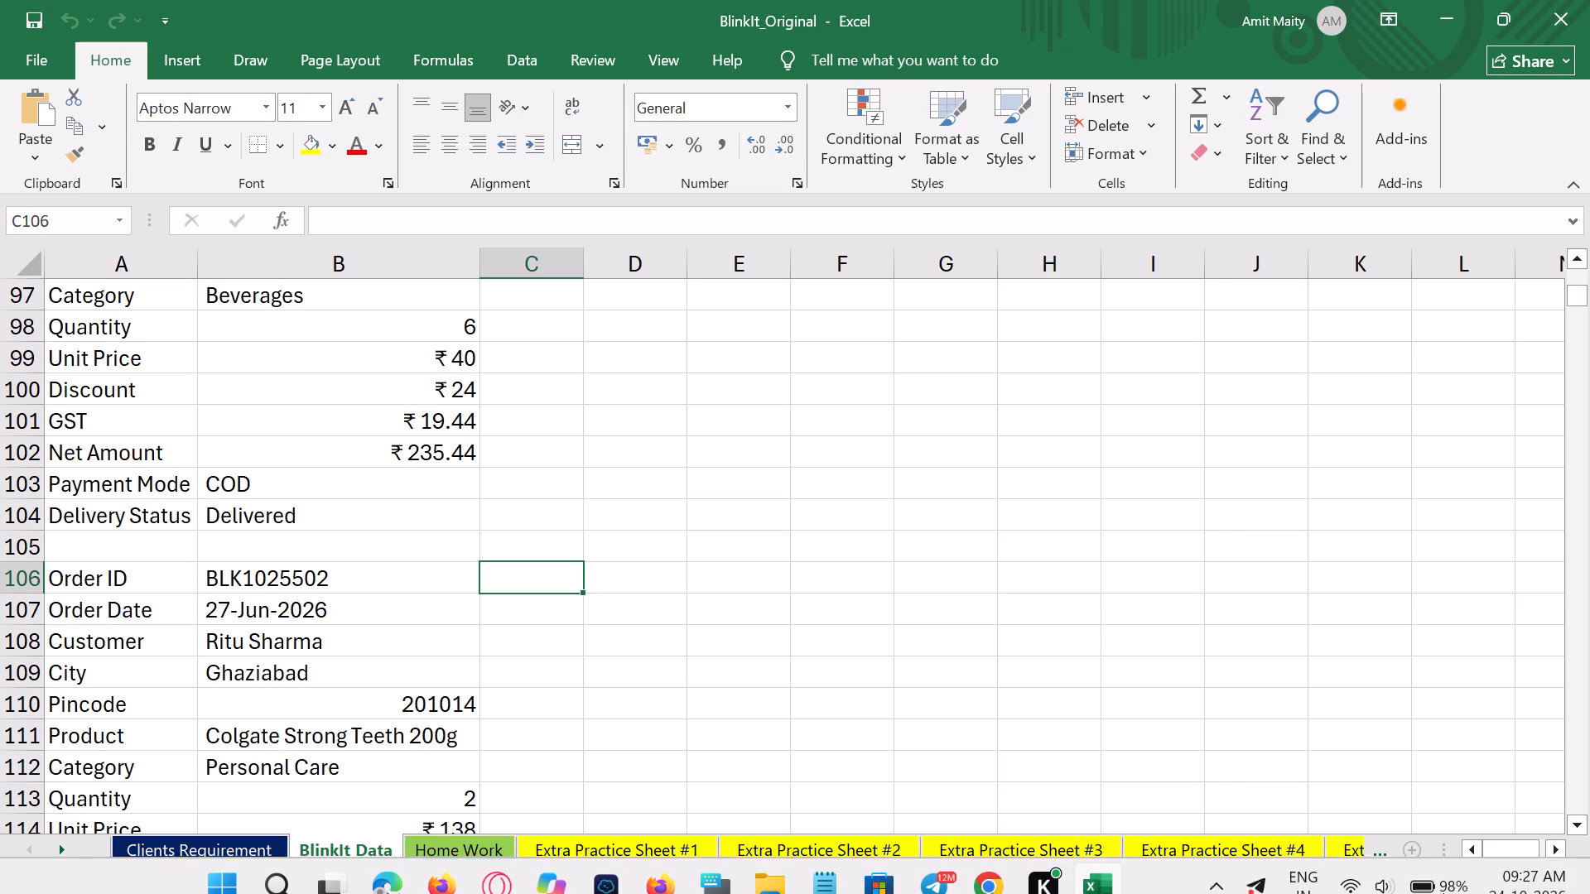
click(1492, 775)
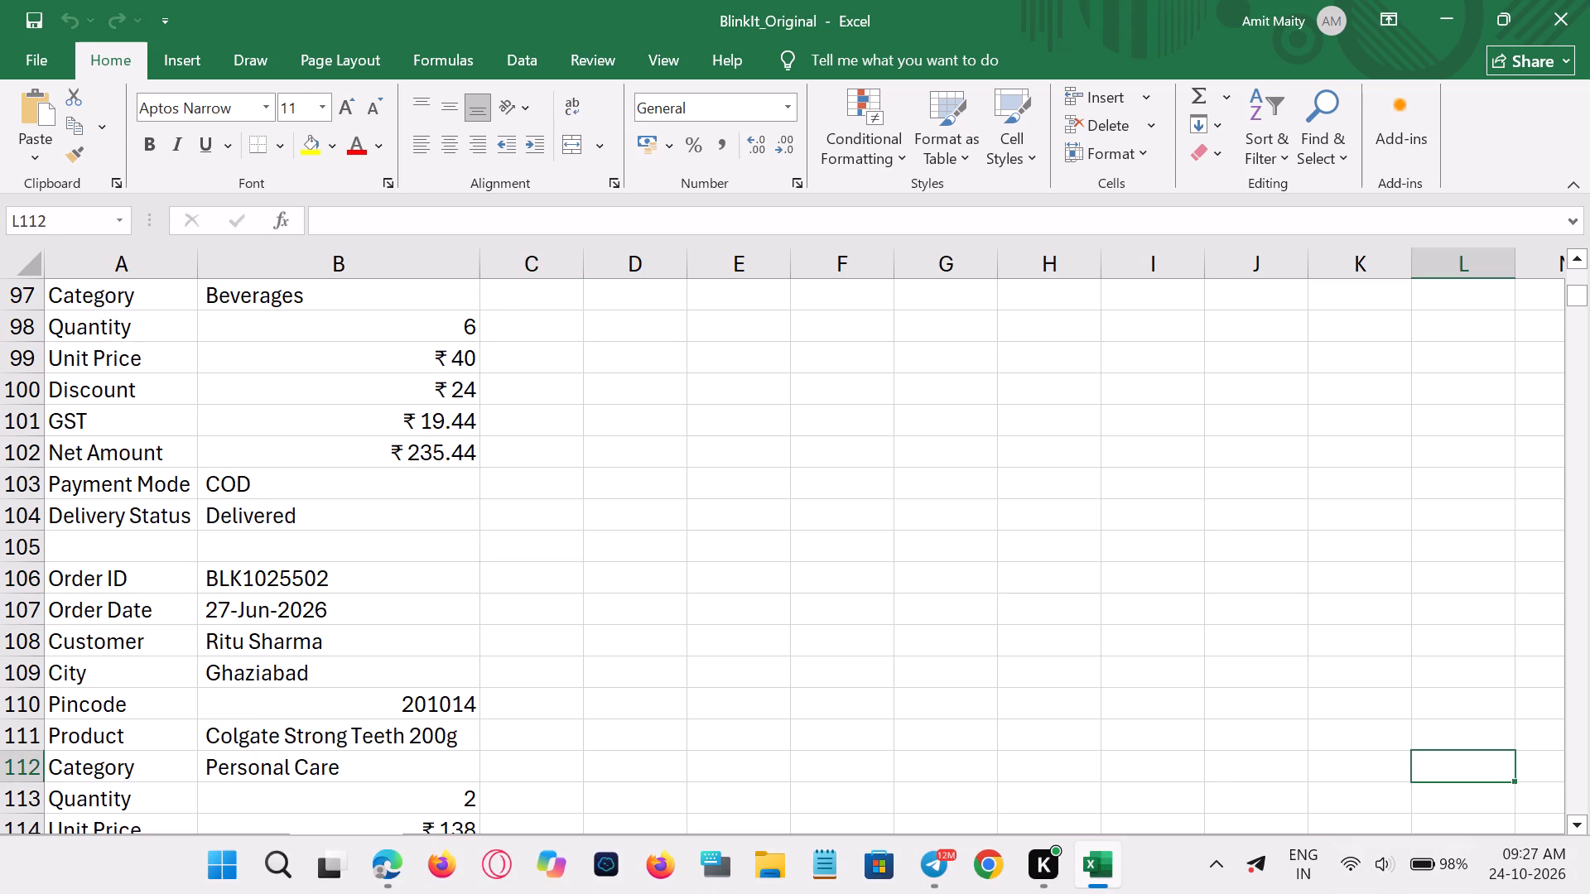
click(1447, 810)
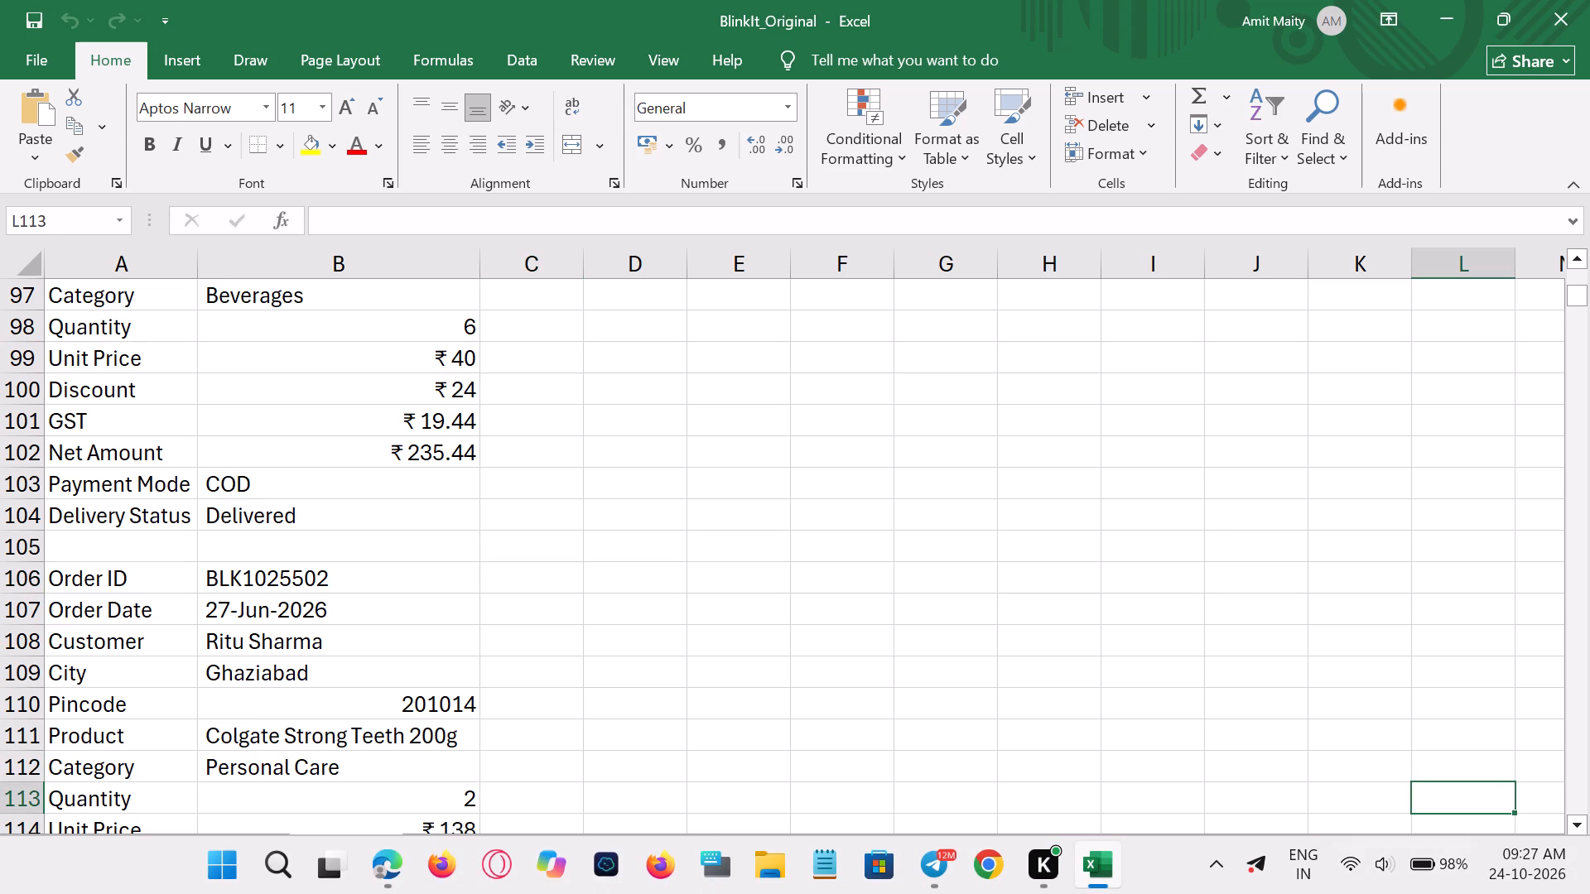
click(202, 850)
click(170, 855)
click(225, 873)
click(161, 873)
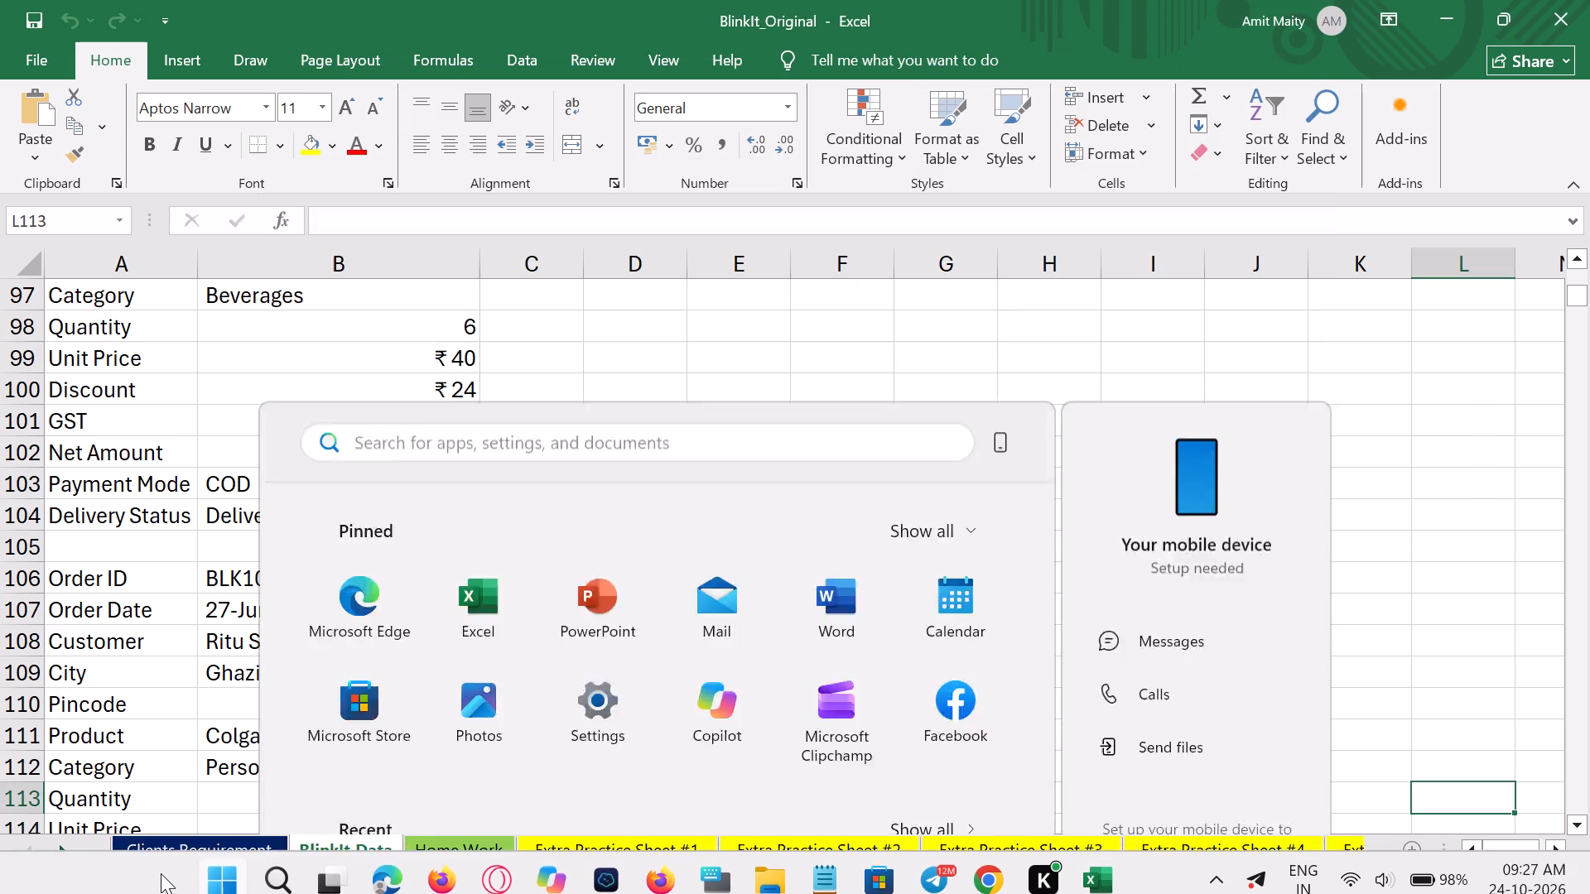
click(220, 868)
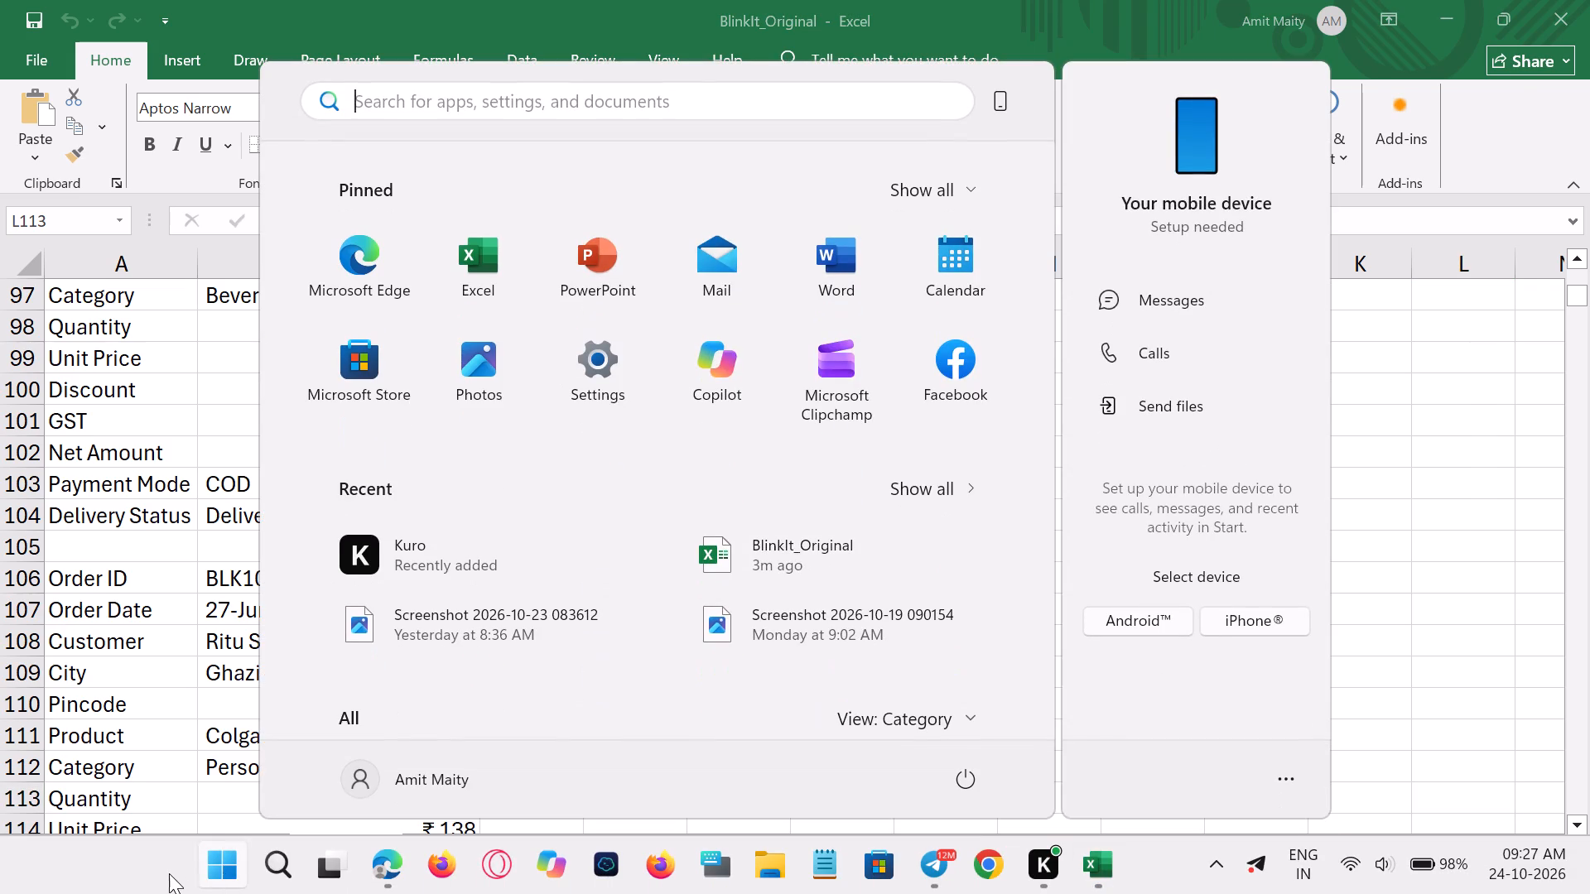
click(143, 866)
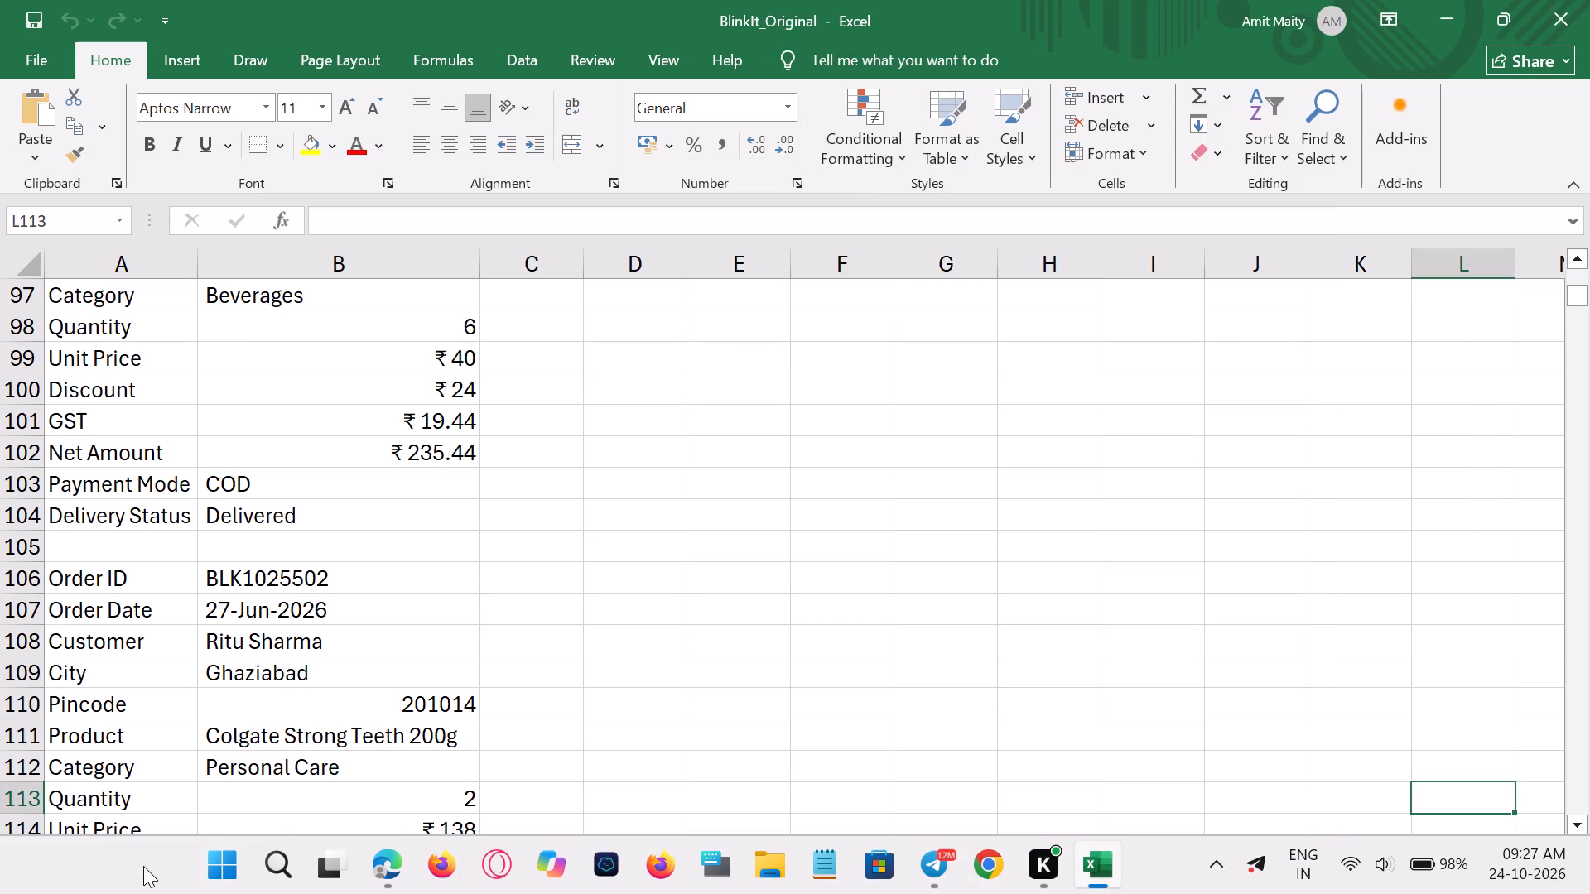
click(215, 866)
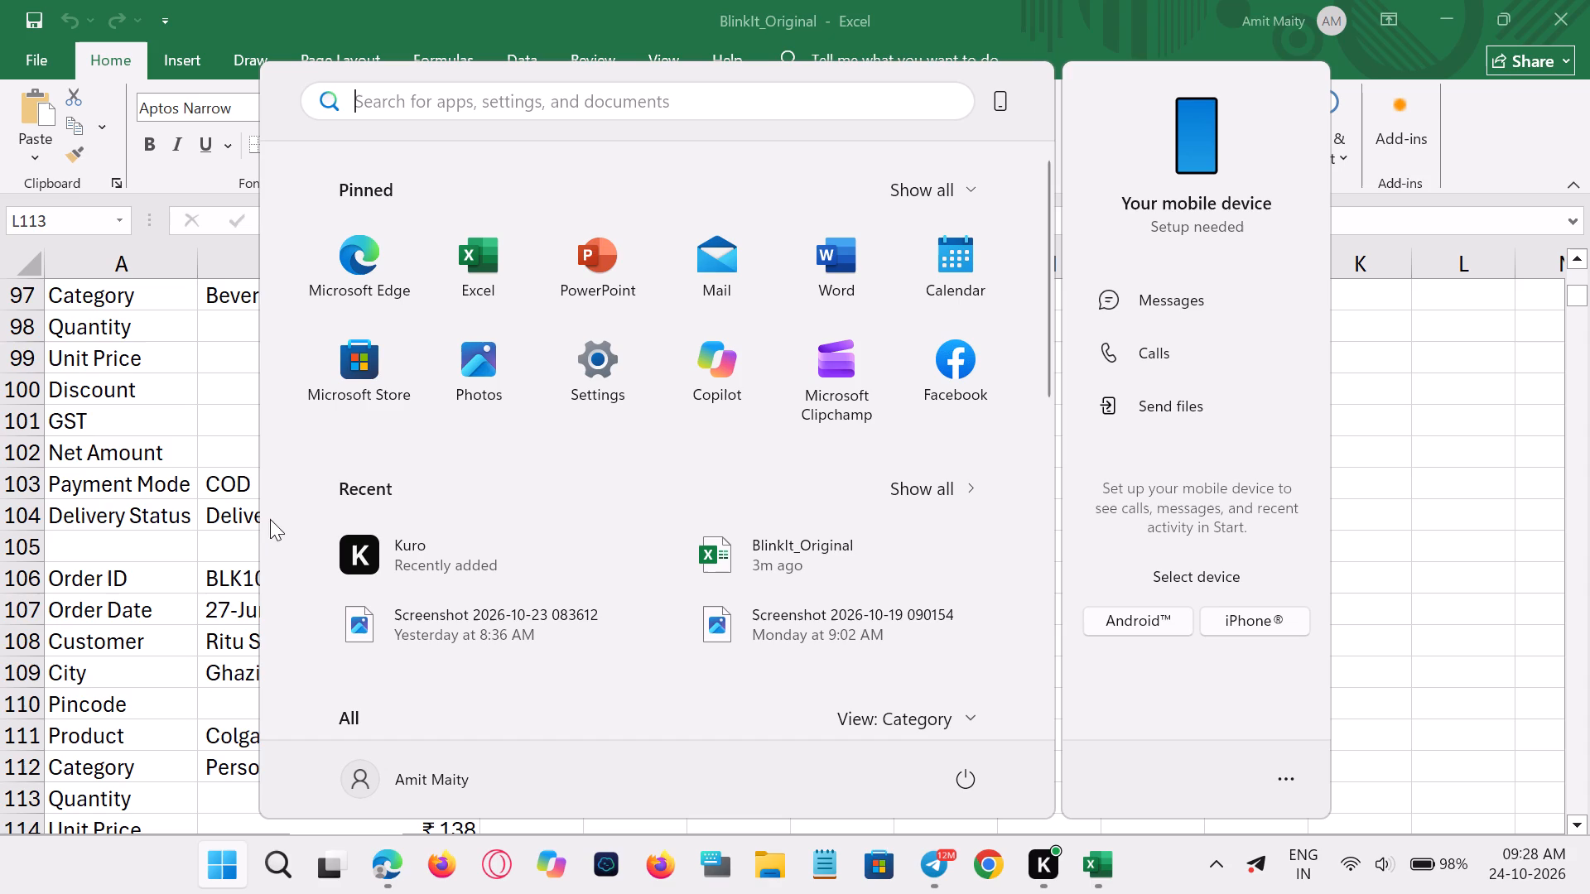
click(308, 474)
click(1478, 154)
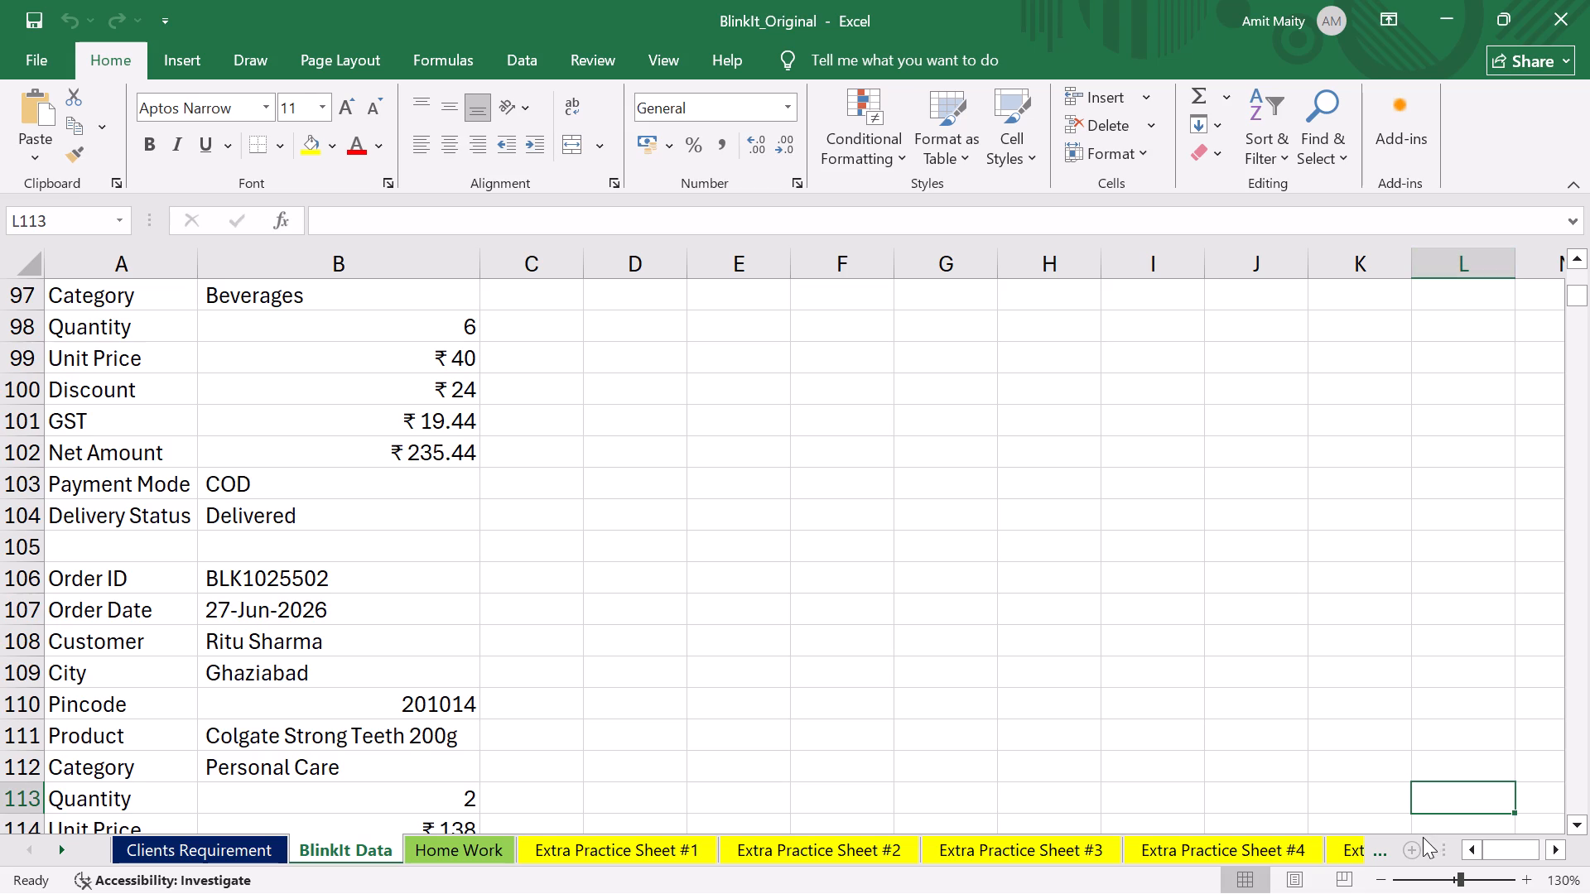
Reduce the BlinkIt Data worksheet's zoom to about 100%.
click(1408, 877)
click(1452, 879)
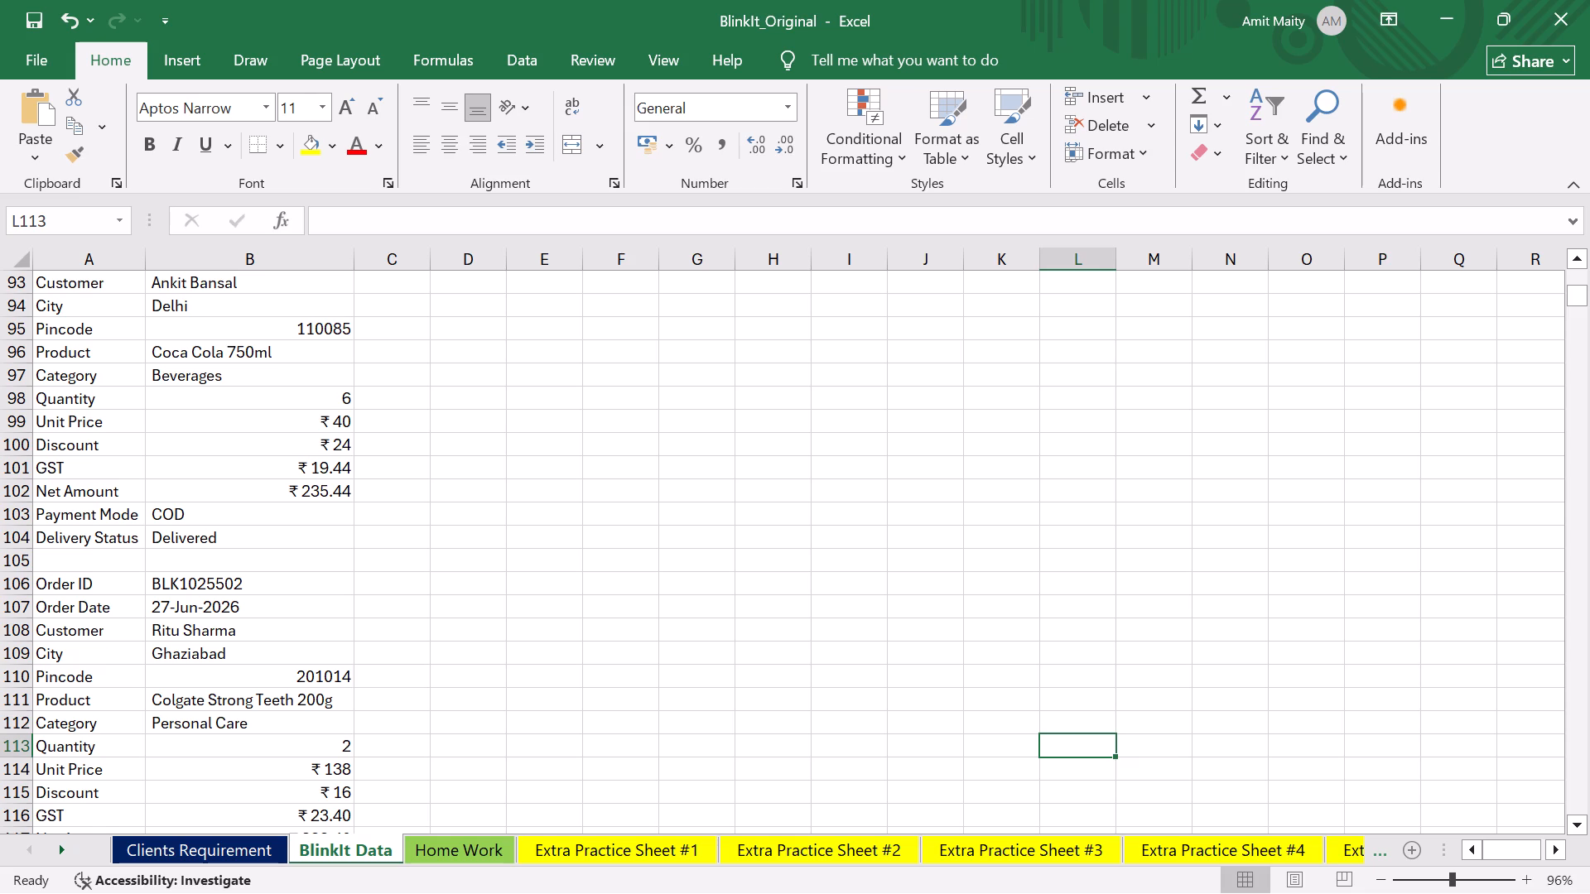
click(1521, 877)
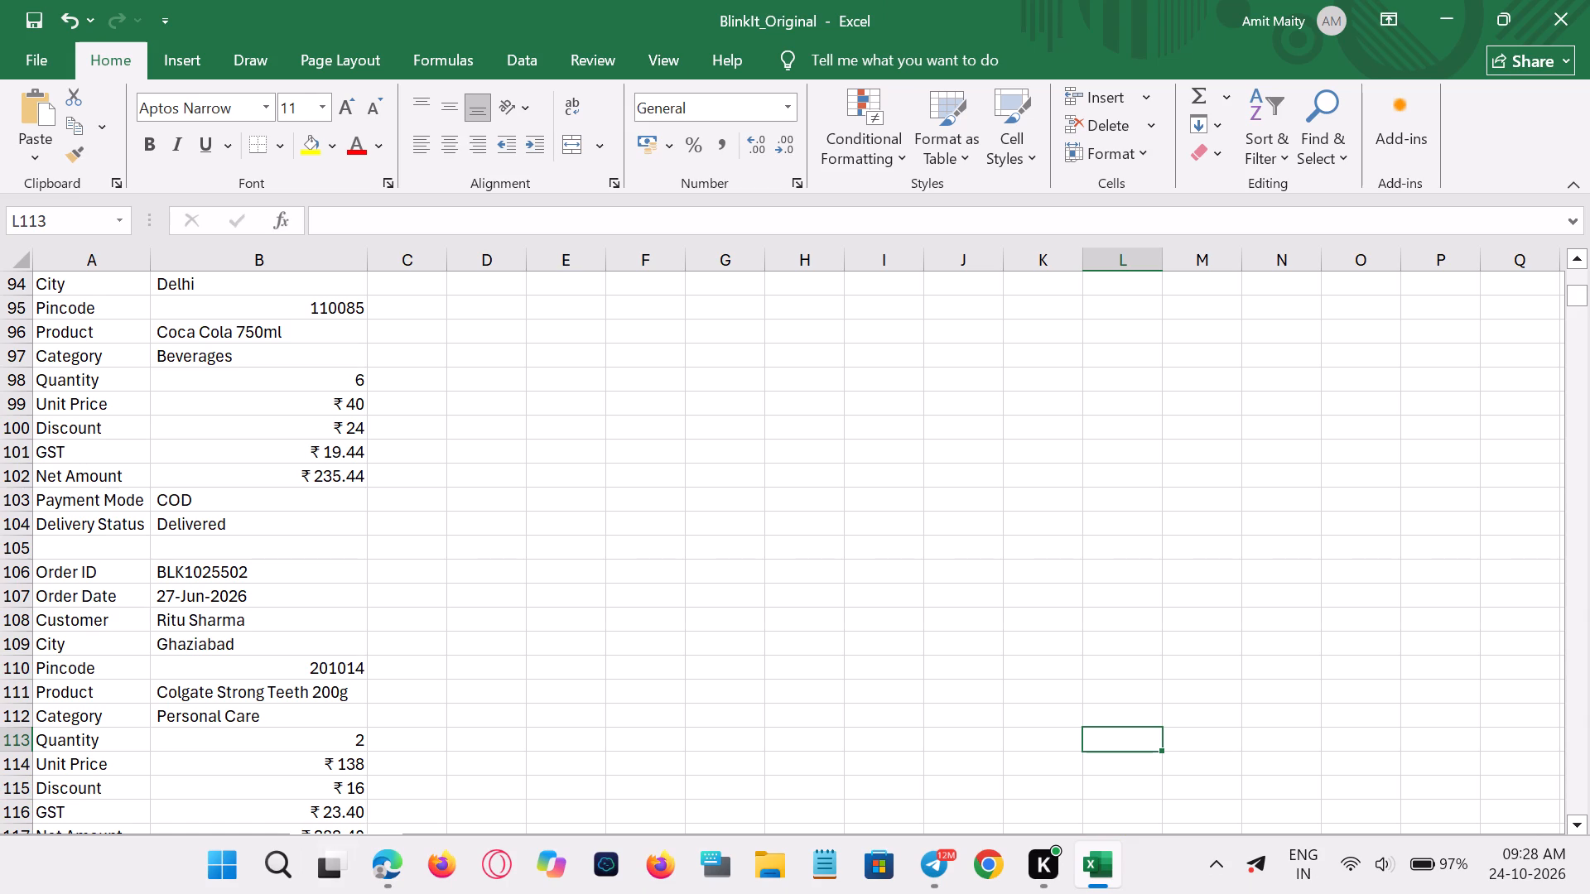
Look back through the stacked order records up to the first order in row 1 of the BlinkIt Data sheet.
scroll(93, 391, up, 10)
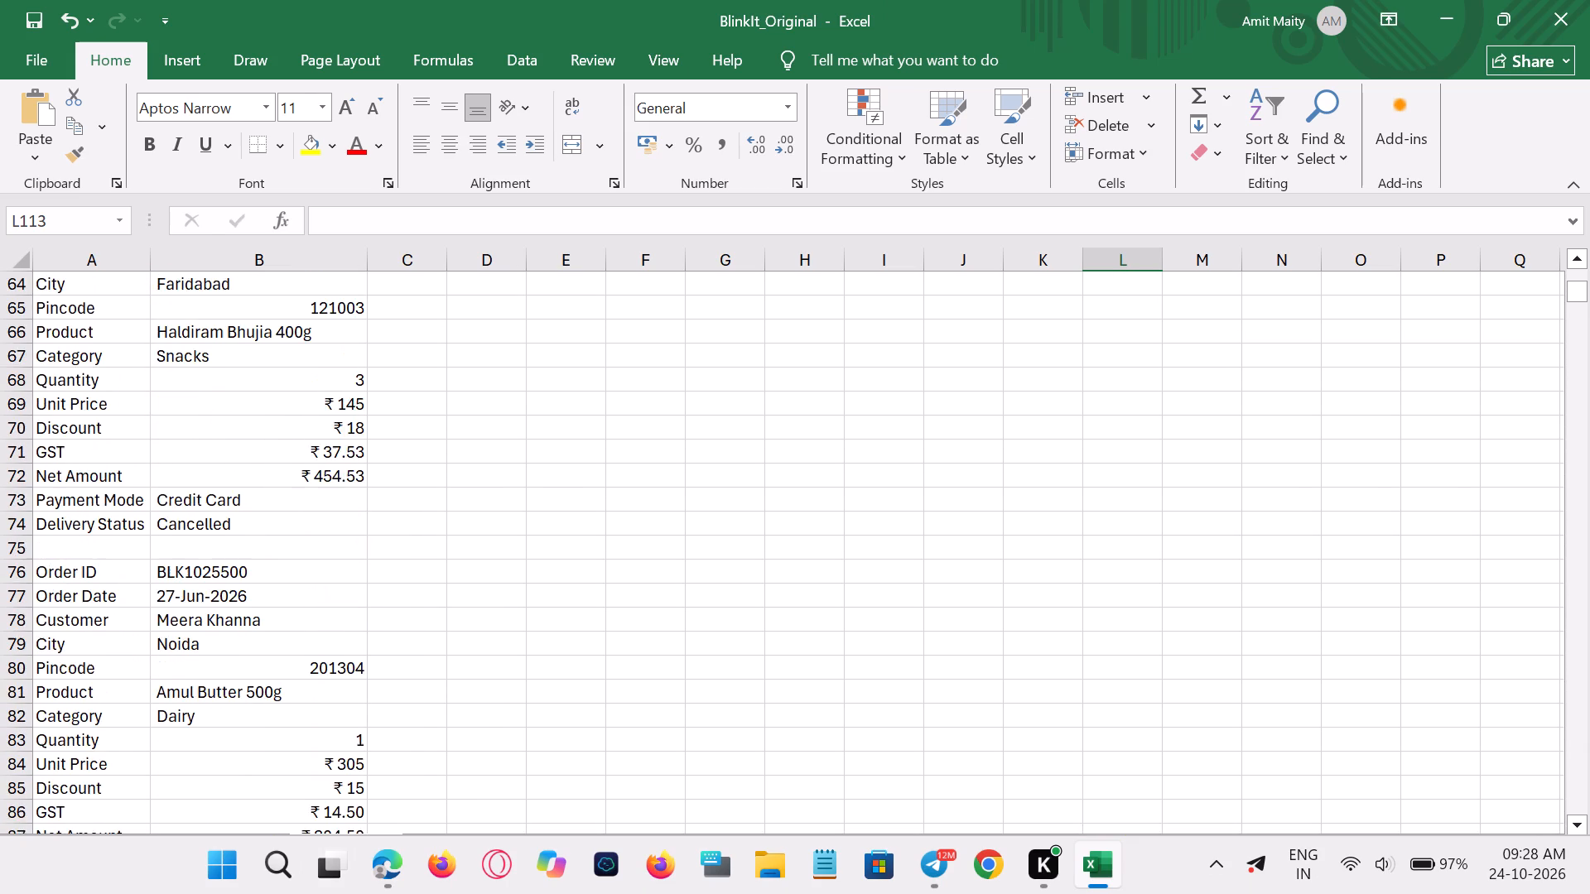
scroll(128, 496, up, 18)
scroll(128, 497, up, 9)
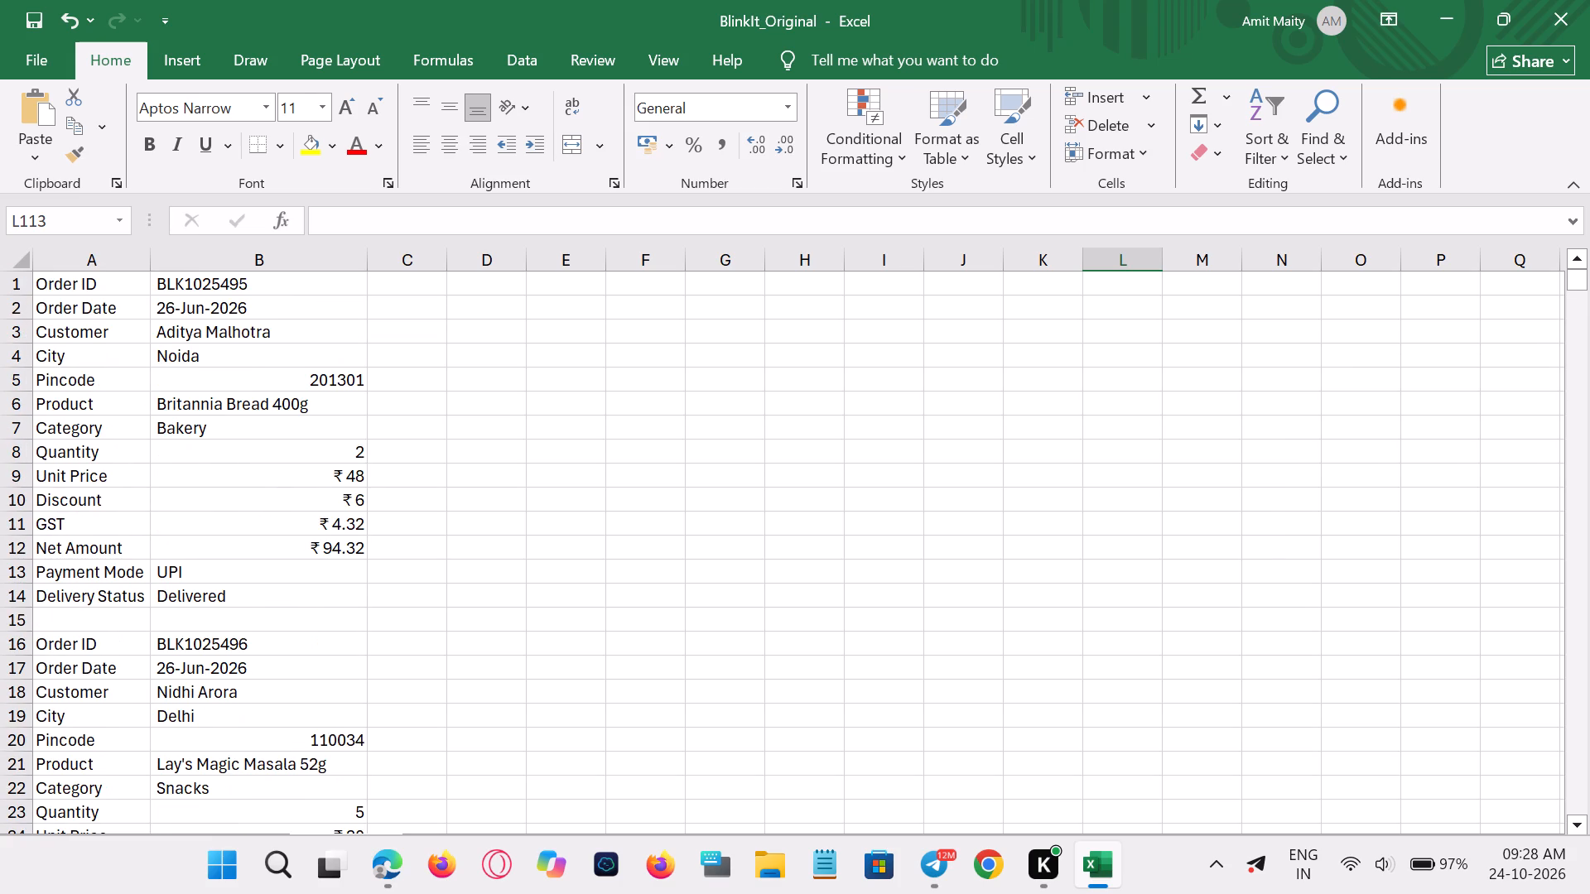
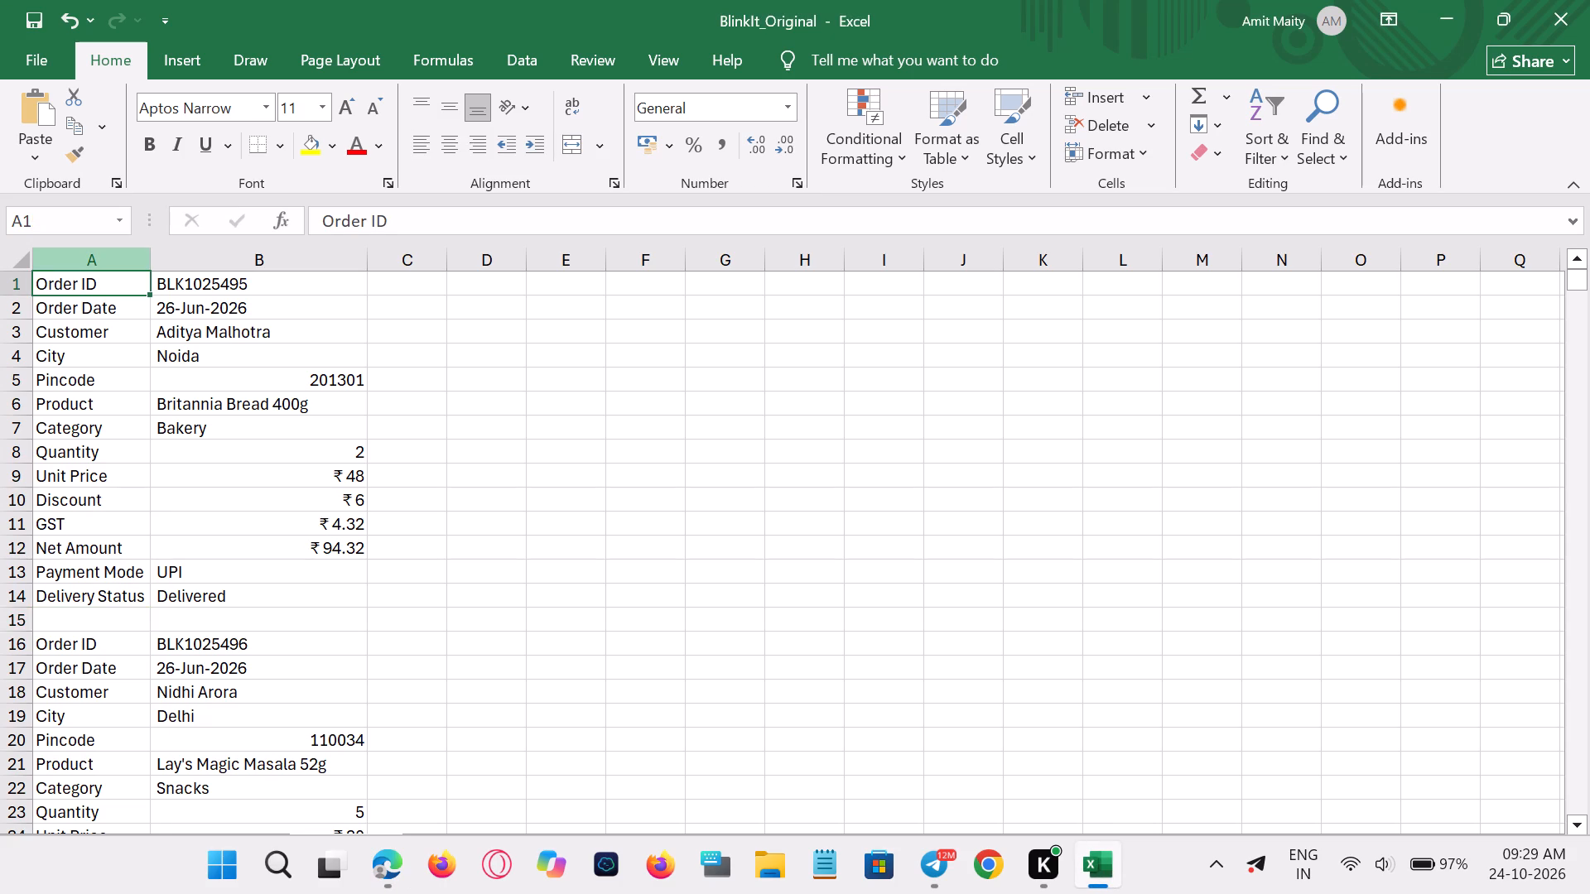
Select all blank cells in column A with Go To Special and delete their entire rows, closing the gaps between order records.
click(109, 258)
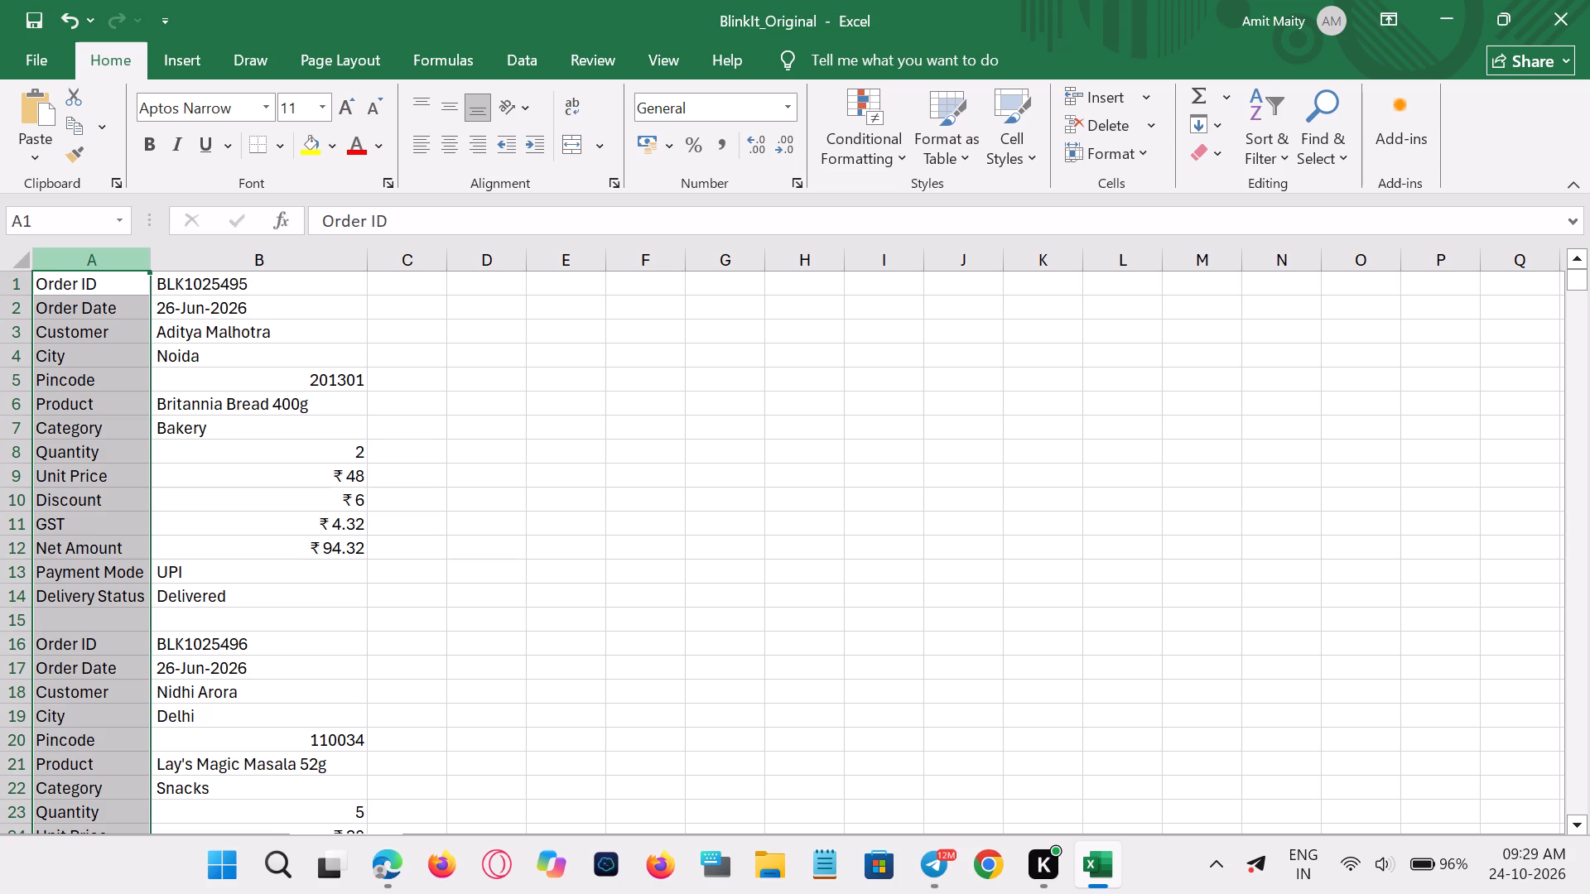
key(ctrl+g)
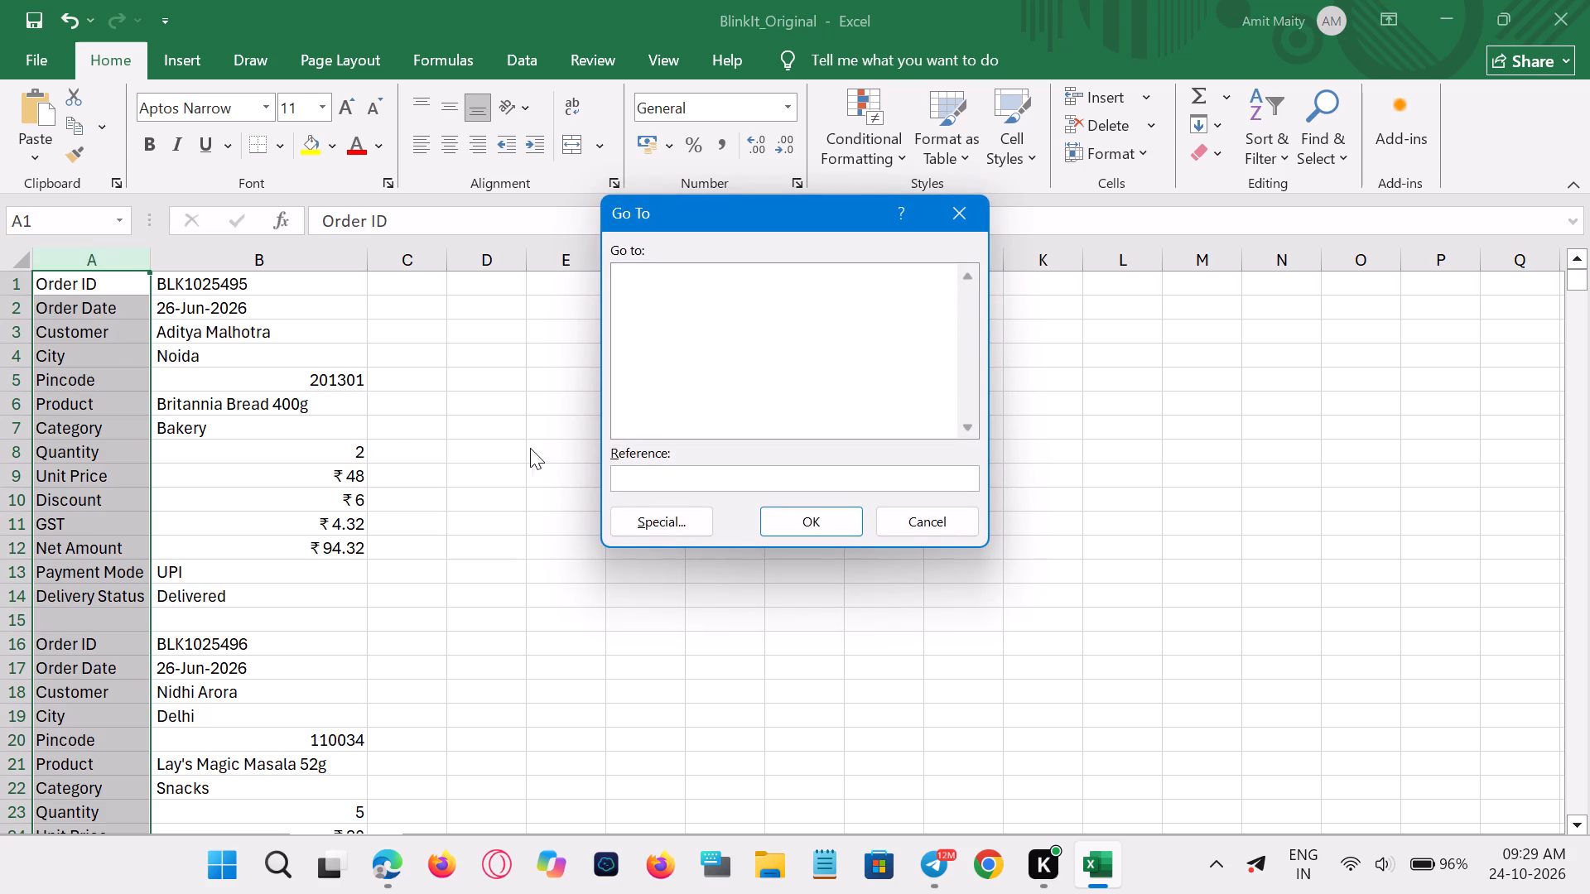
click(654, 532)
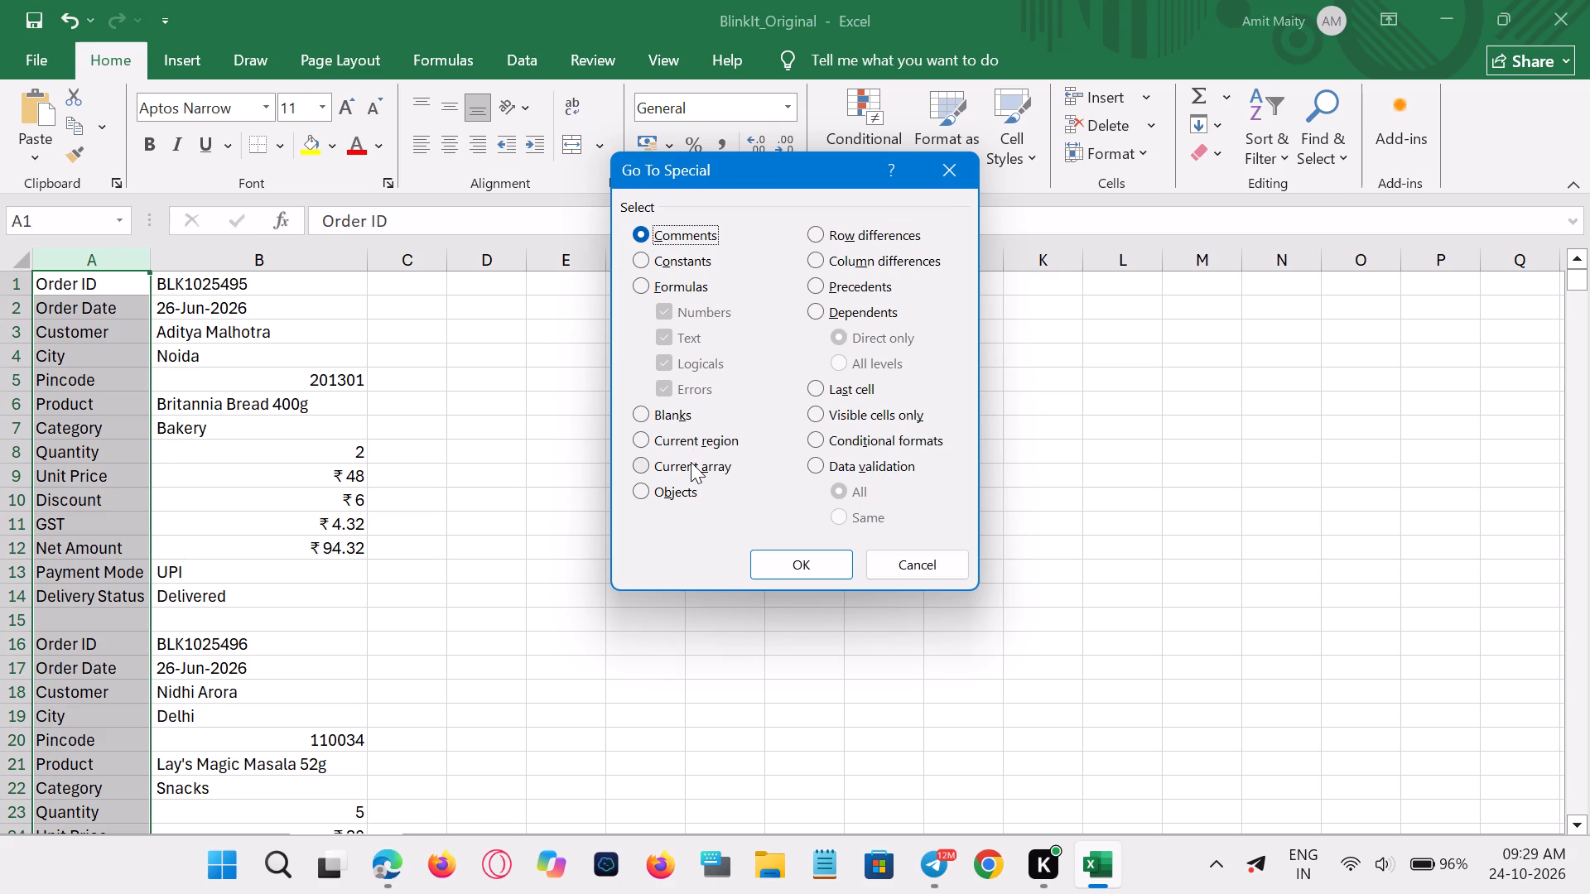
click(644, 410)
click(793, 558)
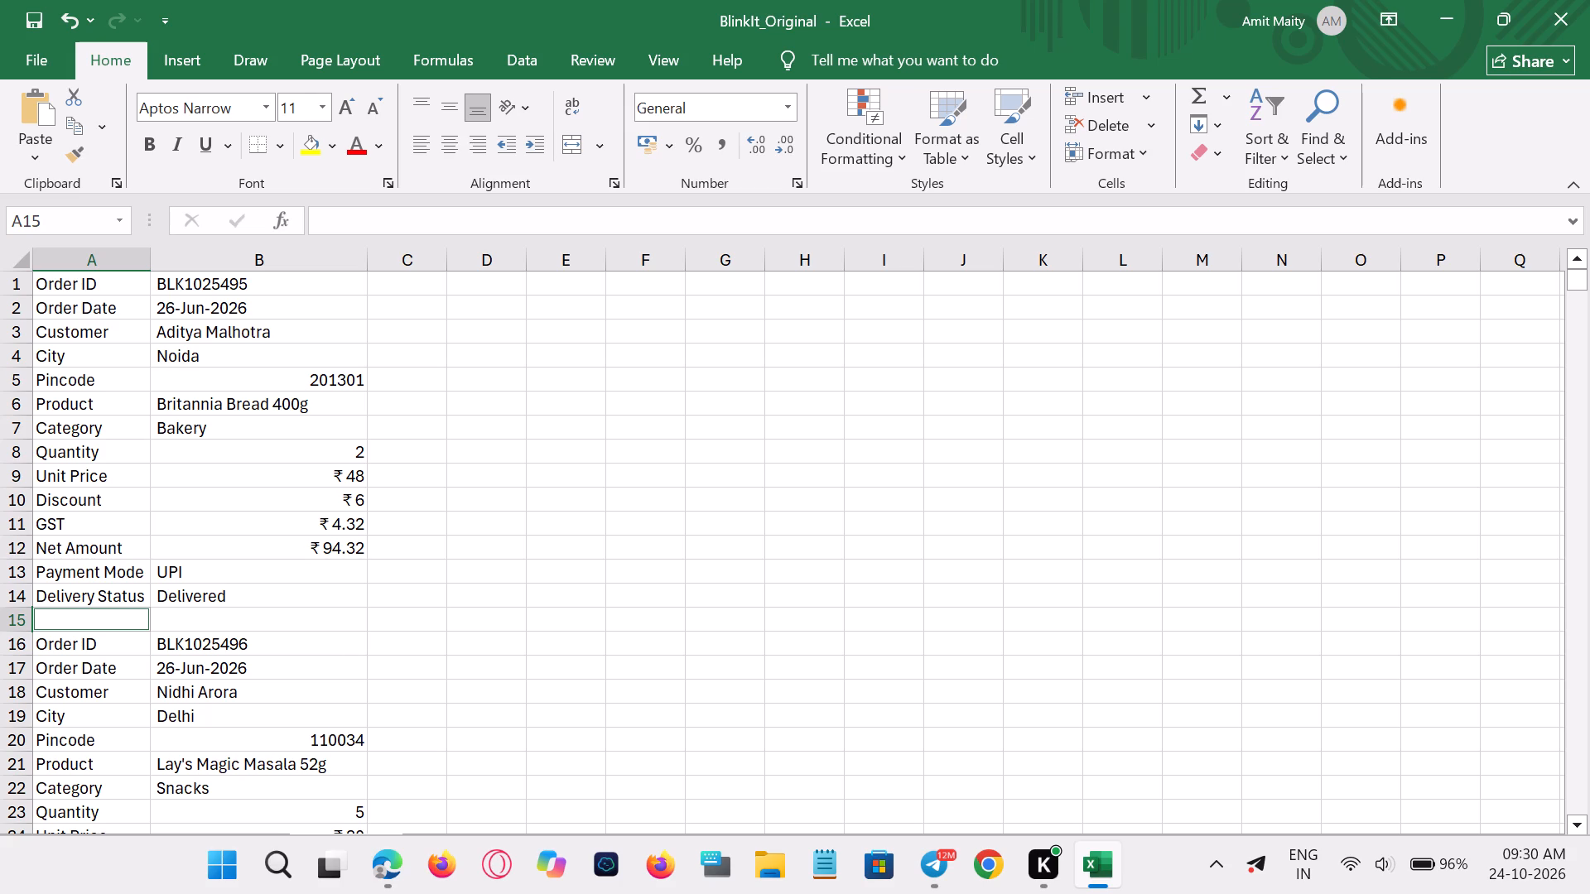
scroll(600, 523, down, 4)
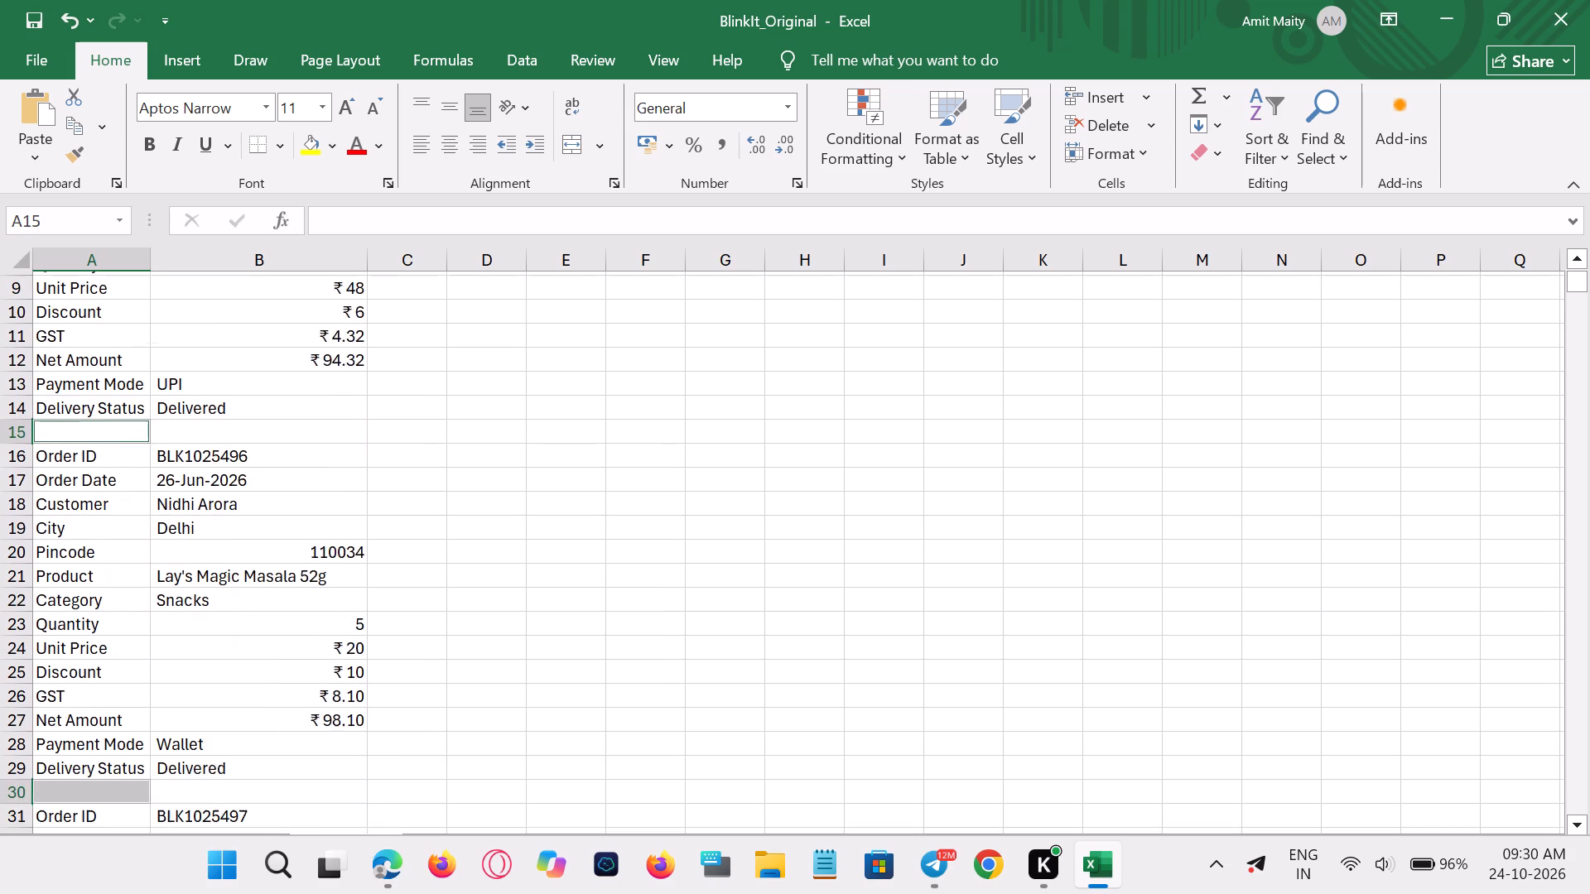
scroll(600, 523, up, 6)
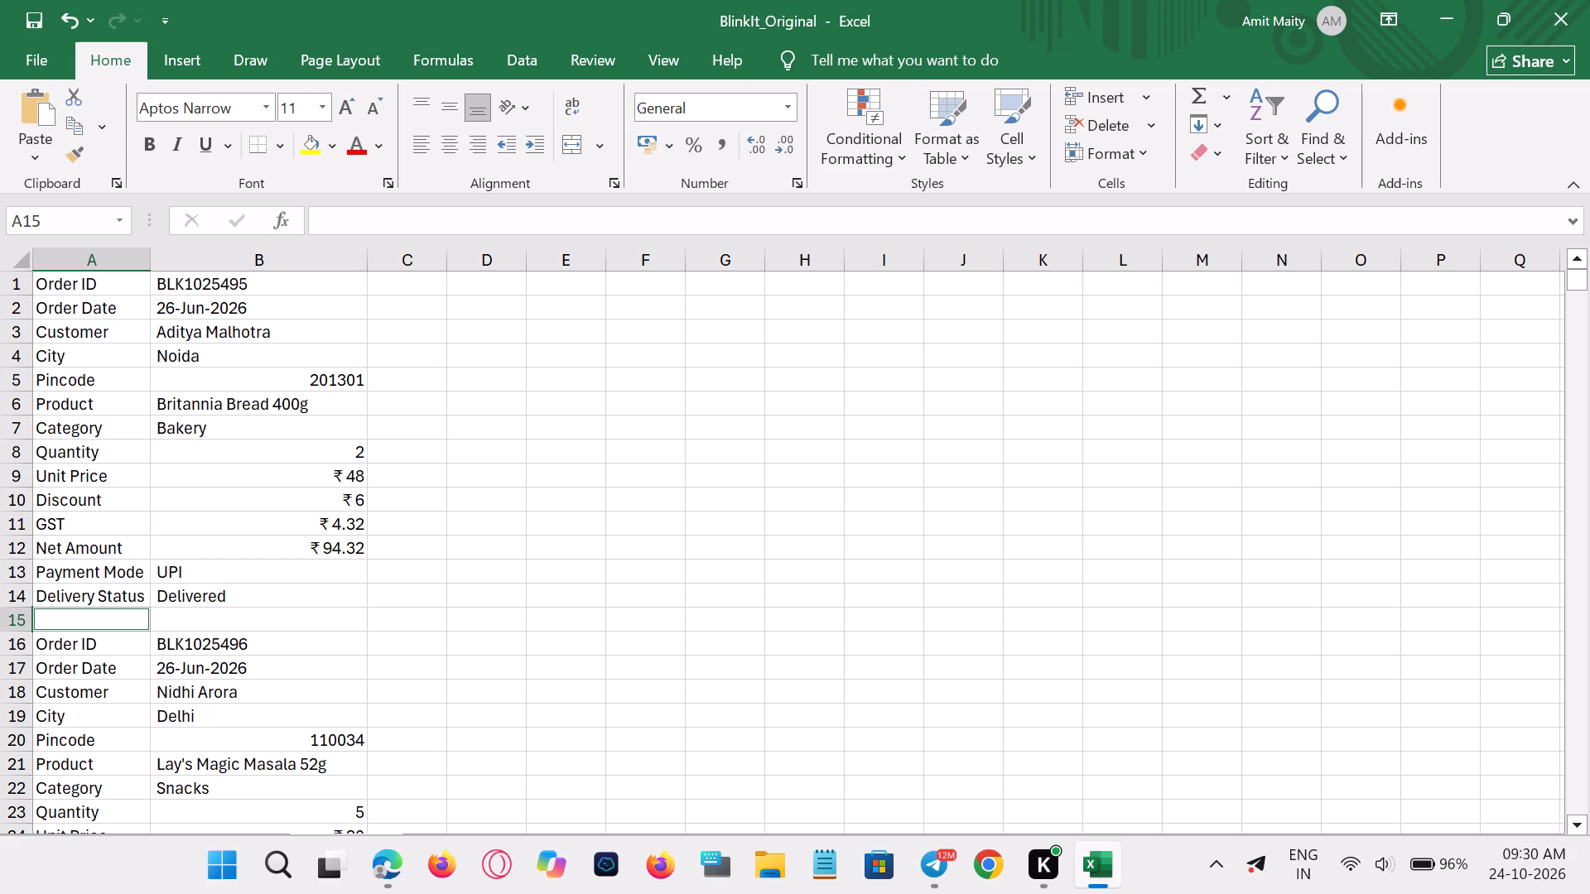
right_click(136, 622)
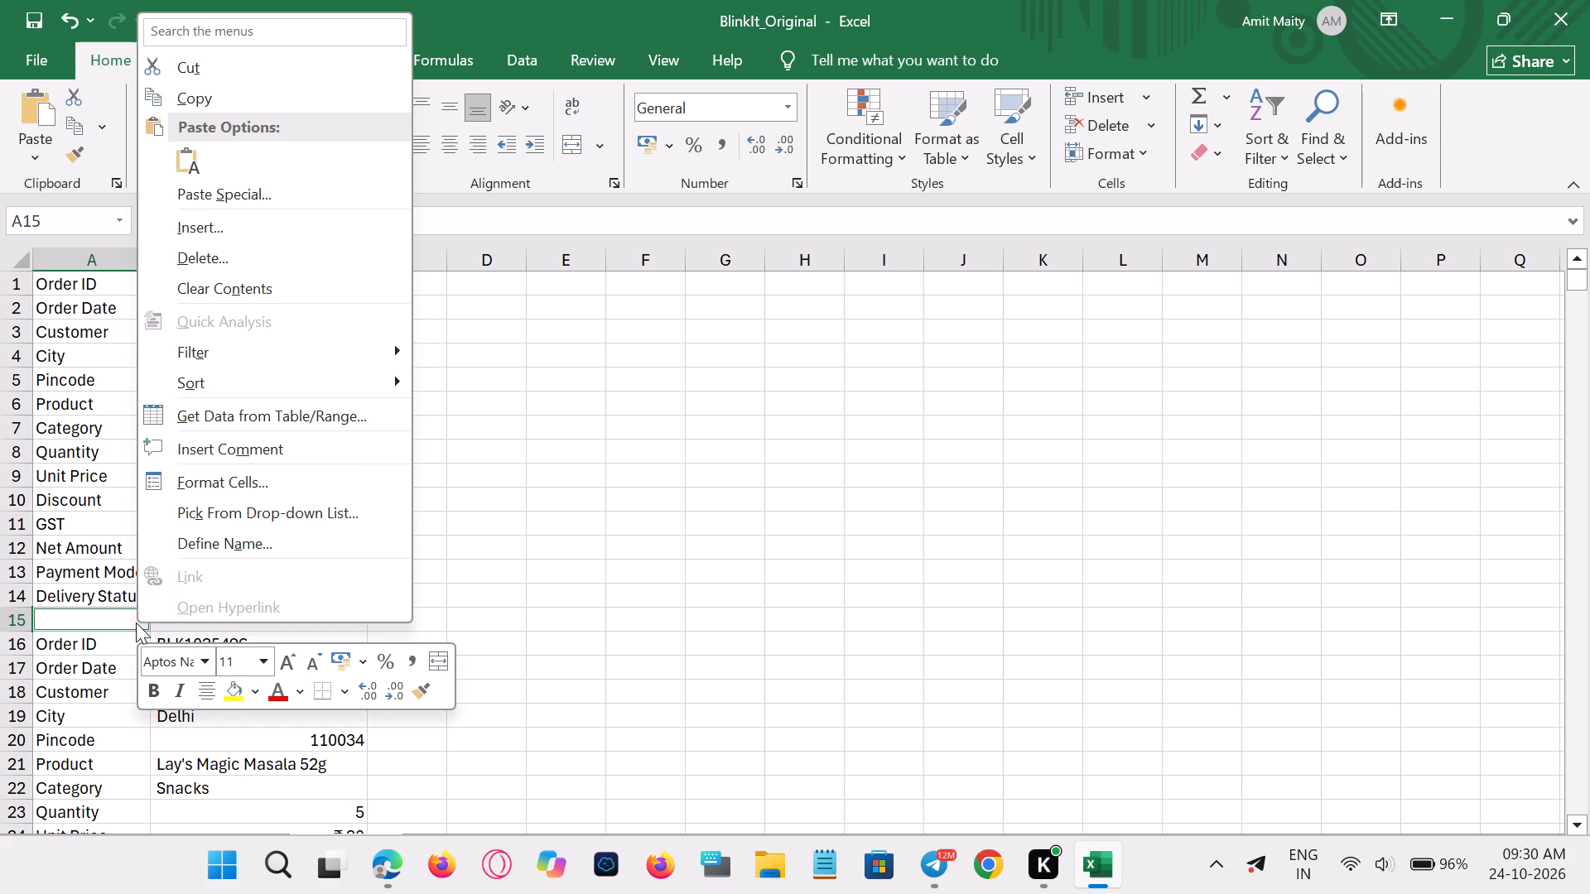
click(208, 264)
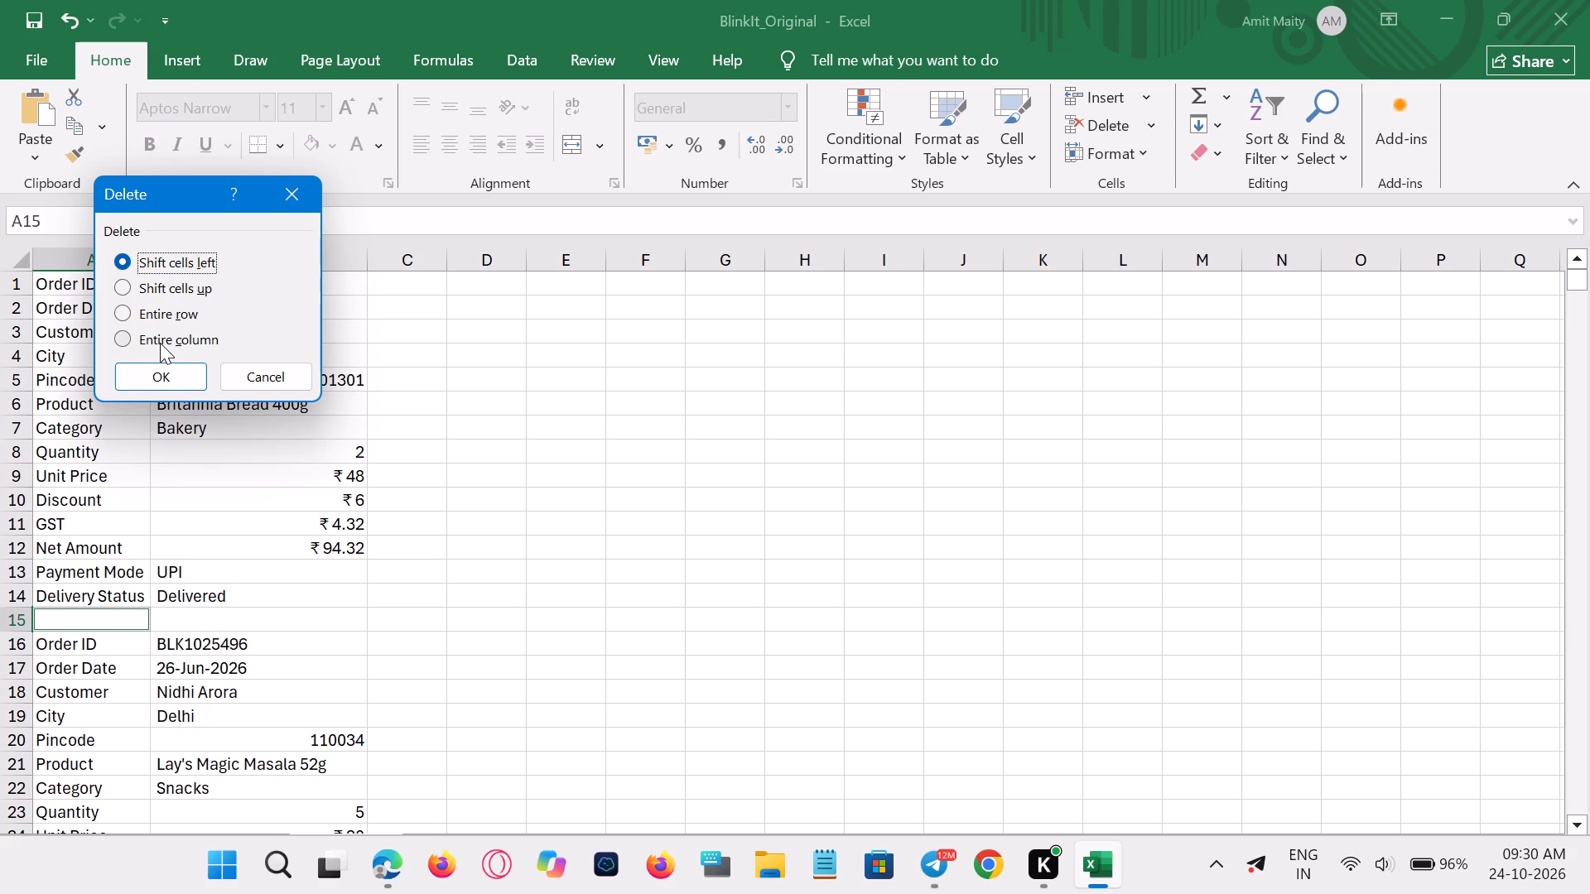
click(159, 314)
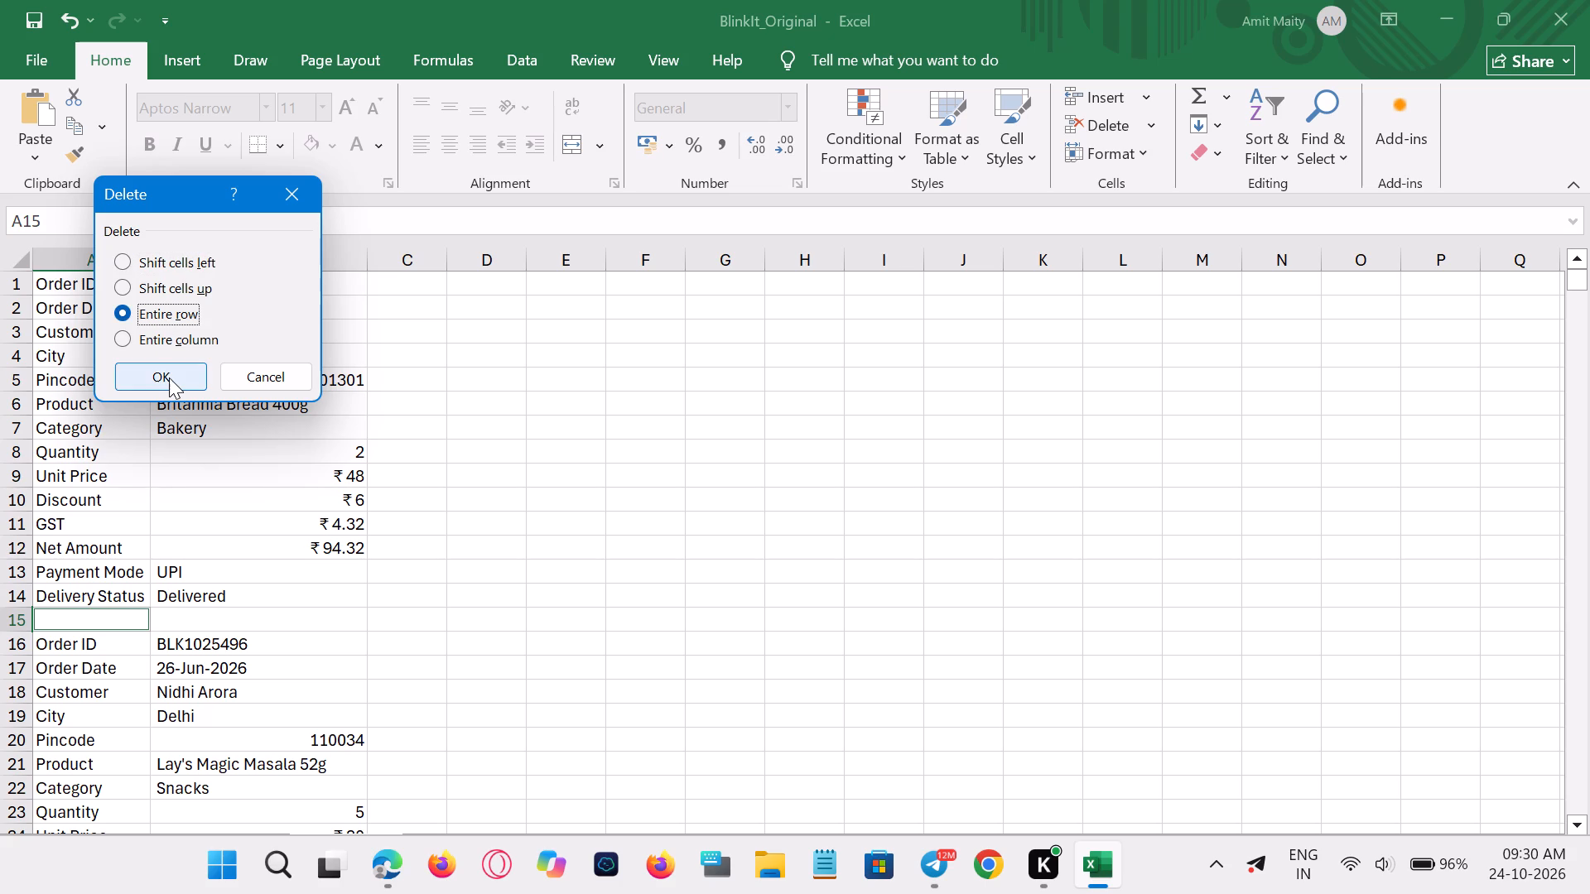
click(169, 377)
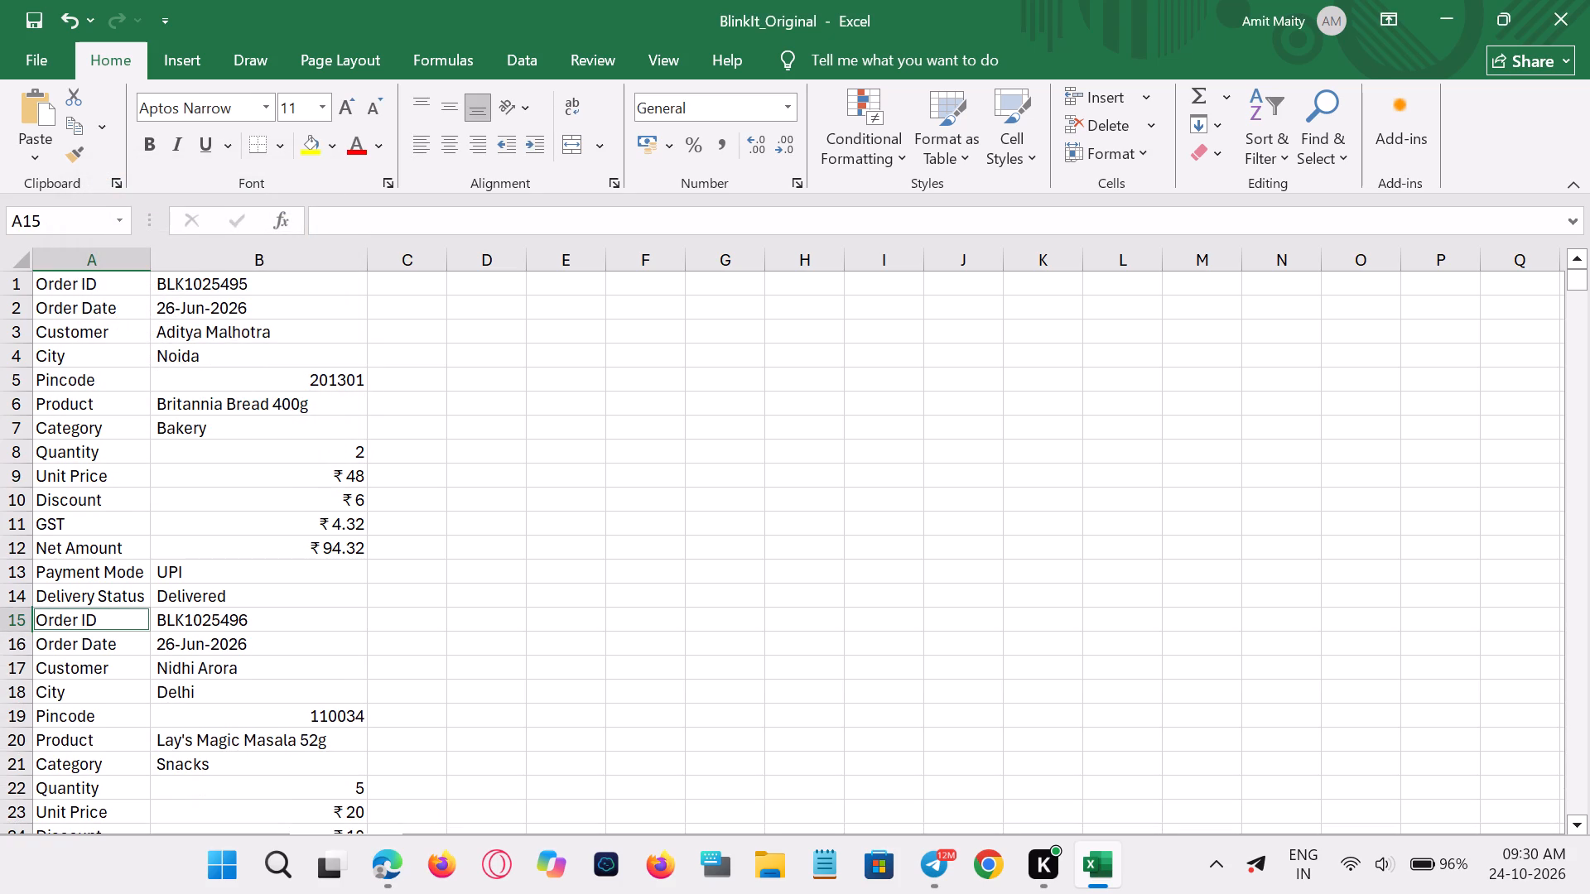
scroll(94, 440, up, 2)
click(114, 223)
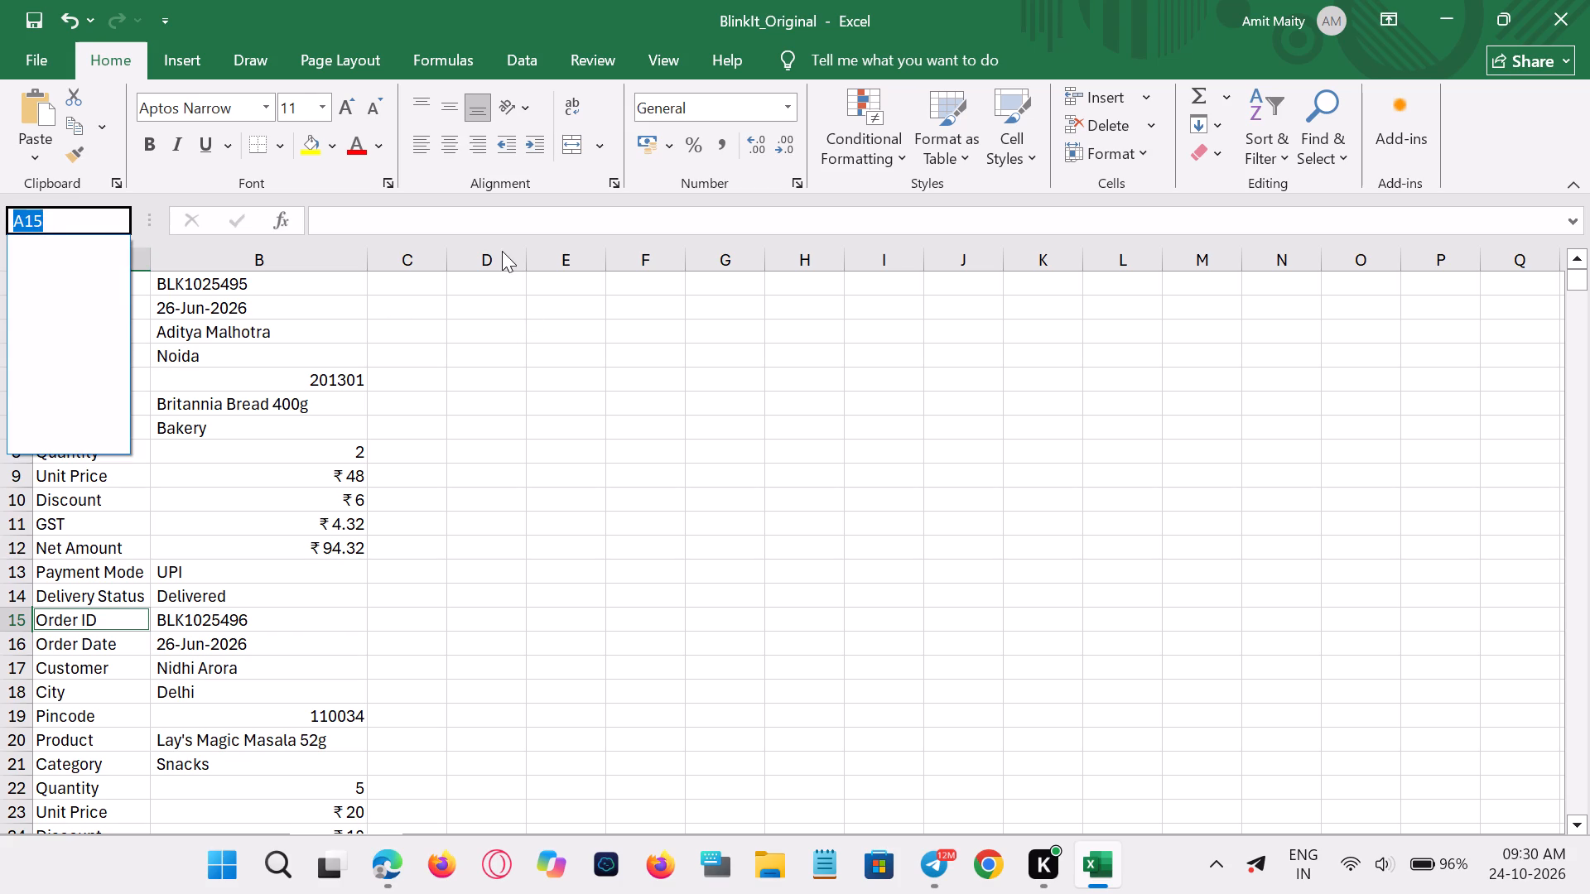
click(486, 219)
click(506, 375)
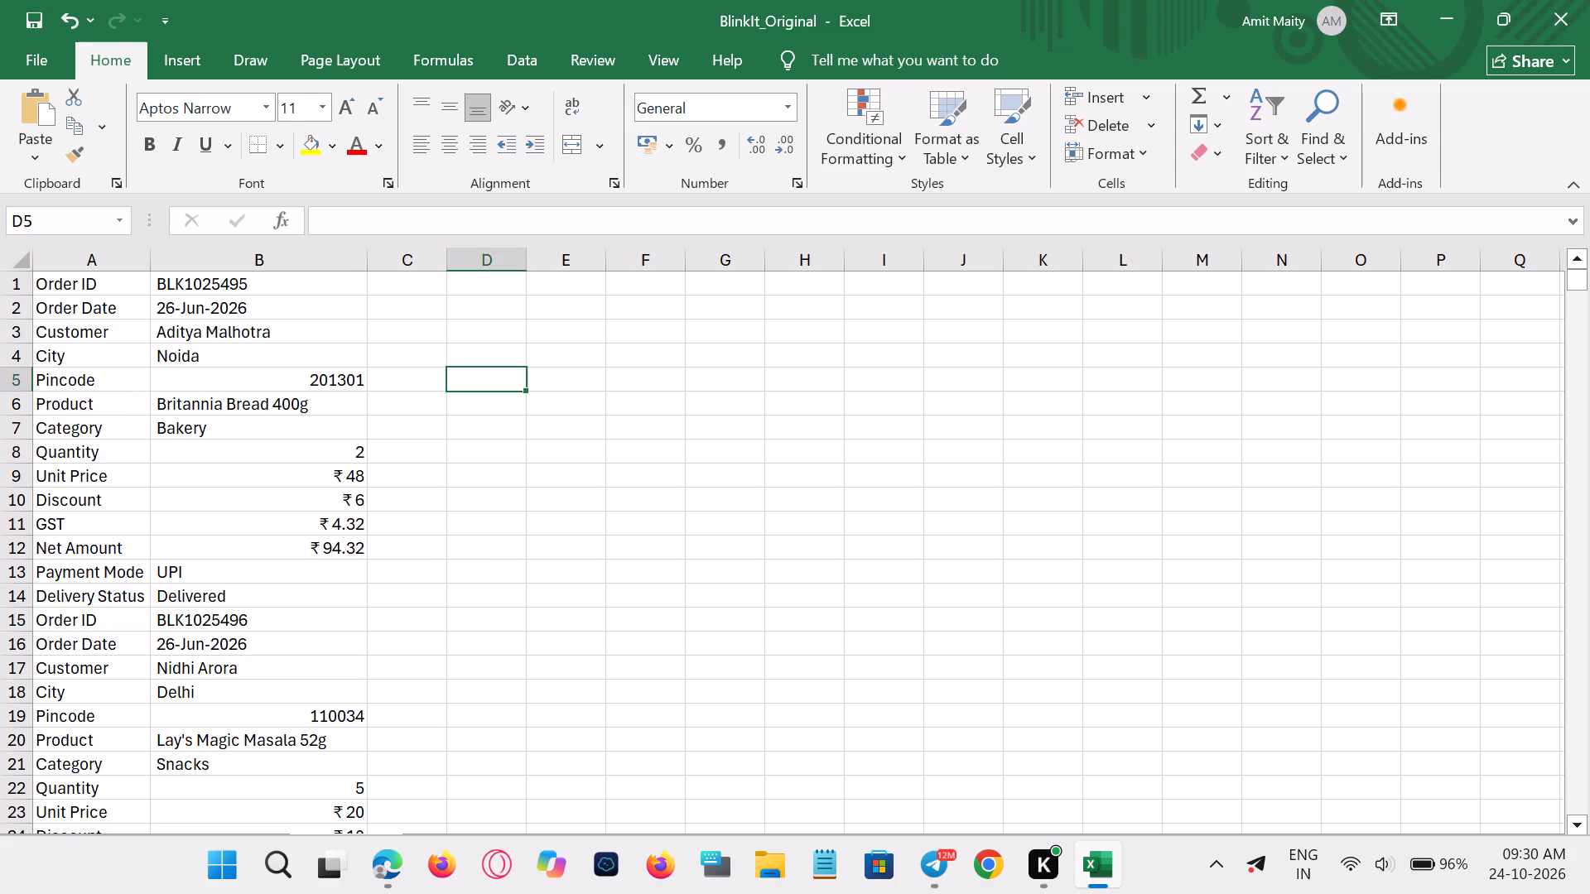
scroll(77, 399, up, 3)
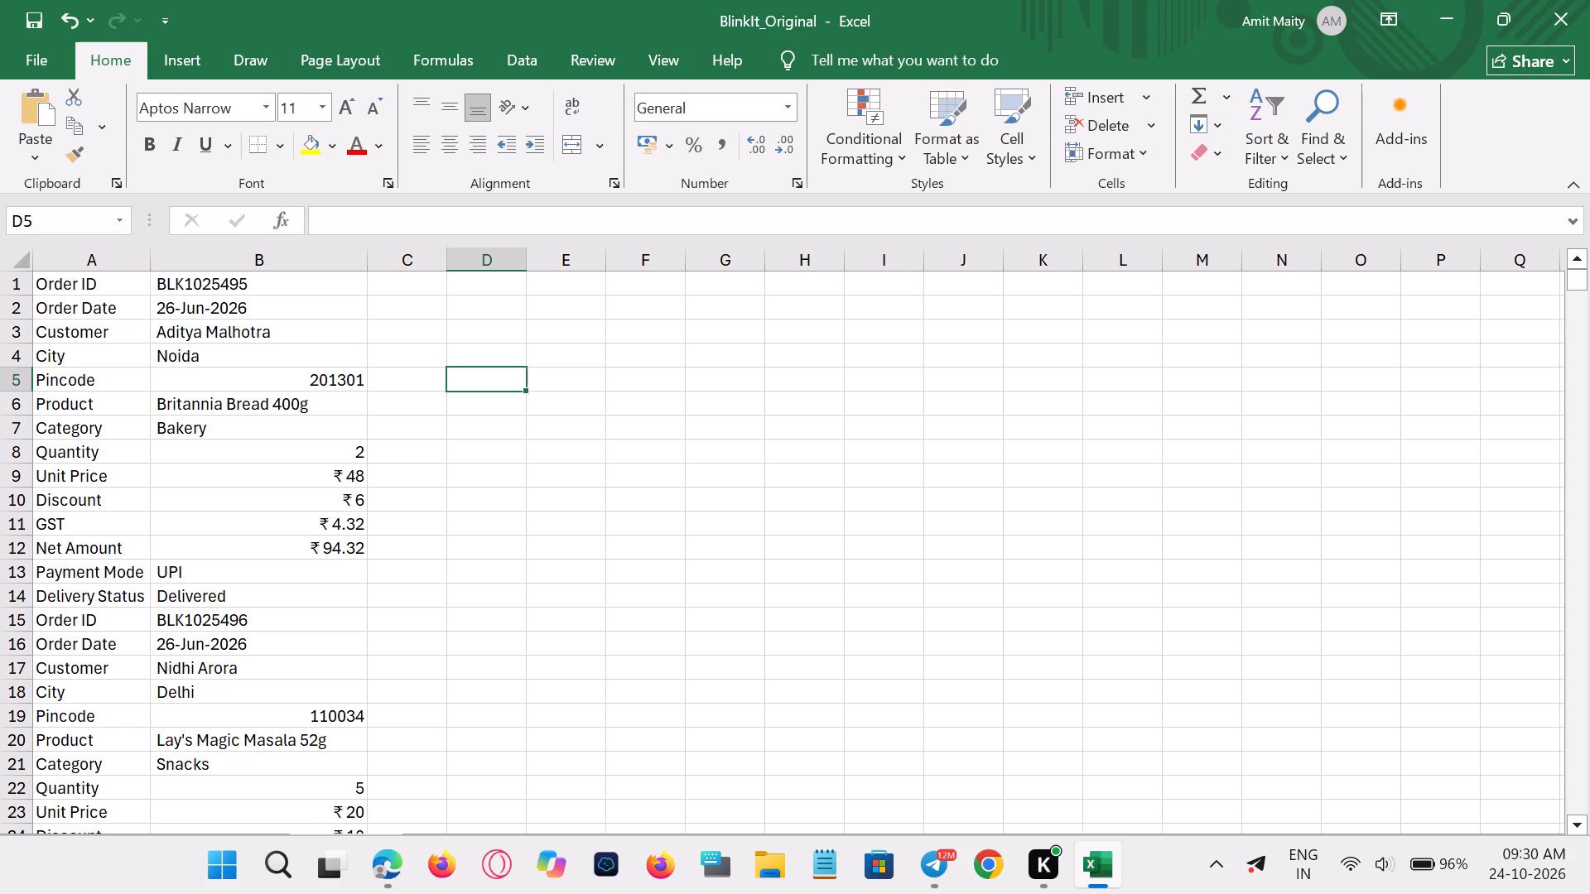
Convert the whole order data range A1:B2940 into a table, specifying that it has no headers.
click(79, 324)
click(79, 296)
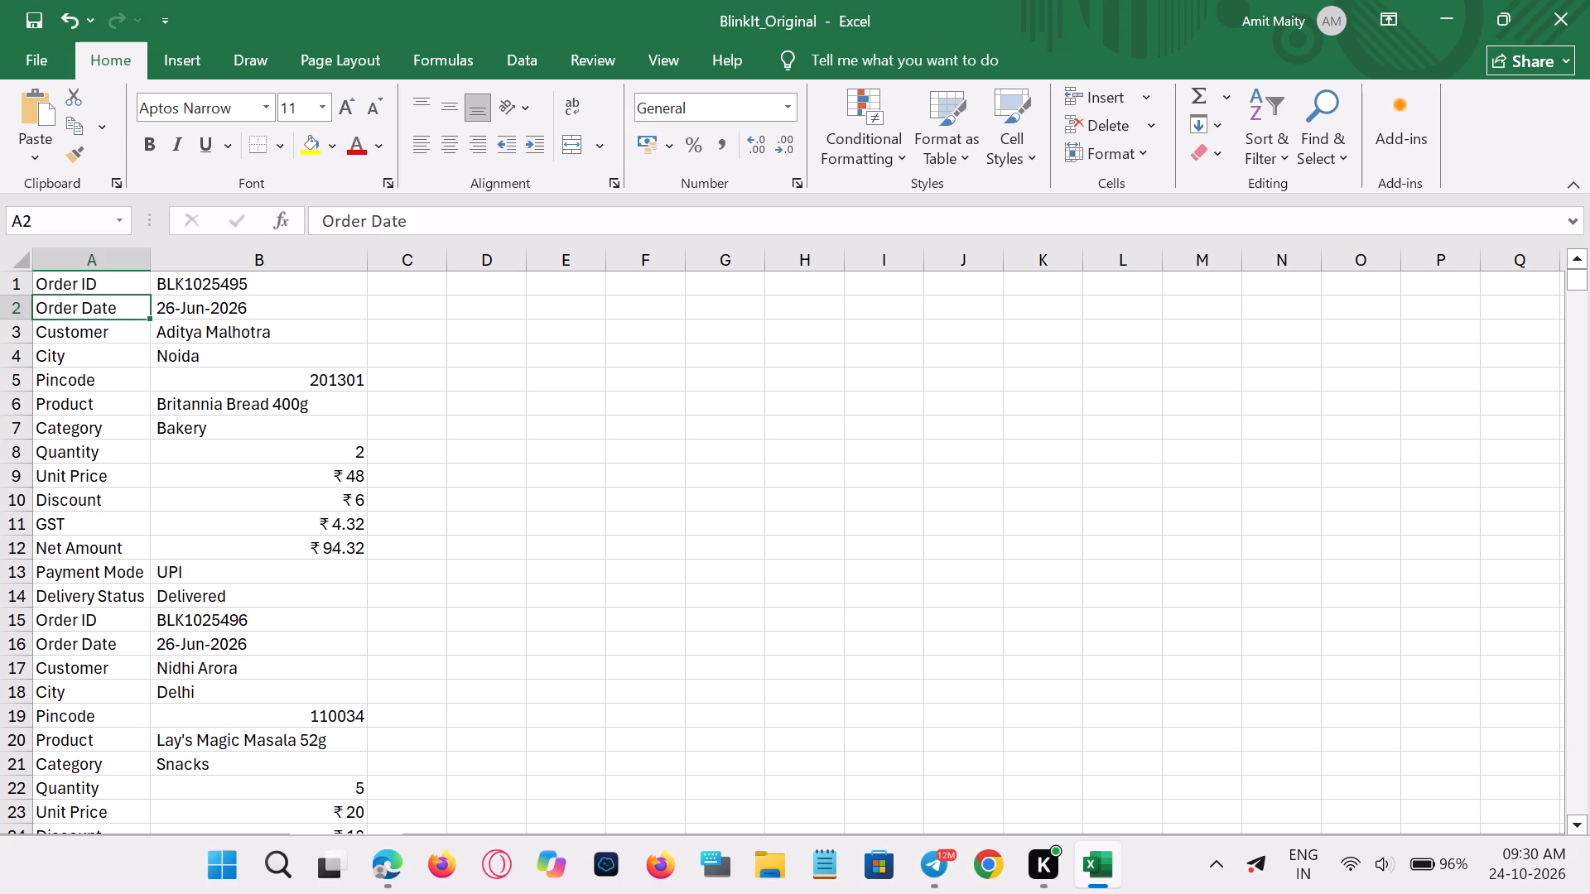
click(79, 286)
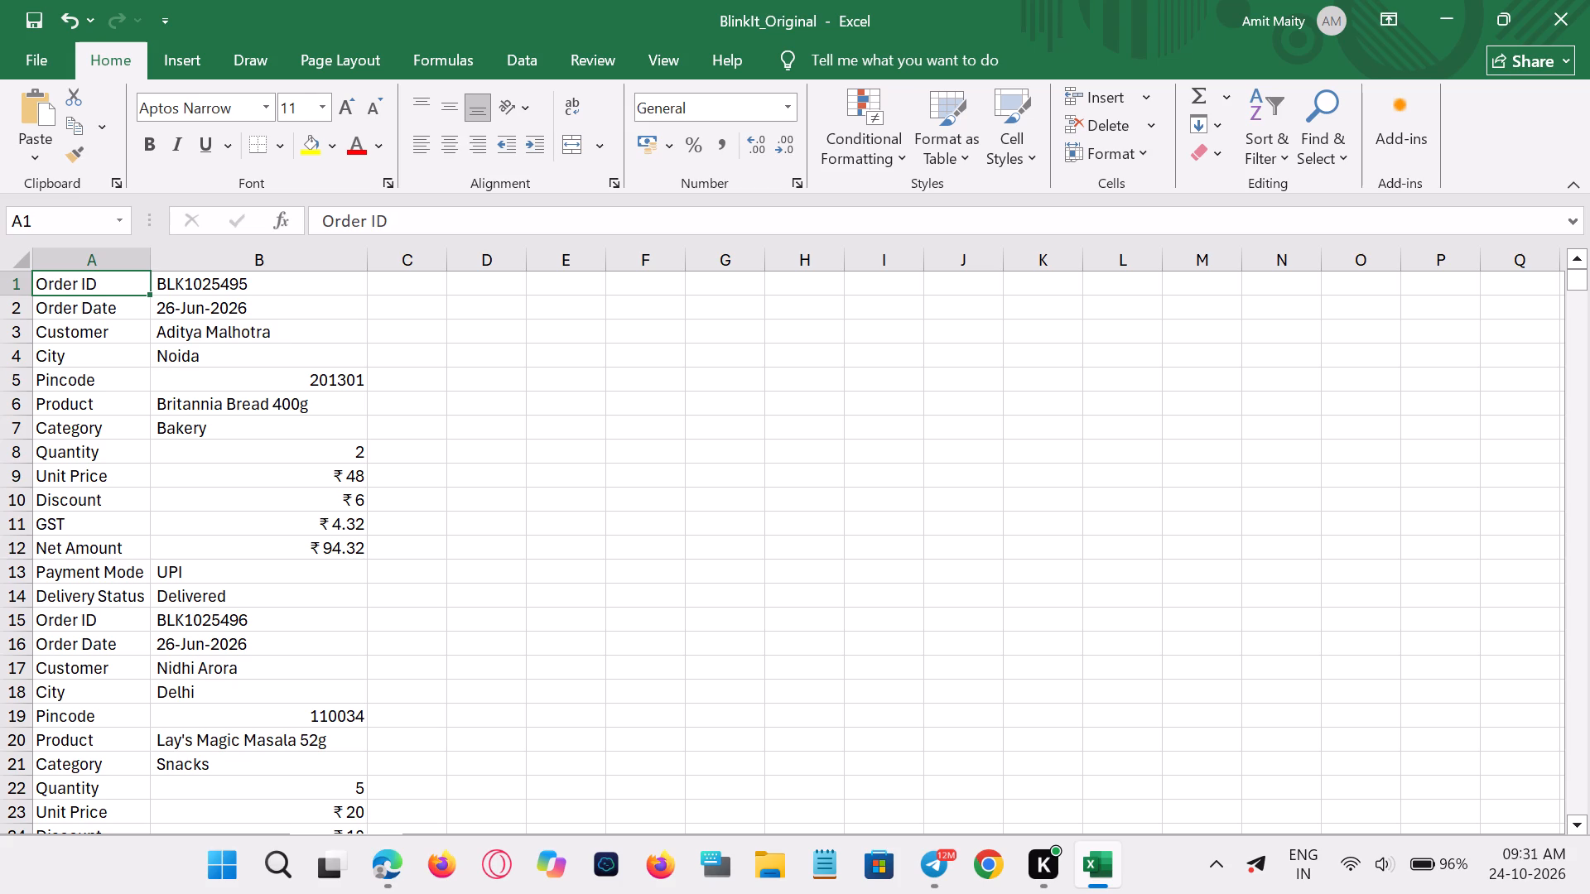
key(ctrl+a)
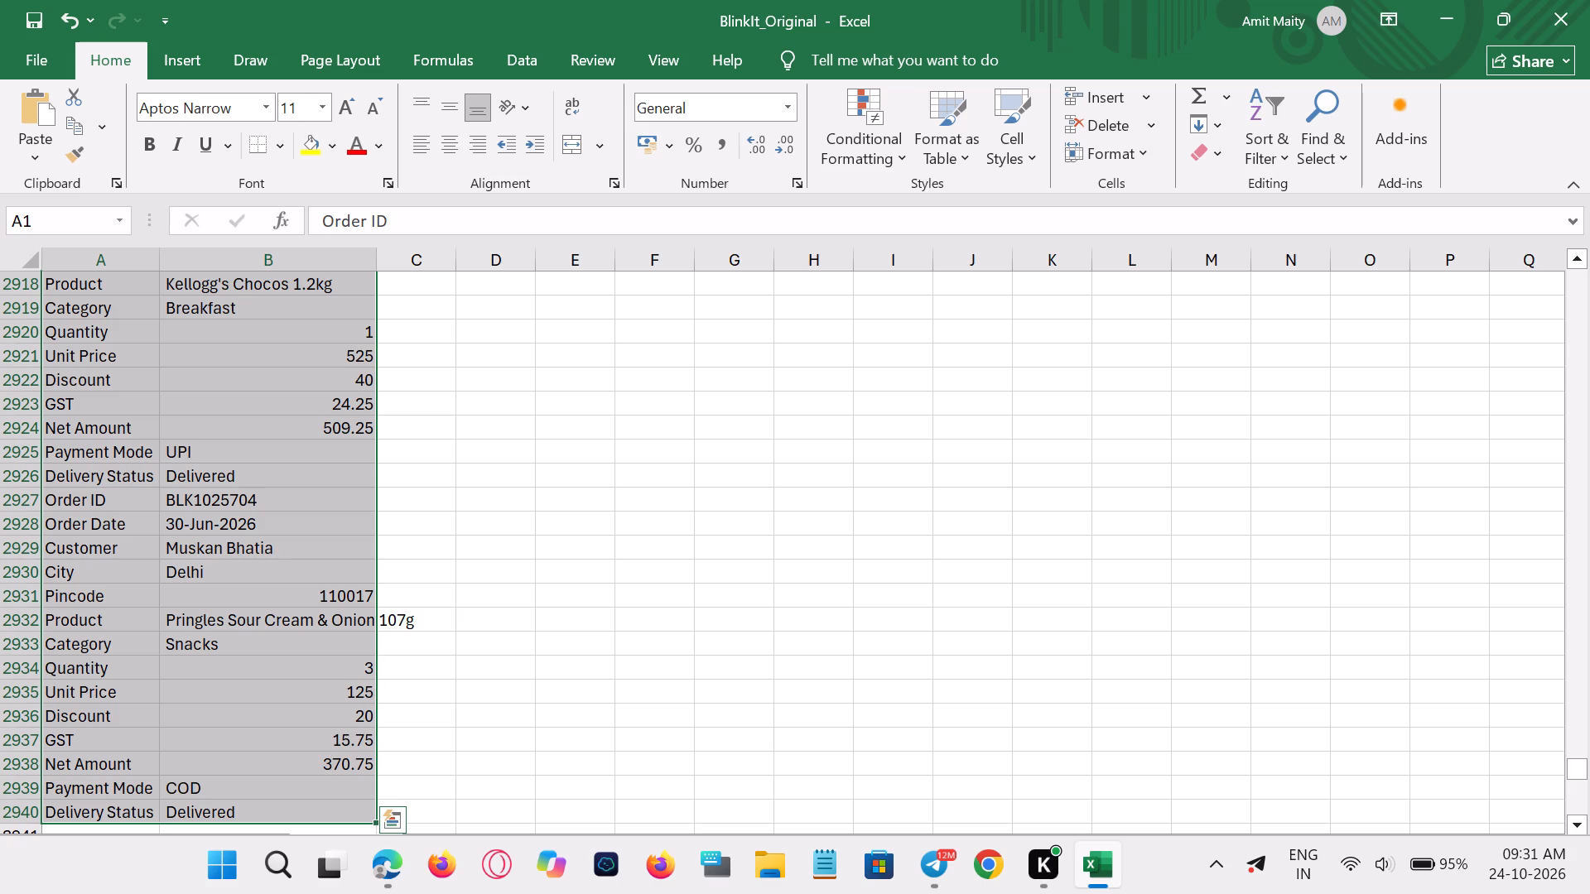
key(ctrl+BackSpace)
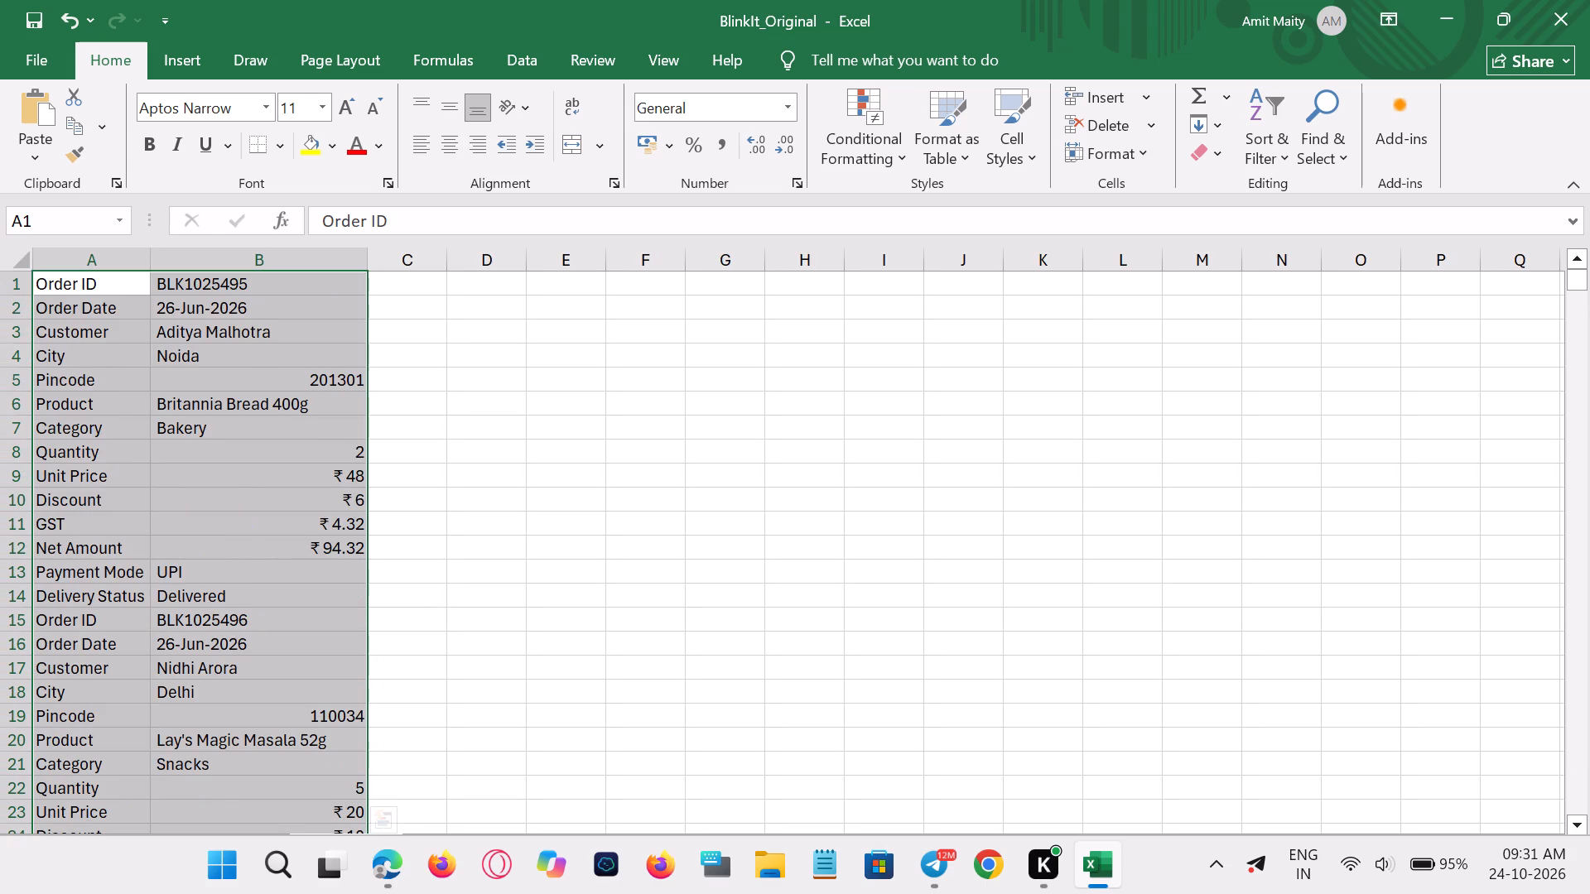
key(ctrl+t)
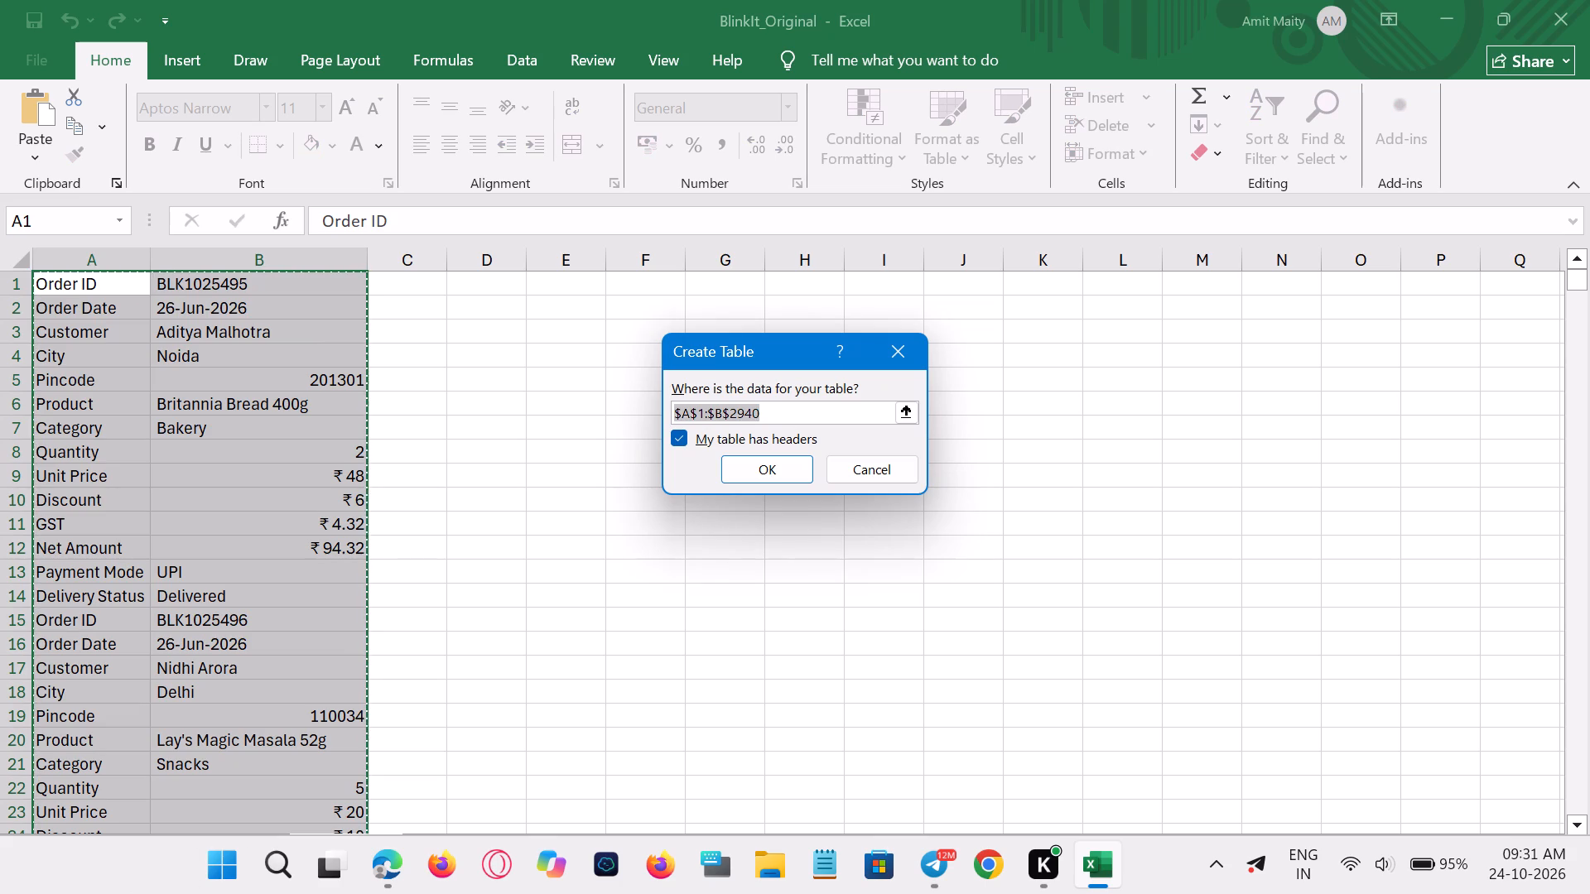
click(673, 438)
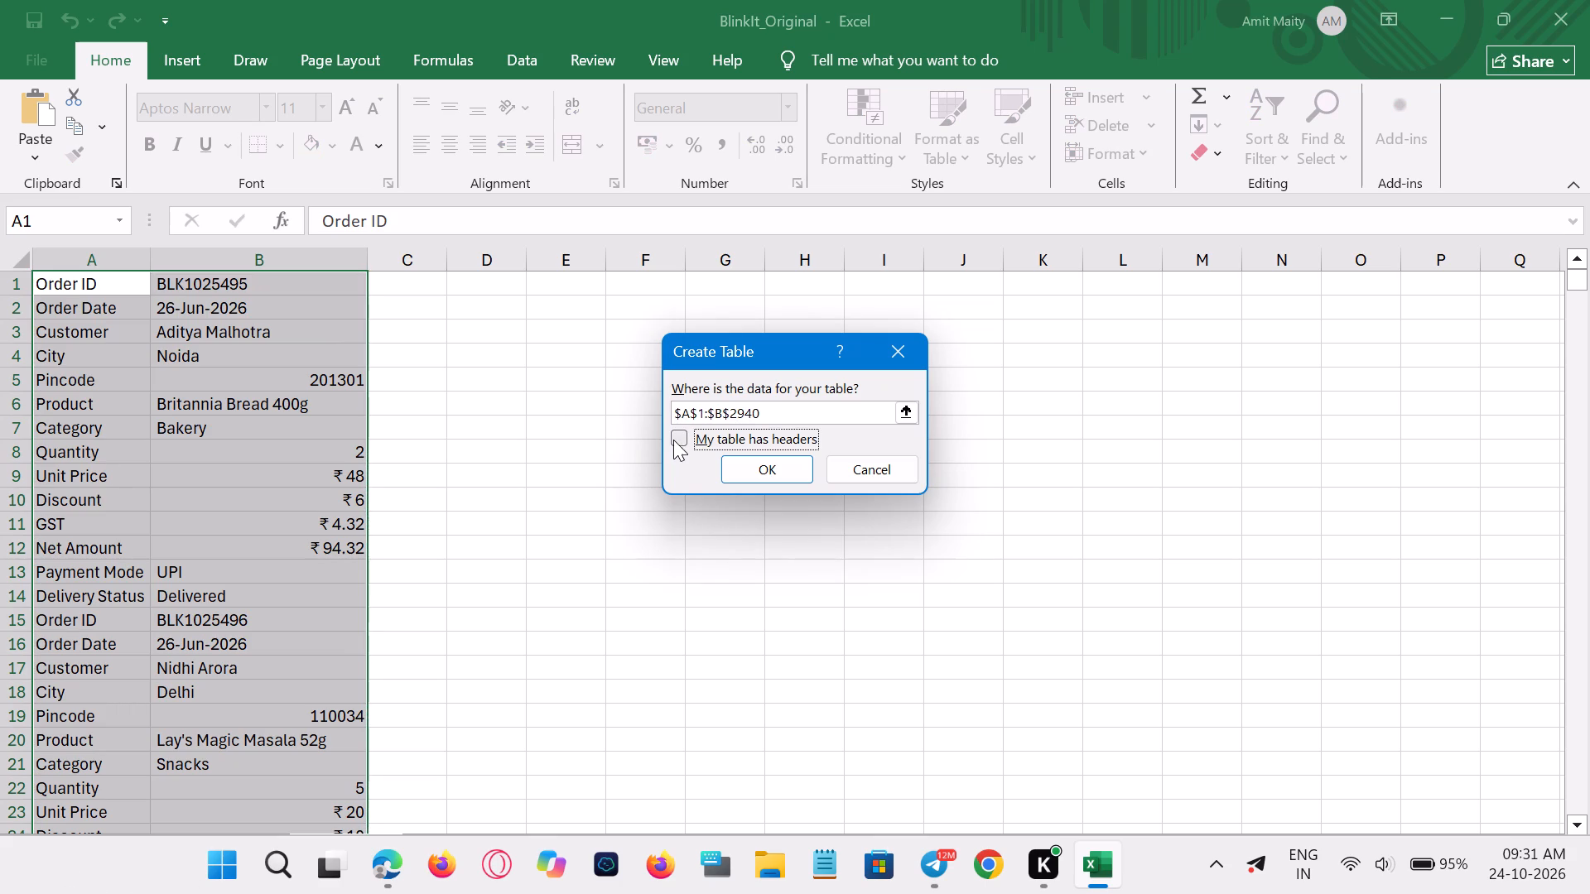
click(772, 477)
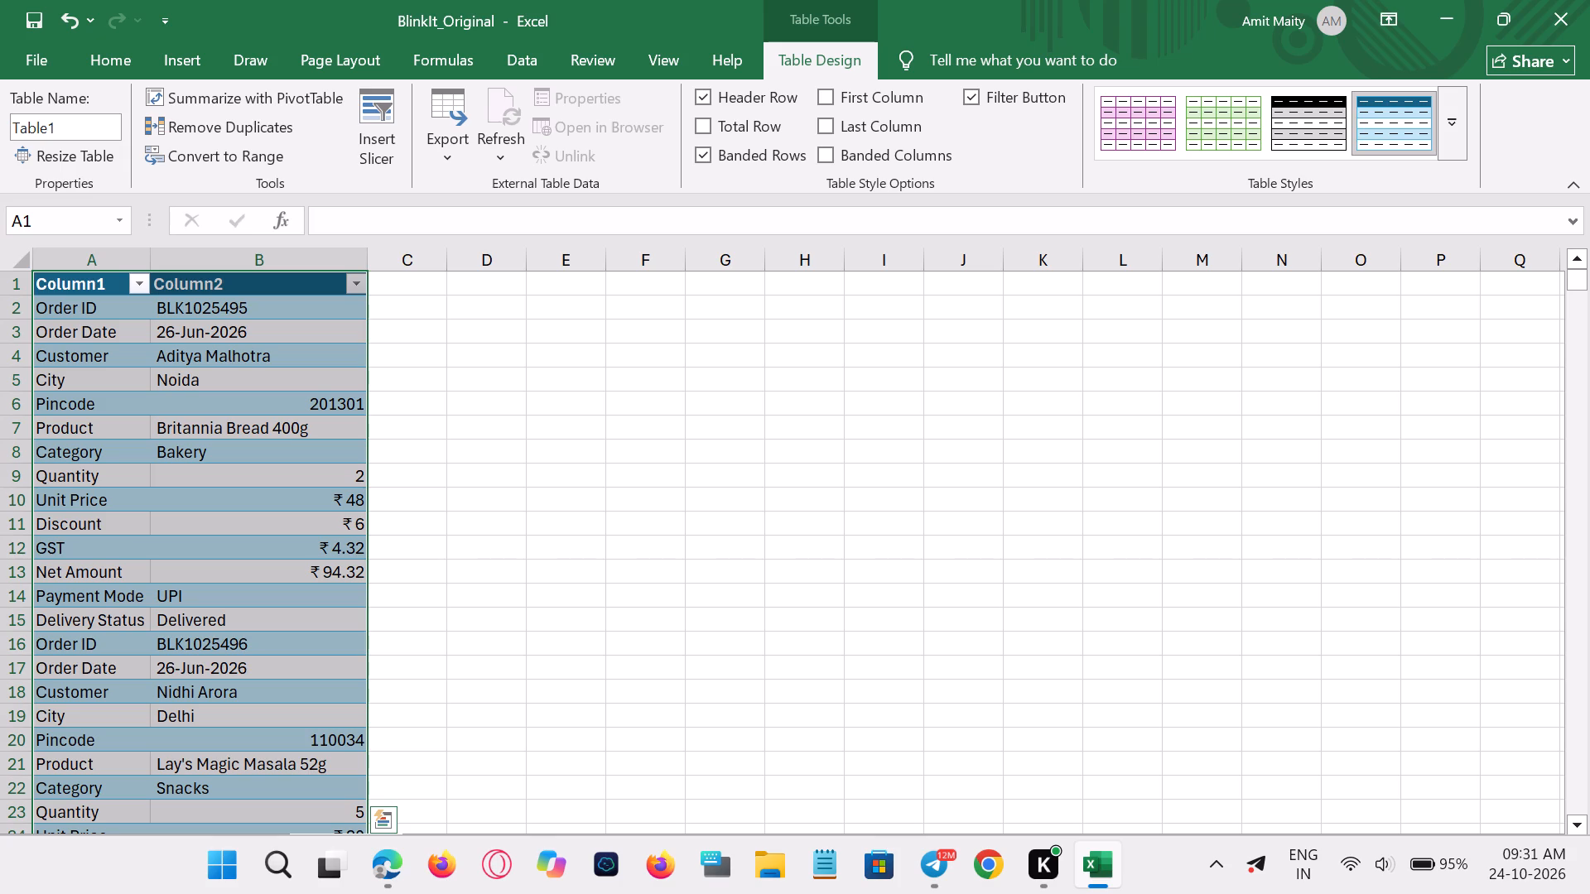
Load the new order table into the Power Query Editor as a query from table/range.
click(525, 57)
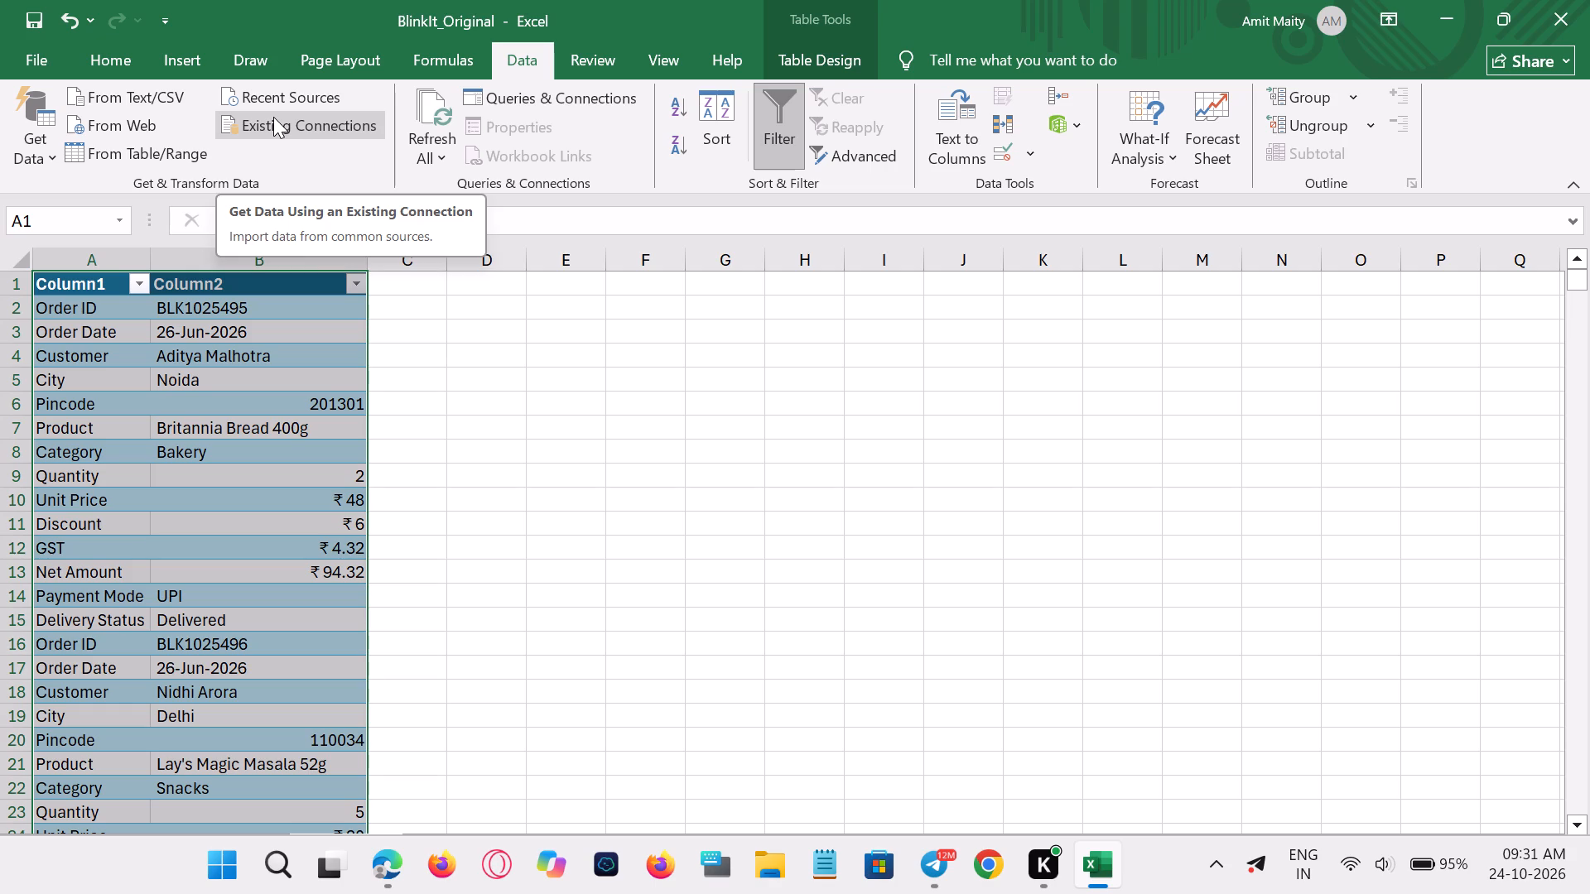
click(183, 184)
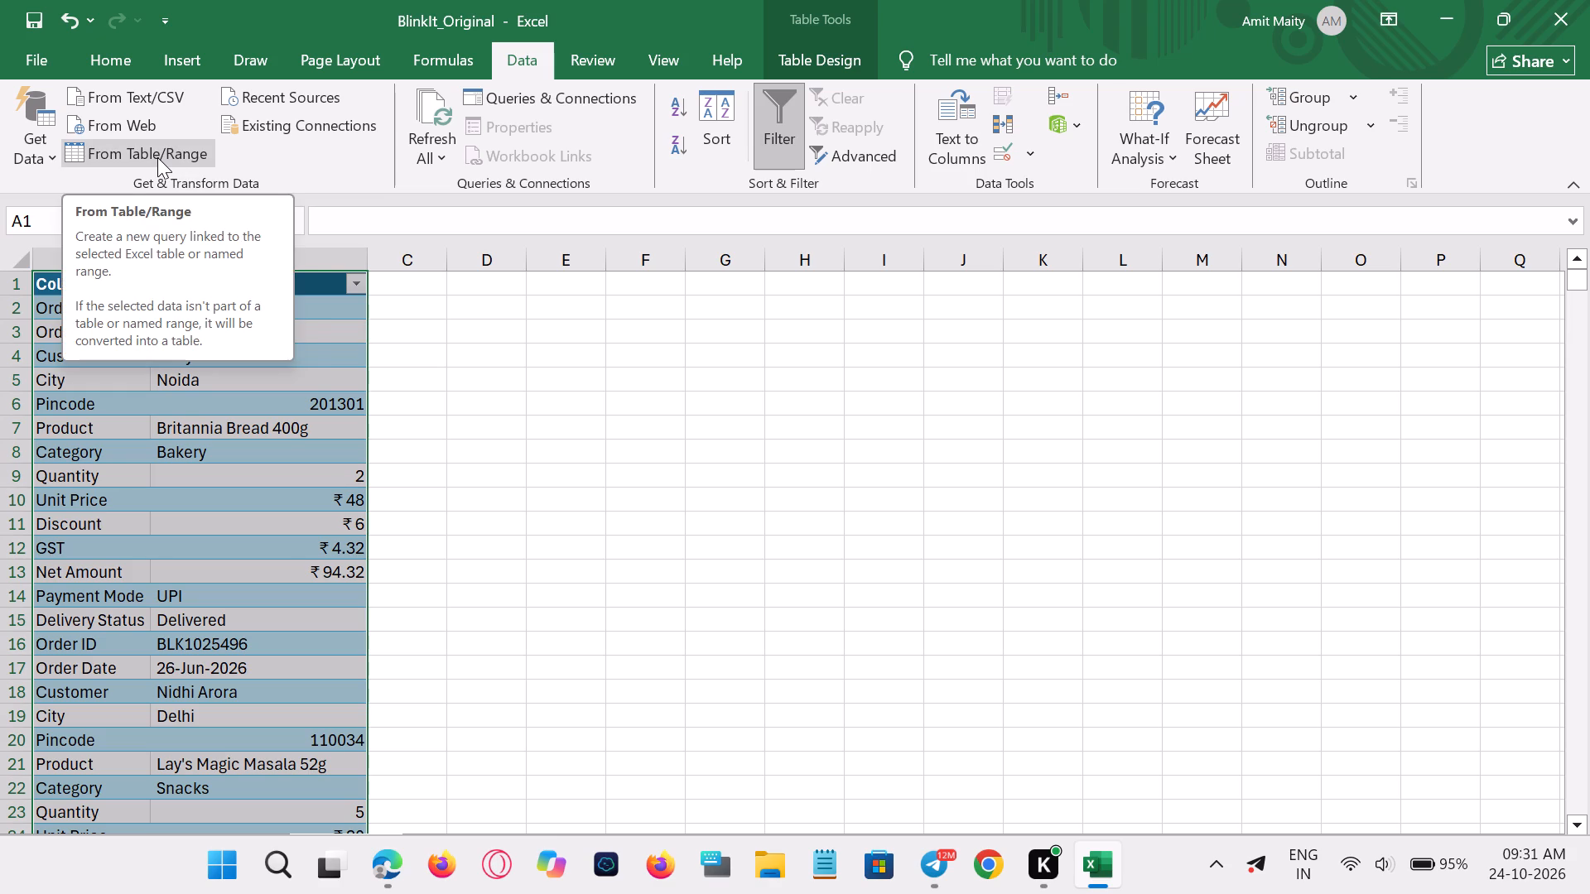
click(157, 157)
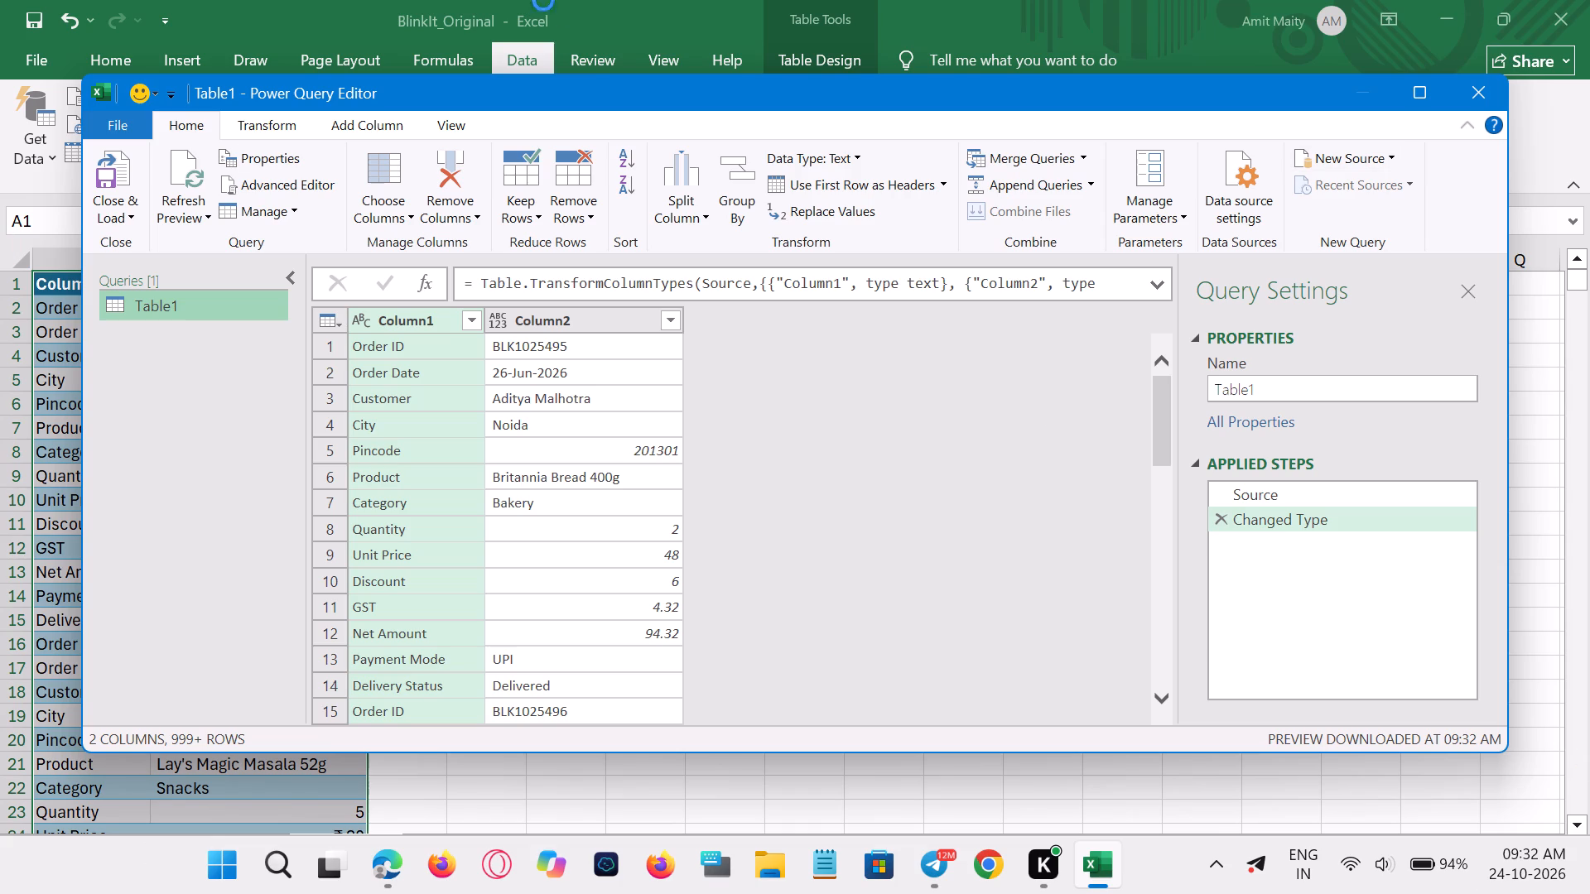
Rename the query's Column1, which holds the order attribute labels, as Field.
click(398, 322)
click(398, 322)
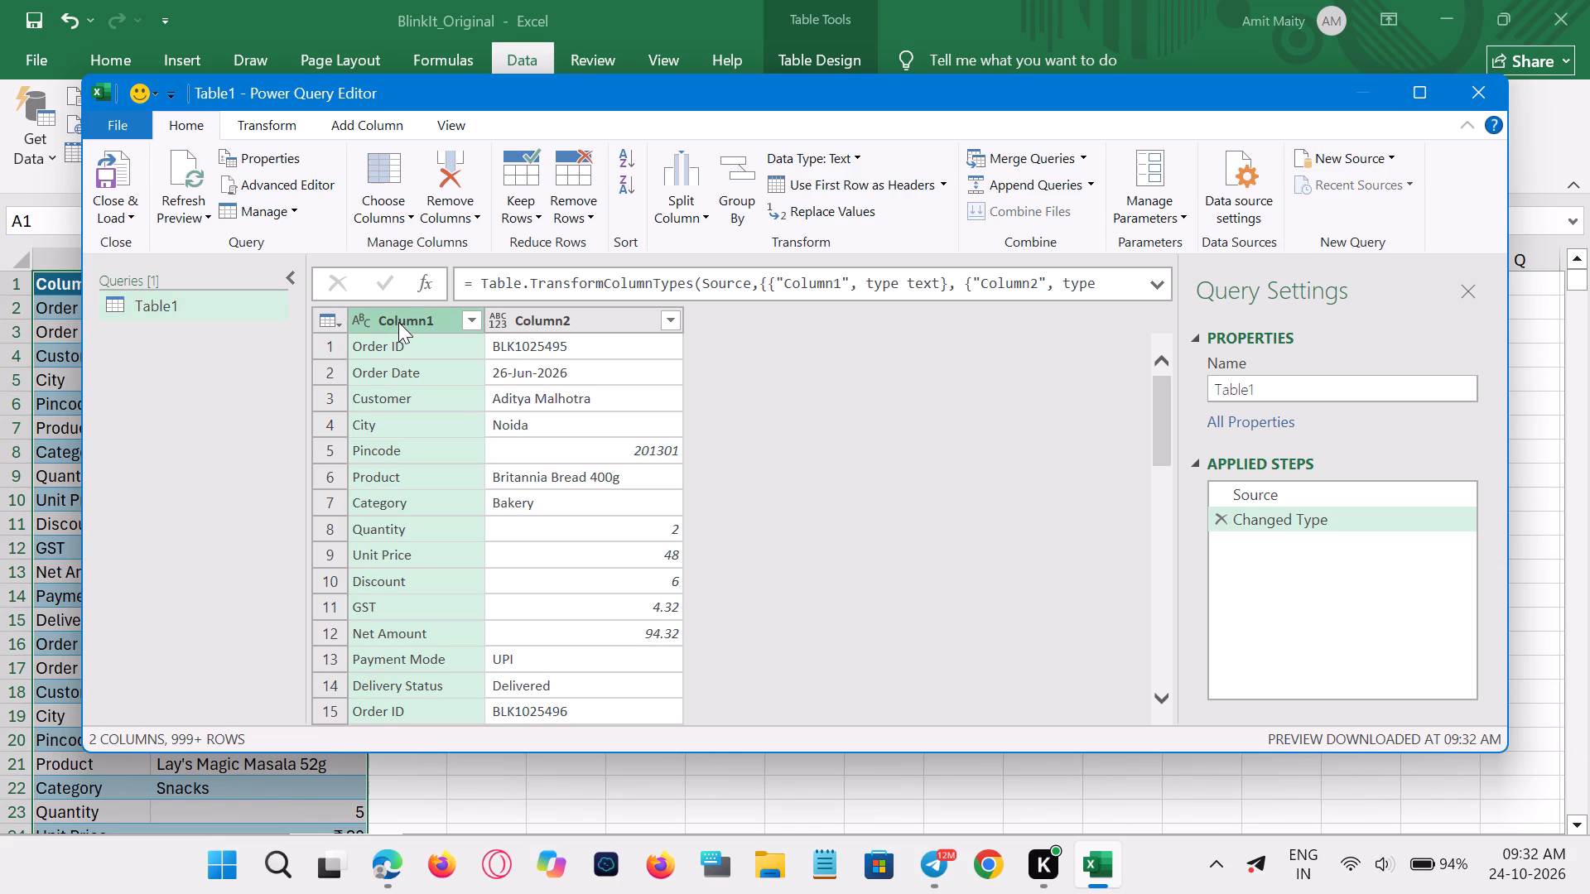
double_click(398, 322)
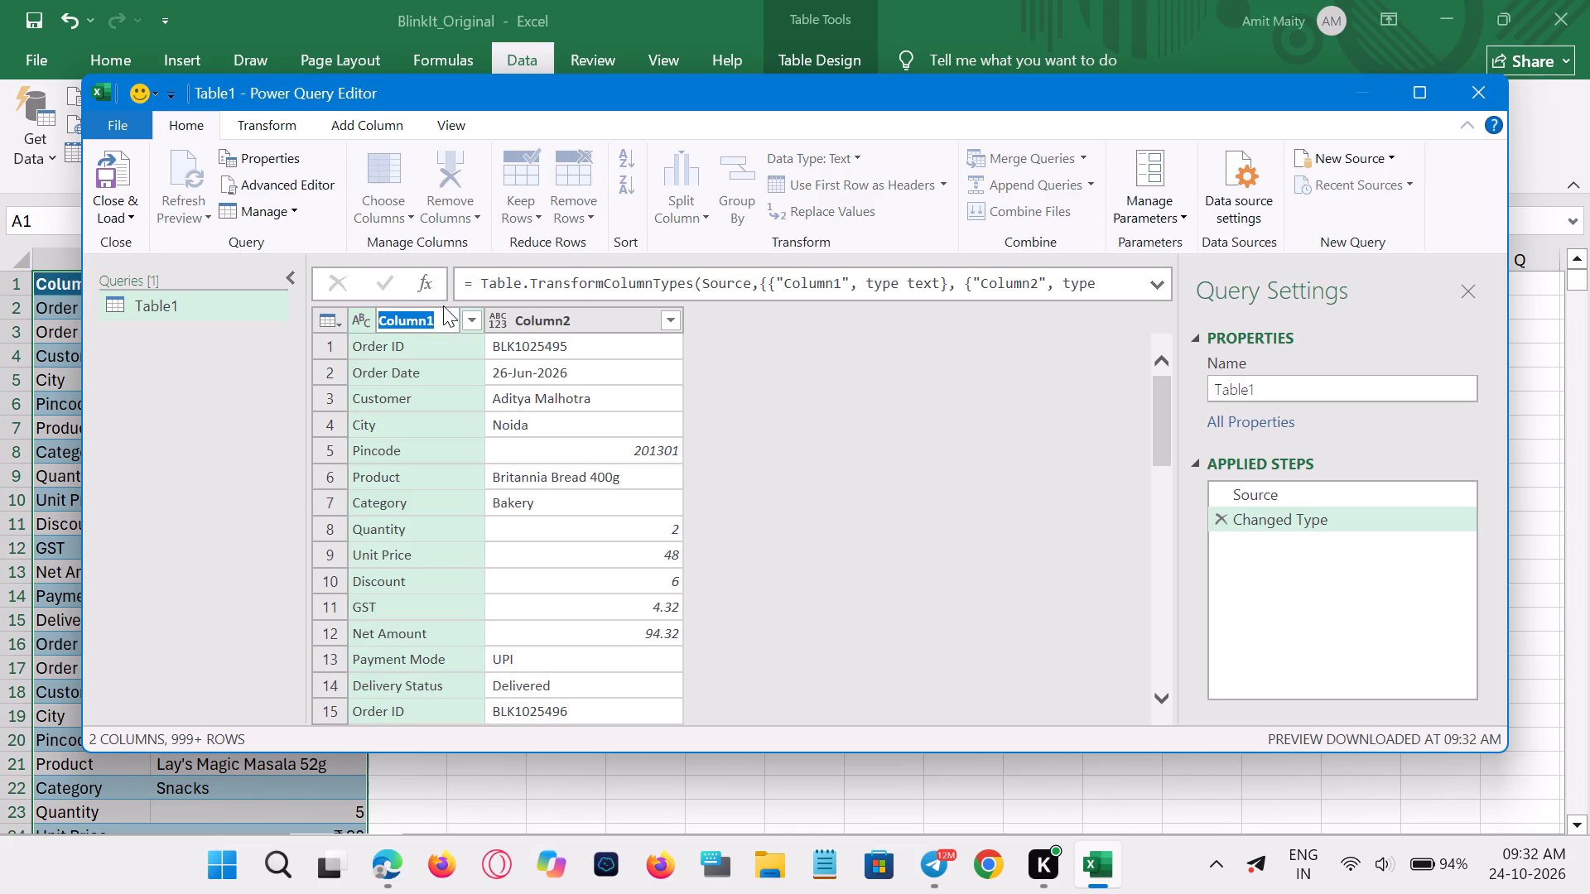
key(BackSpace)
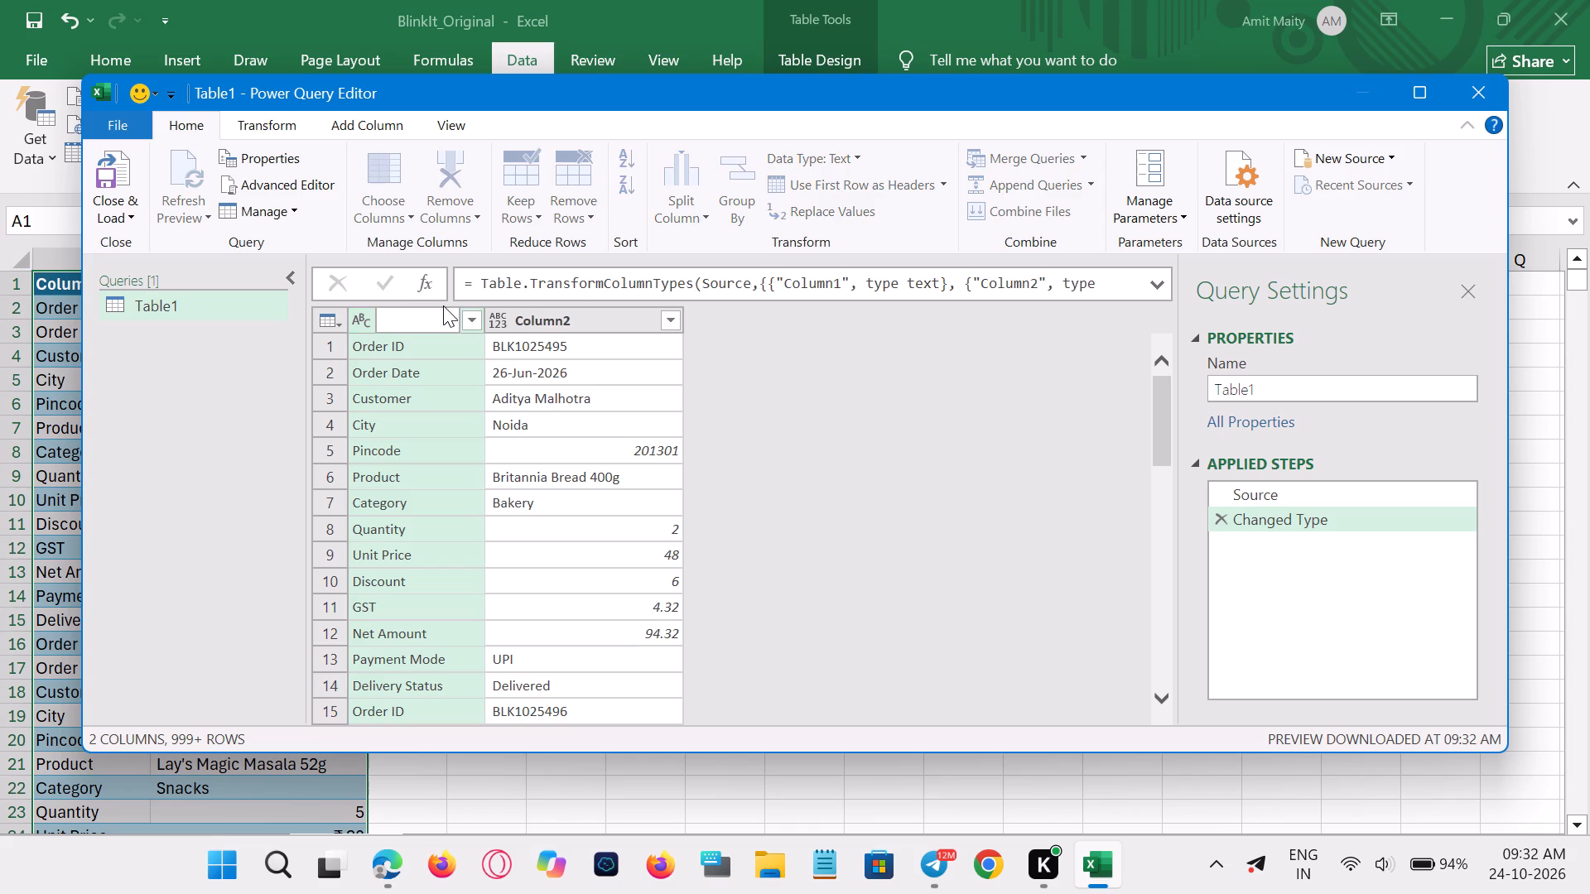
key(shift+f)
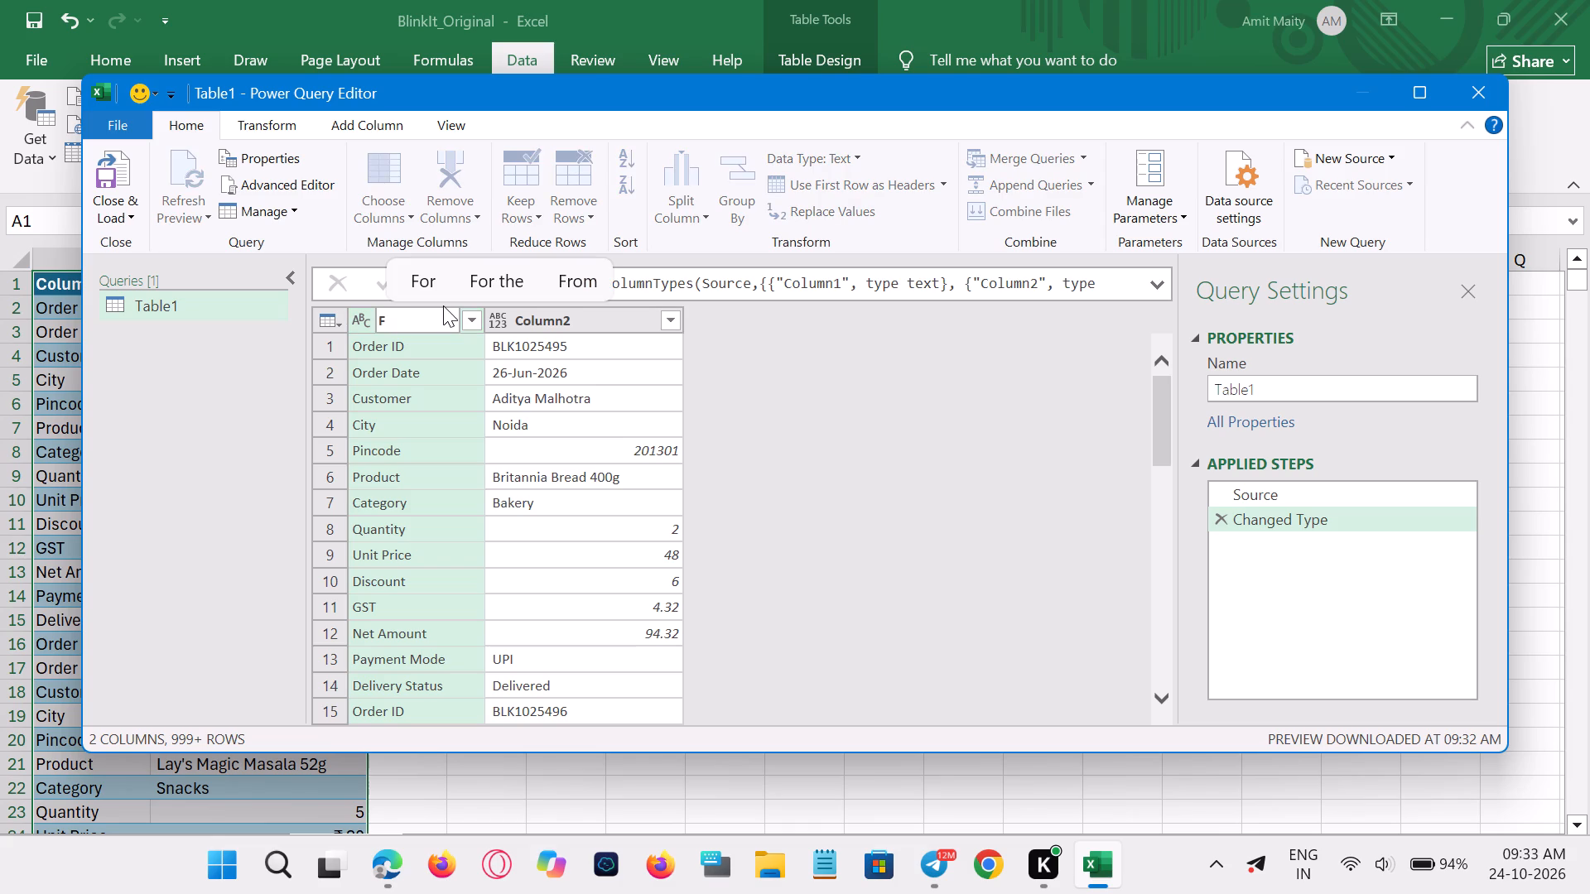
text(ie)
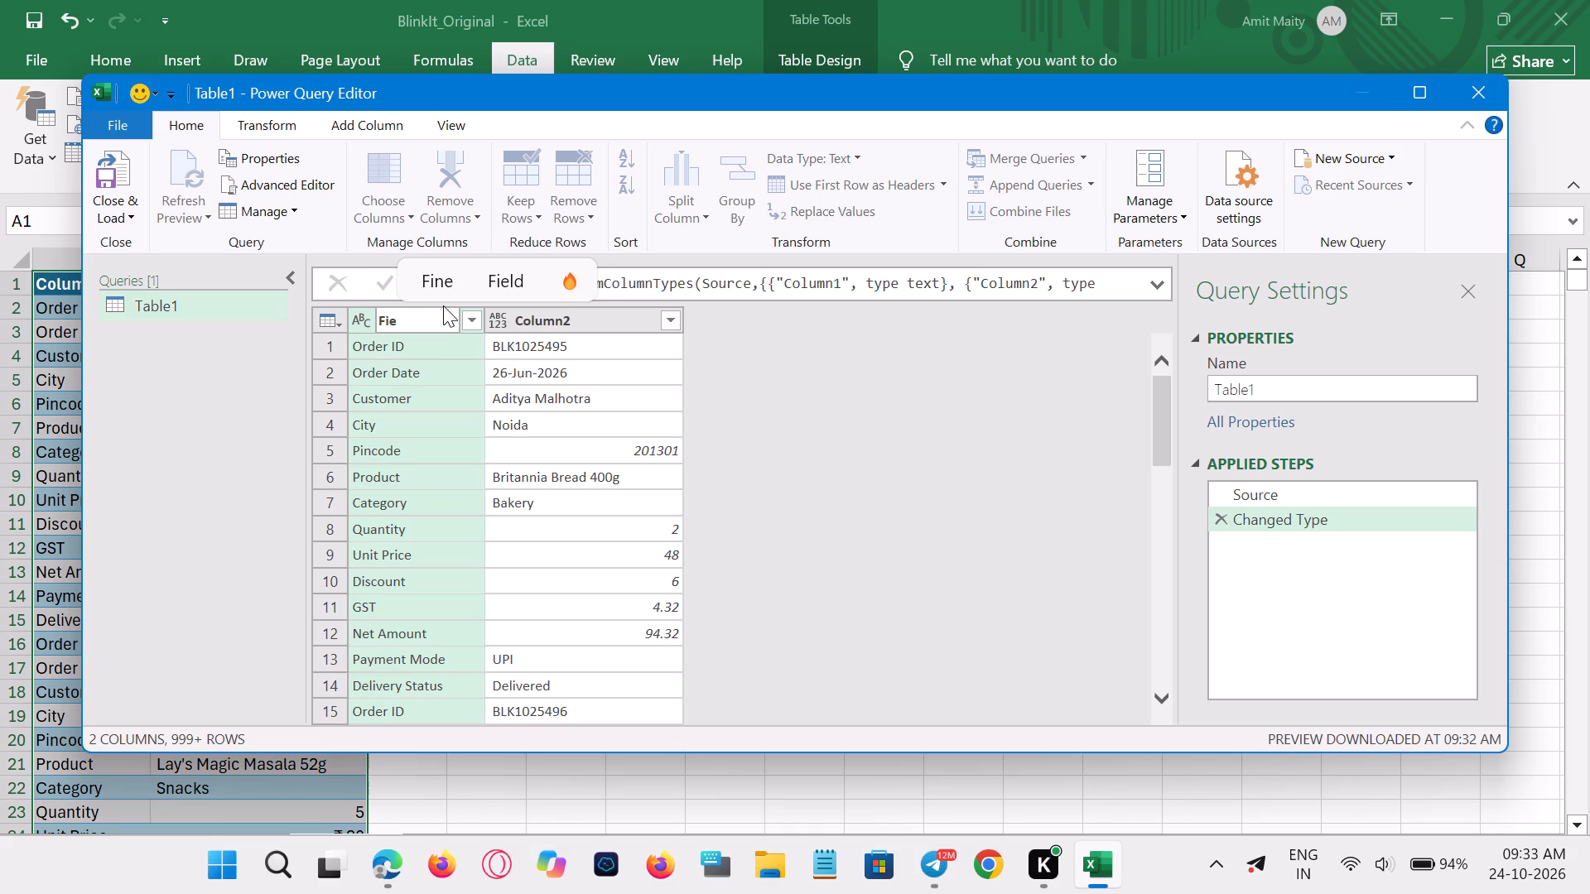
key(l)
key(d)
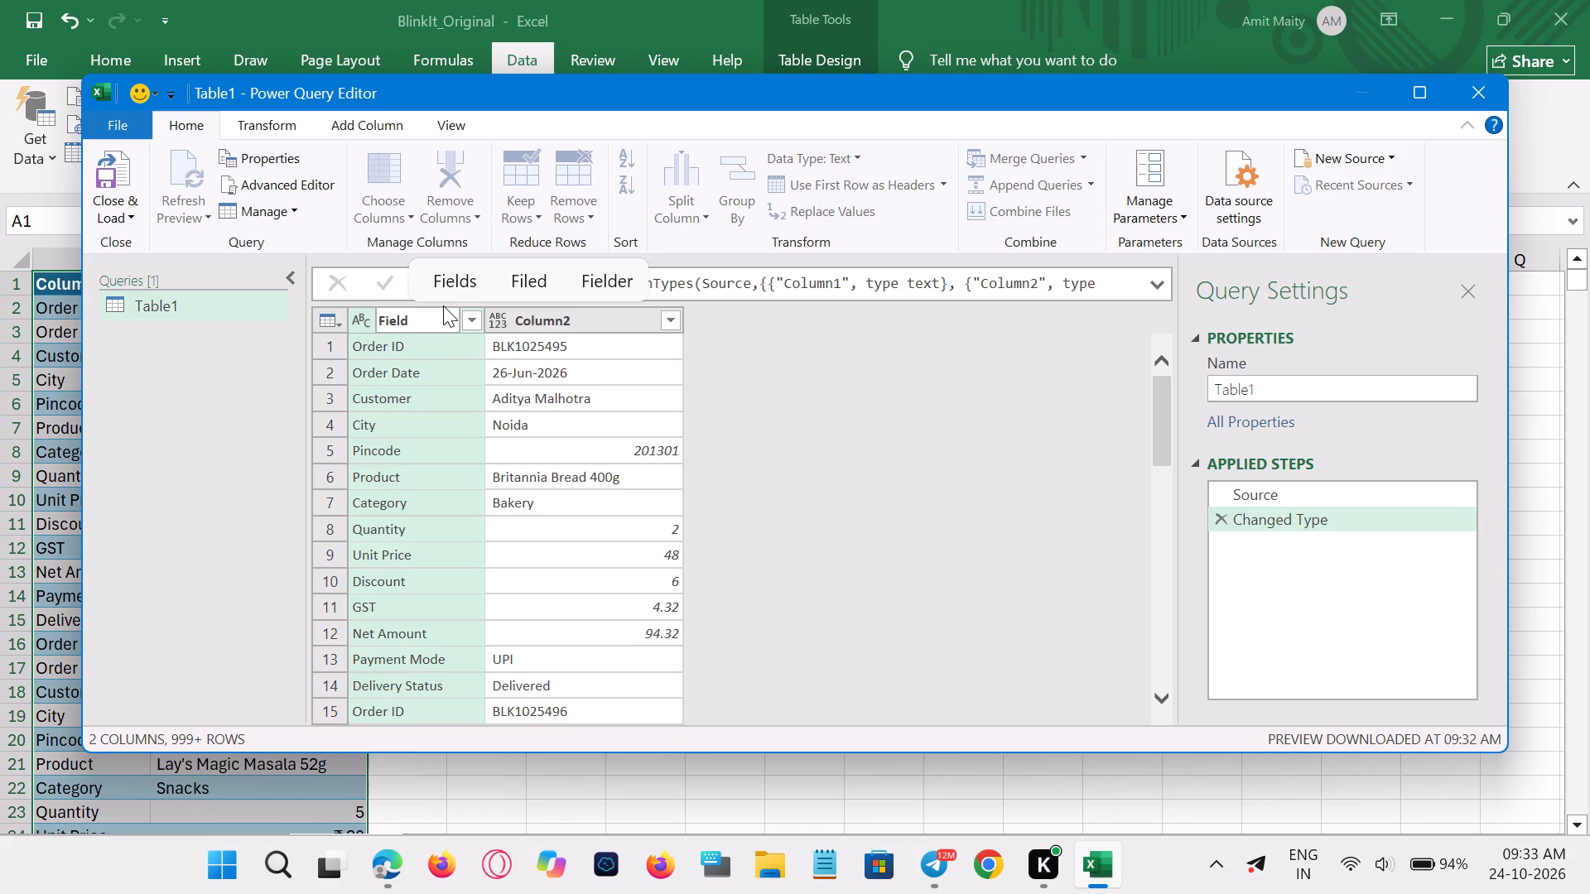
triple_click(561, 319)
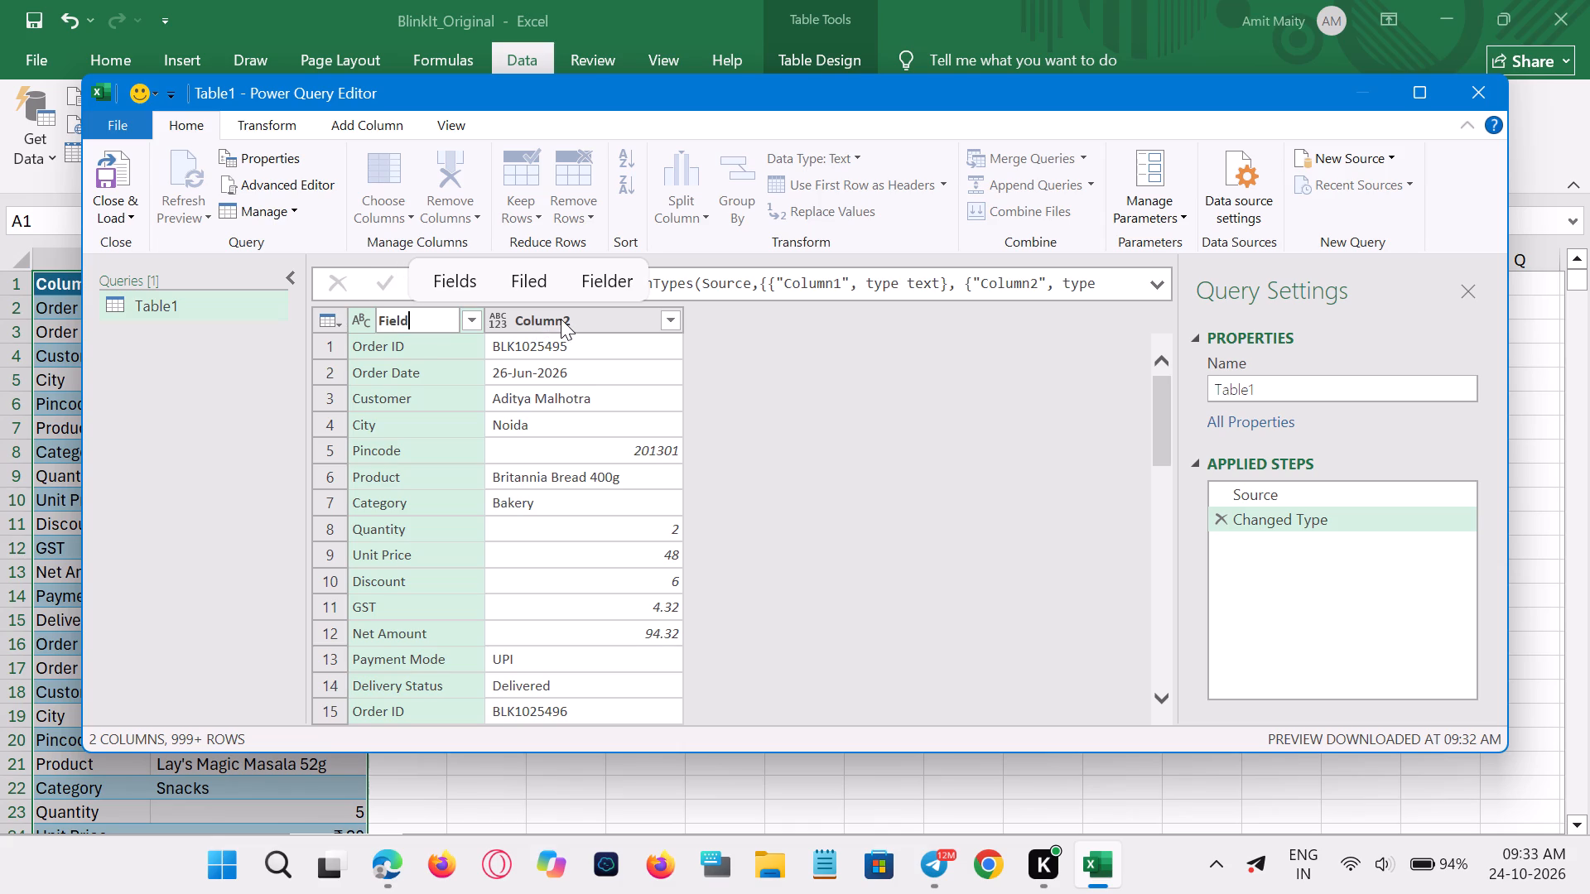
click(561, 319)
click(600, 318)
key(Return)
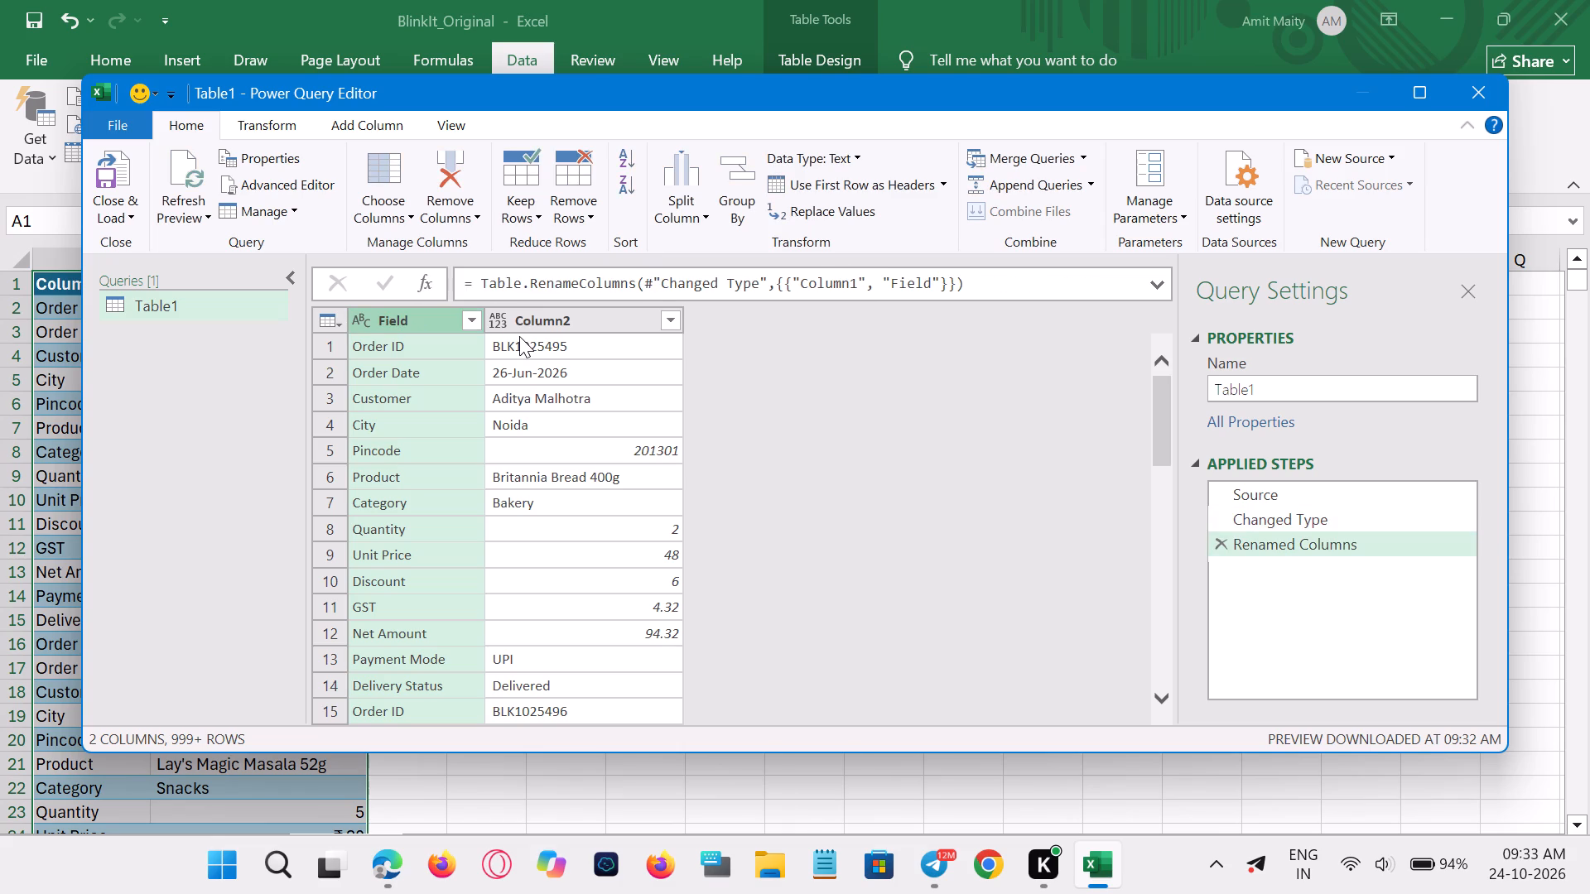
Rename the query's Column2, which holds the order attribute entries, as value.
double_click(555, 315)
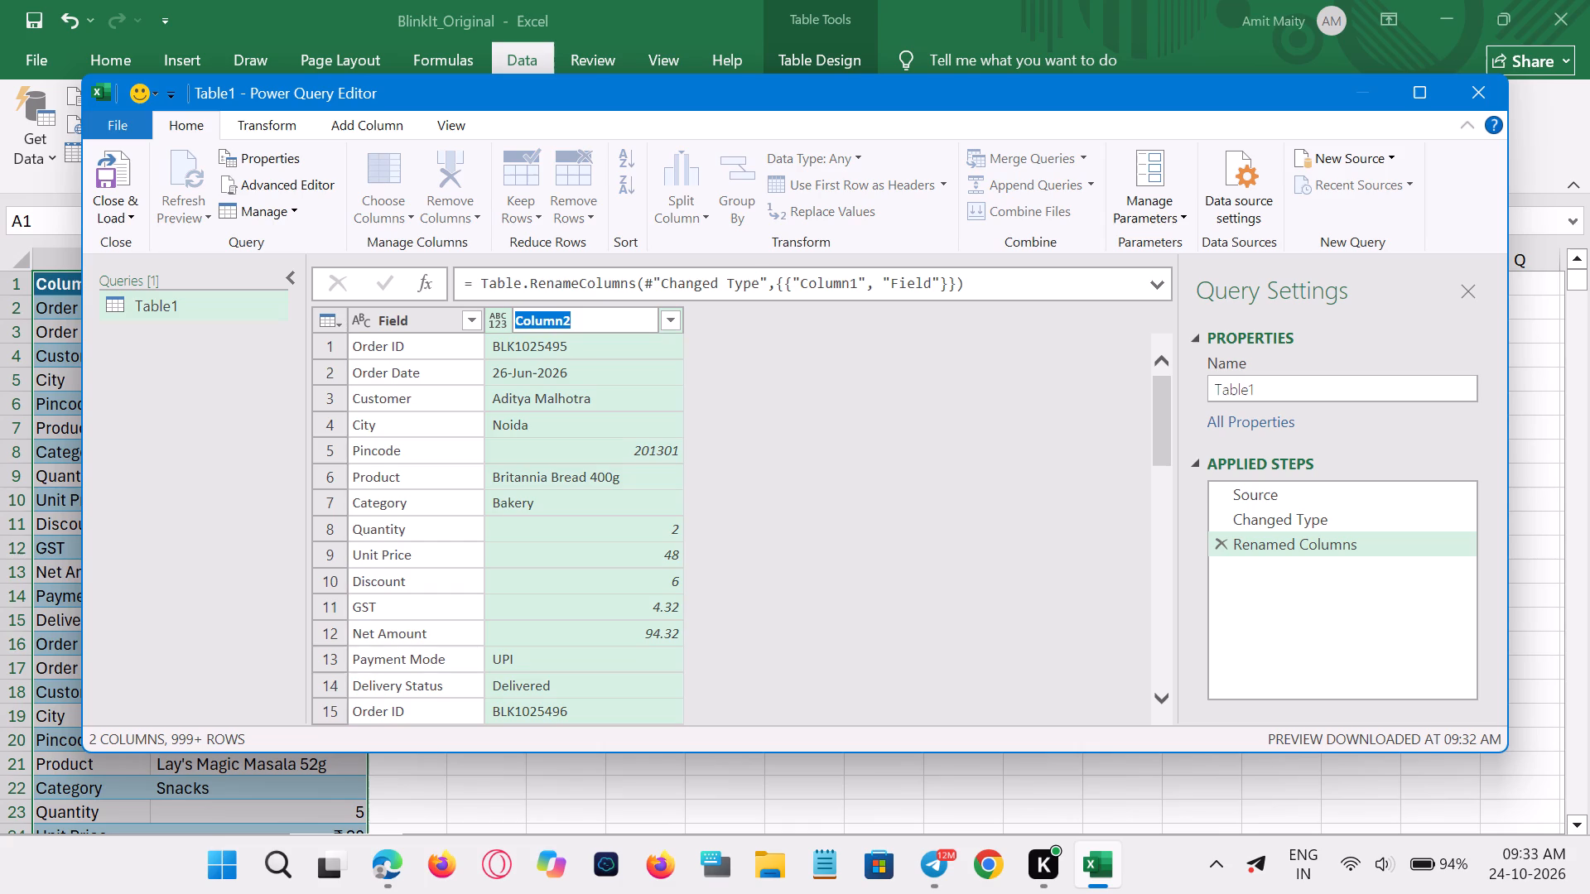
key(BackSpace)
text(valu)
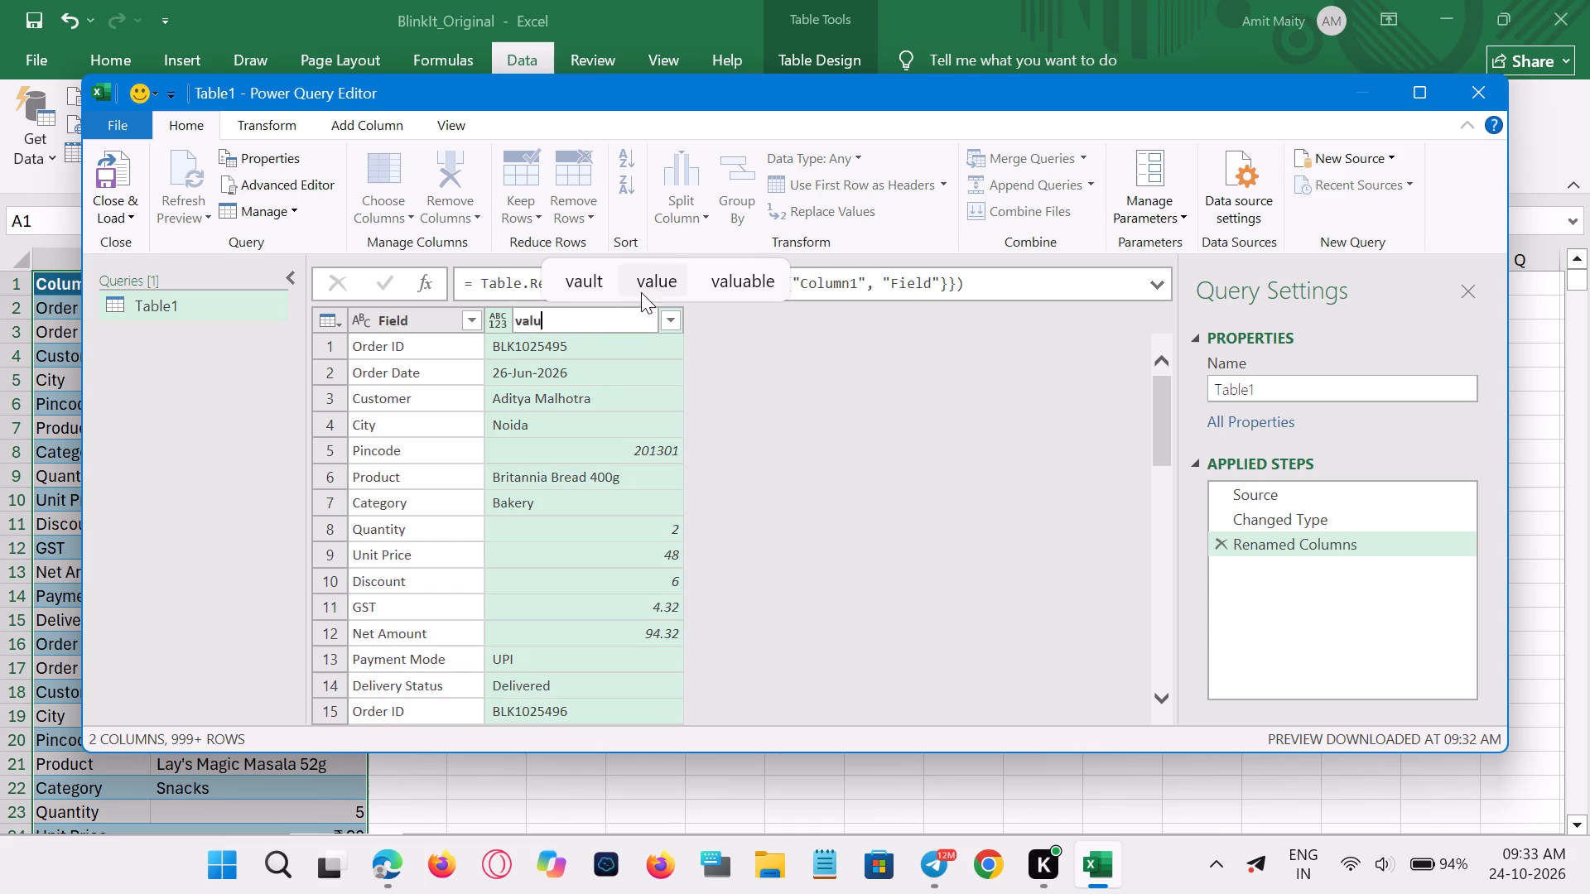
click(645, 286)
key(BackSpace)
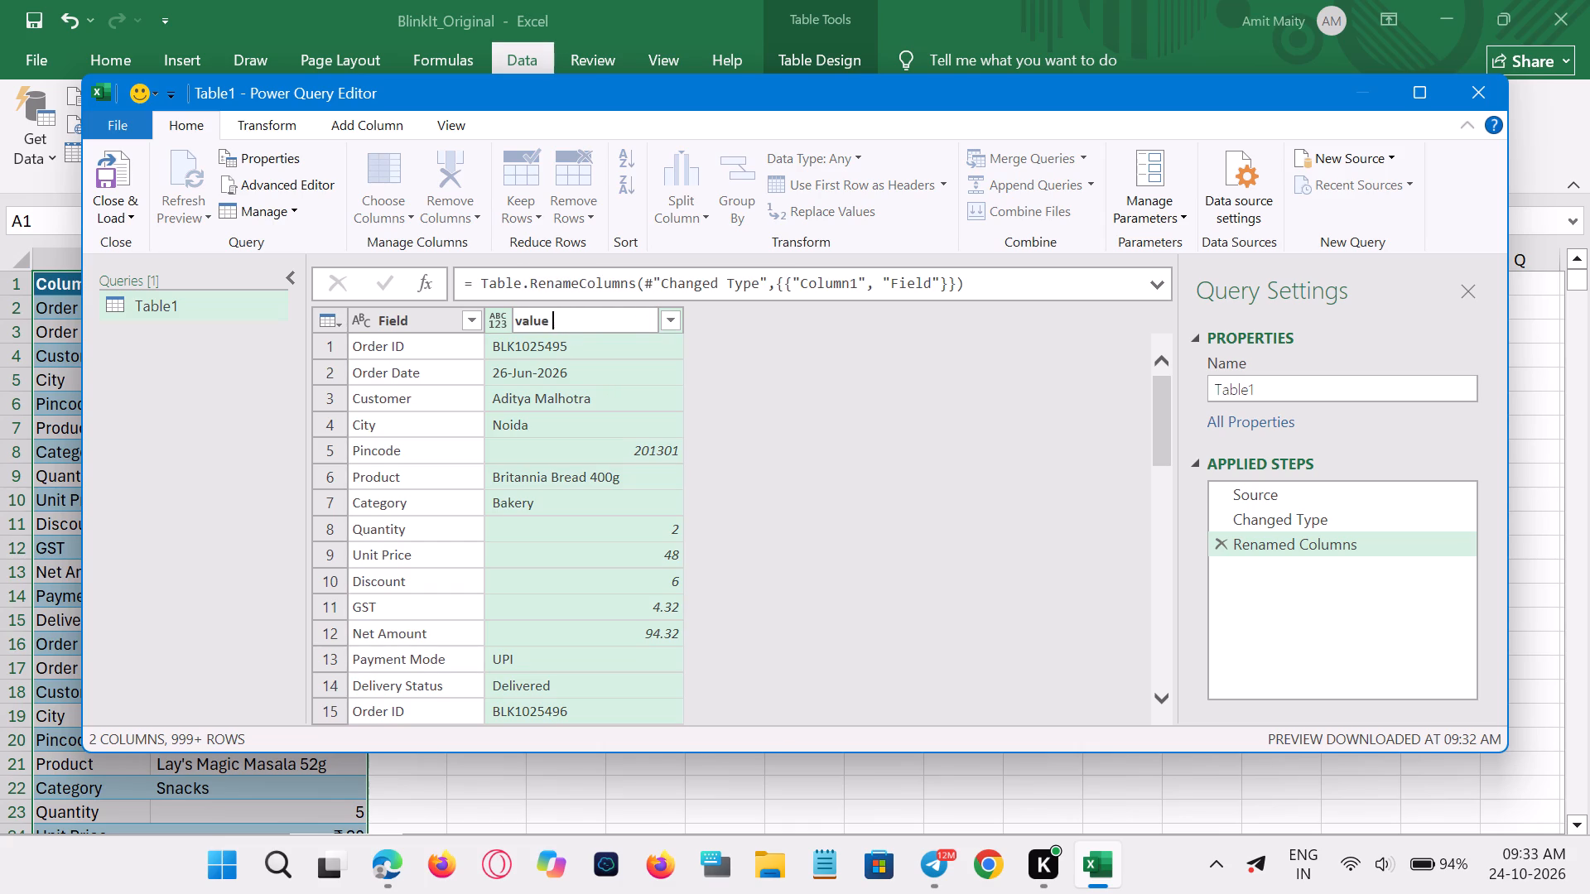
key(Return)
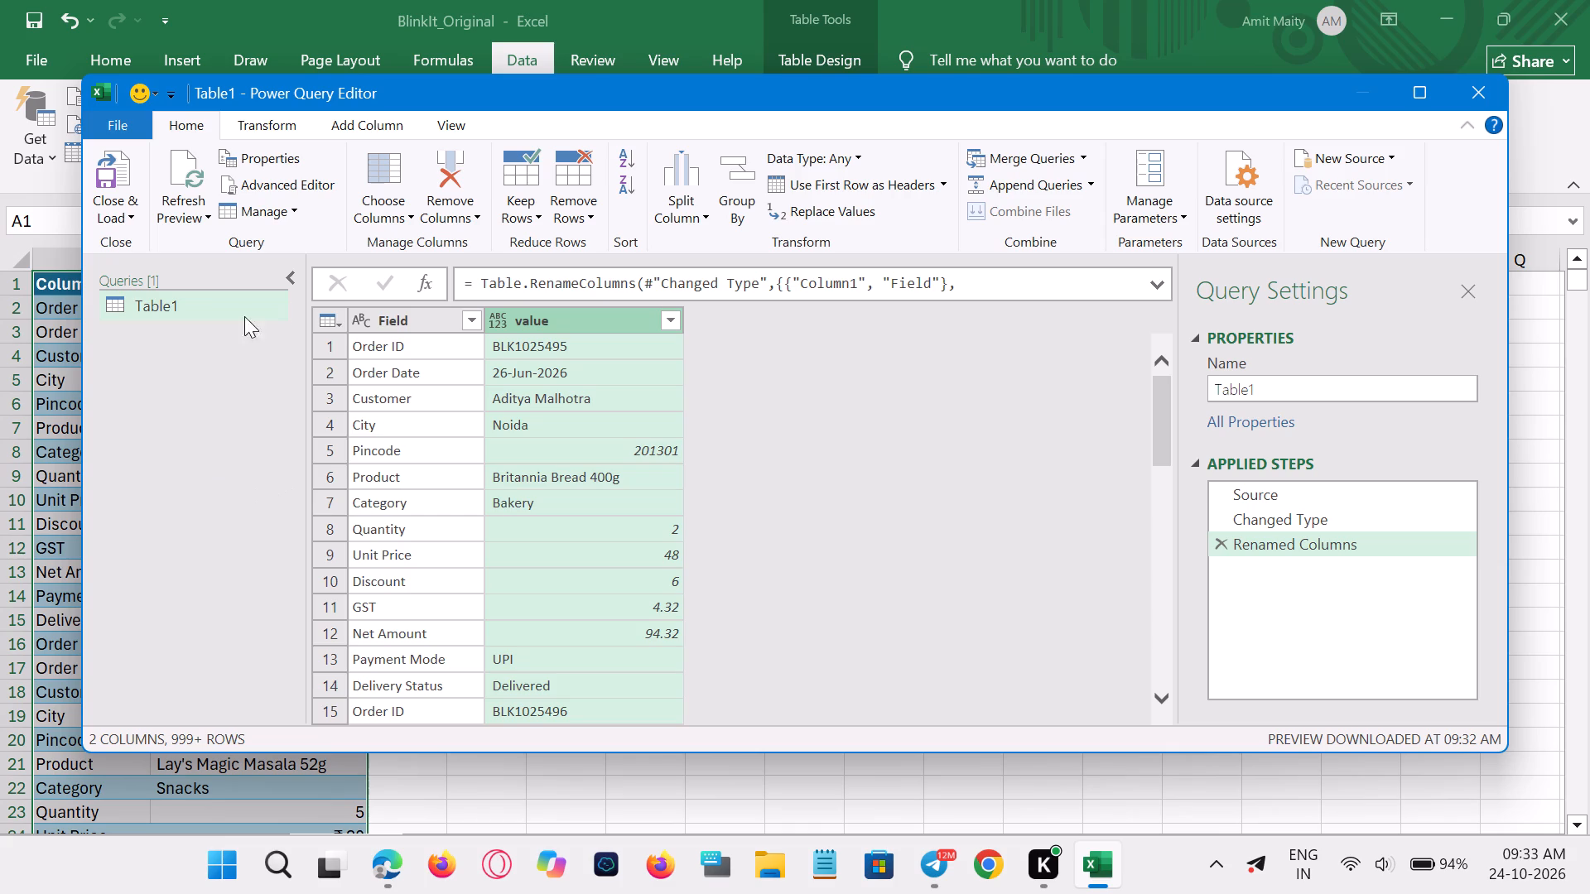
Add an index column starting from 0 to the Table1 query.
click(395, 317)
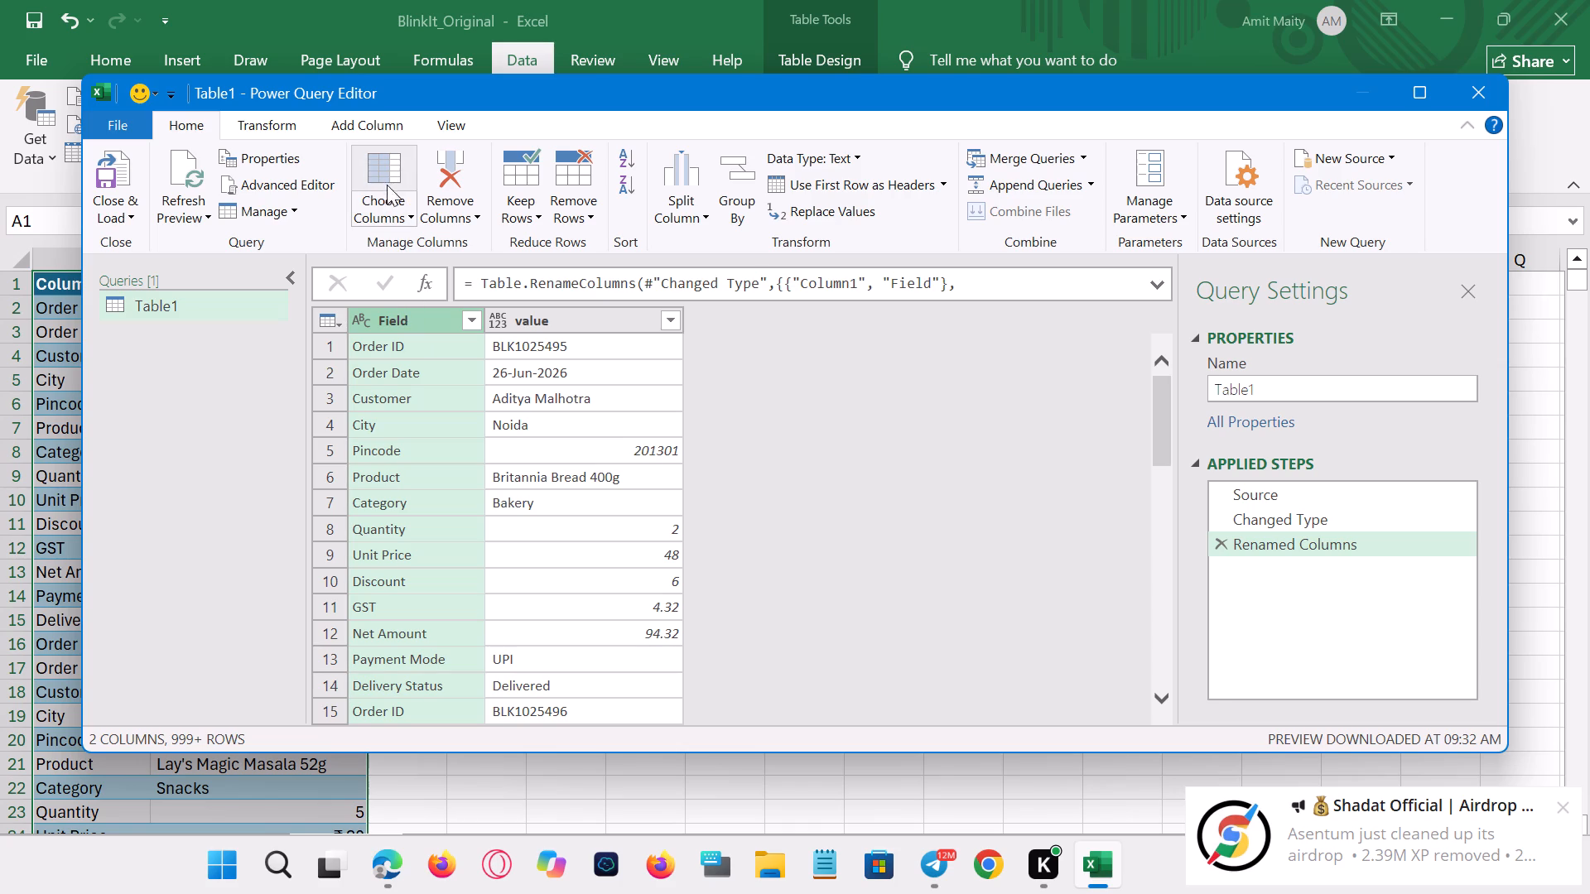
click(389, 207)
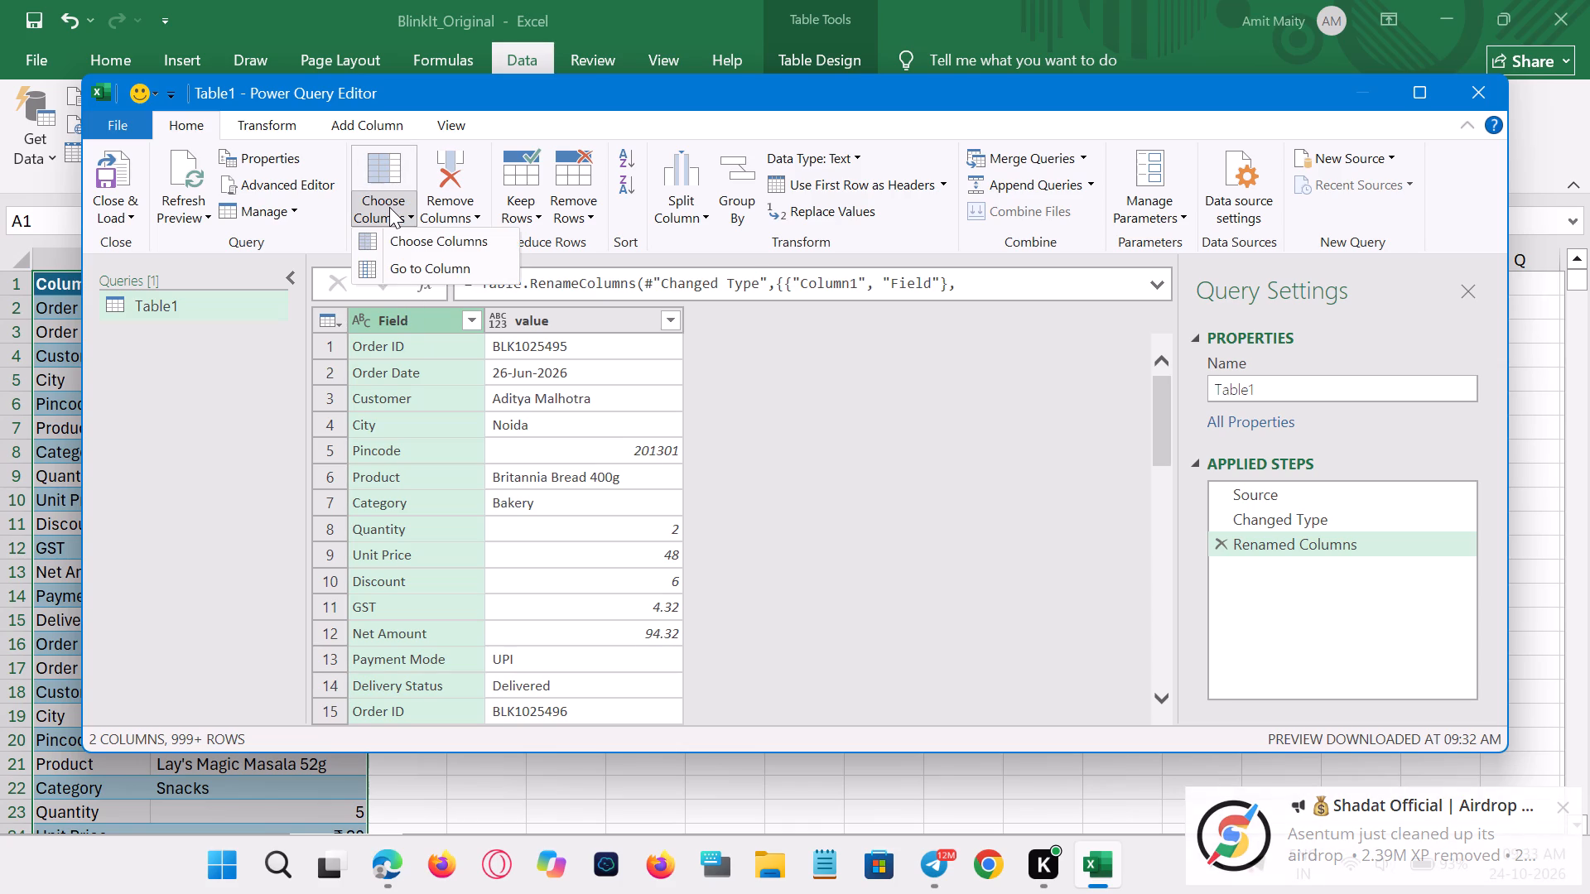
click(387, 130)
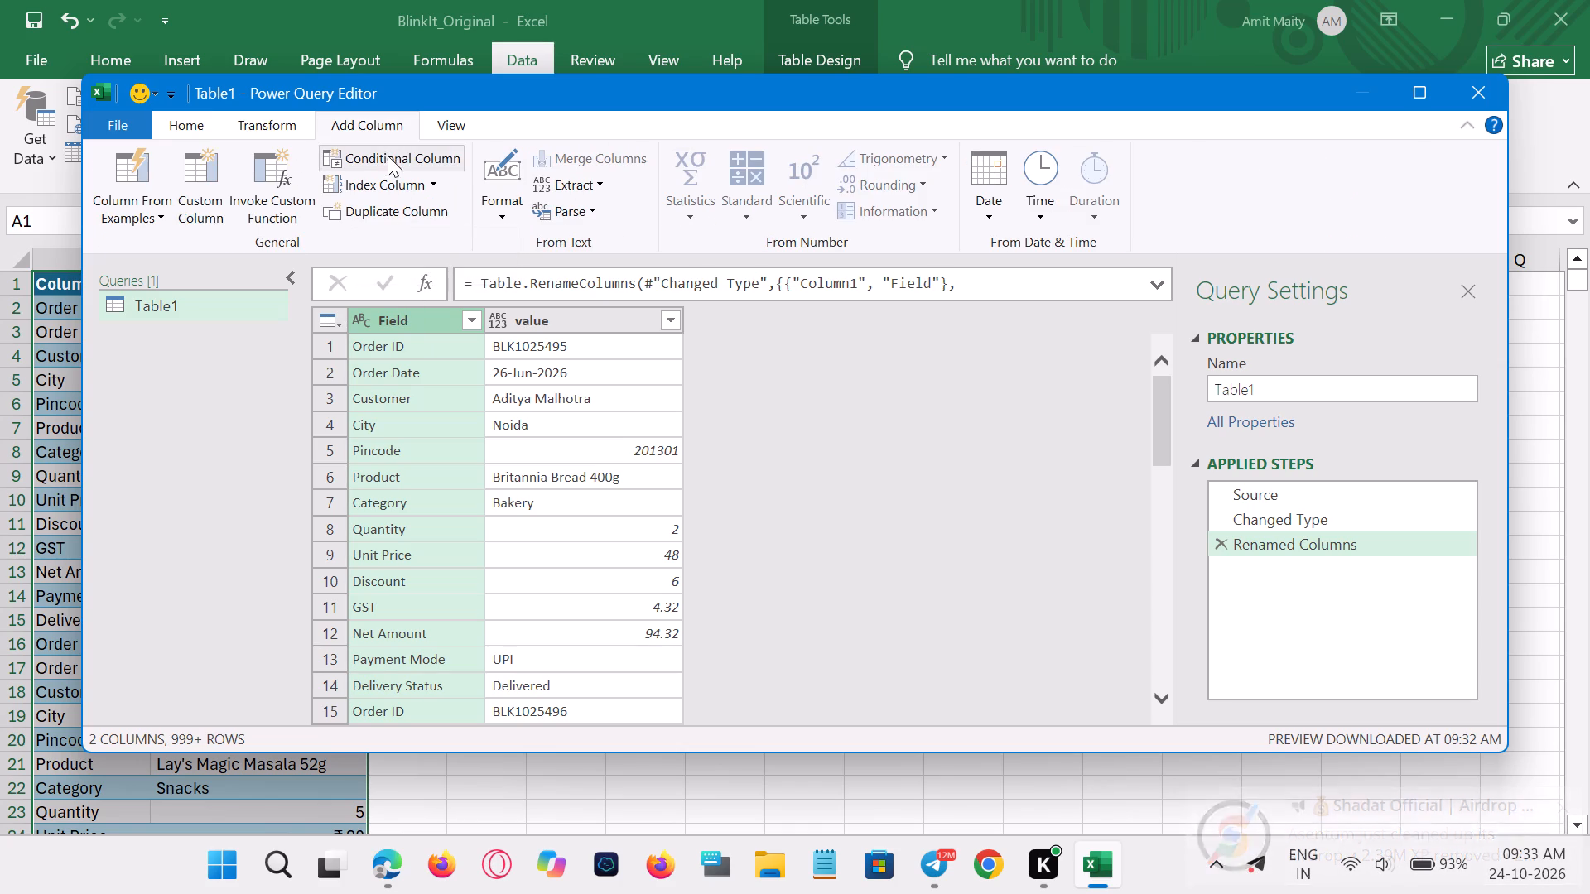
click(388, 178)
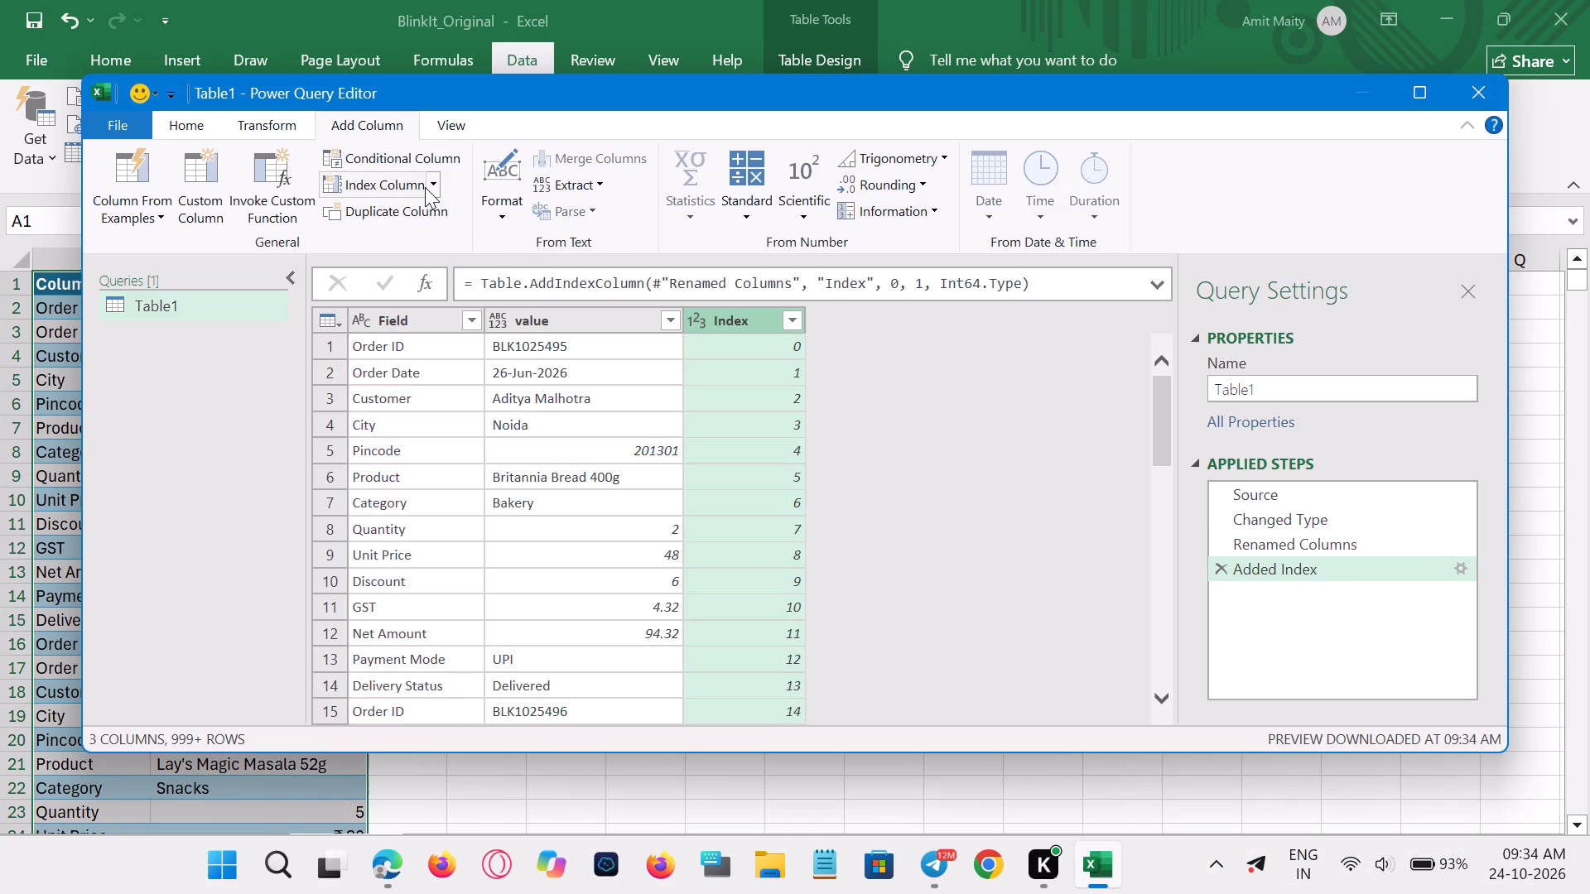
Add a second index column starting from 0 and remove the original Index column from the query.
click(431, 187)
click(388, 210)
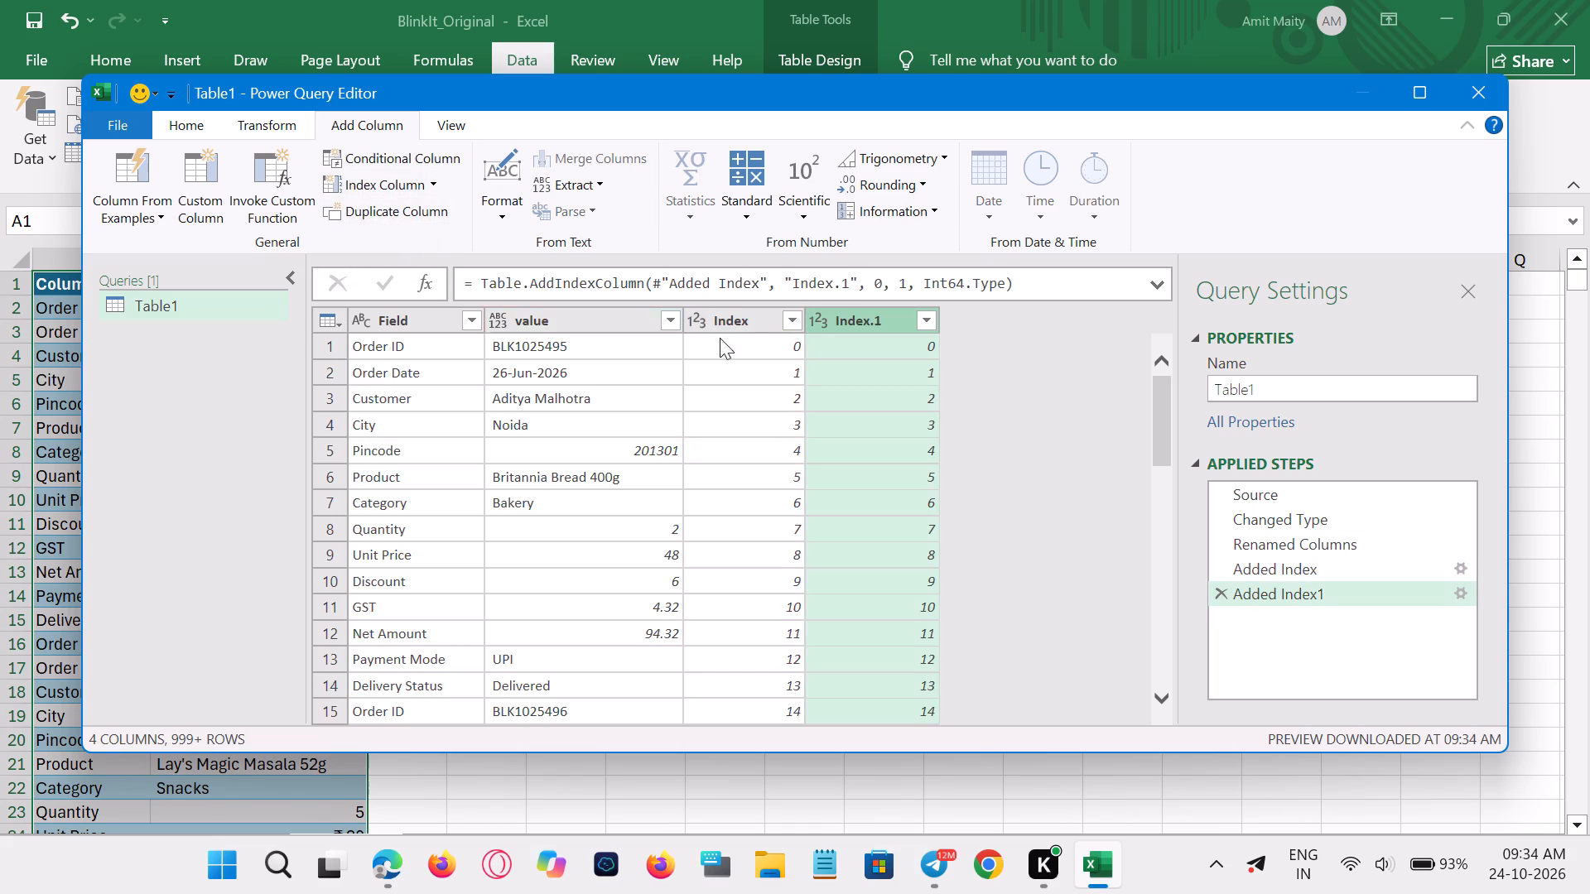
click(730, 315)
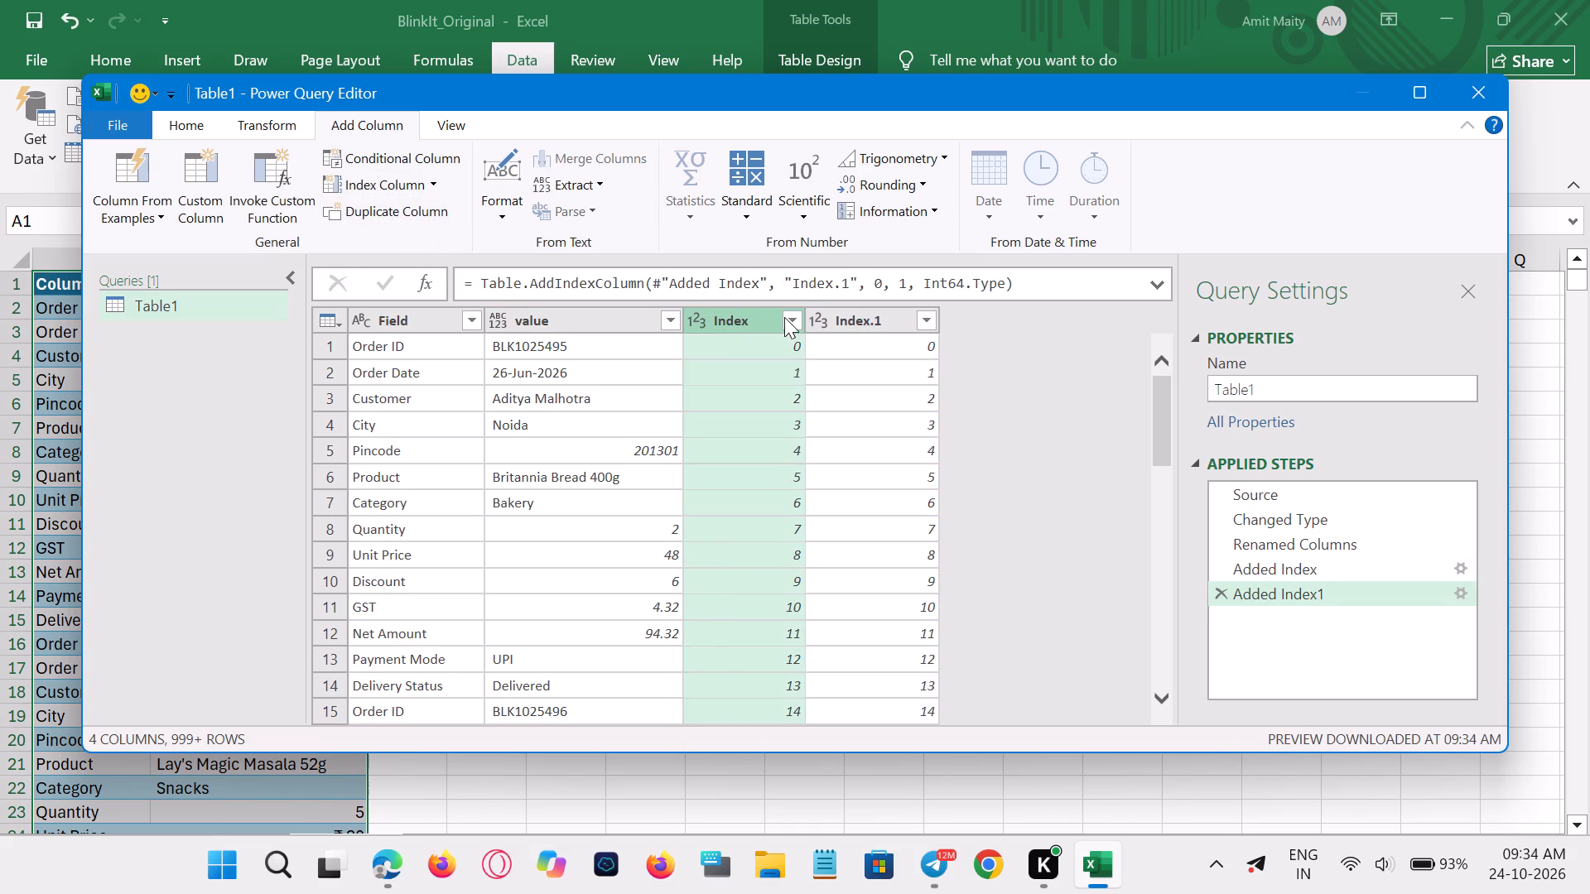
right_click(765, 323)
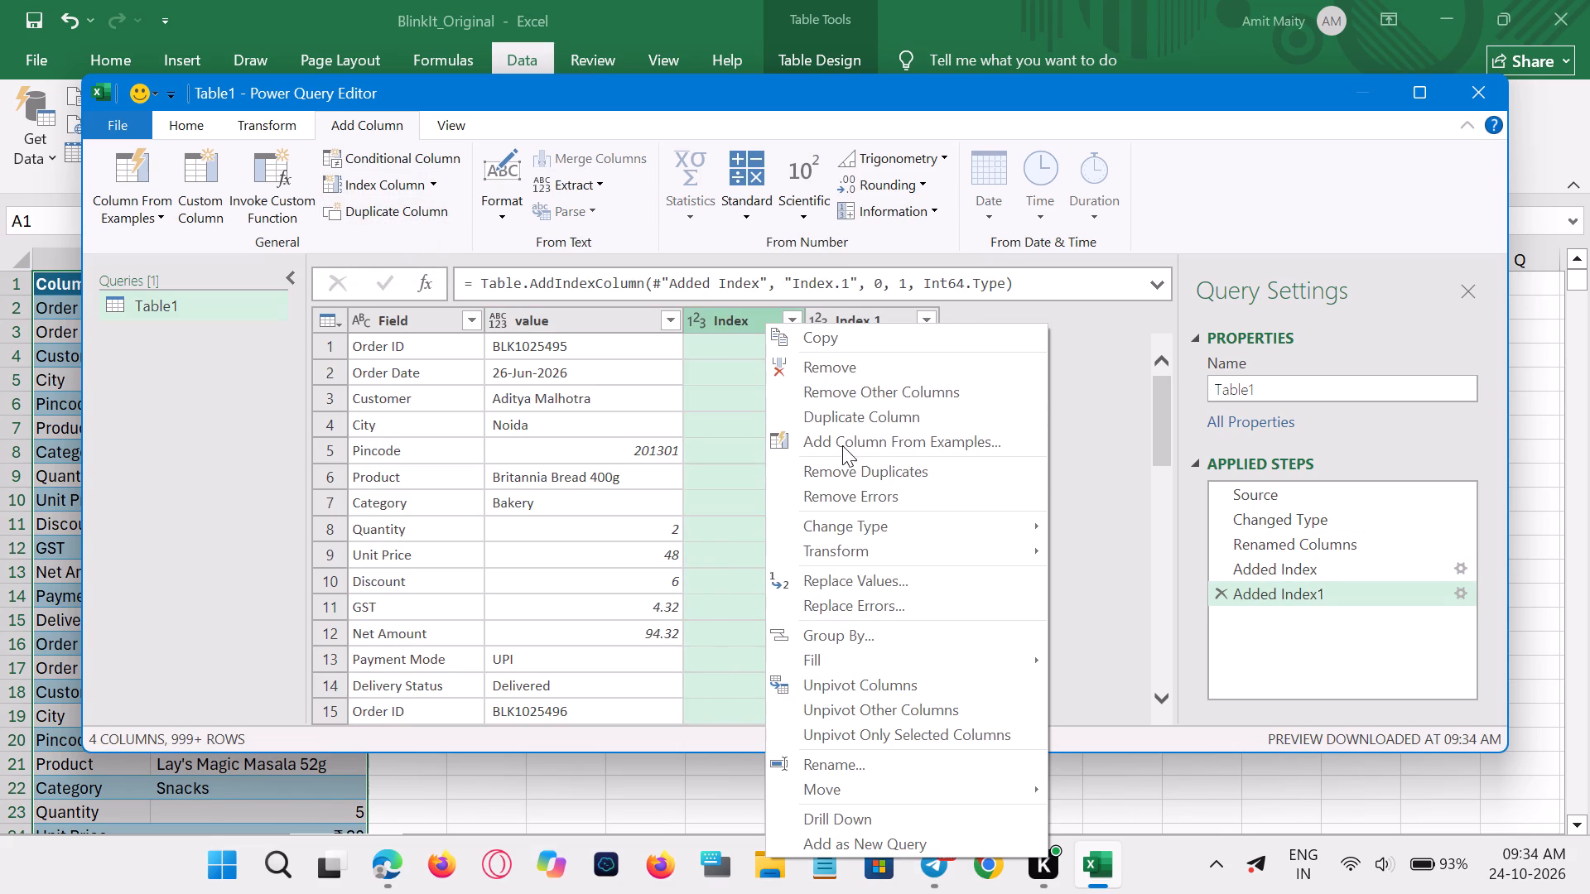
click(838, 373)
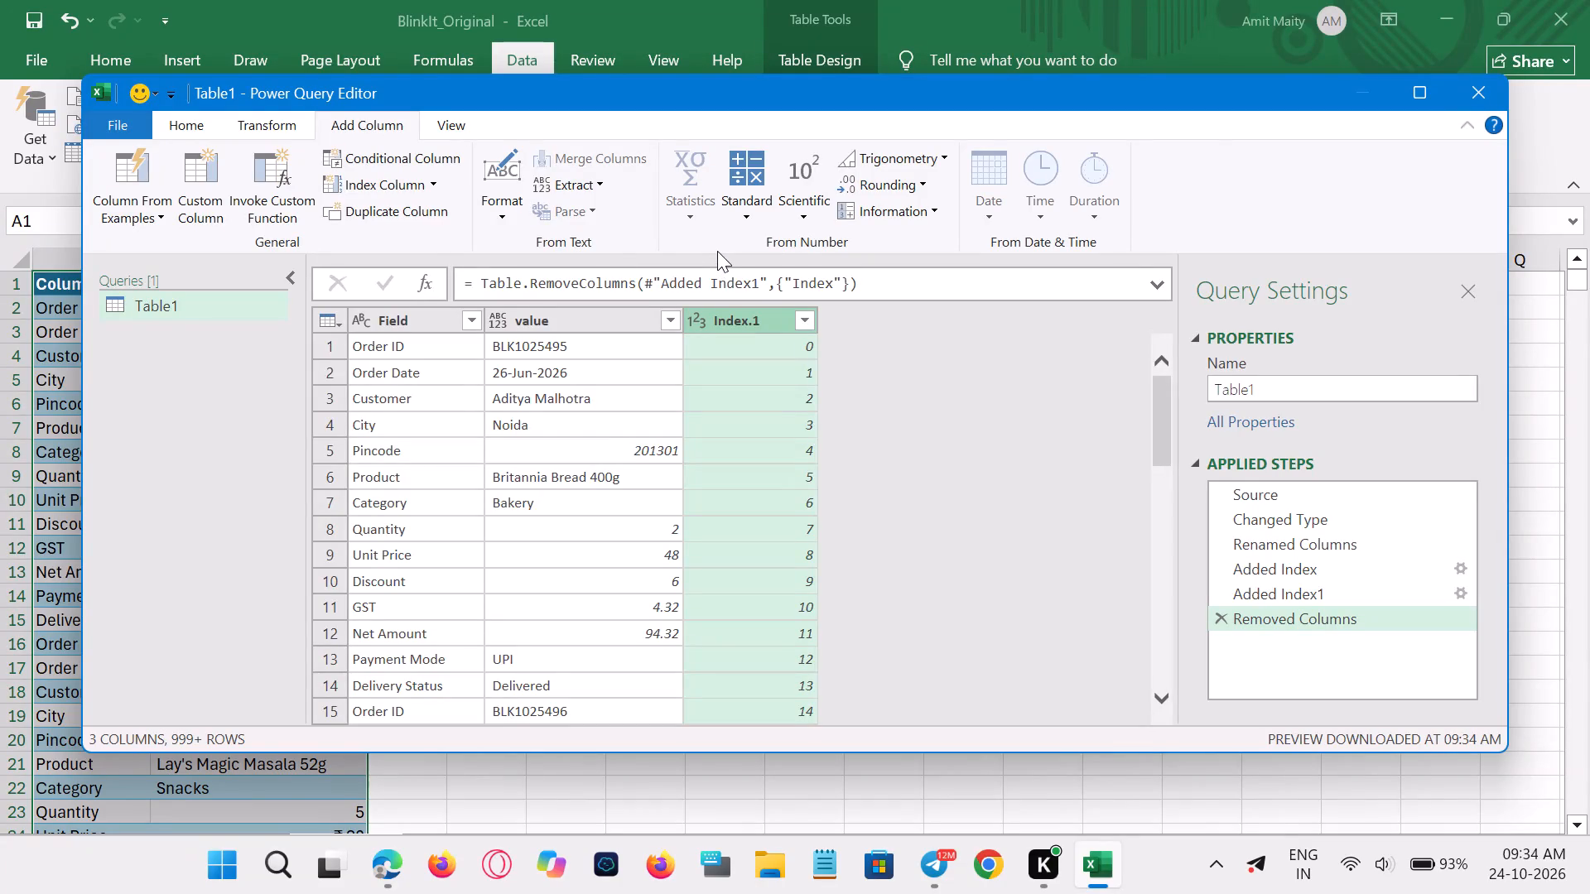
Examine how the Field labels repeat for each order record alongside the value and index columns.
click(396, 328)
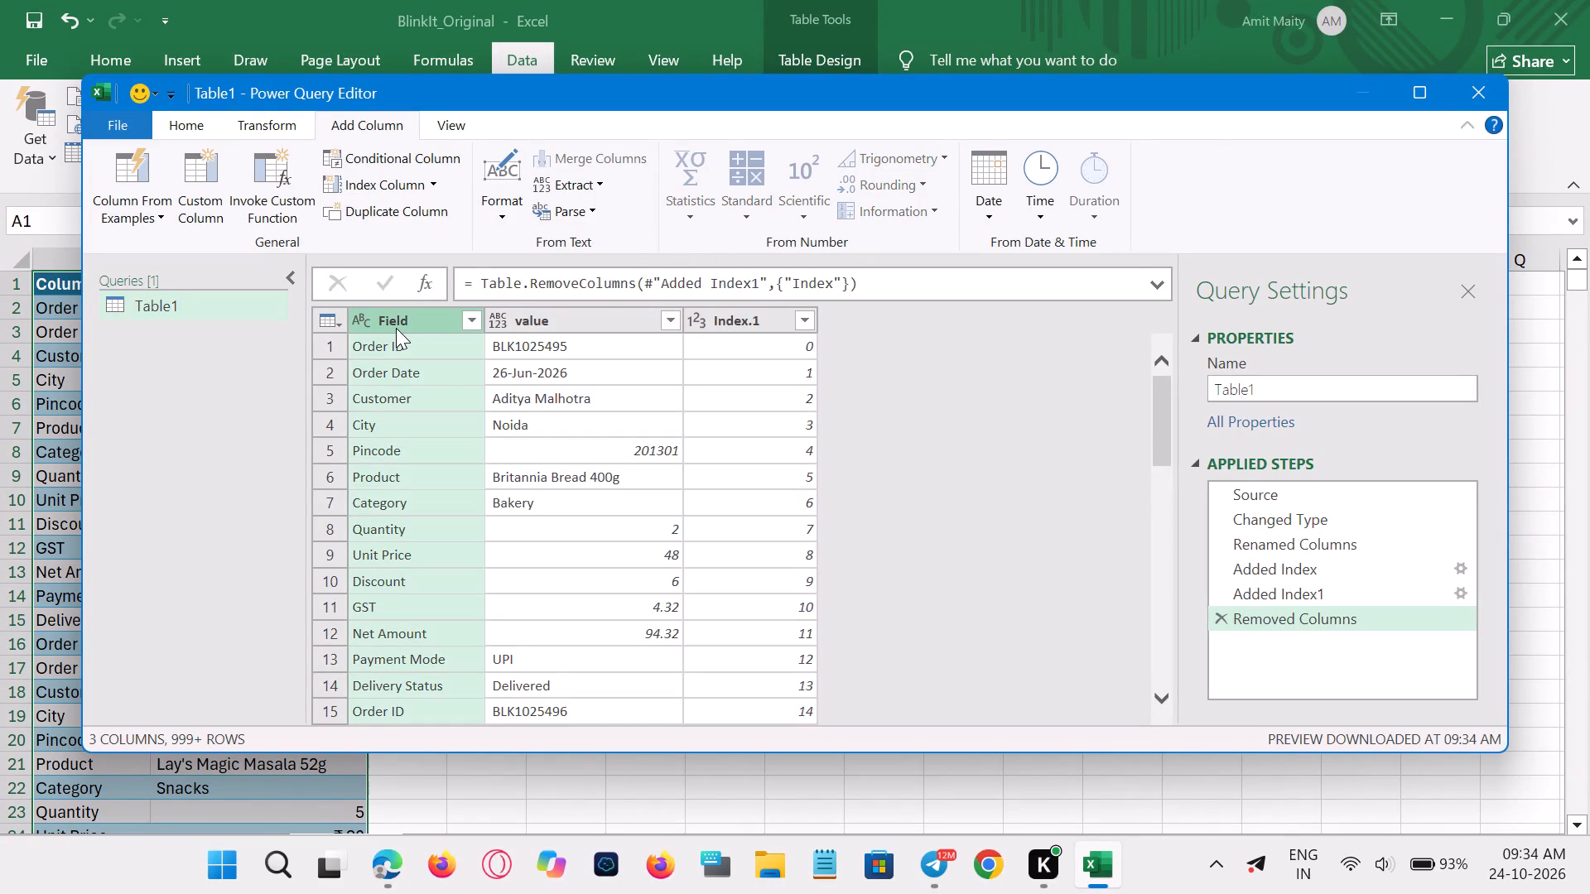
scroll(745, 569, down, 6)
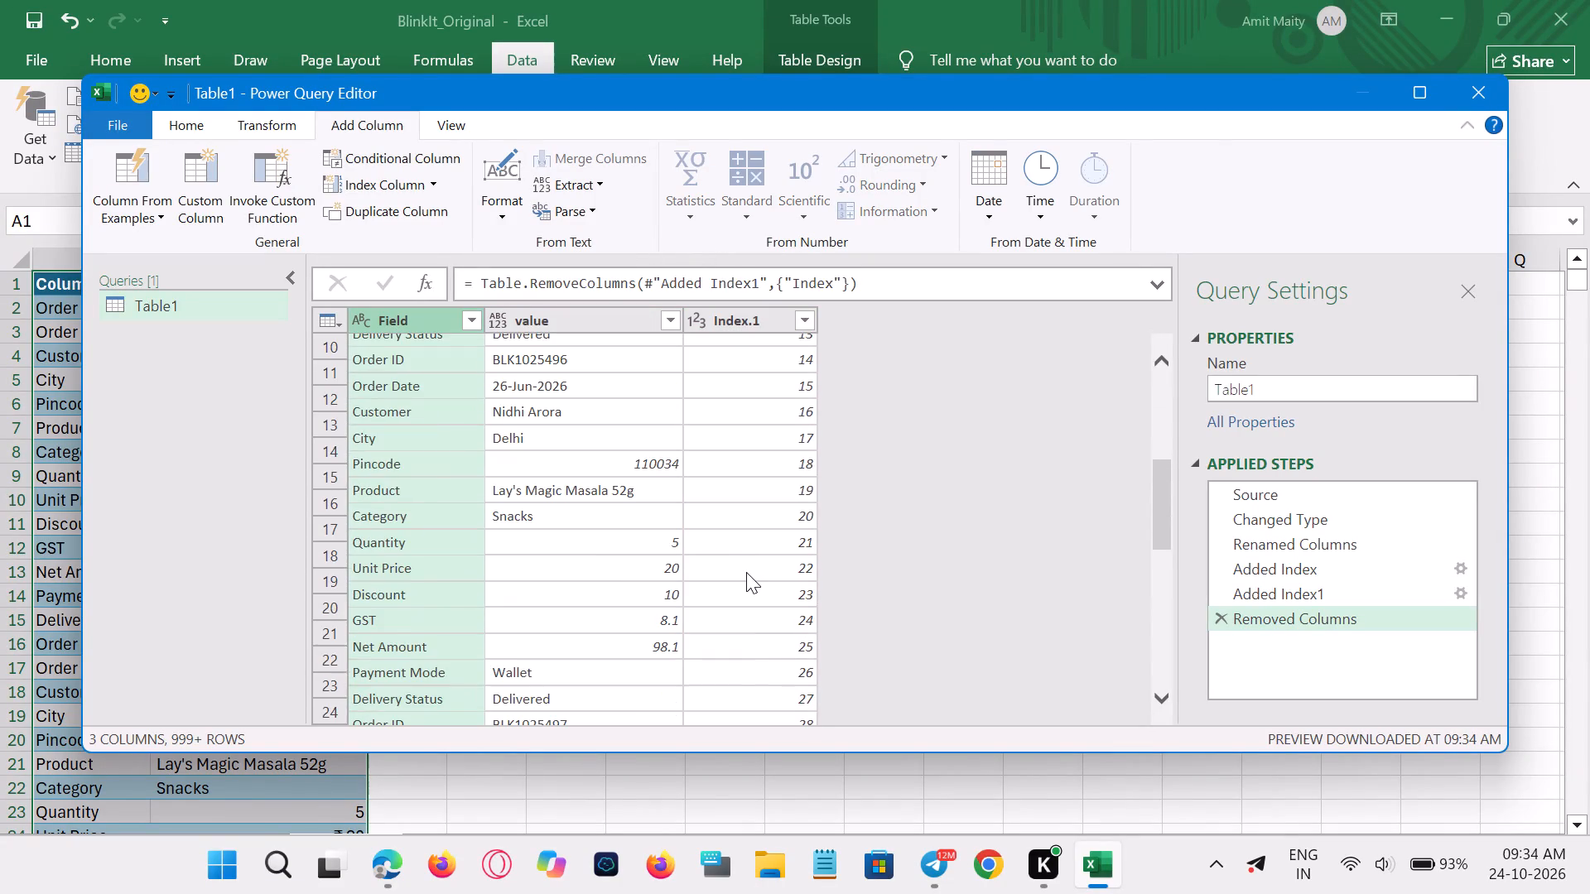
scroll(746, 572, down, 8)
scroll(746, 572, up, 5)
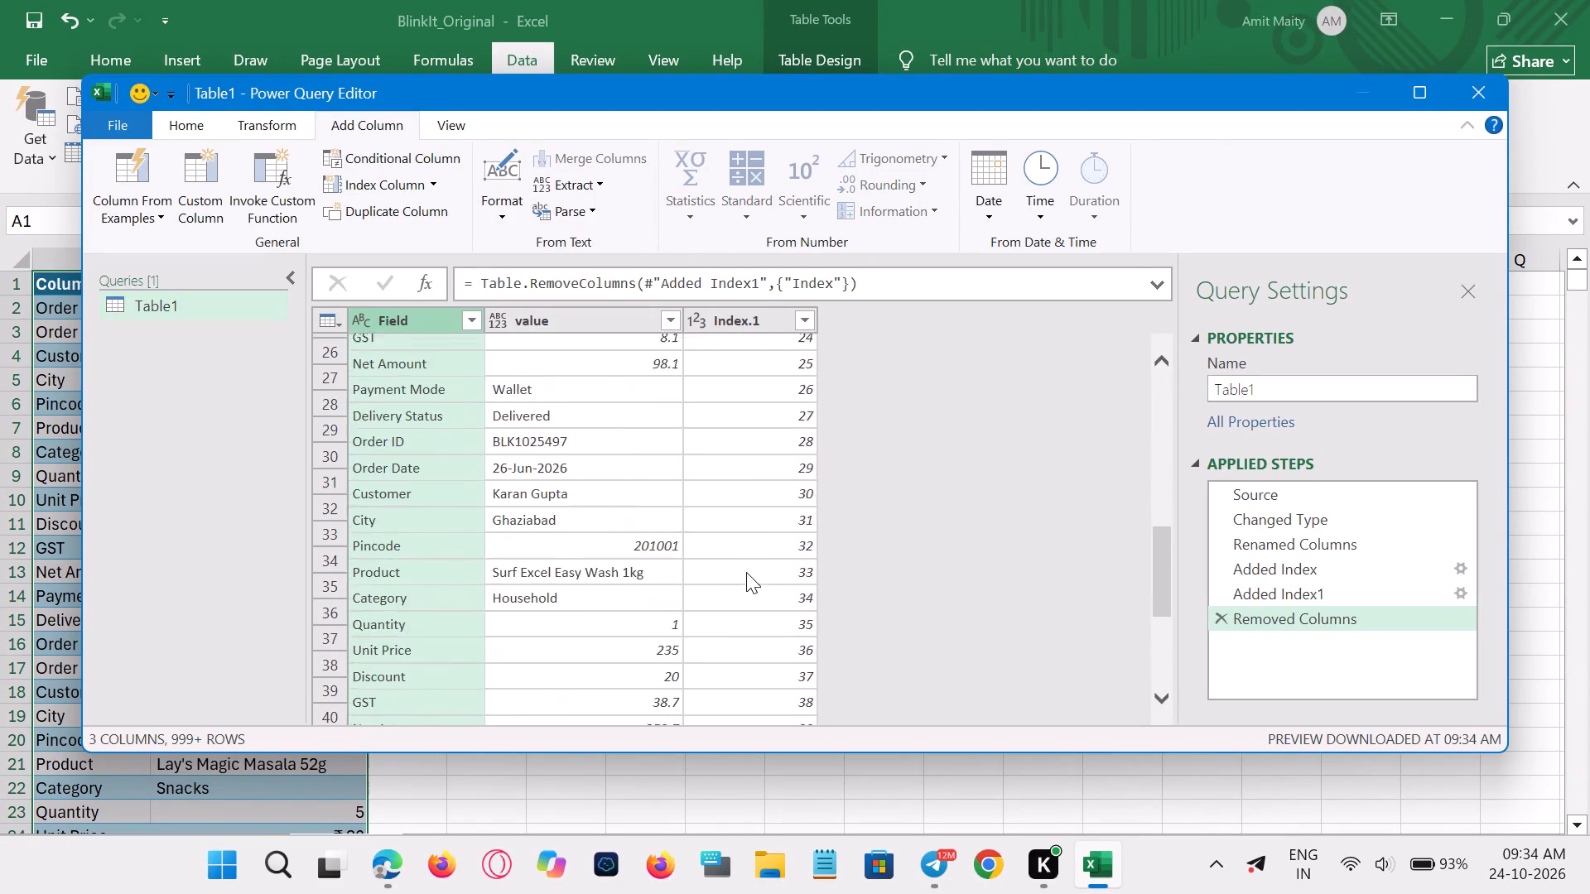
scroll(746, 572, up, 15)
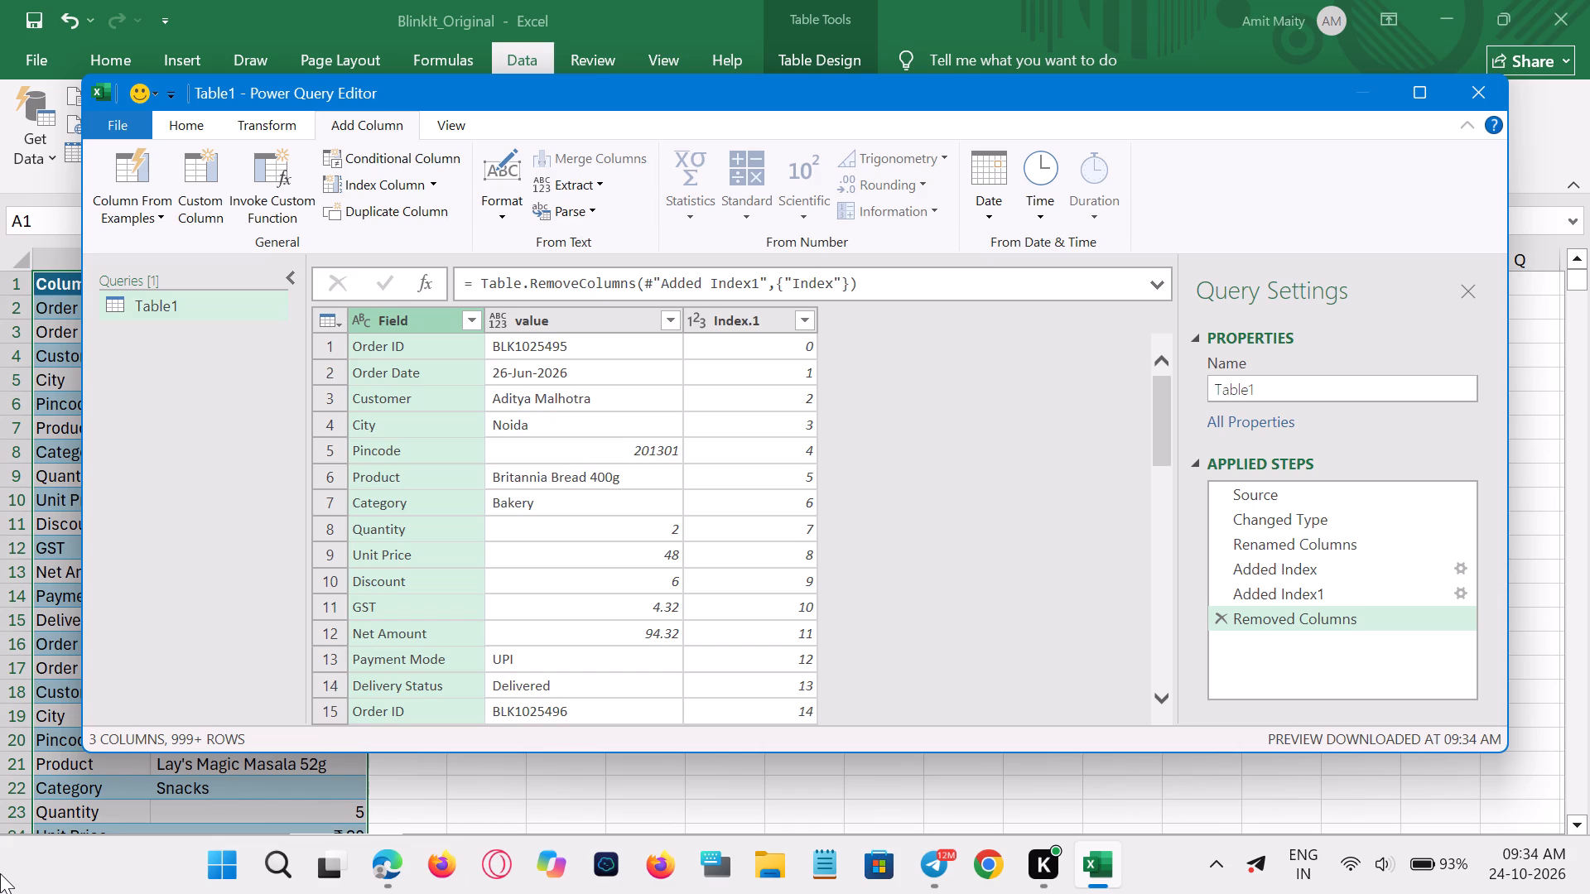
click(341, 321)
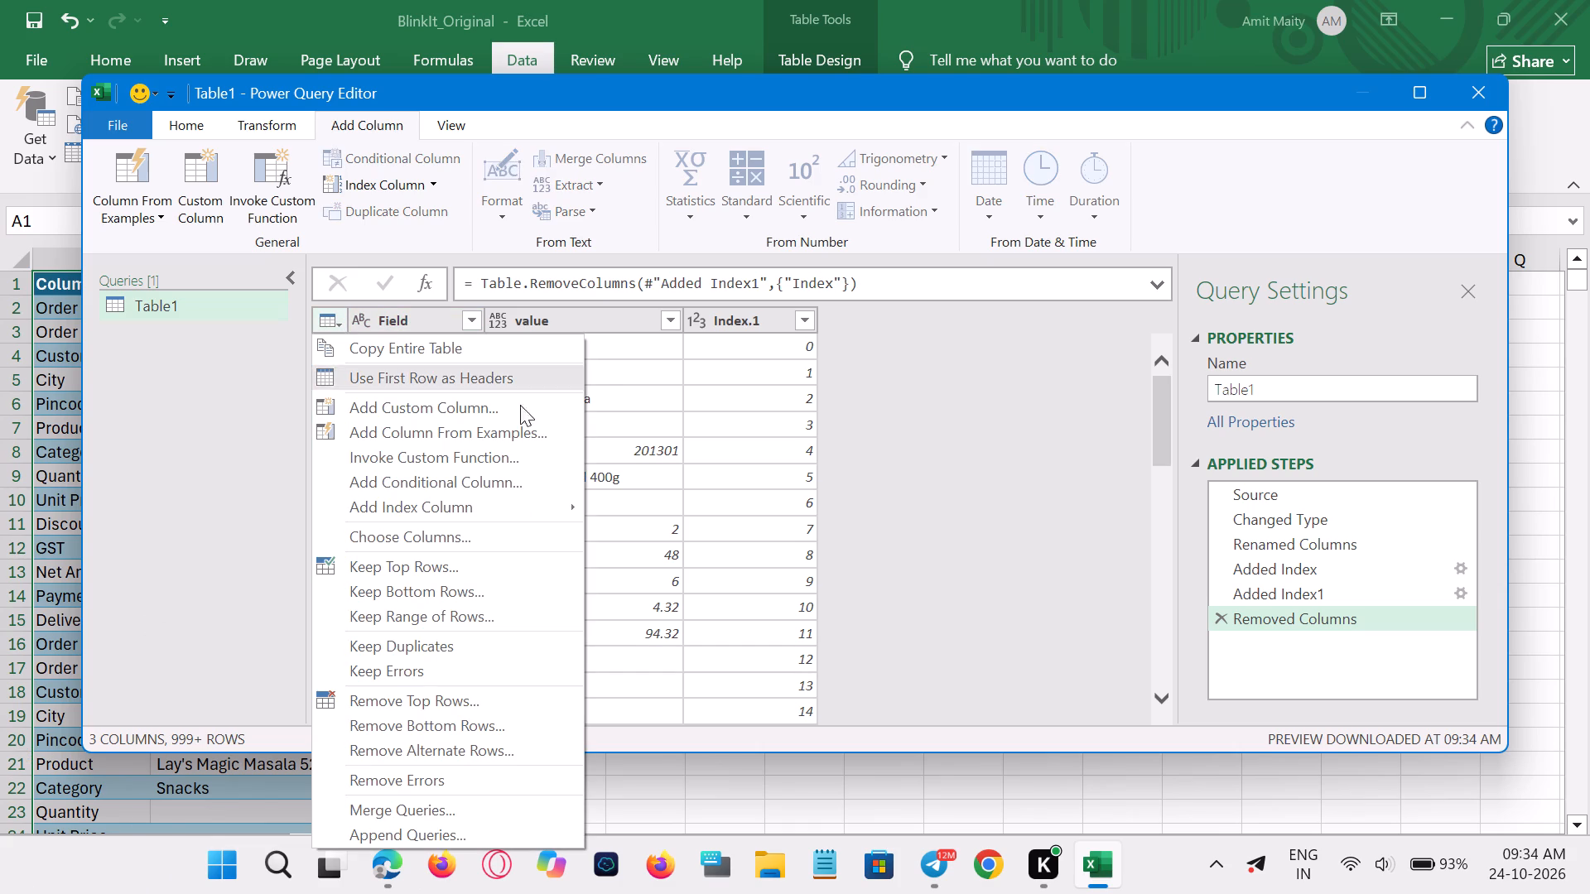
click(1029, 459)
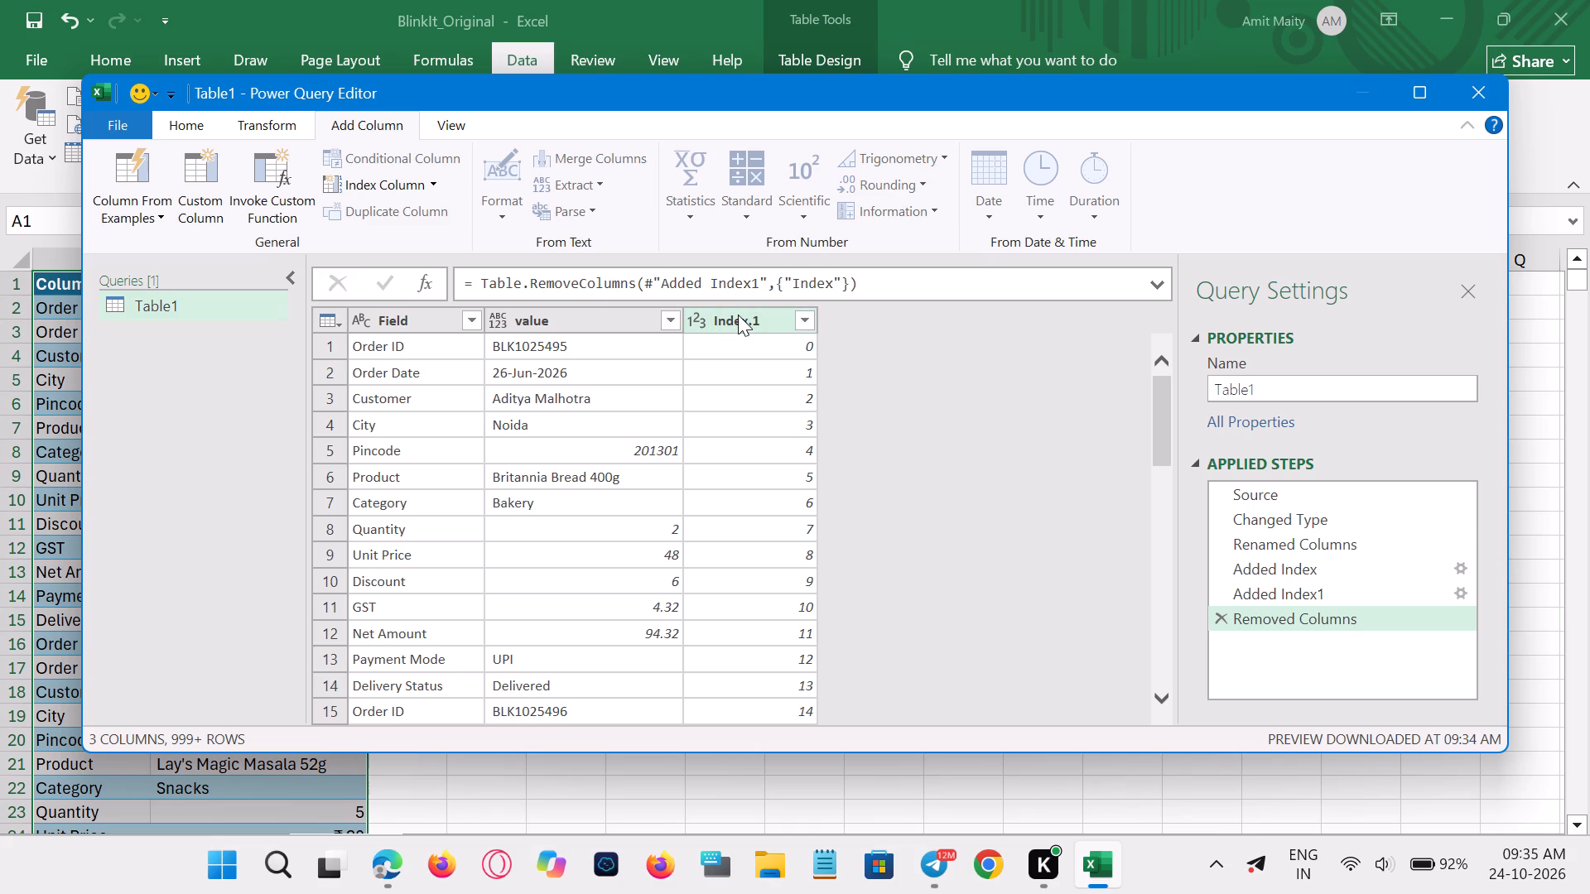
Move the Index.1 column to the front of the query, ahead of Field and value.
drag(743, 320, 352, 323)
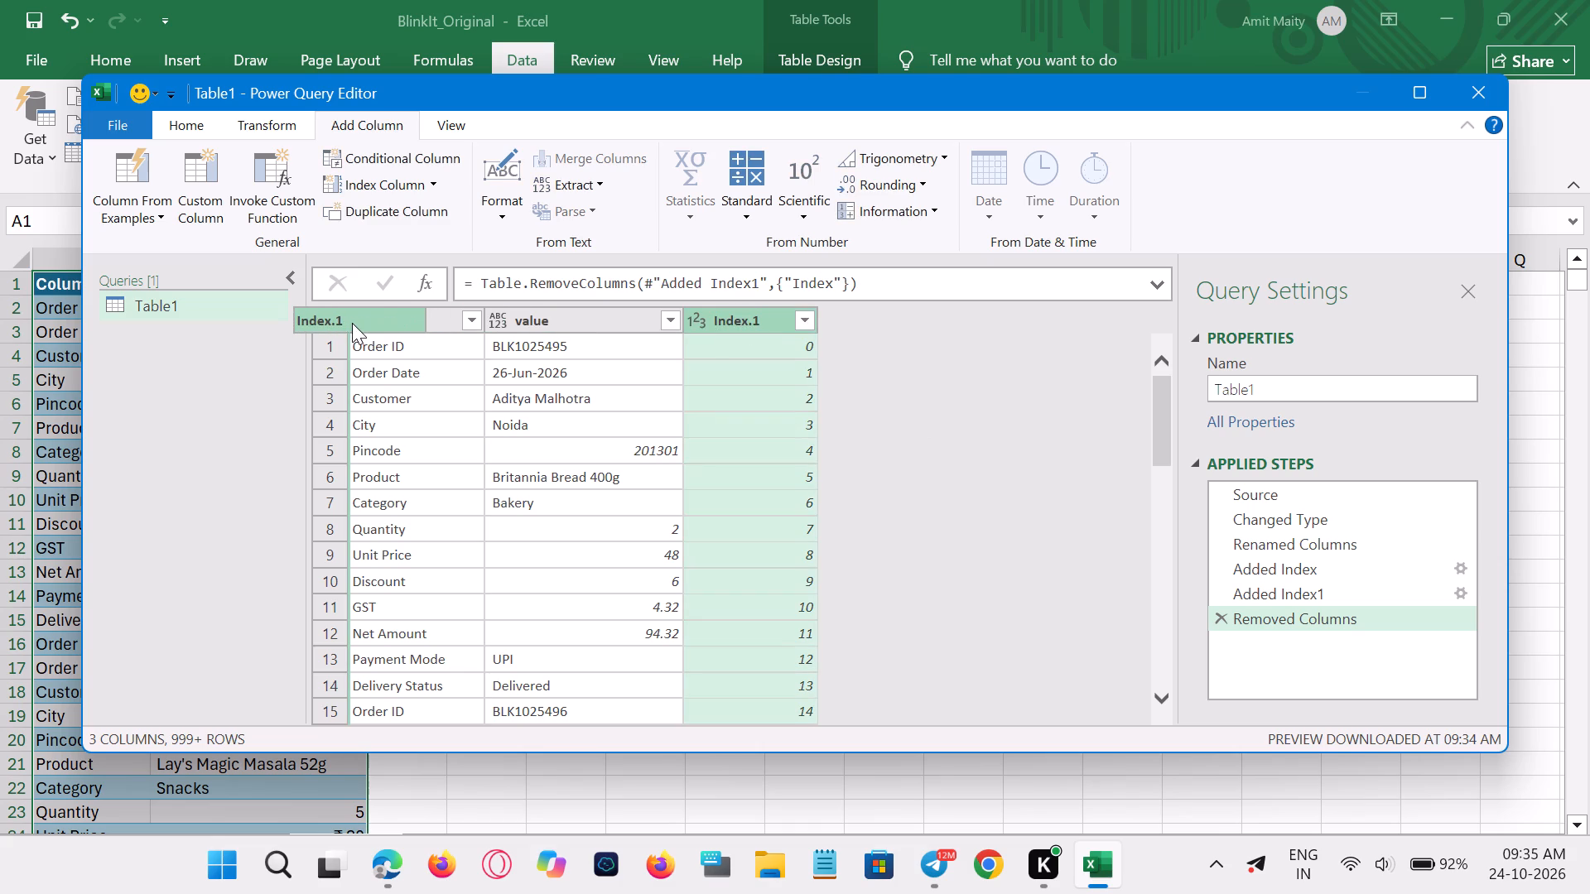
drag(352, 323, 341, 323)
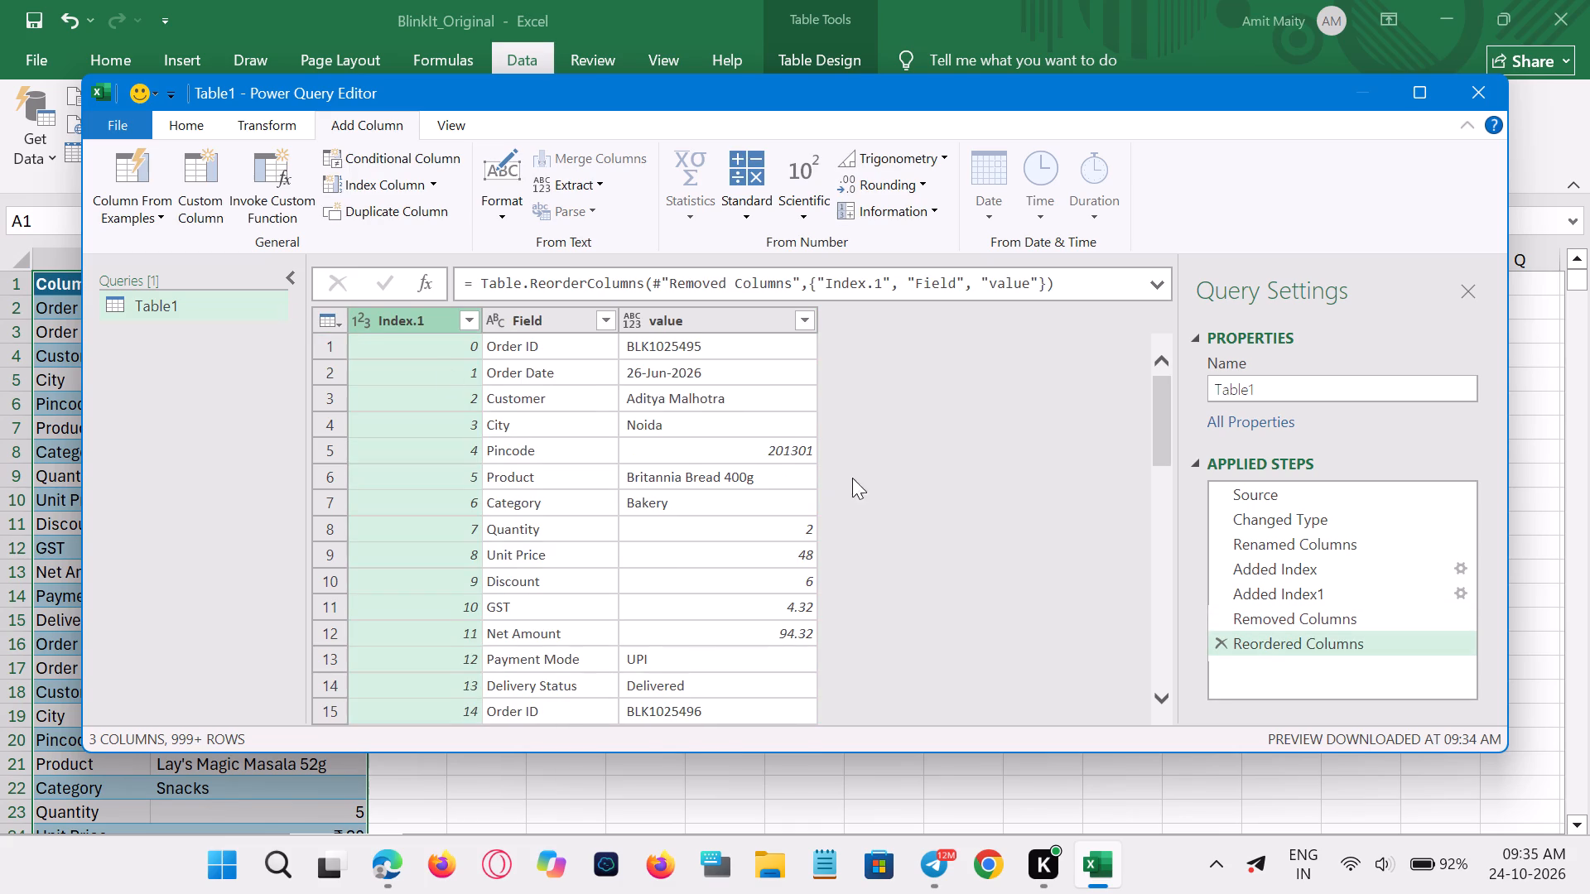
click(942, 479)
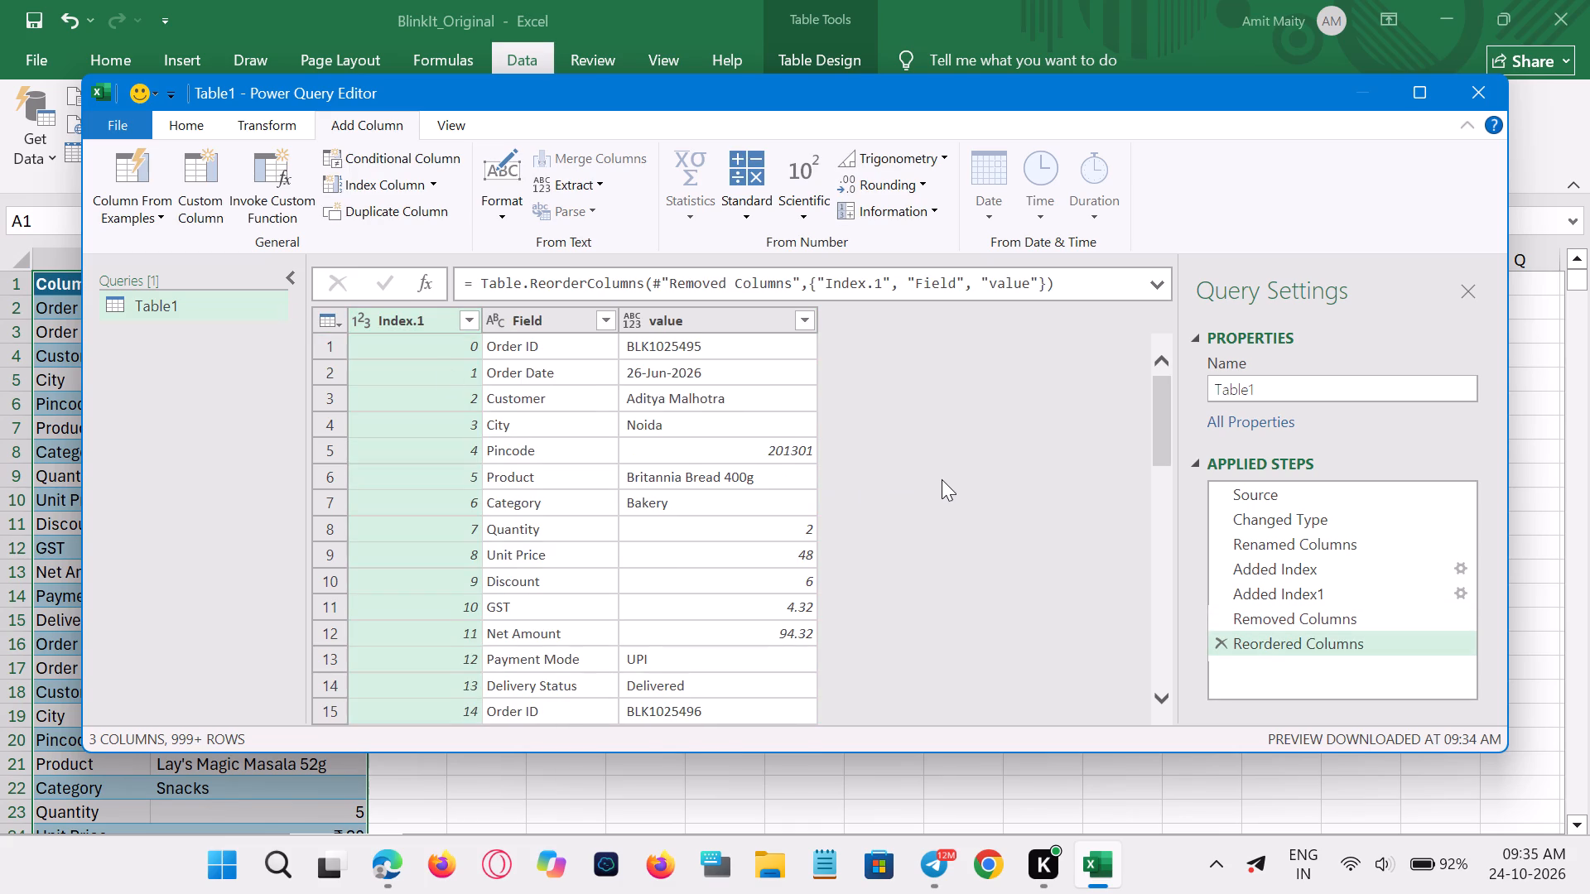
Change the data type of the Index.1 column to Decimal Number.
click(464, 314)
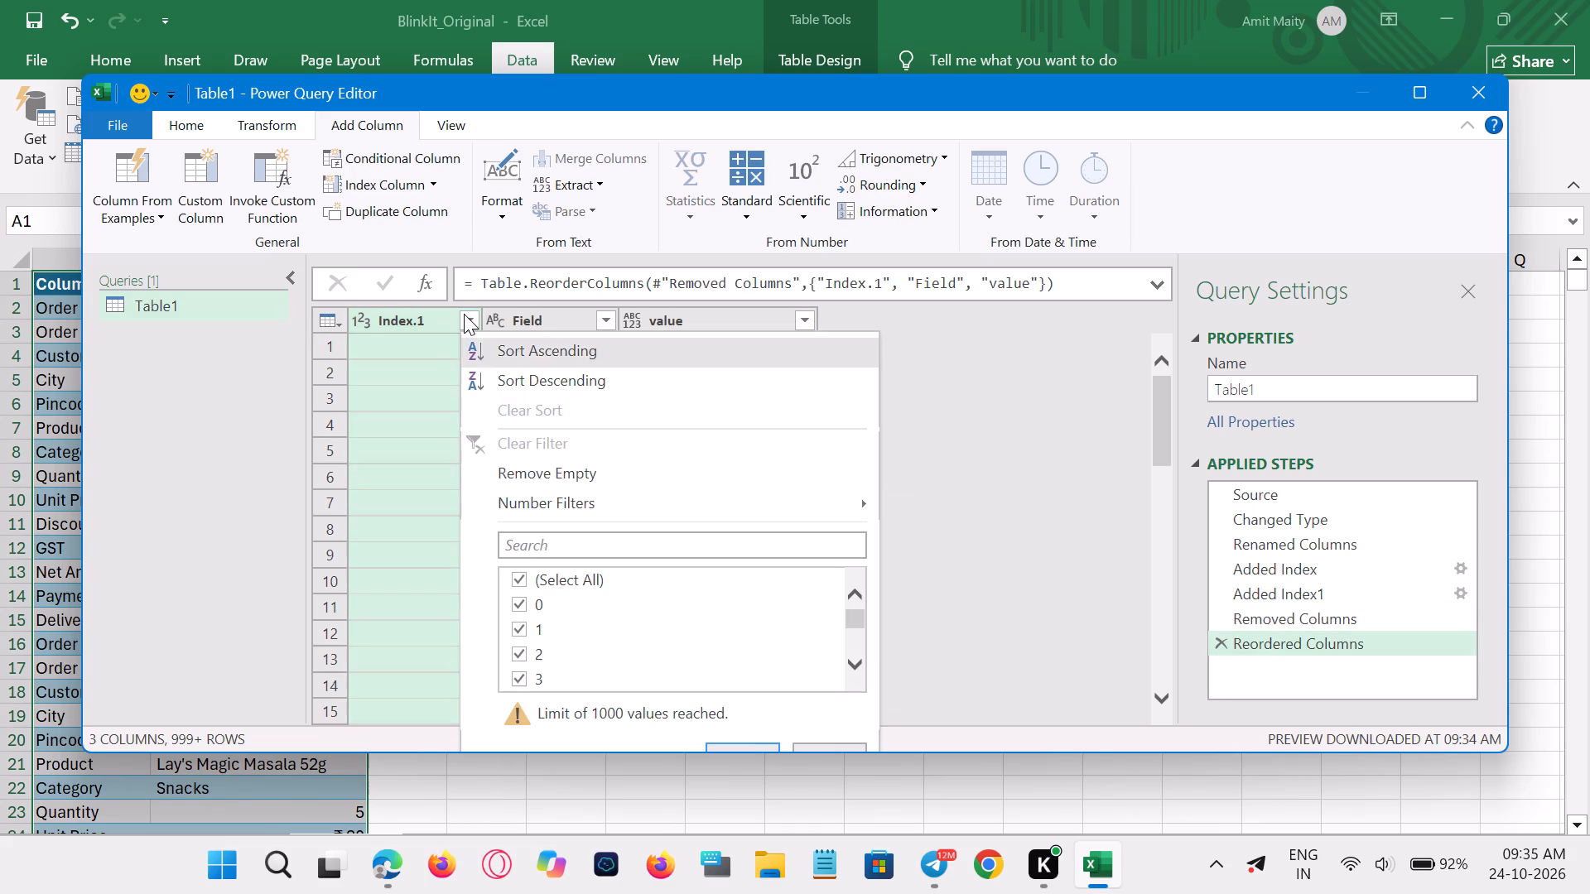
click(385, 315)
click(359, 318)
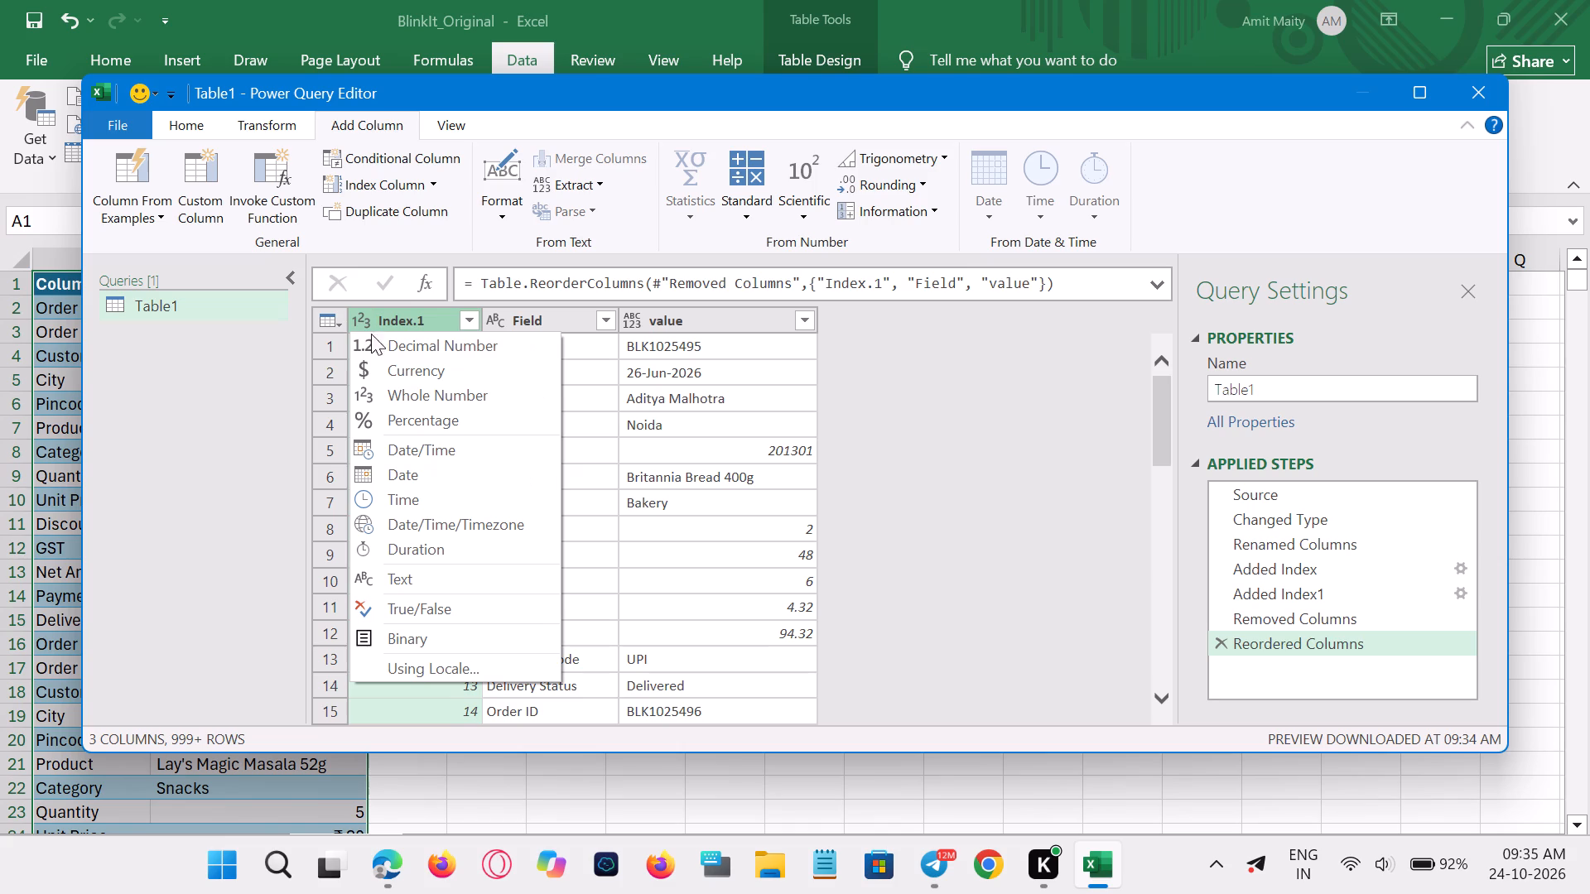
click(439, 353)
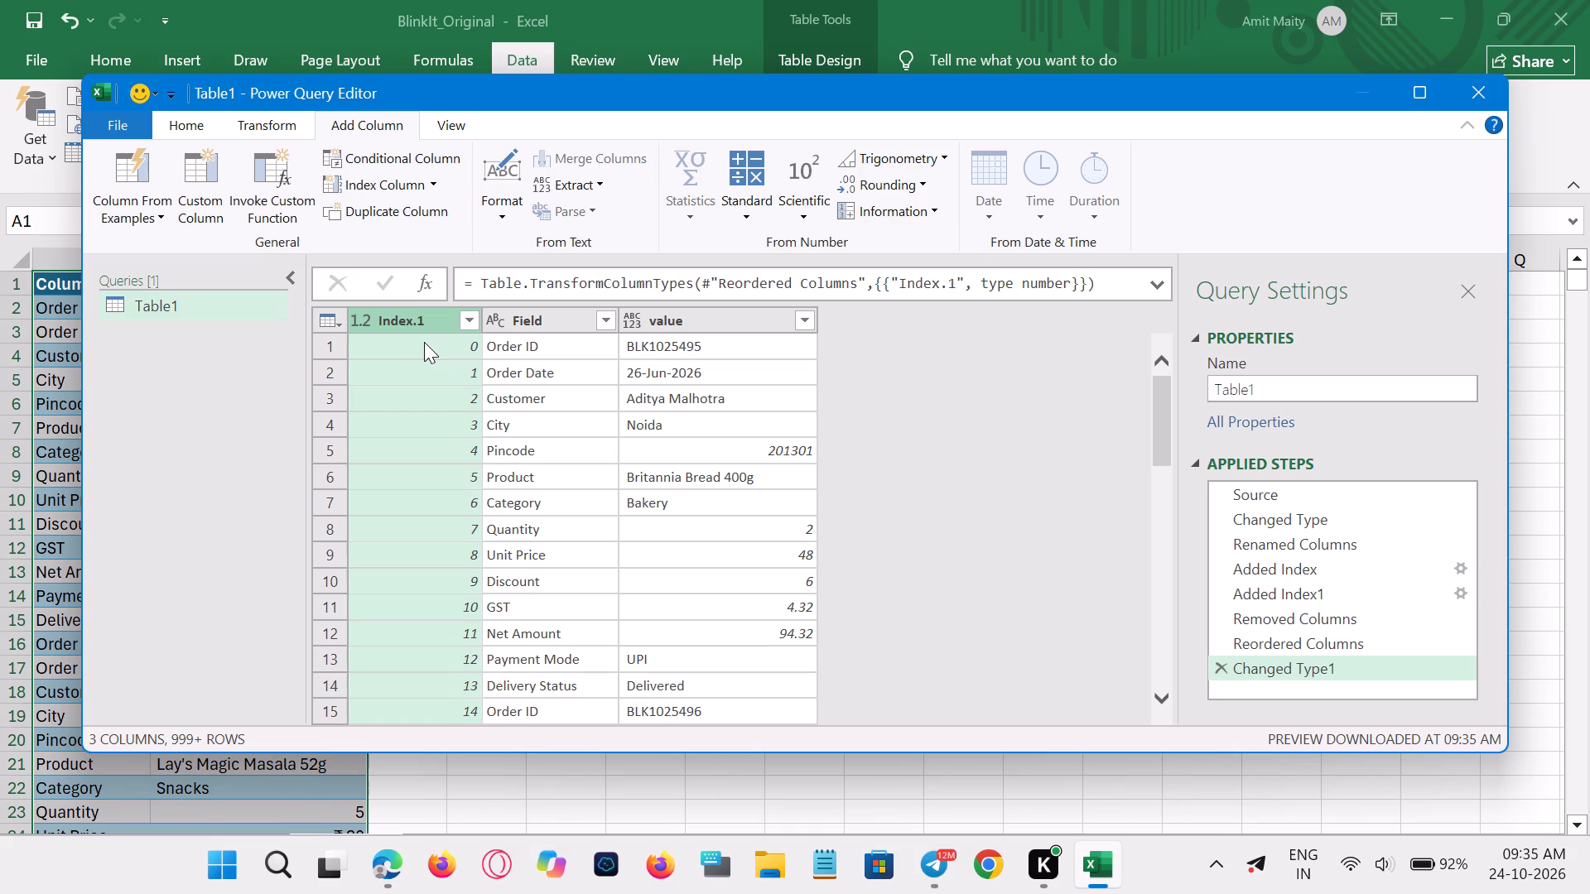
click(364, 320)
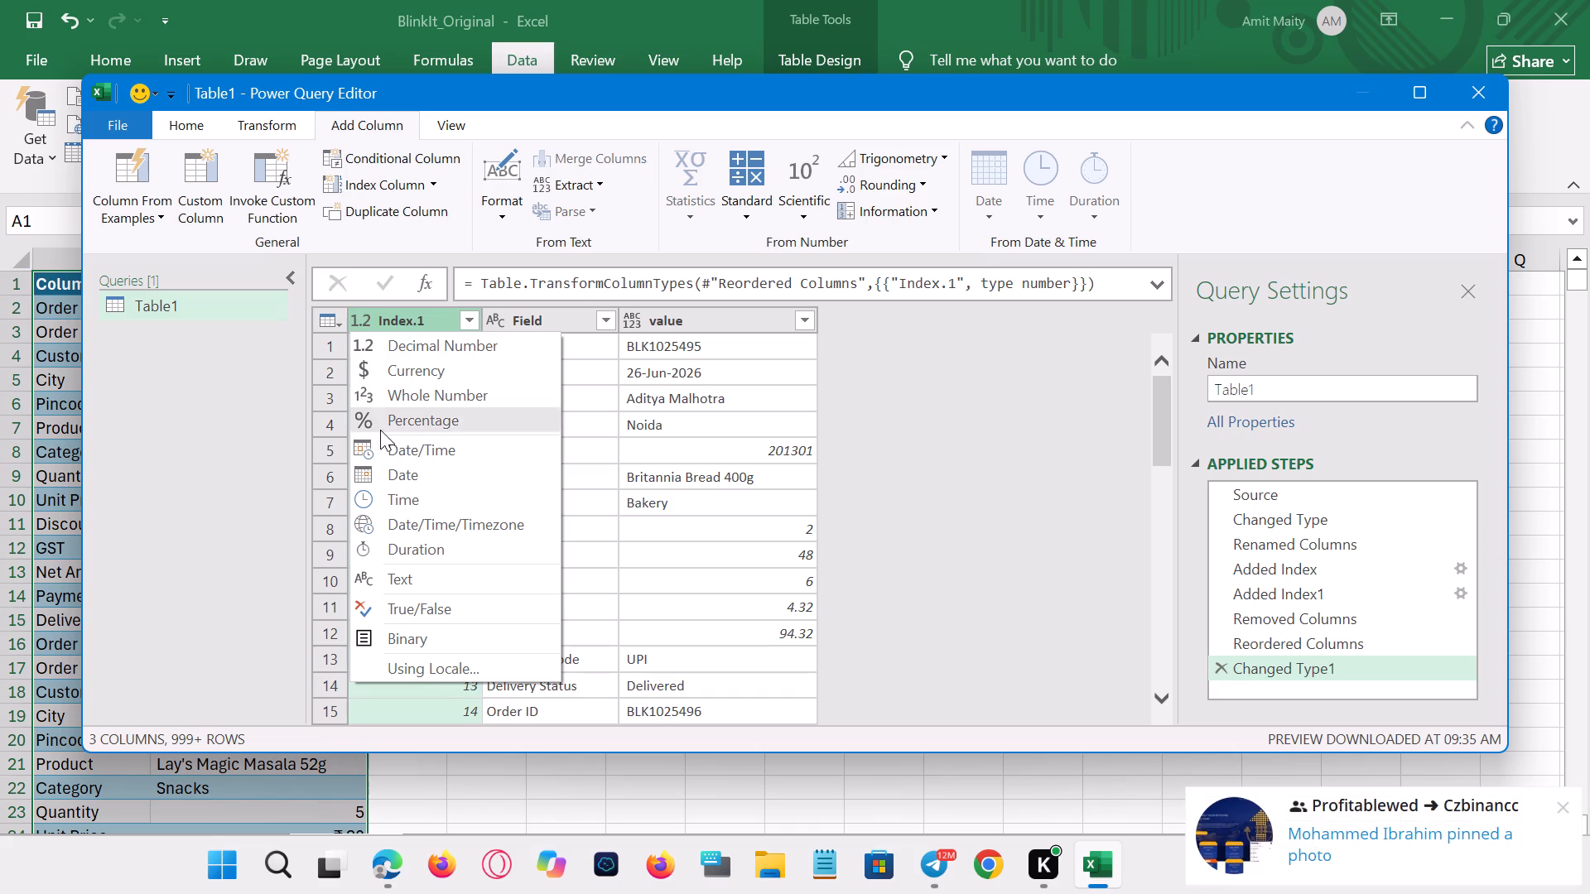
click(975, 469)
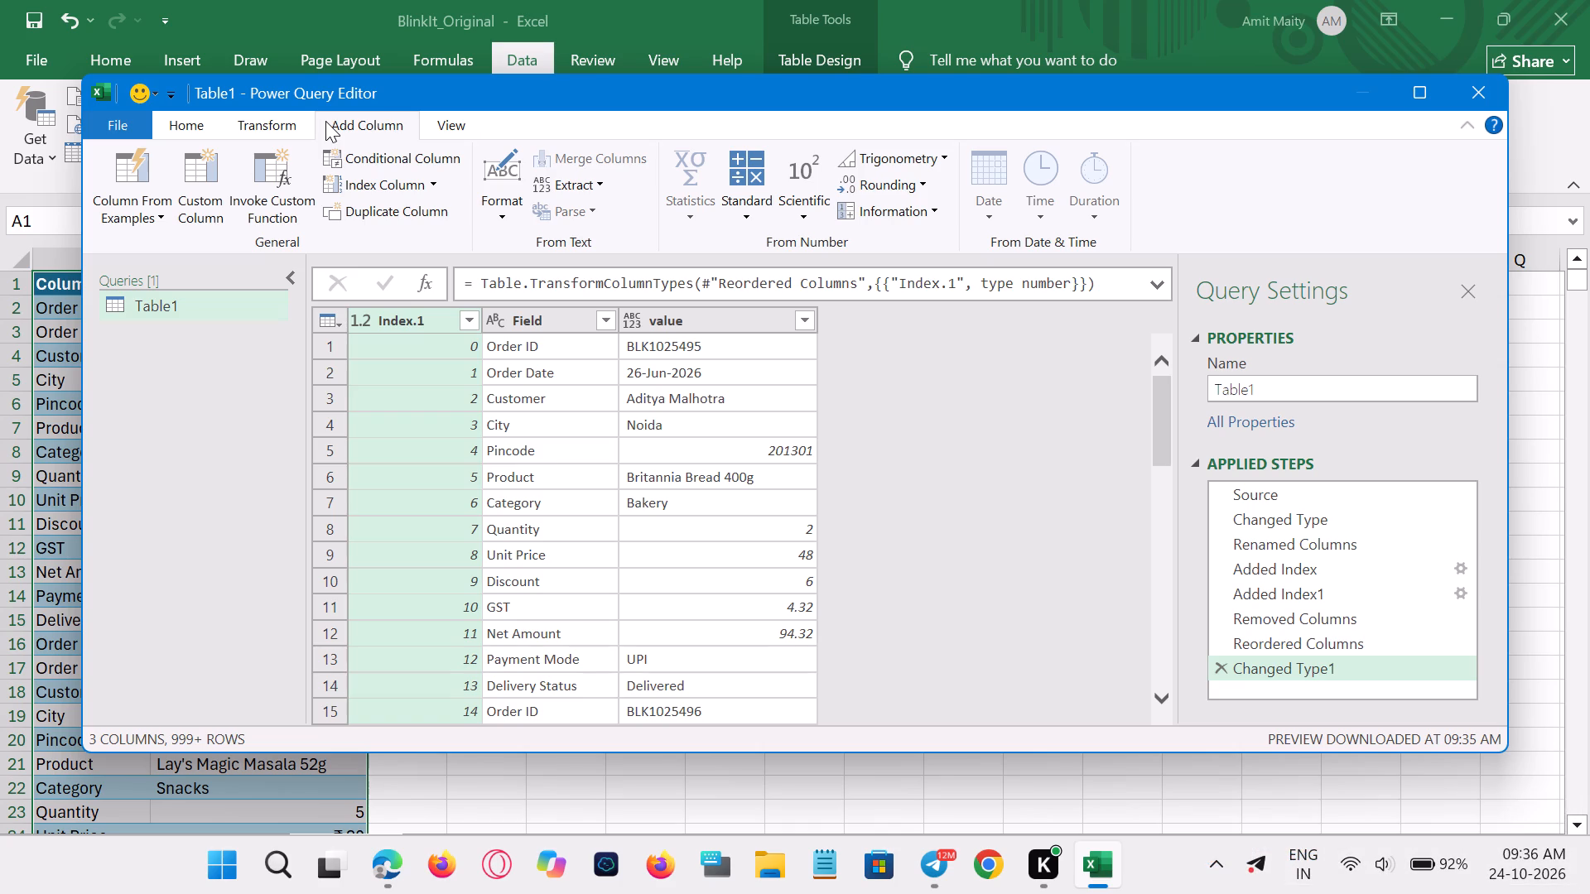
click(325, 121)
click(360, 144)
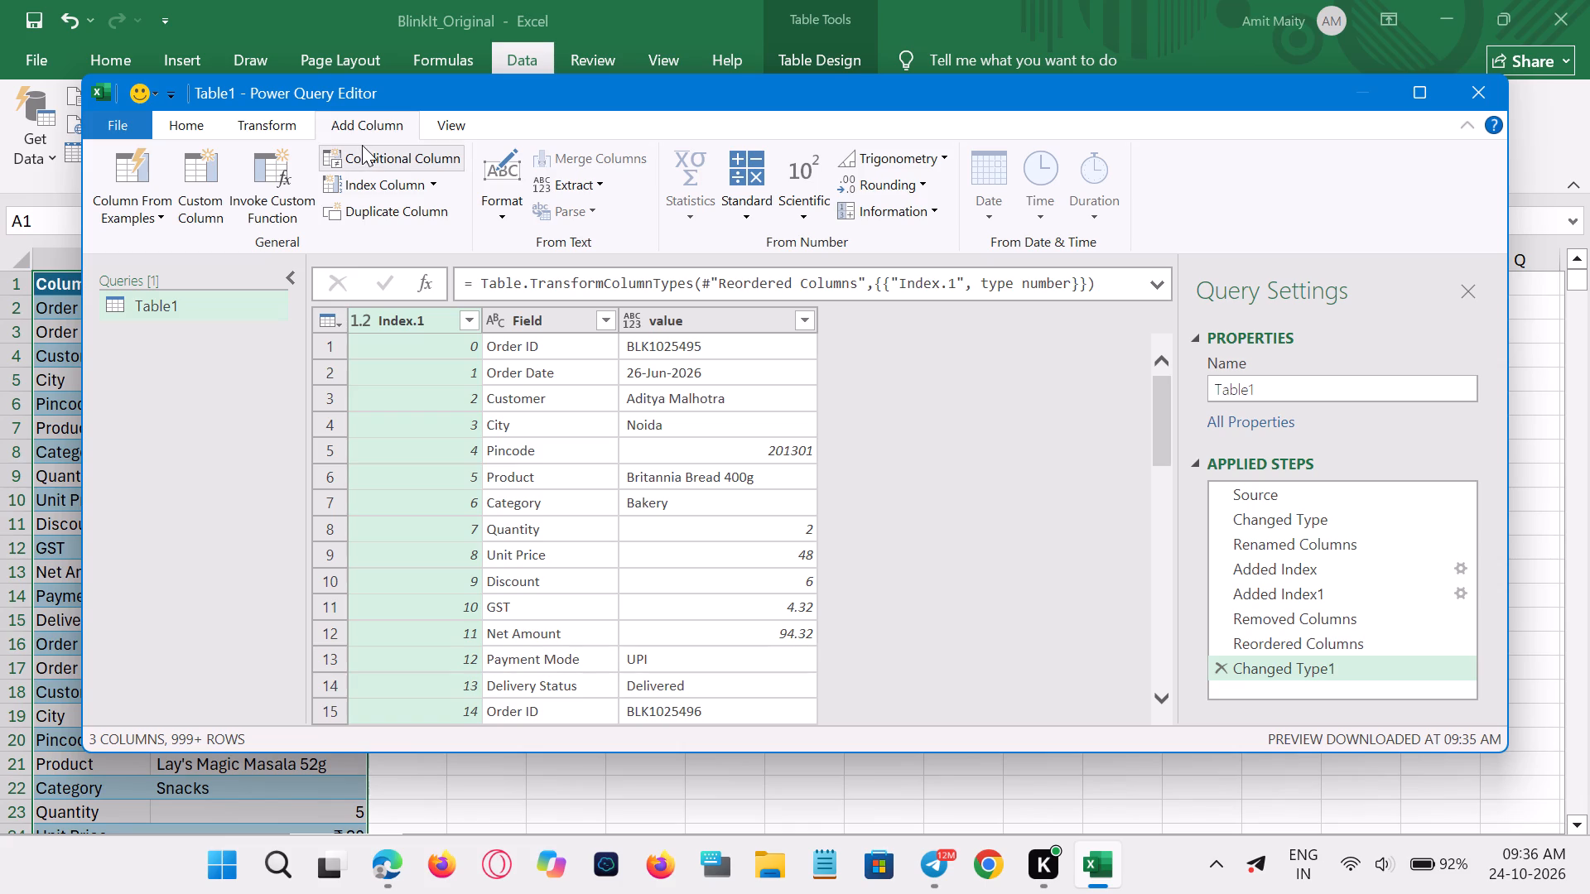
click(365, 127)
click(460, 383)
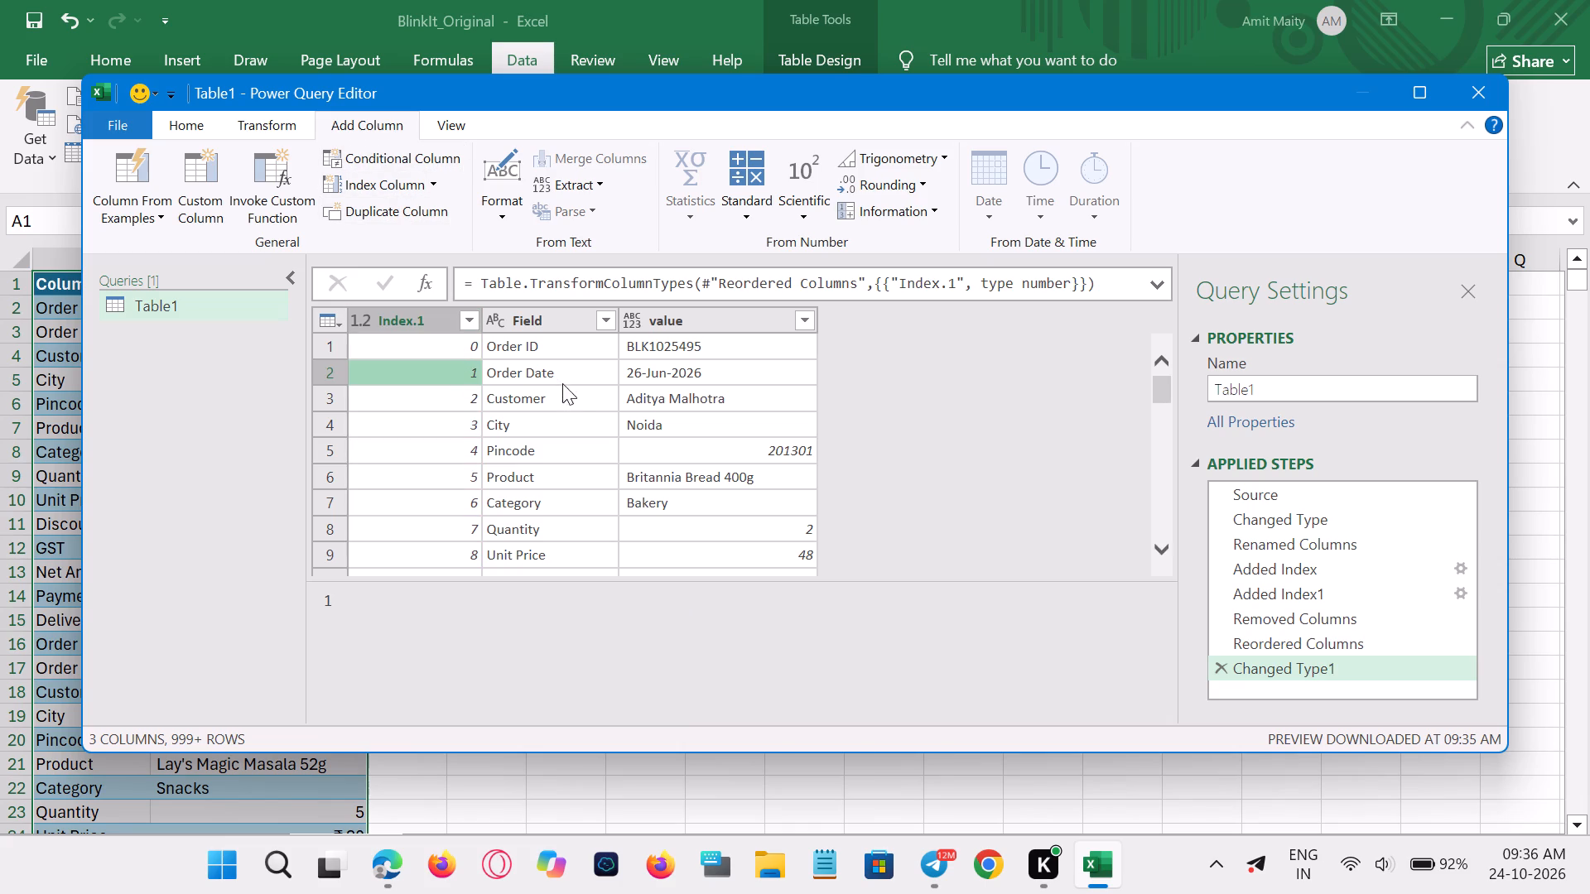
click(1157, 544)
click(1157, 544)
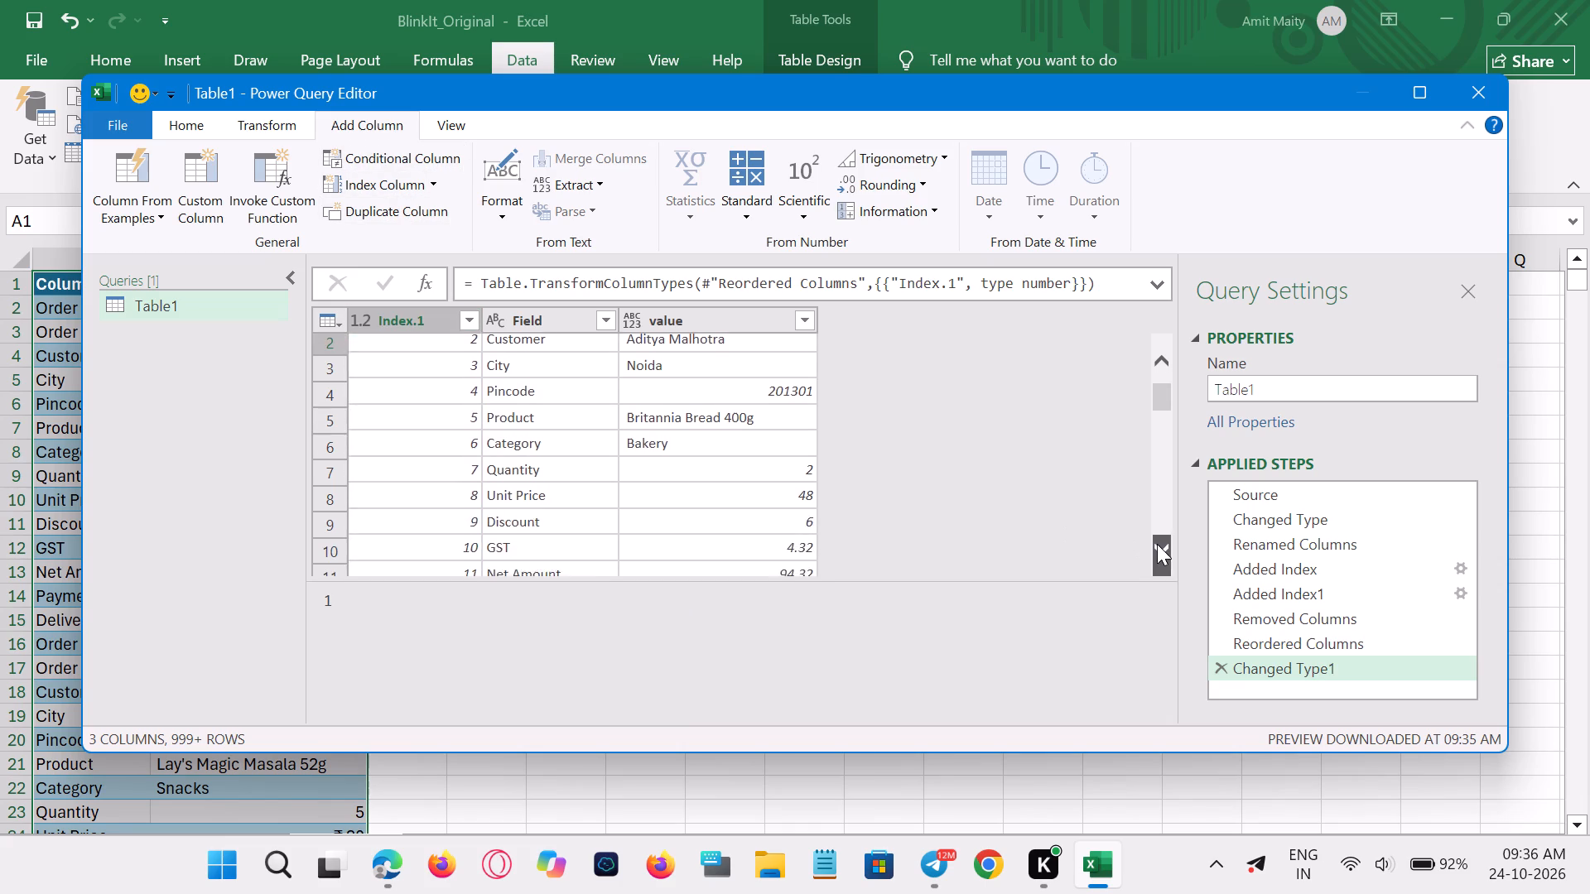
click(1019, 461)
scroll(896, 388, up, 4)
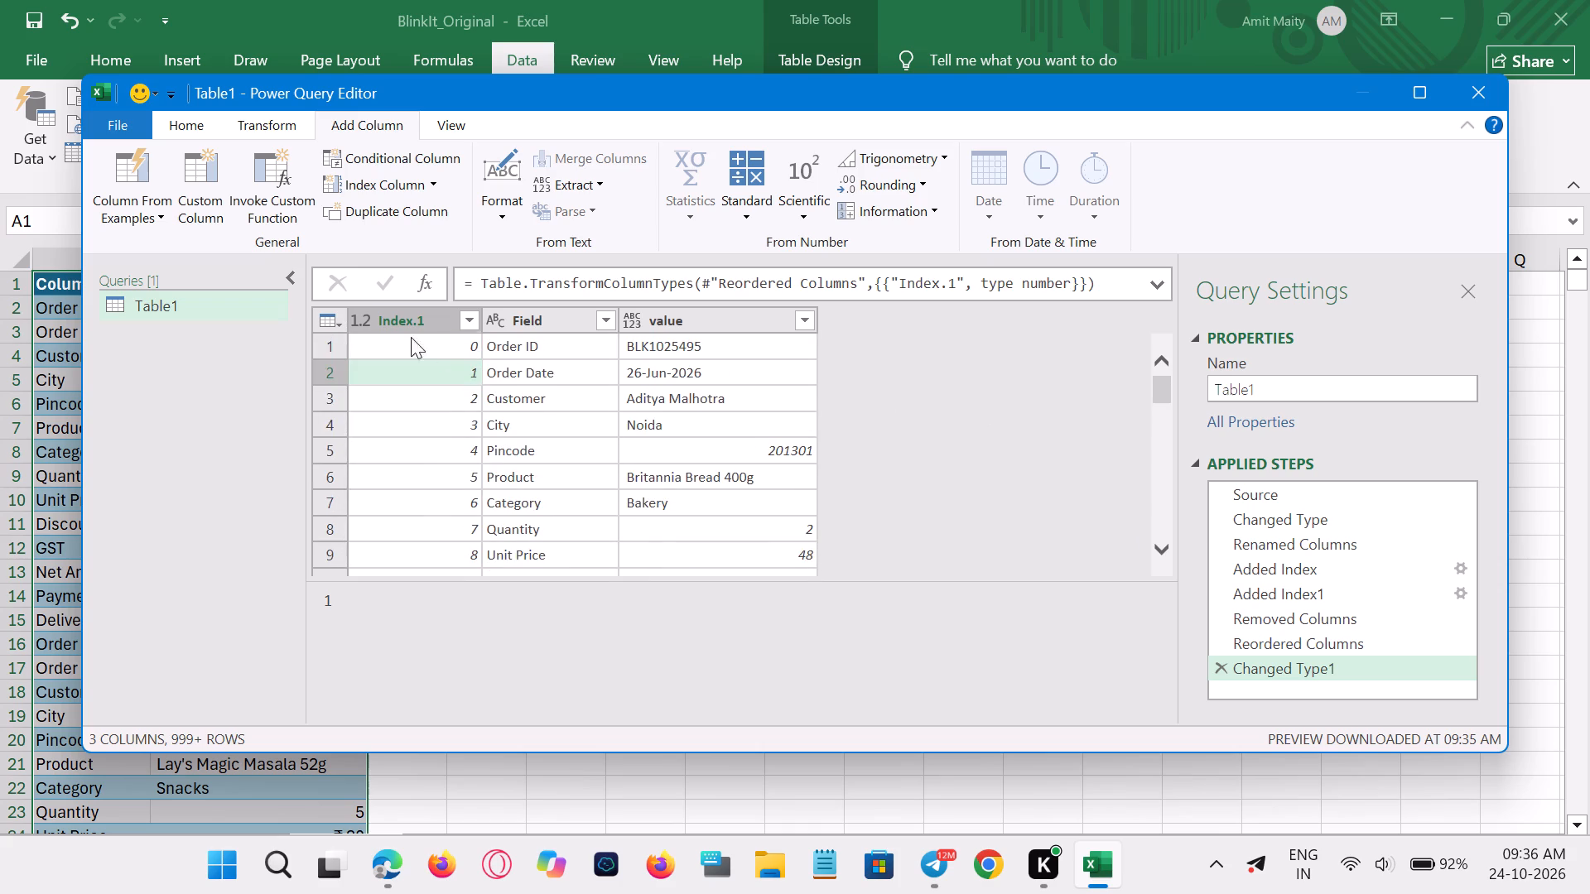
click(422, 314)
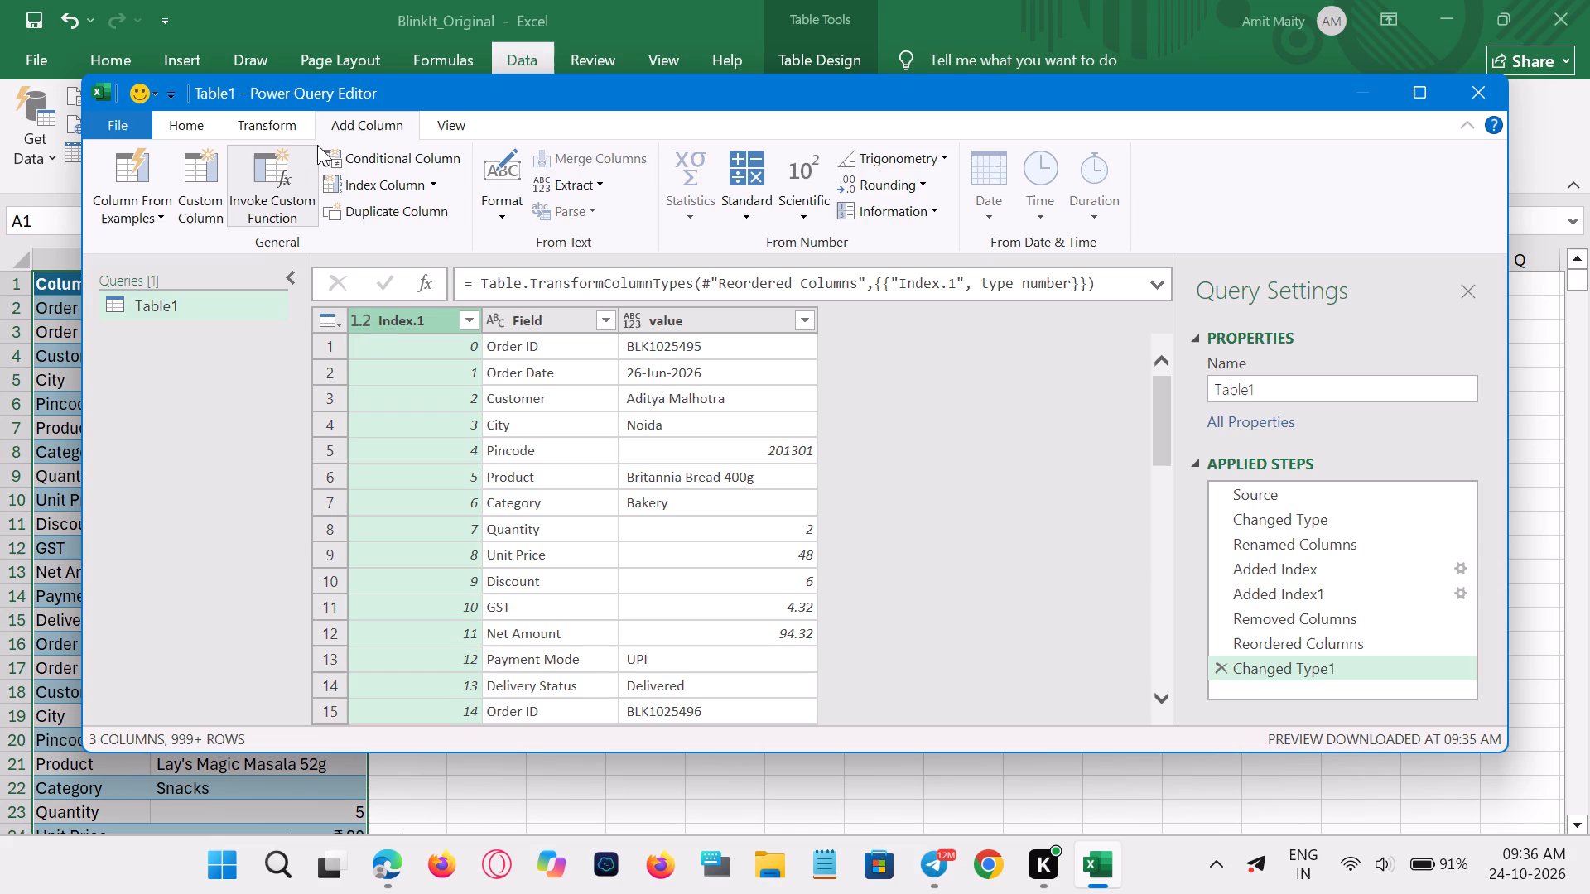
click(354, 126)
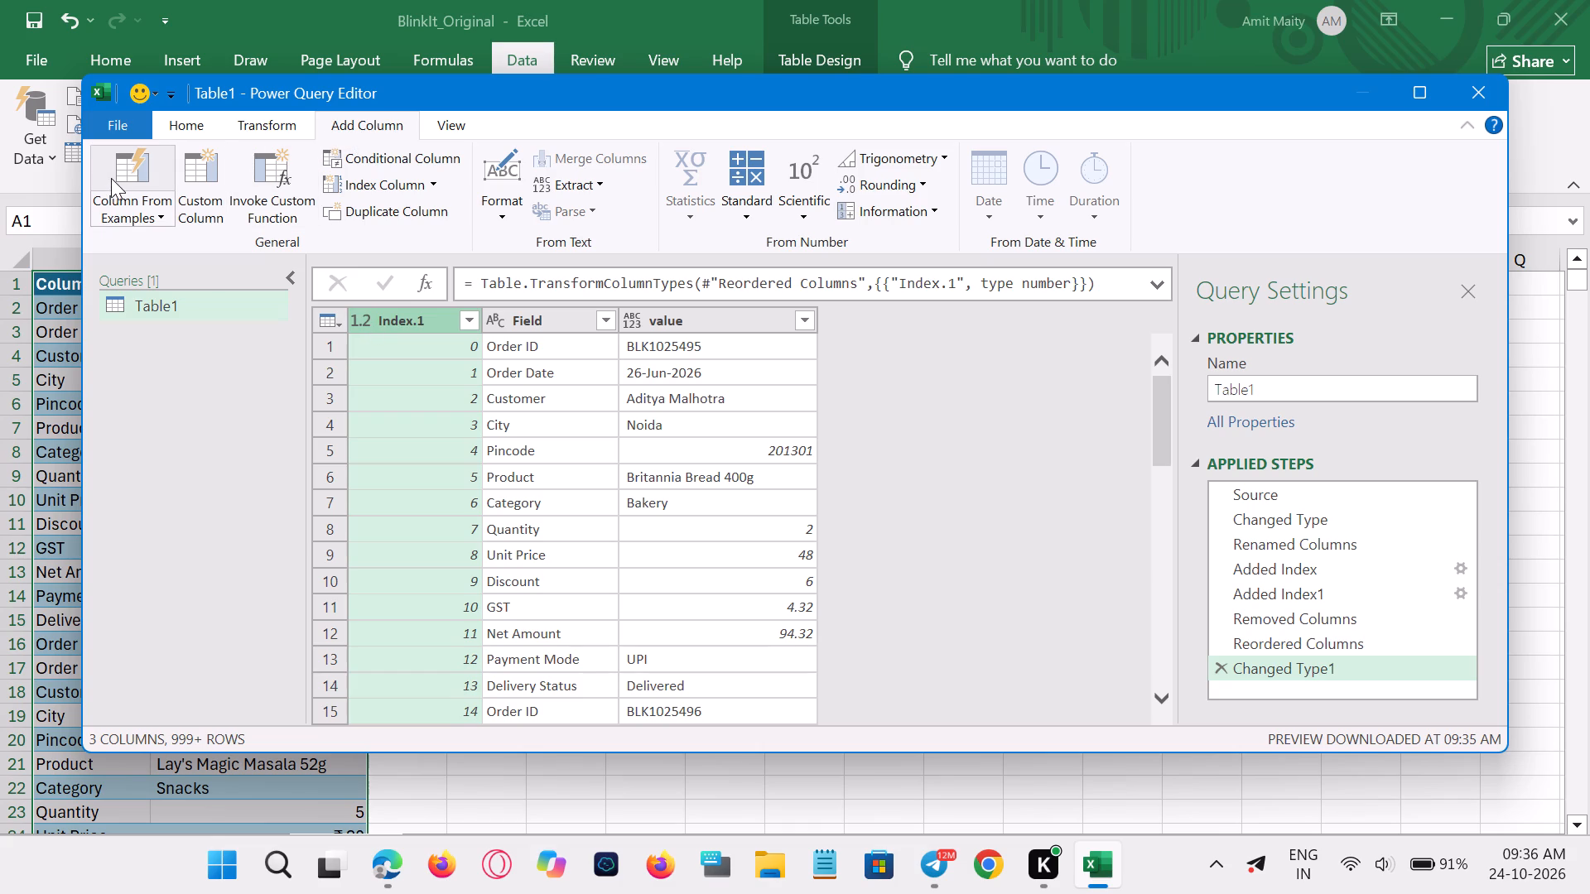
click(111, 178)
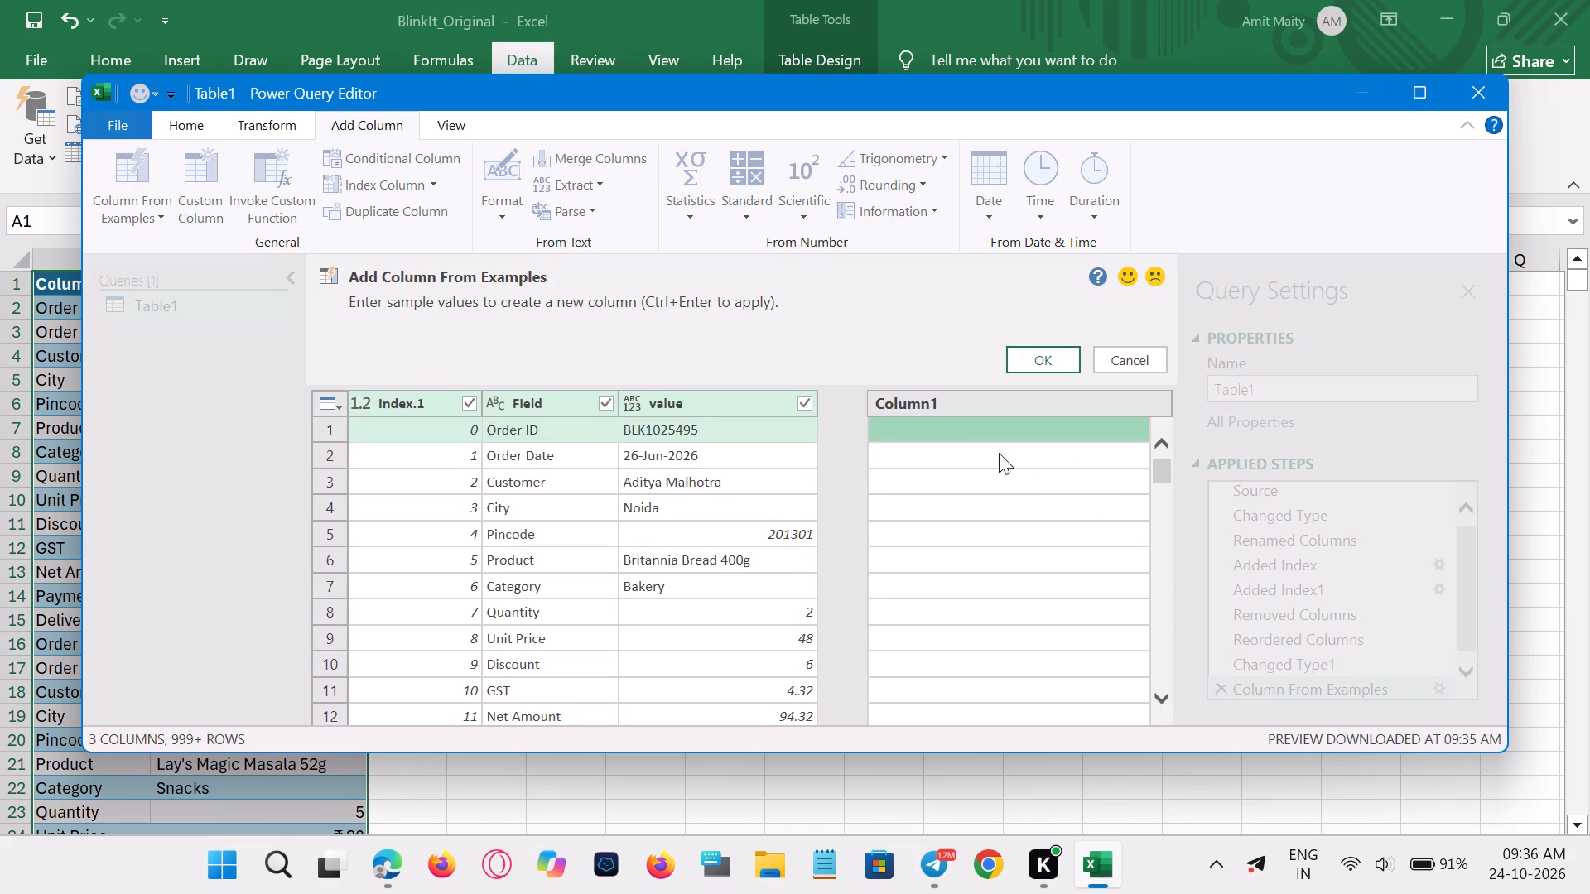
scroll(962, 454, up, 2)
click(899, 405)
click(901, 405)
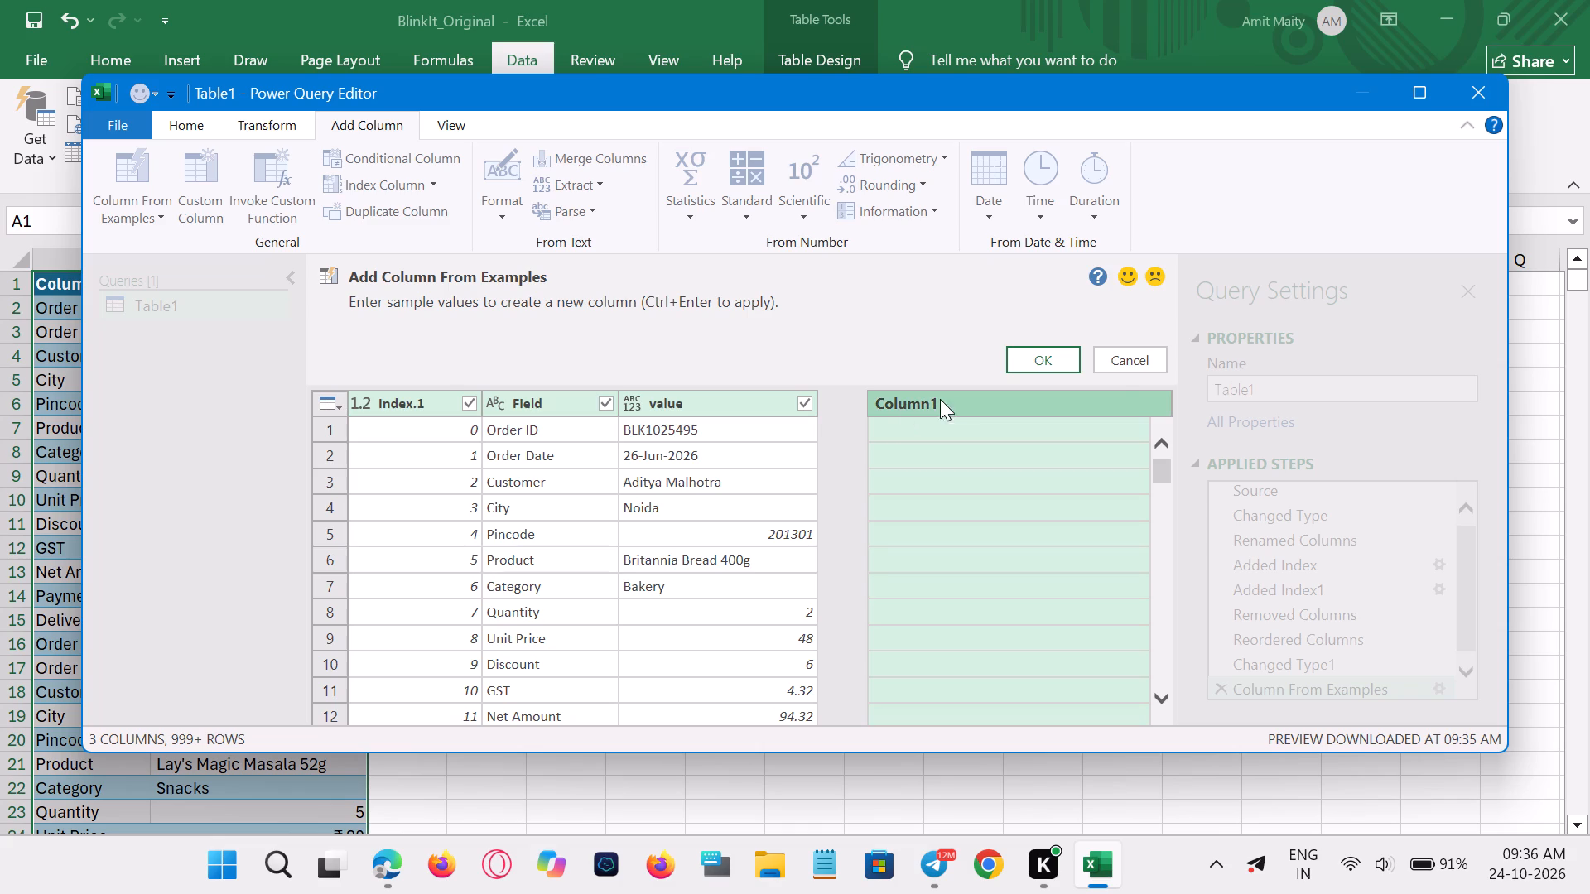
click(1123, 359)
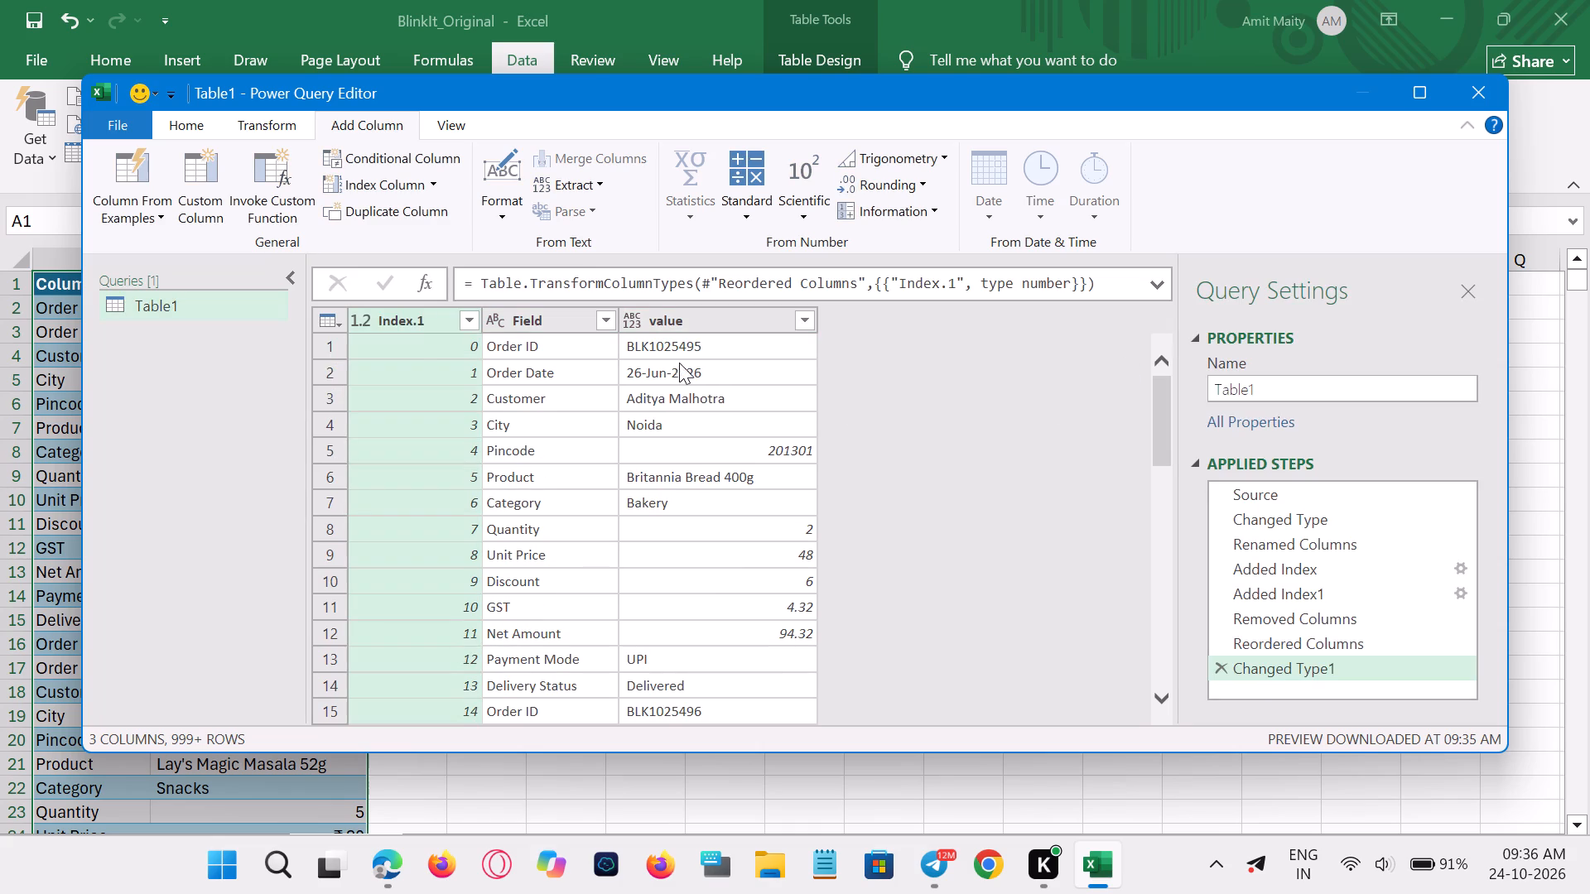
Start a custom column based on the Index.1 query and name the new column group col.
click(410, 315)
scroll(400, 399, up, 1)
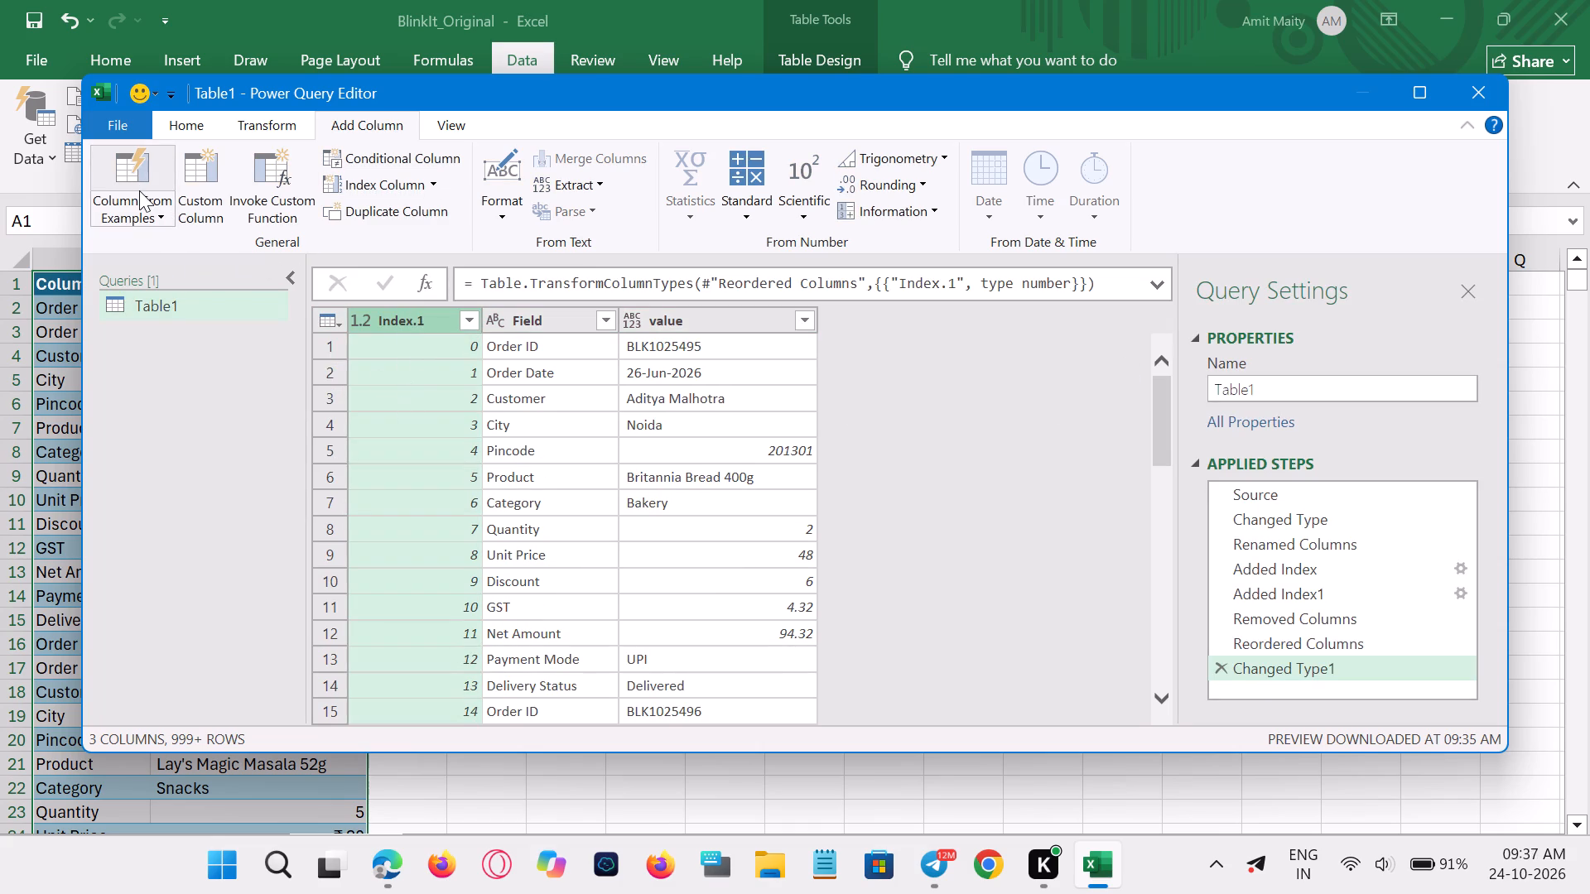
click(209, 192)
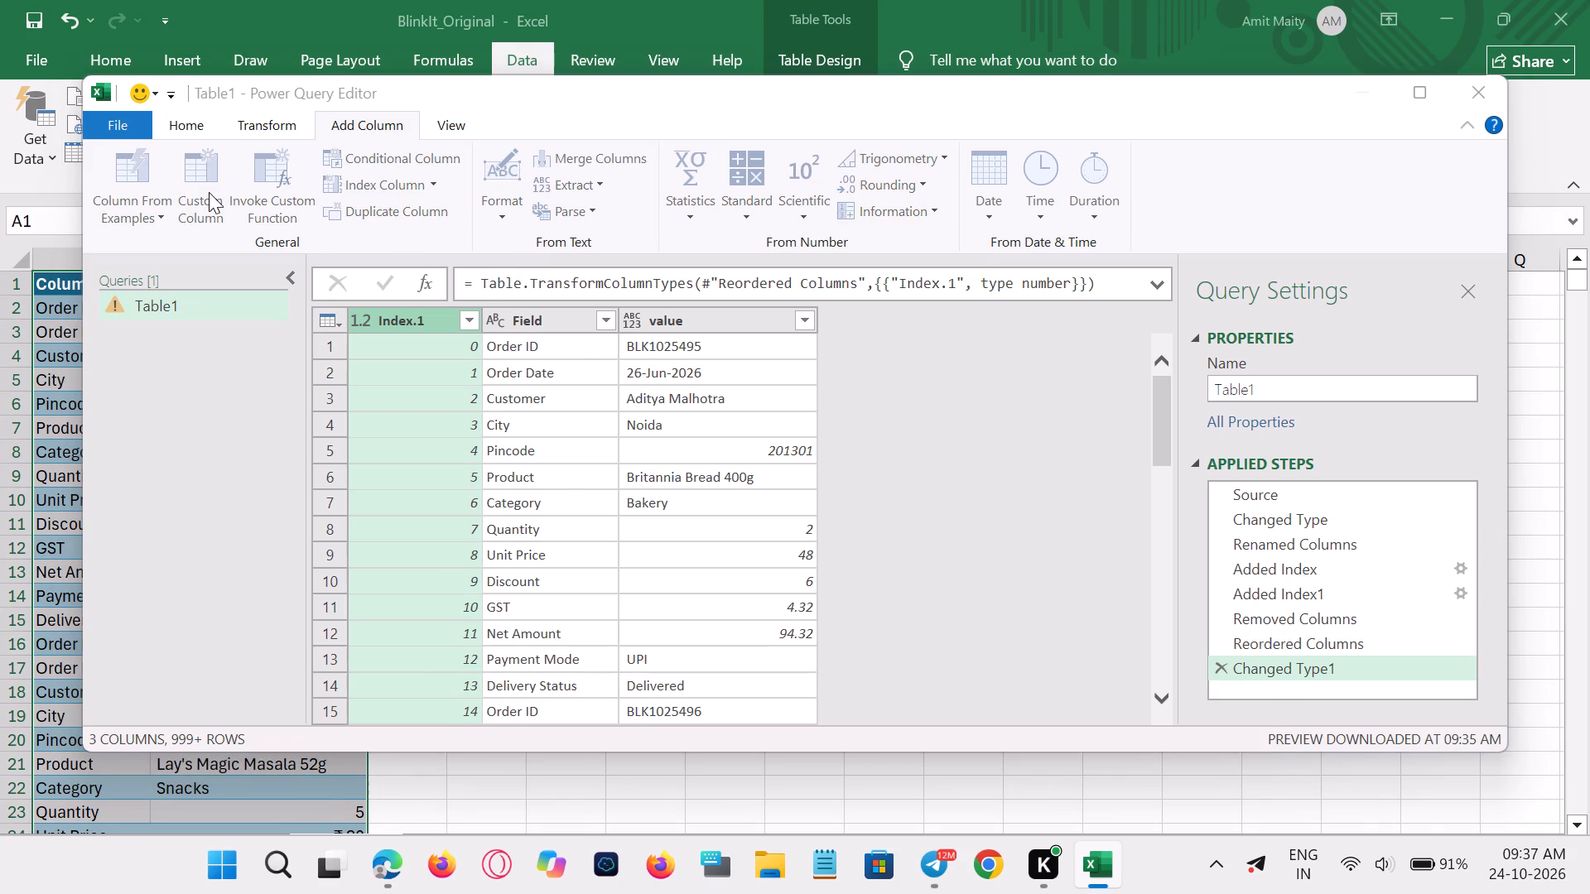
click(473, 320)
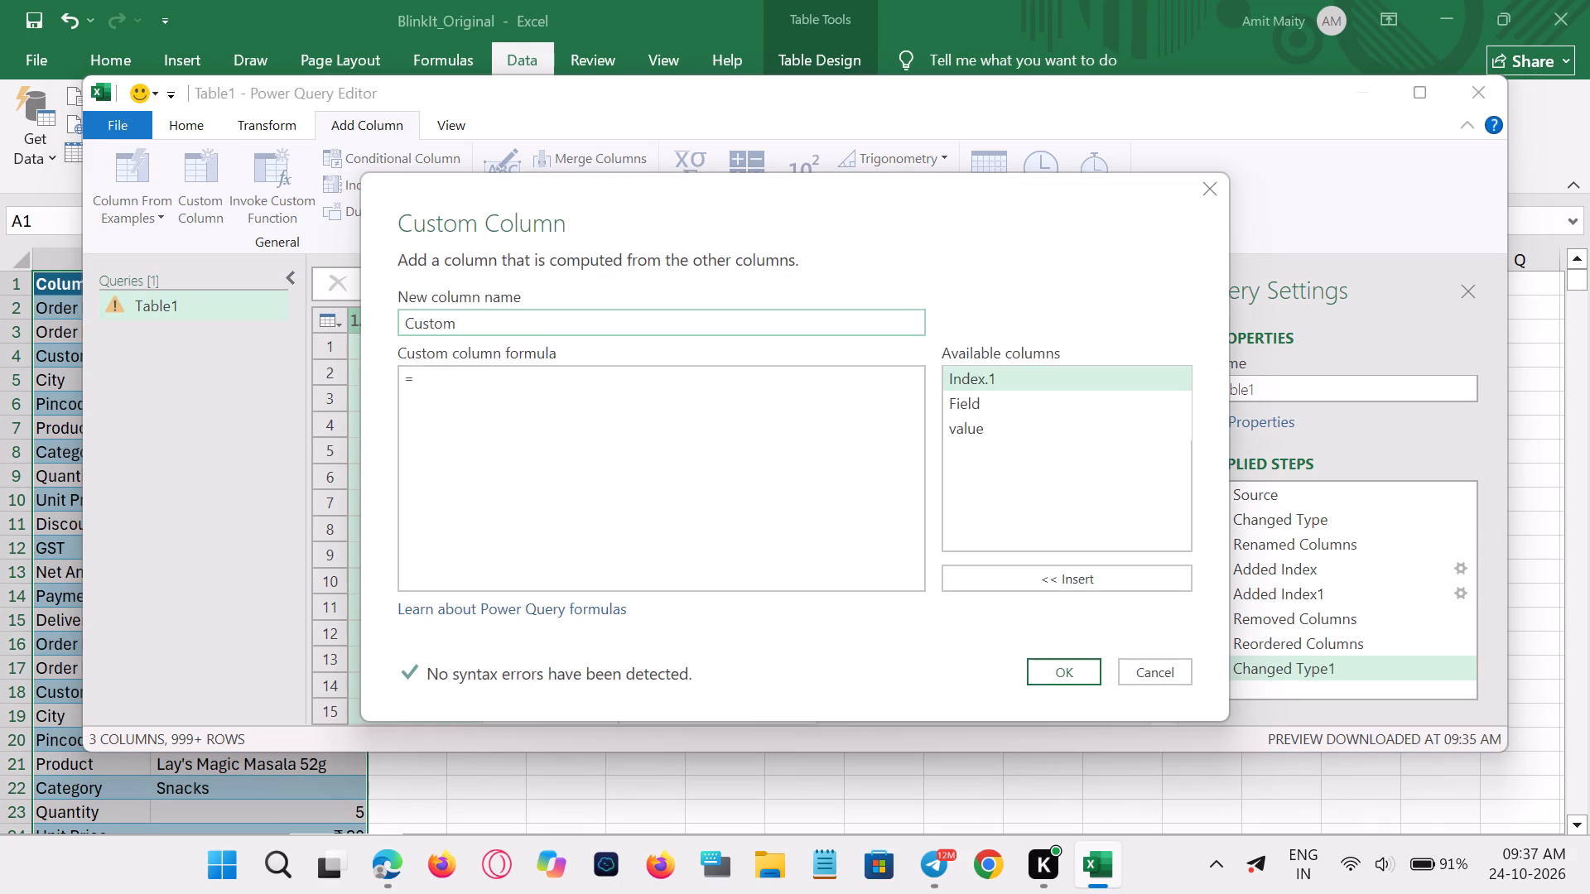
key(BackSpace)
key(BackSpace)
key(BackSpace)
key(BackSpace)
key(BackSpace)
key(BackSpace)
key(BackSpace)
key(BackSpace)
key(BackSpace)
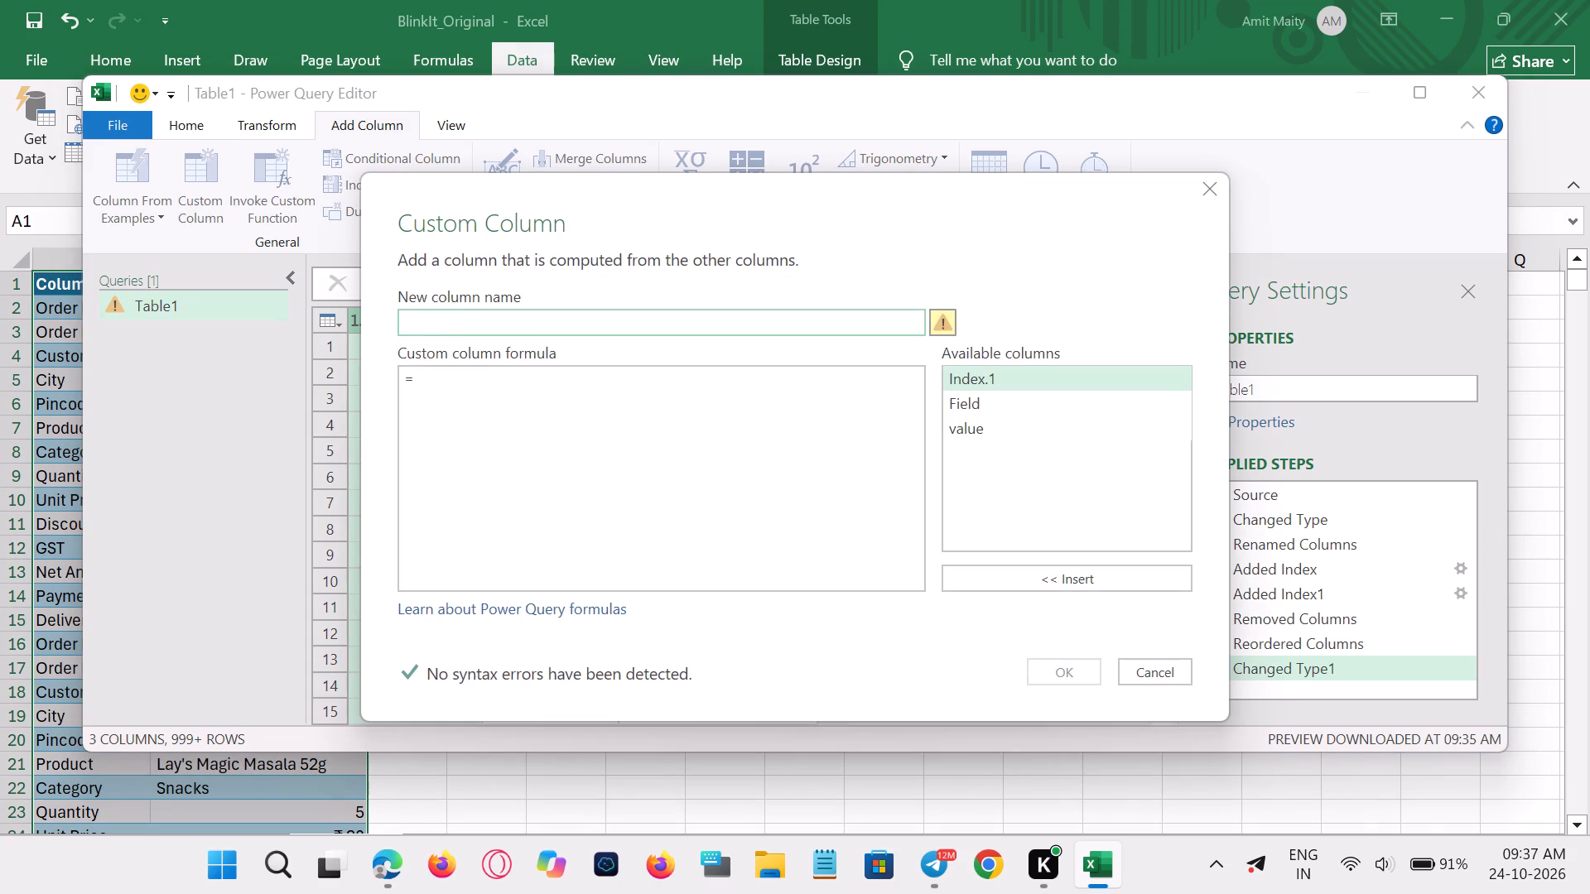
text(gr)
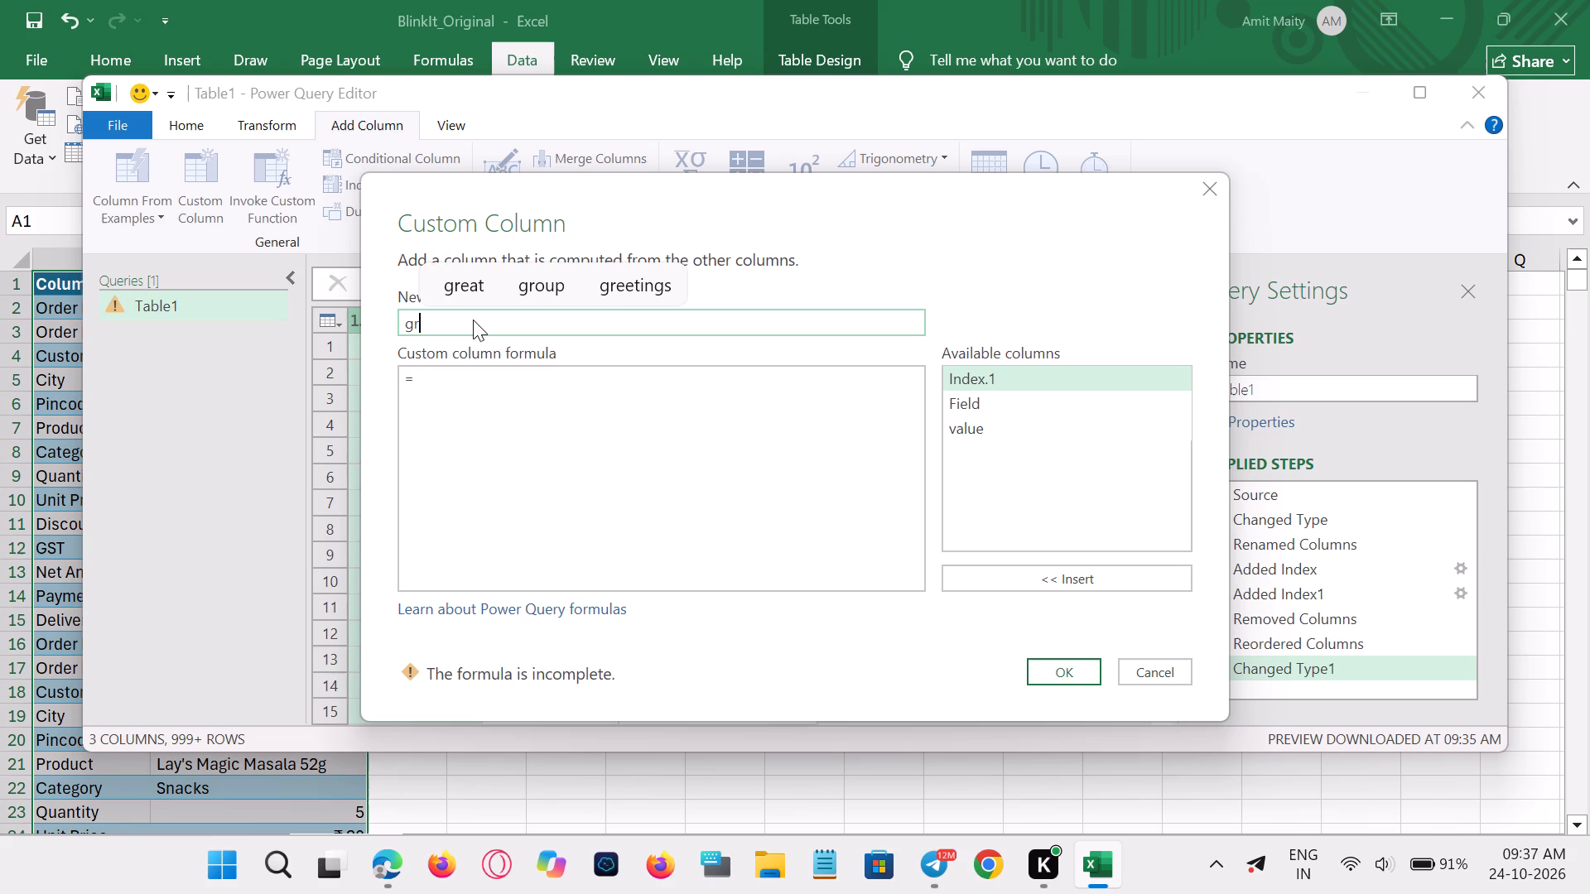
text(oup)
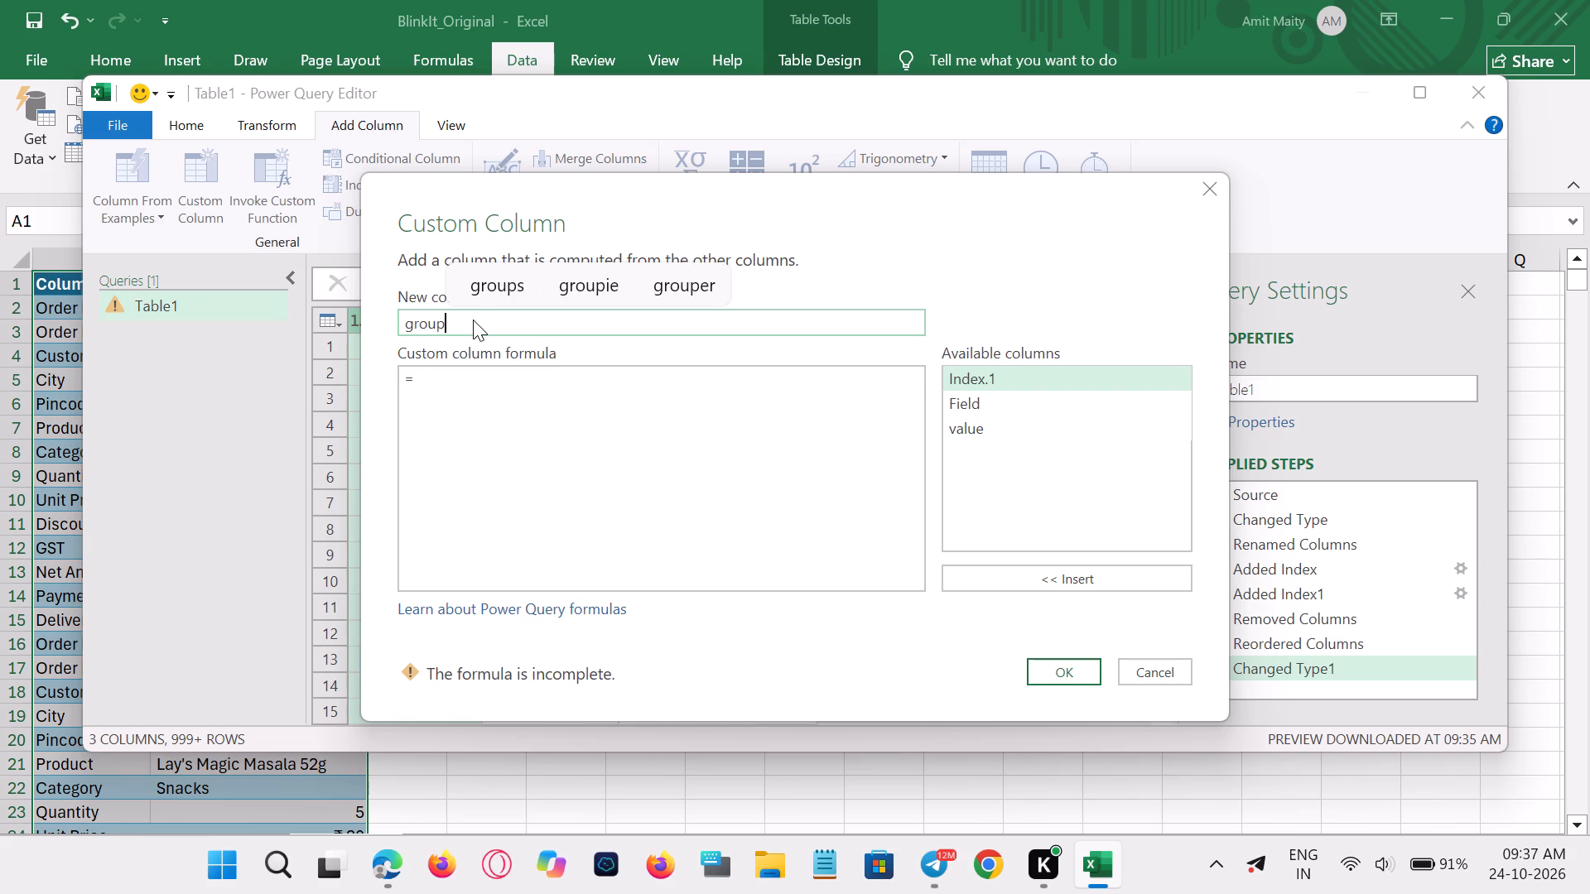
key(space)
text(col)
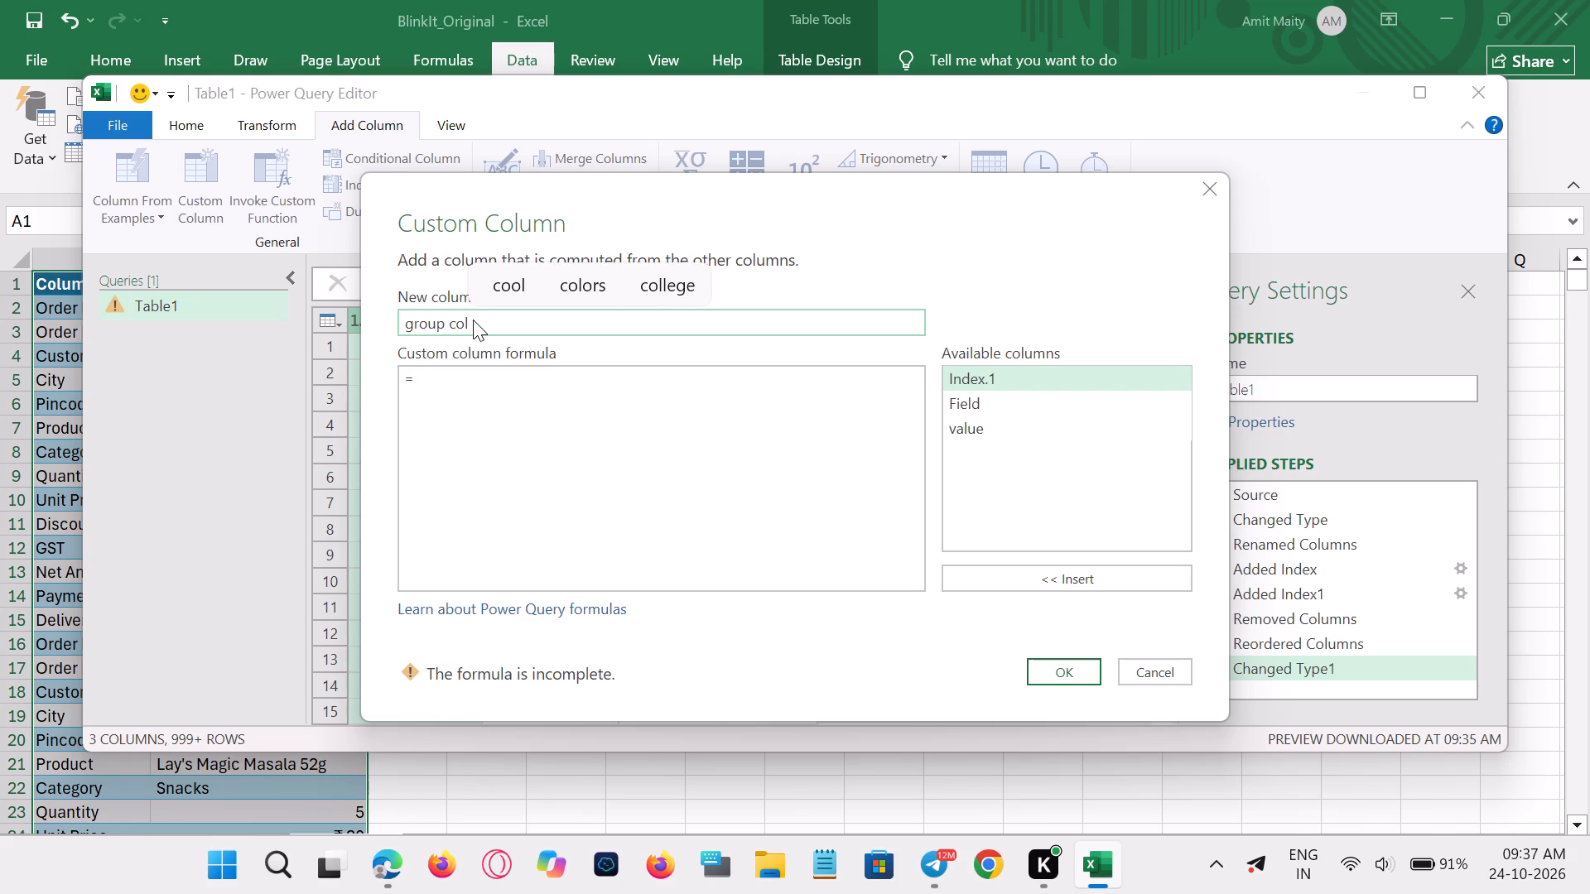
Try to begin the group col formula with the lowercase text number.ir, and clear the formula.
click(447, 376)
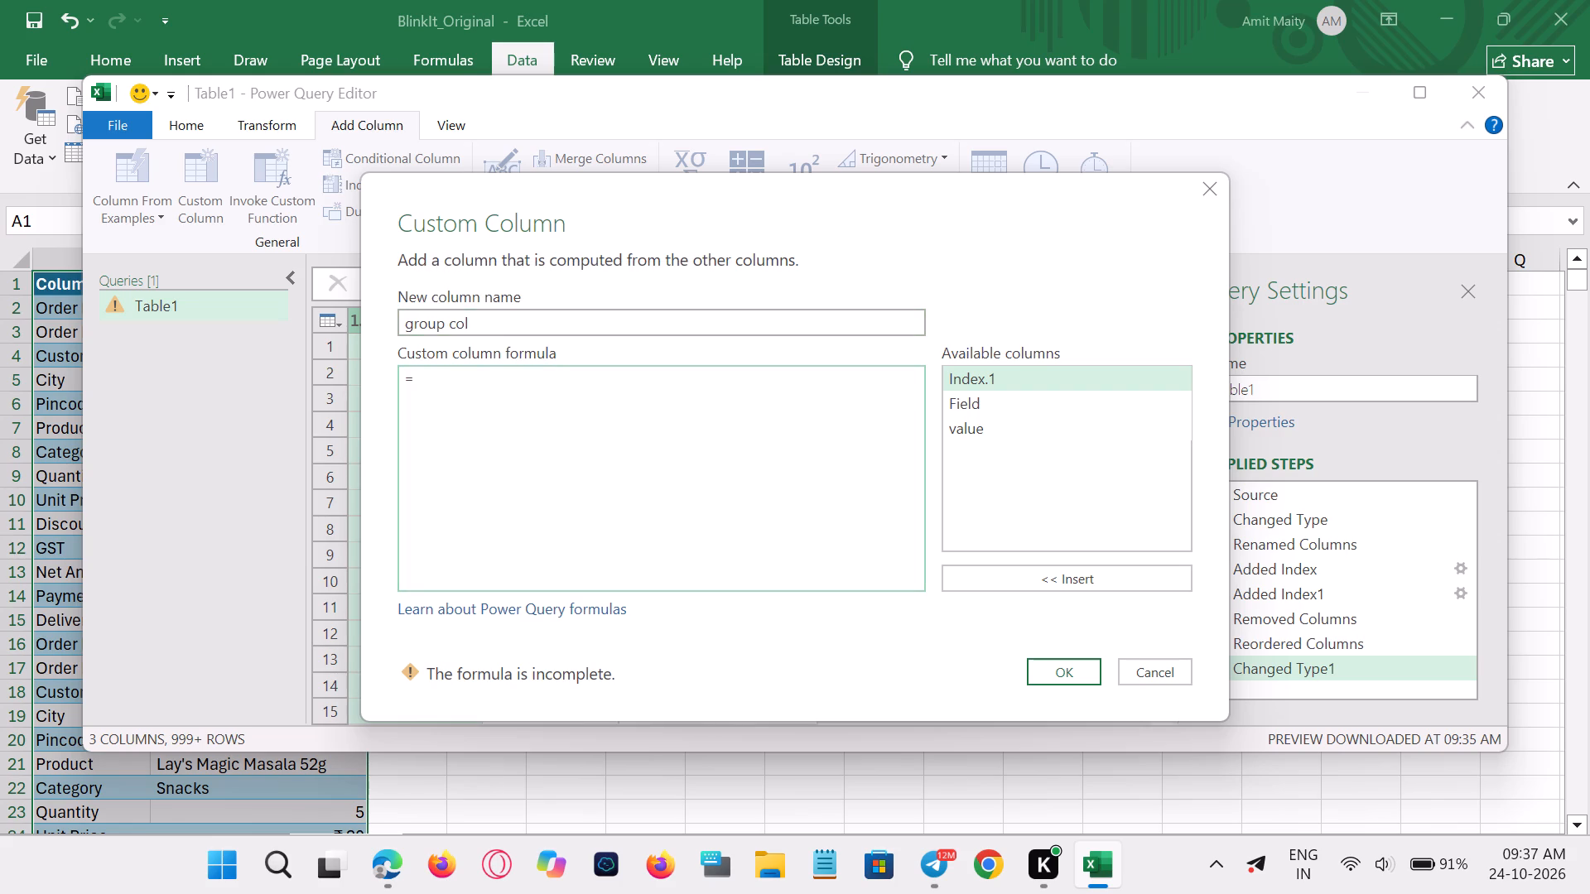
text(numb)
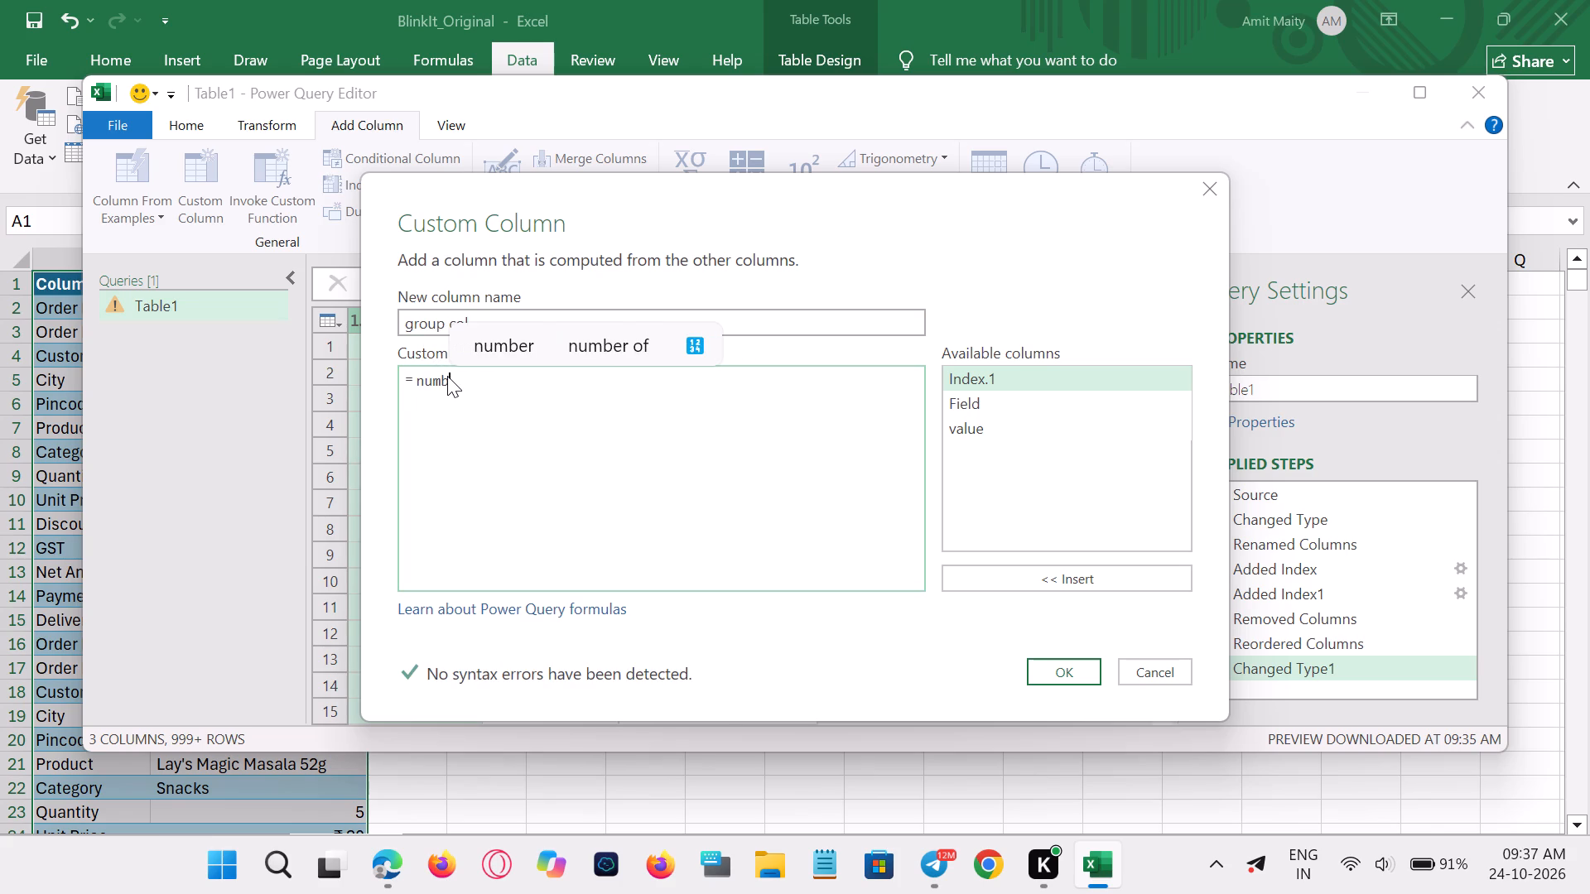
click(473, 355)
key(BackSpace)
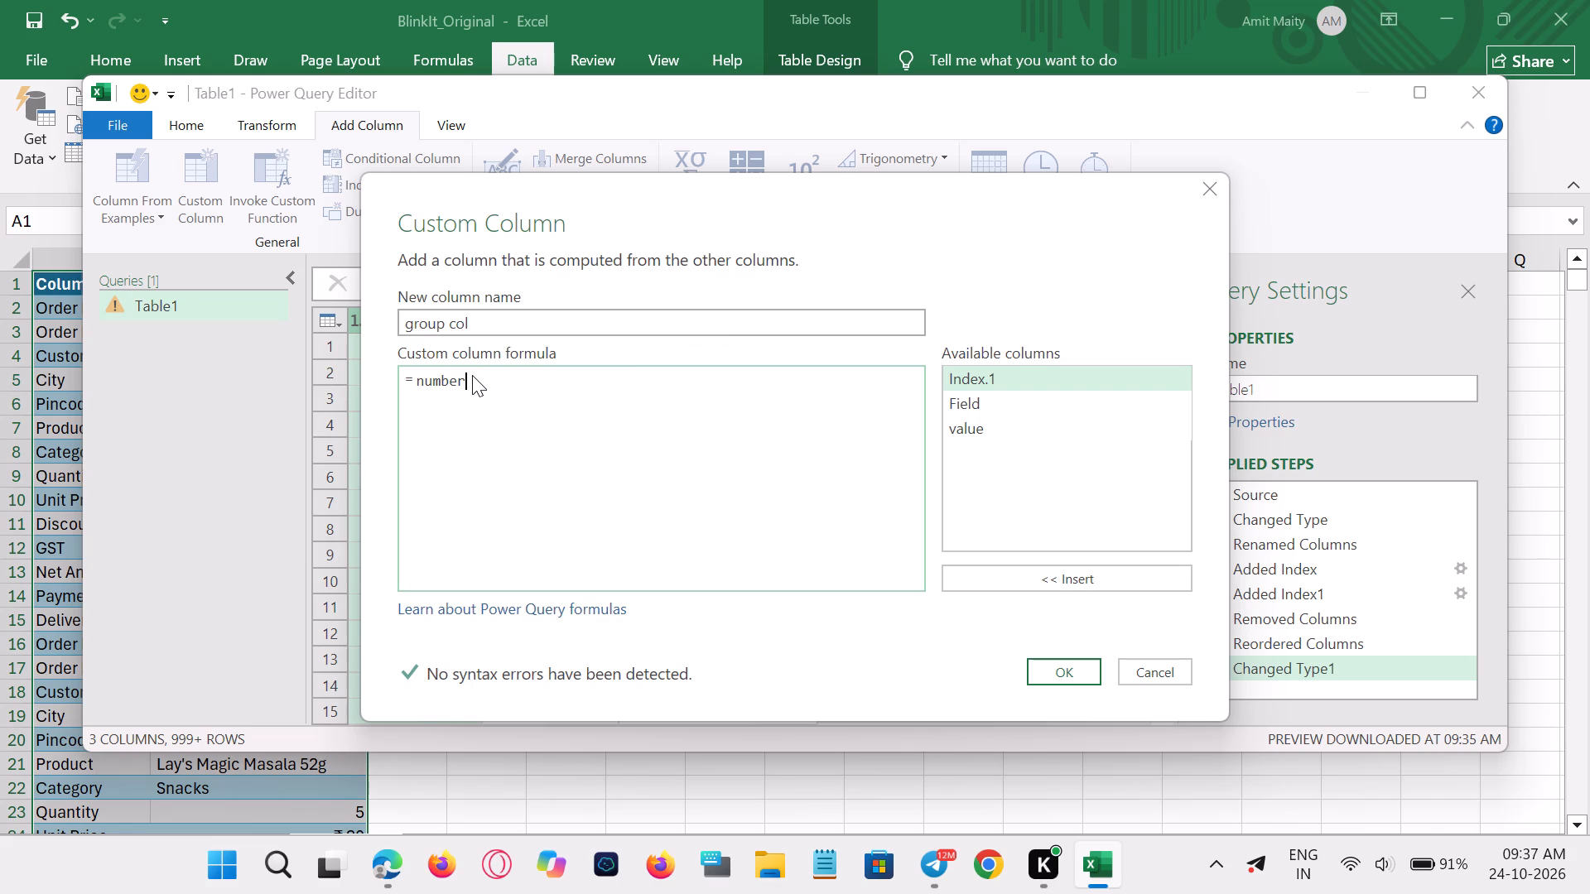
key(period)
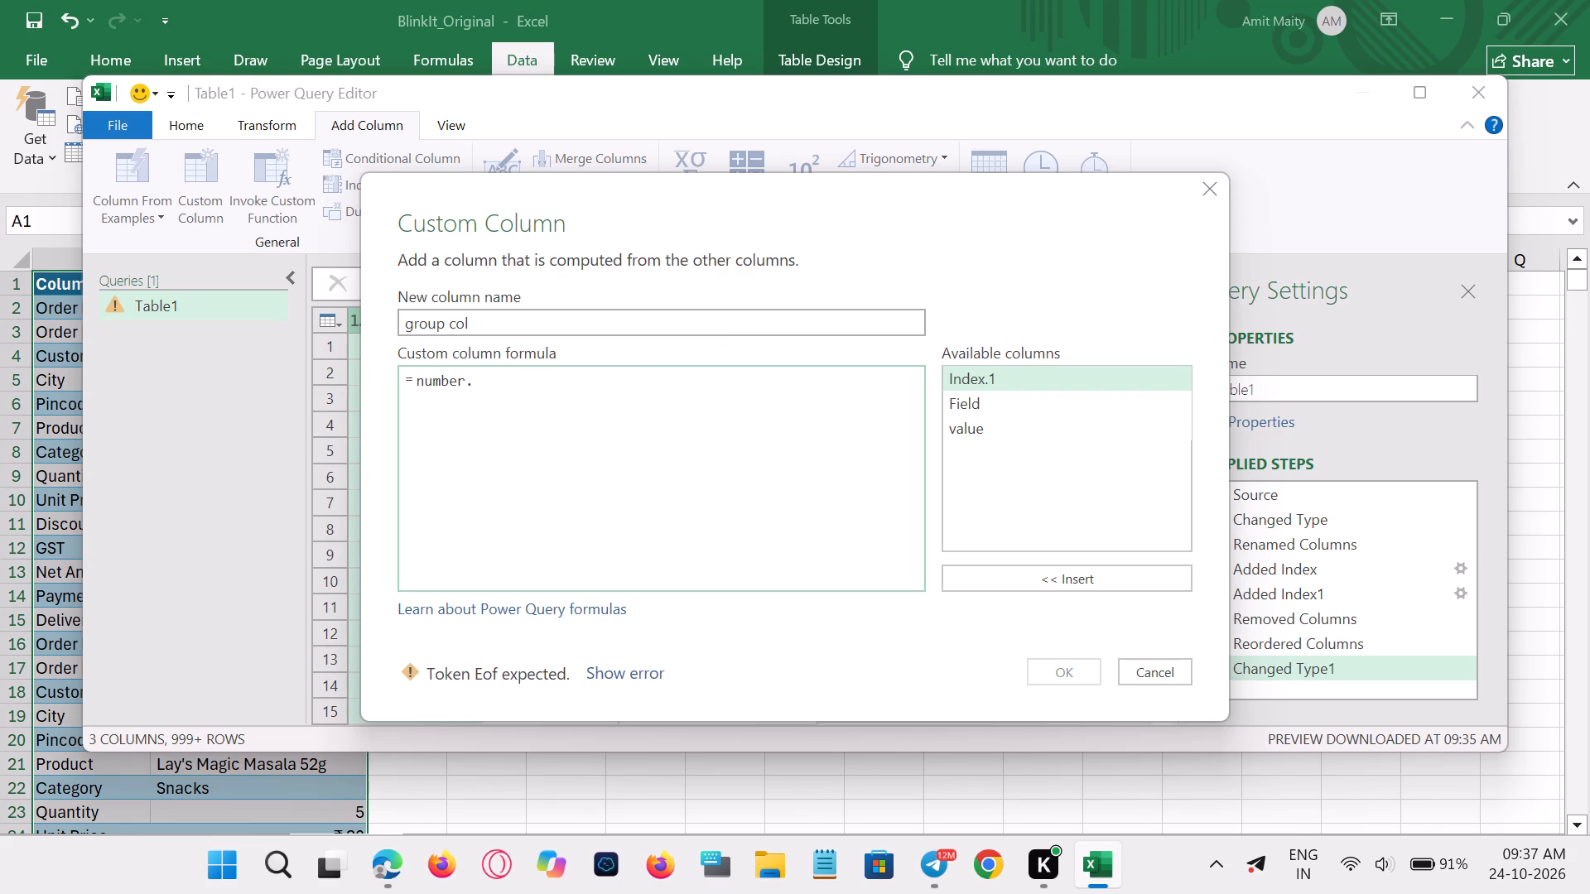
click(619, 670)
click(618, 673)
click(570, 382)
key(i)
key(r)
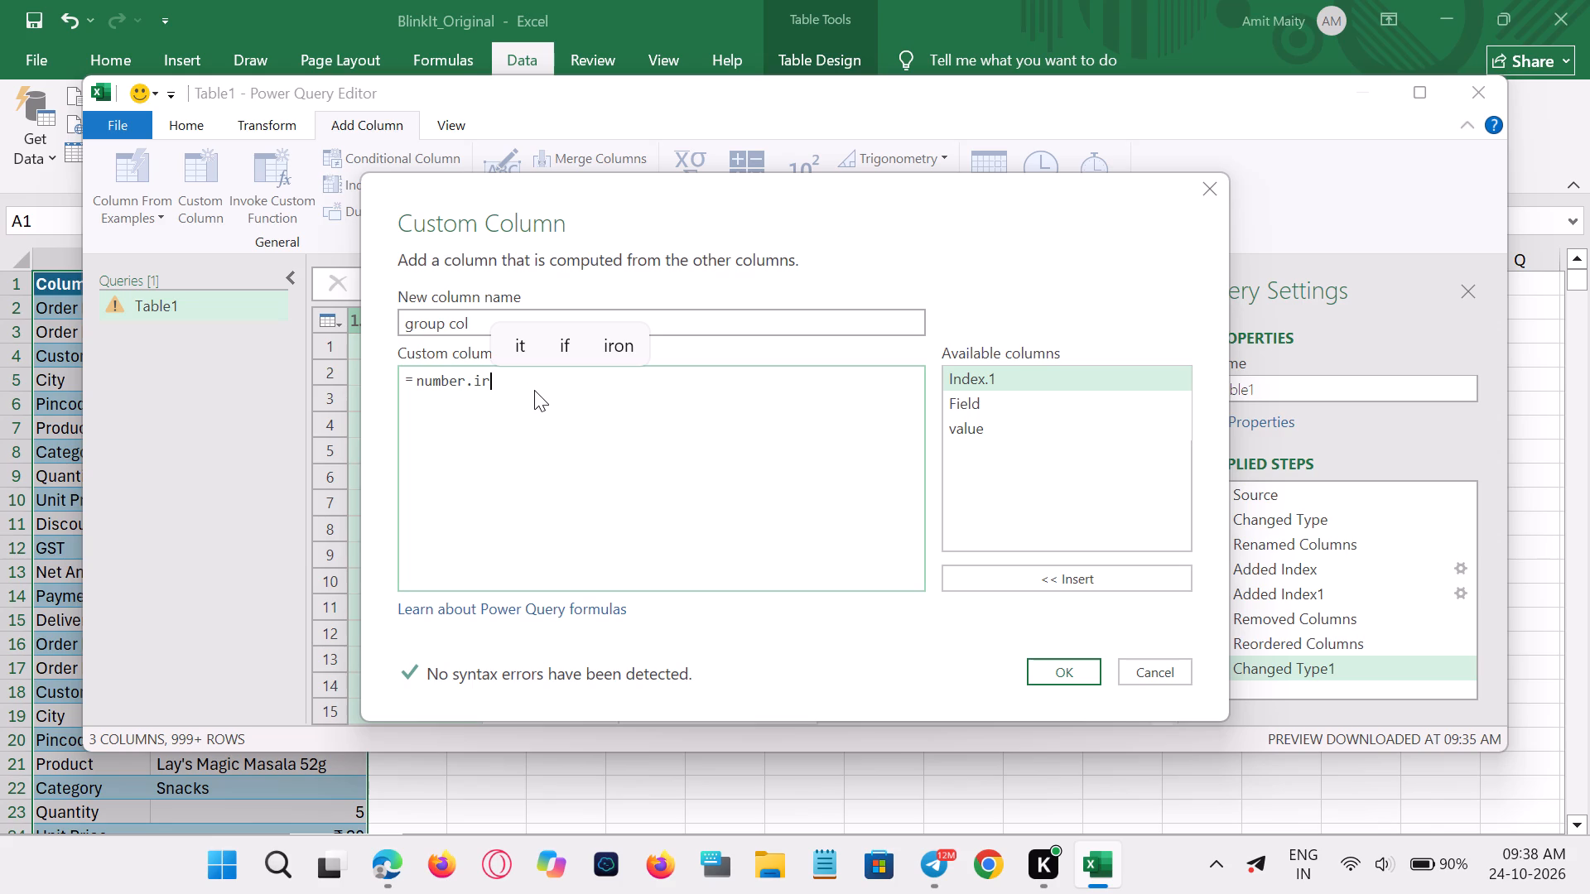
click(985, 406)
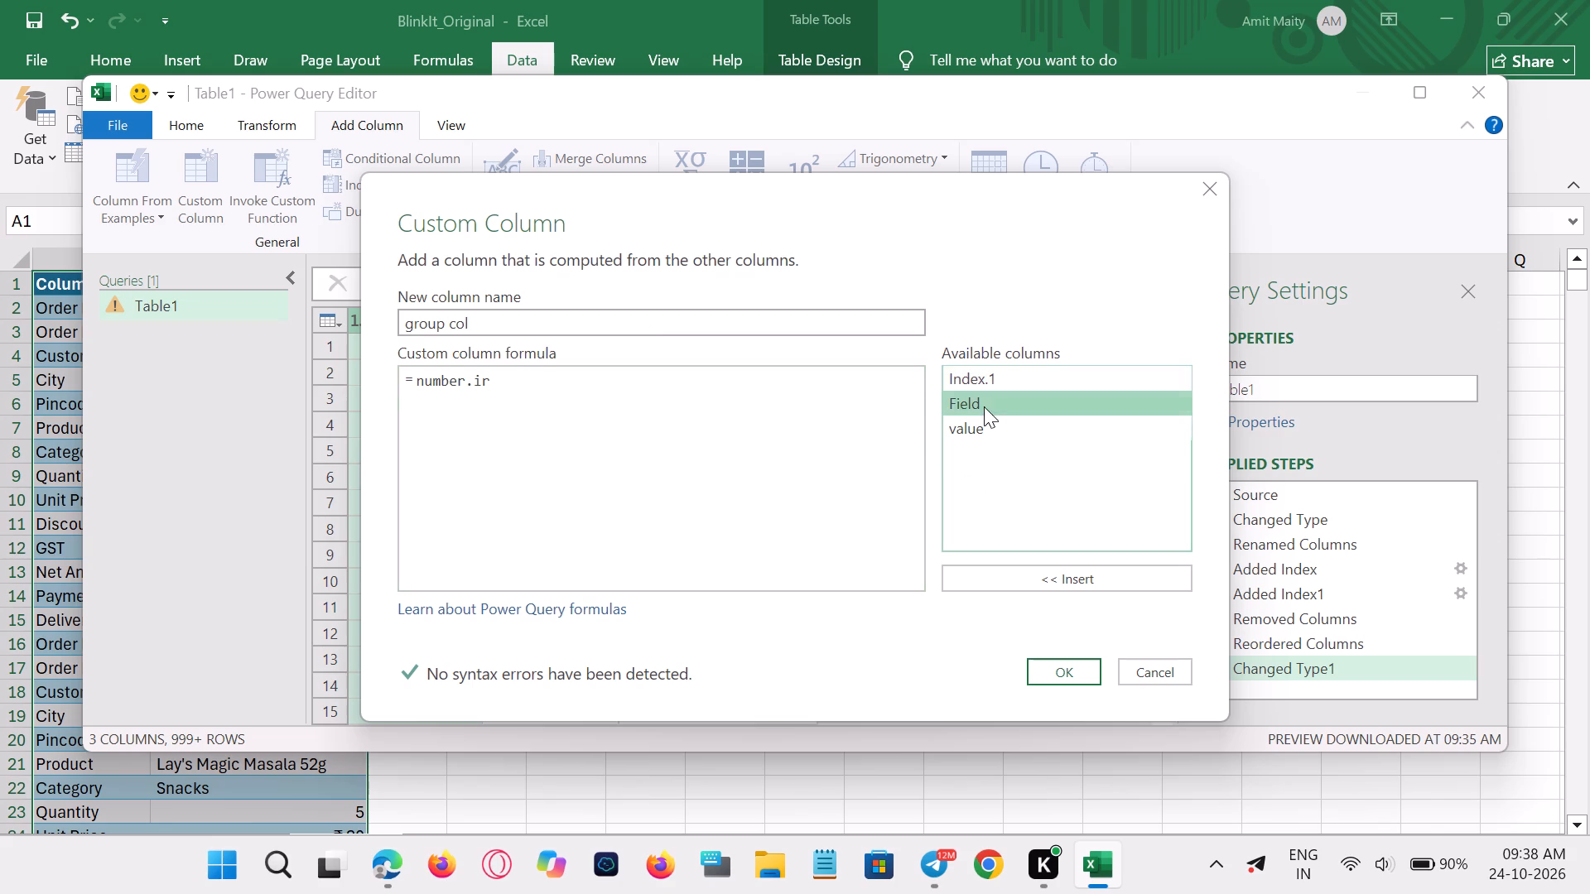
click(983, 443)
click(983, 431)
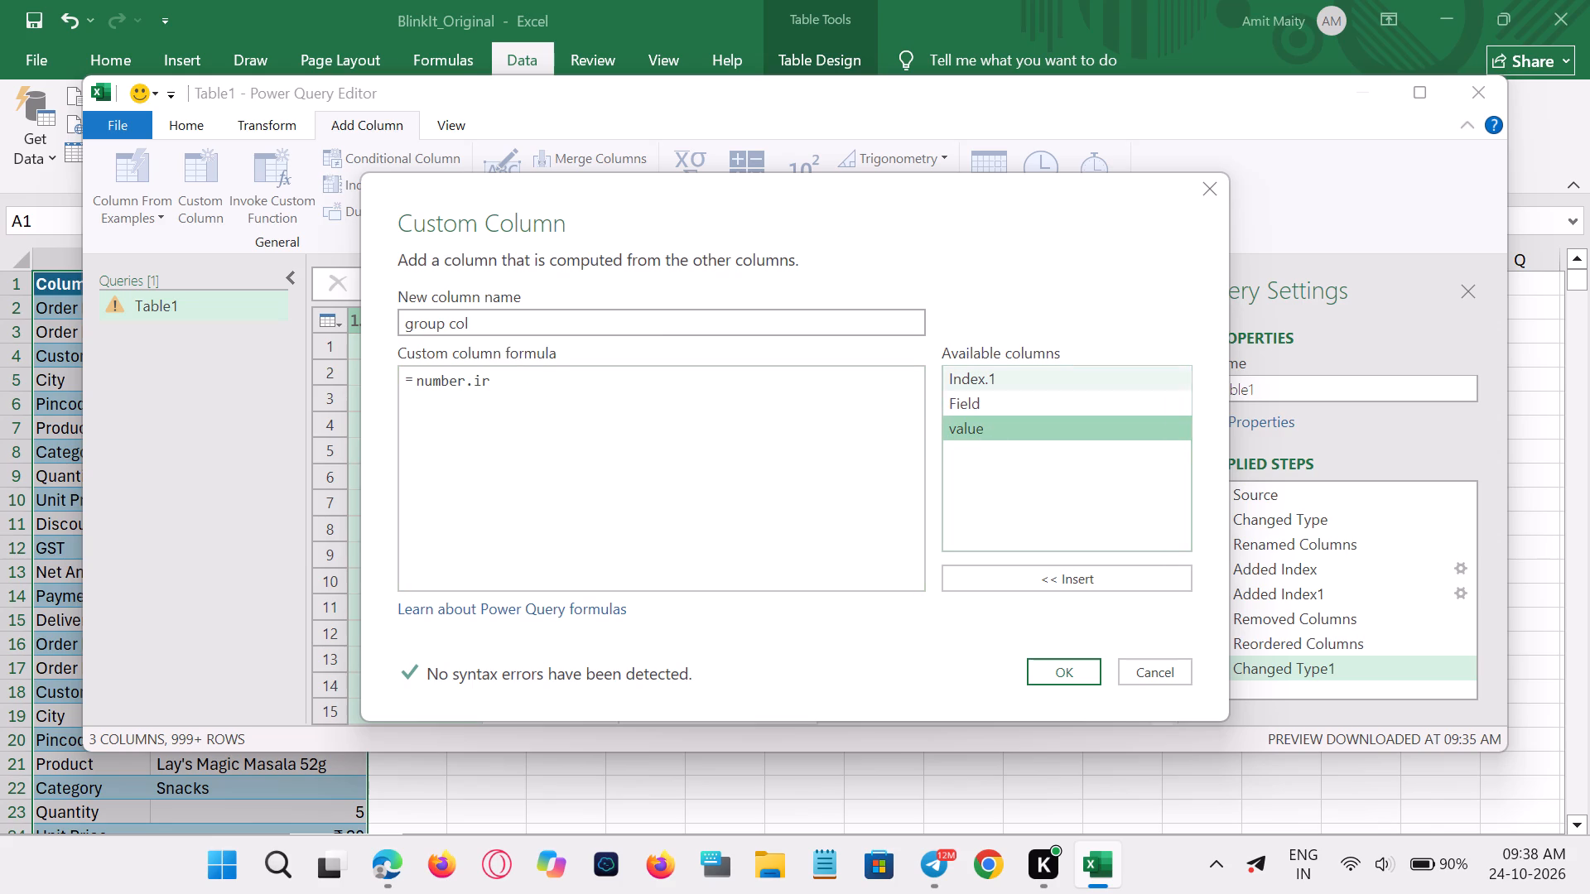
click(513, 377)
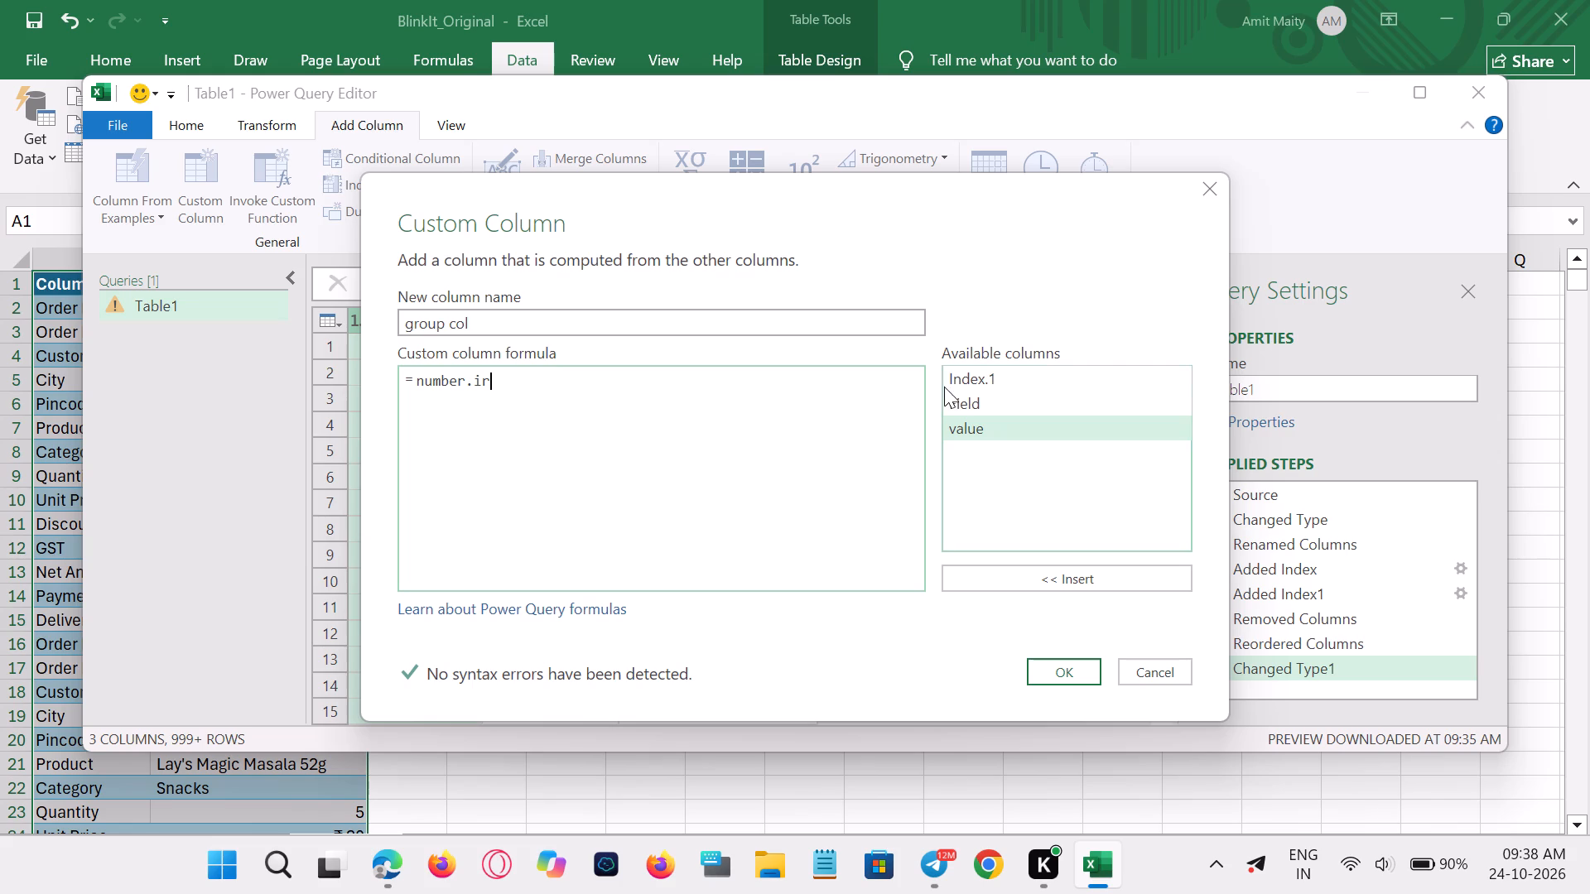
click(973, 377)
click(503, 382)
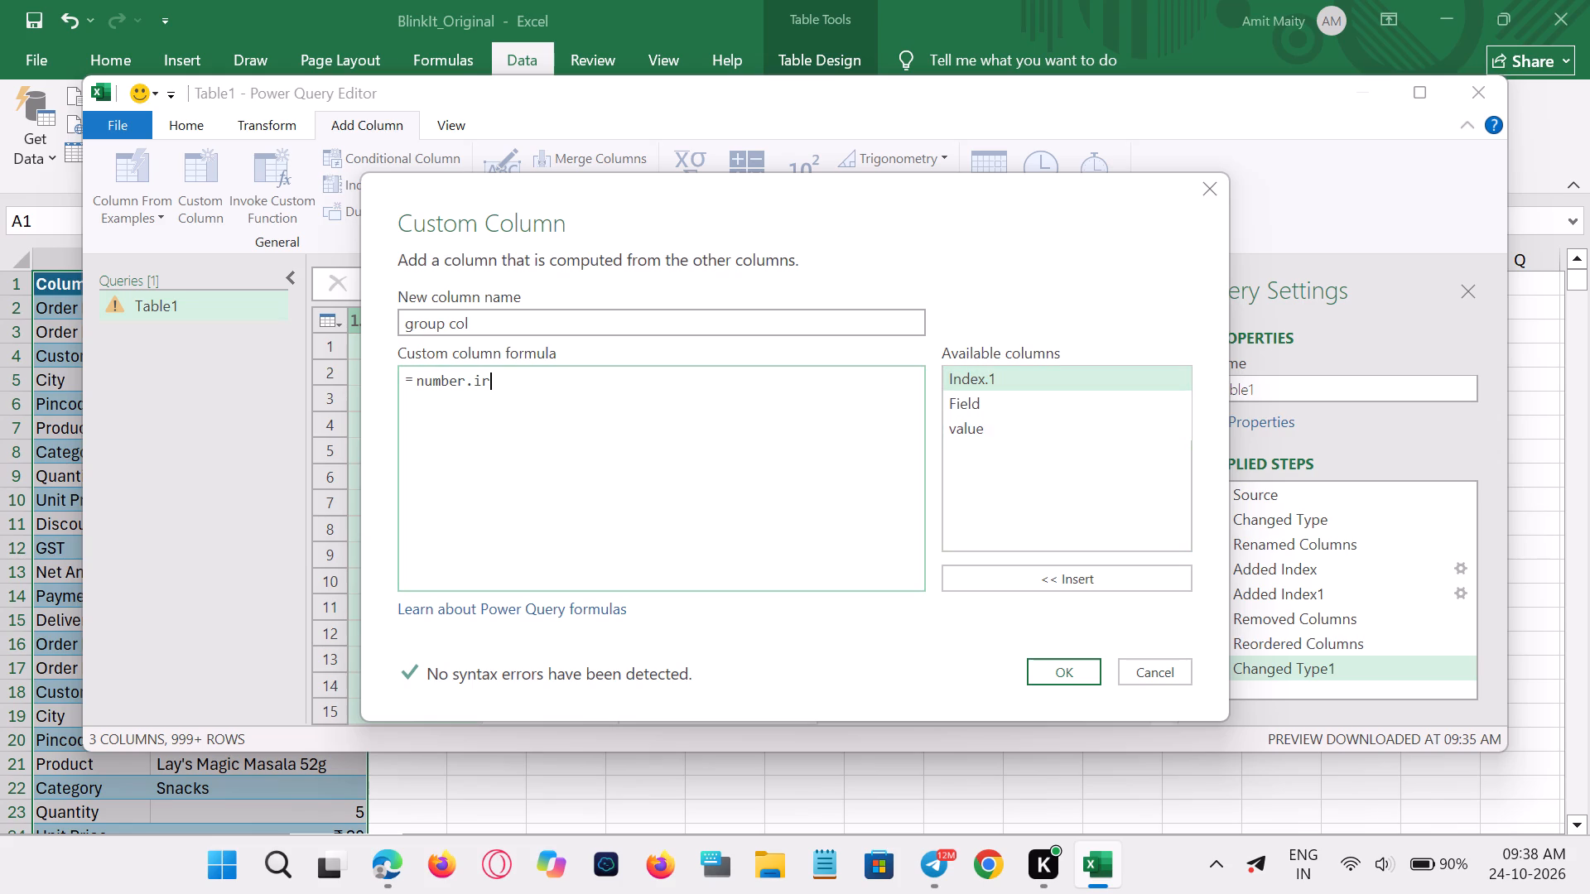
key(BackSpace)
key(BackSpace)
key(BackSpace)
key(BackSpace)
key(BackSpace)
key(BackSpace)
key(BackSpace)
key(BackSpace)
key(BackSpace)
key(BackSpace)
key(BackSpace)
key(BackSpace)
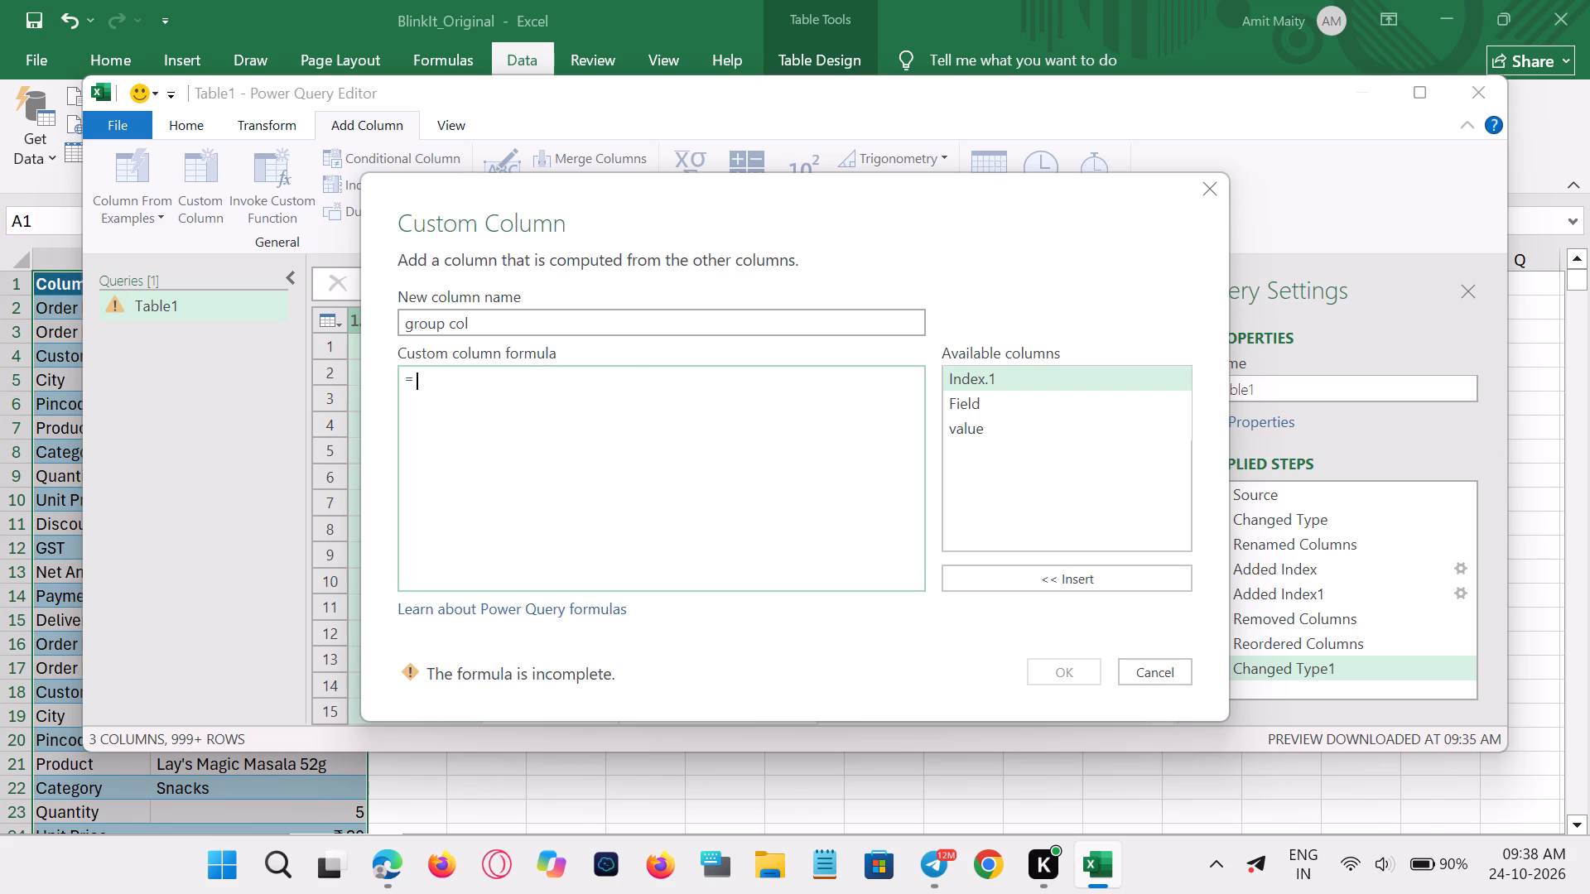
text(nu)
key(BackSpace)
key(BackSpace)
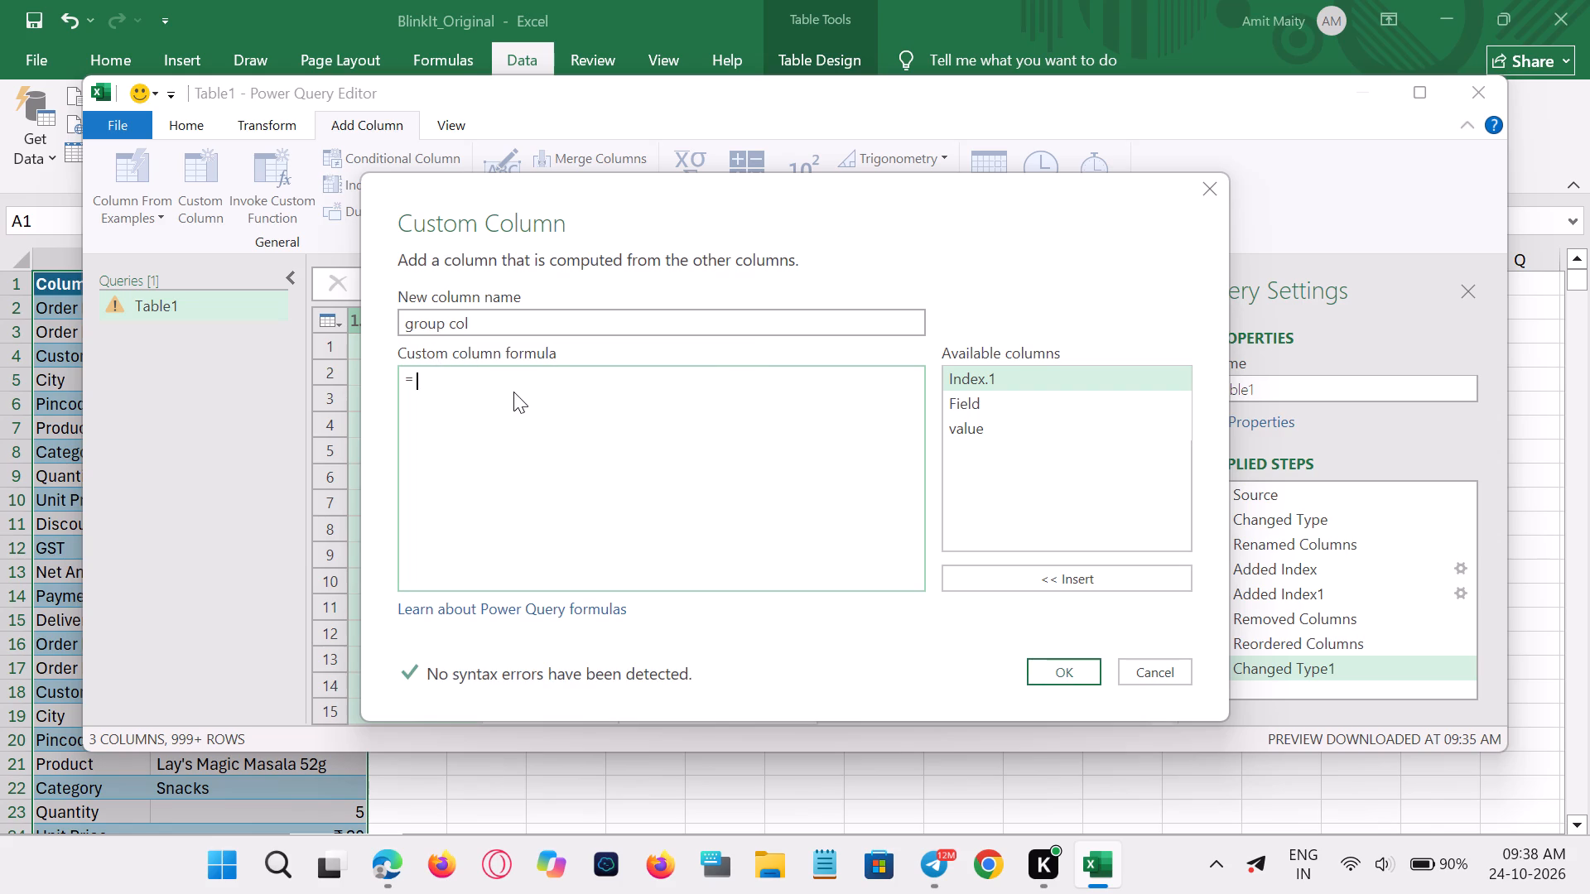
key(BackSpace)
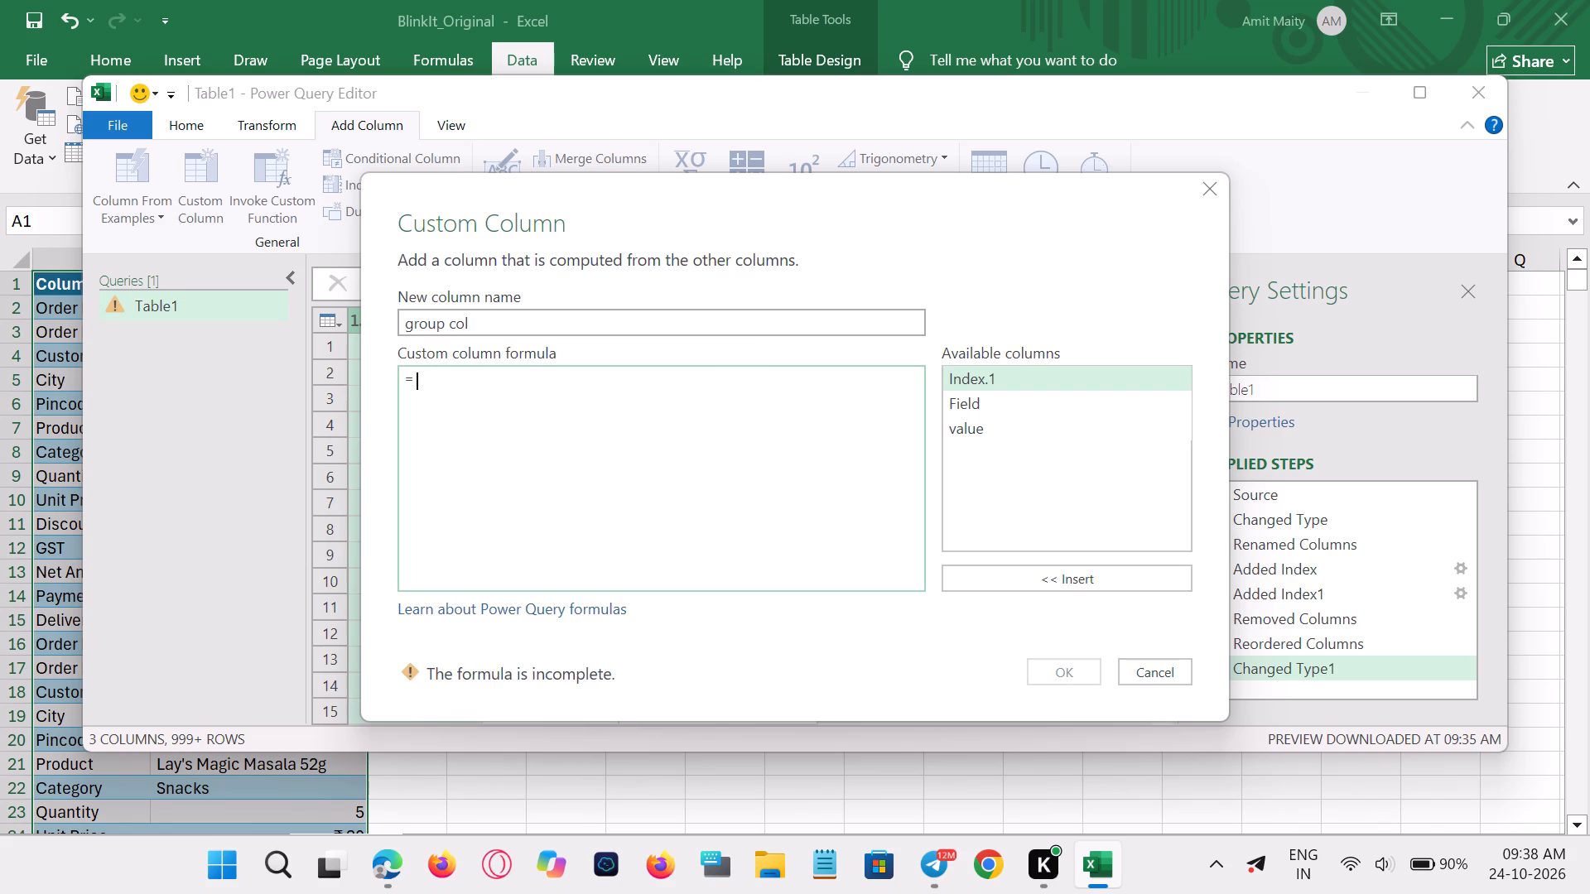
Start the group col formula with the function name Number.IntegerDivide.
key(shift+n)
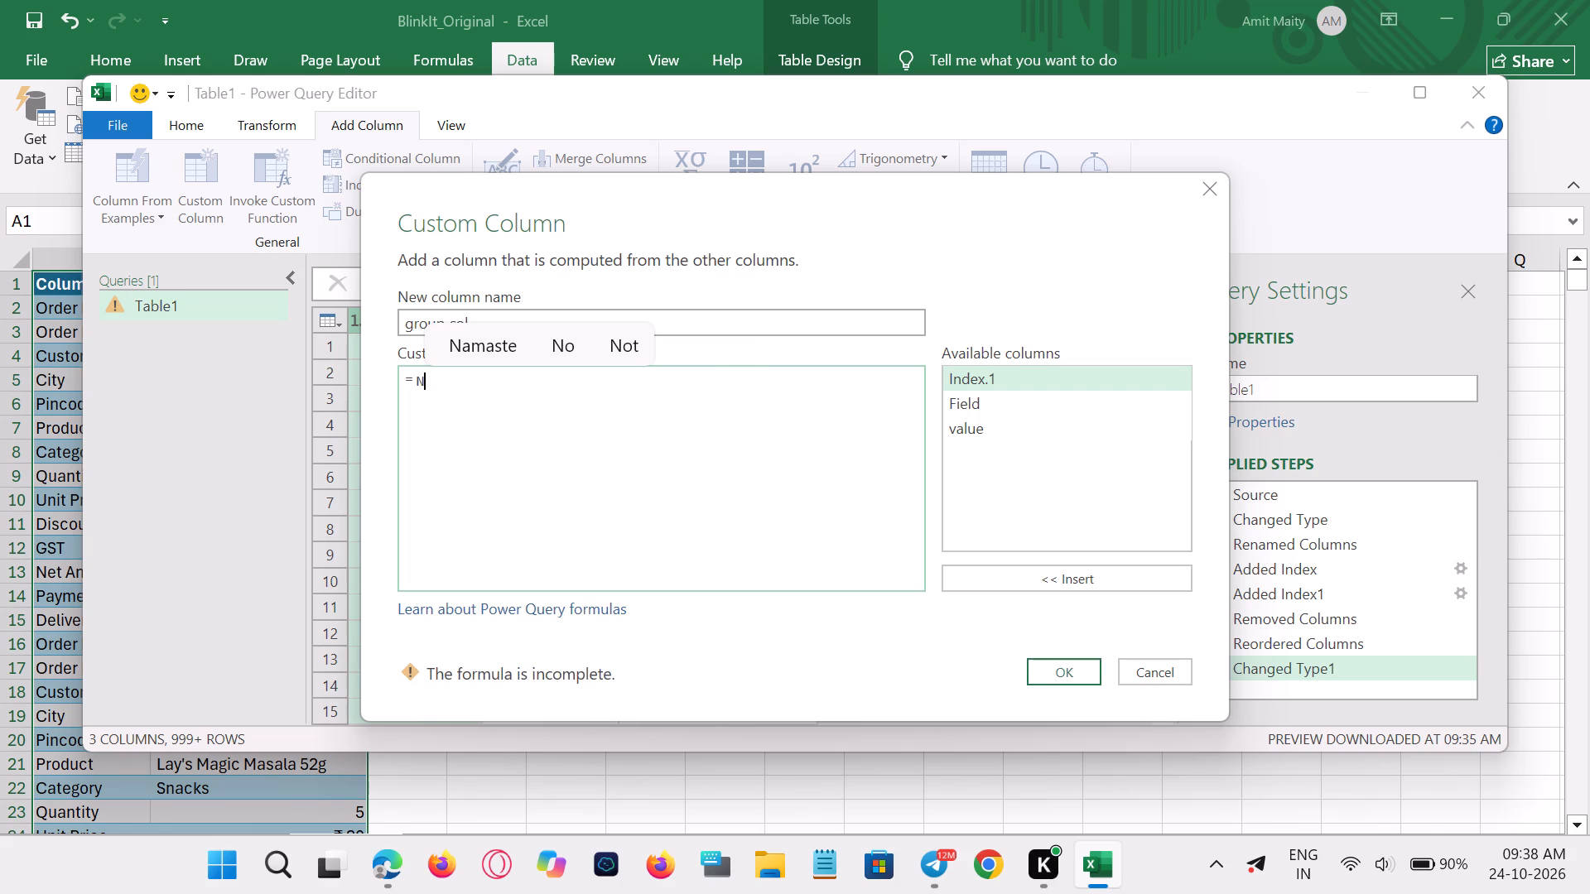
key(u)
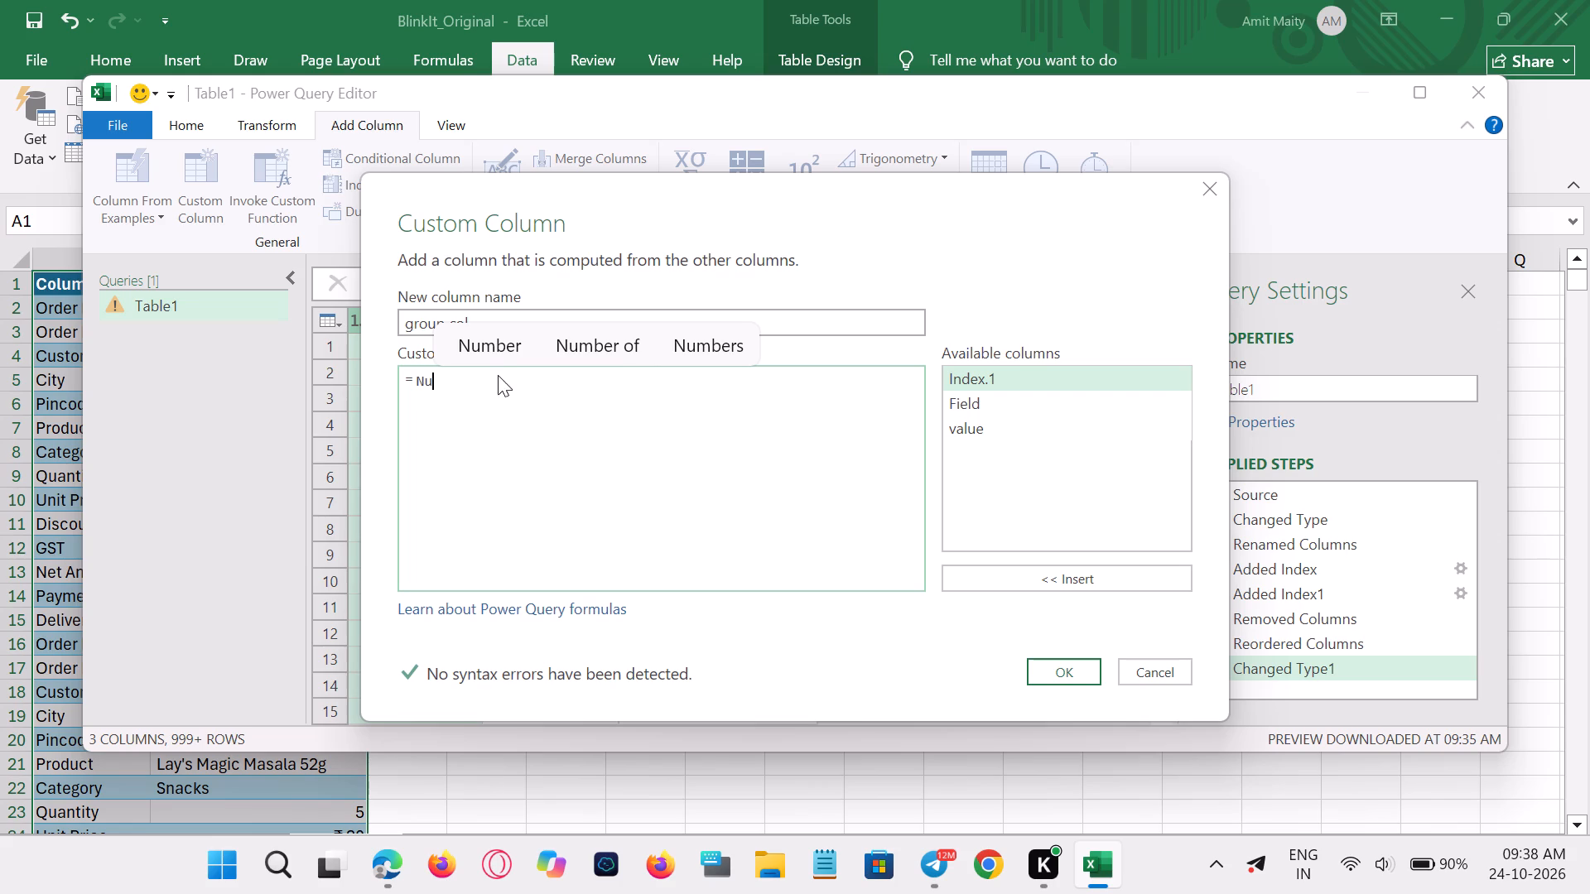
click(494, 341)
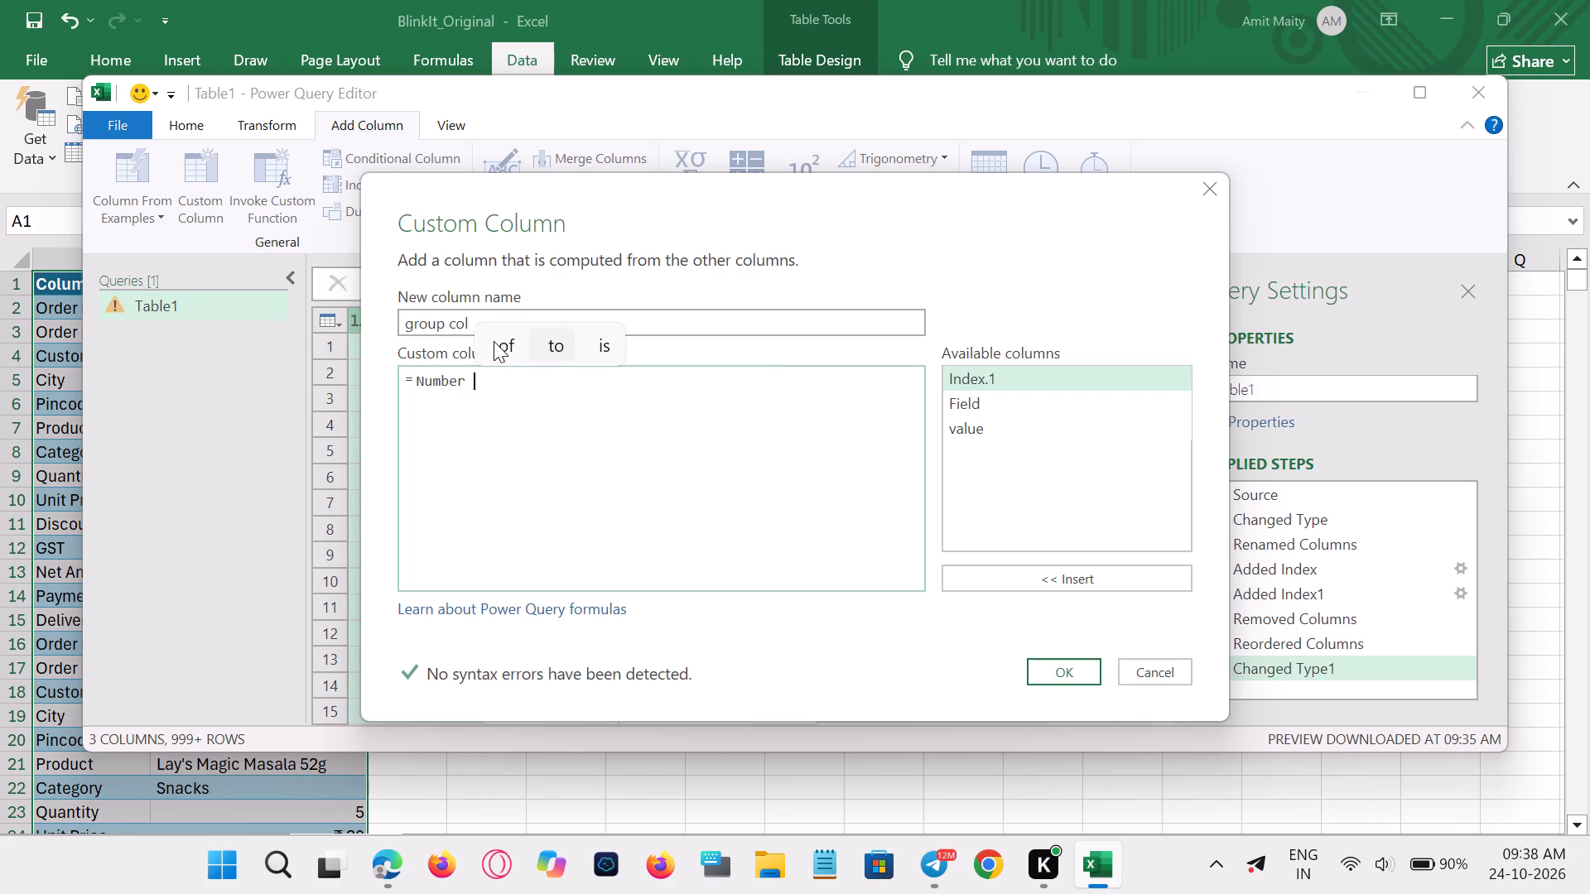
key(BackSpace)
key(comma)
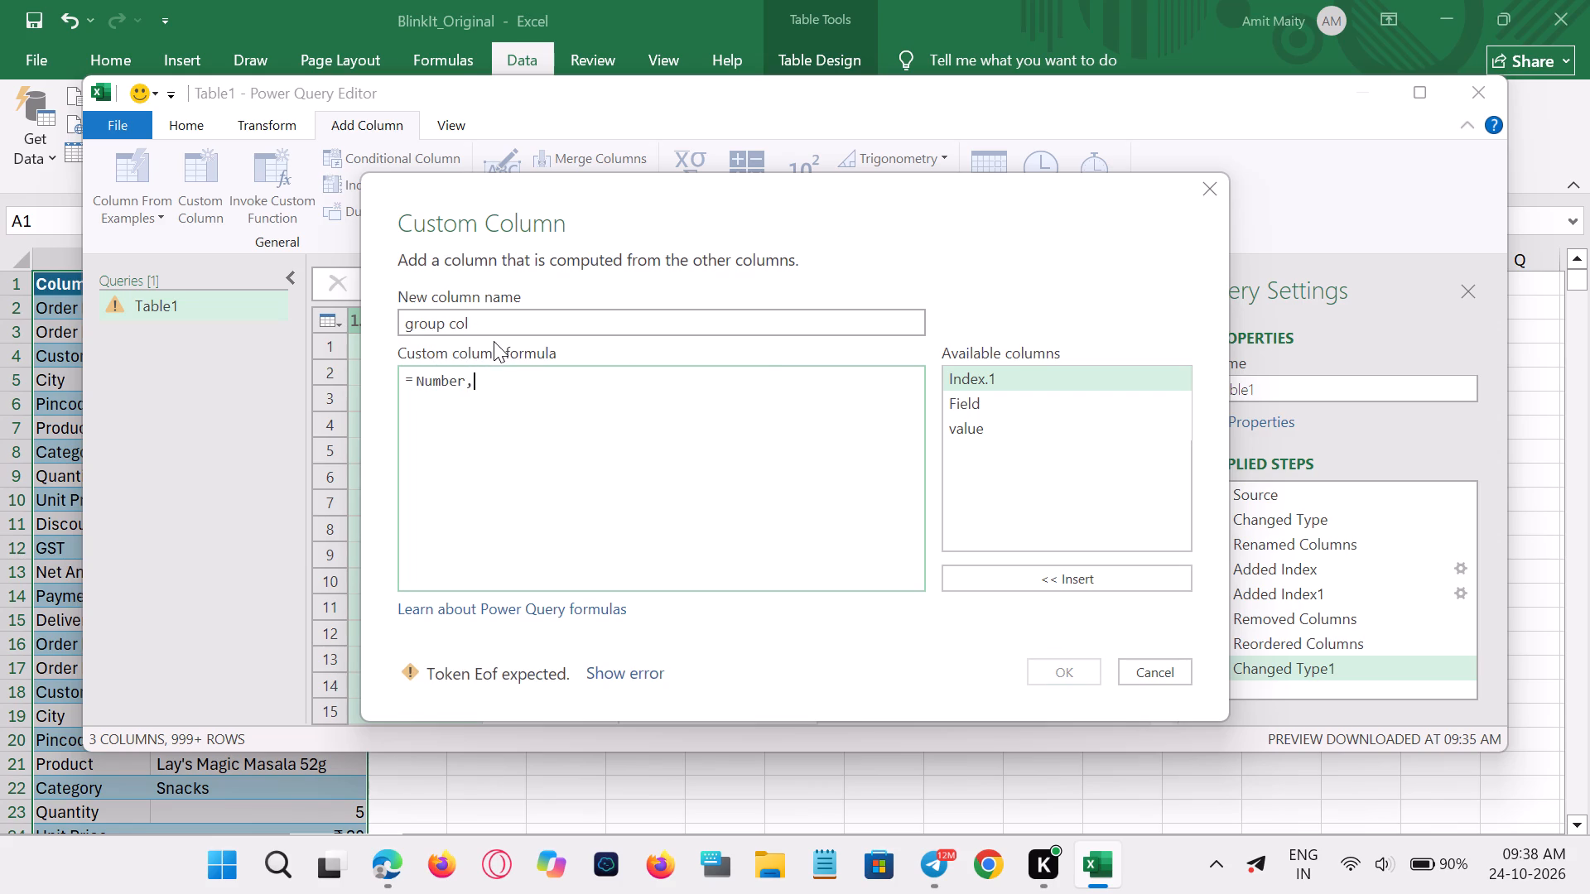
key(shift+i)
key(n)
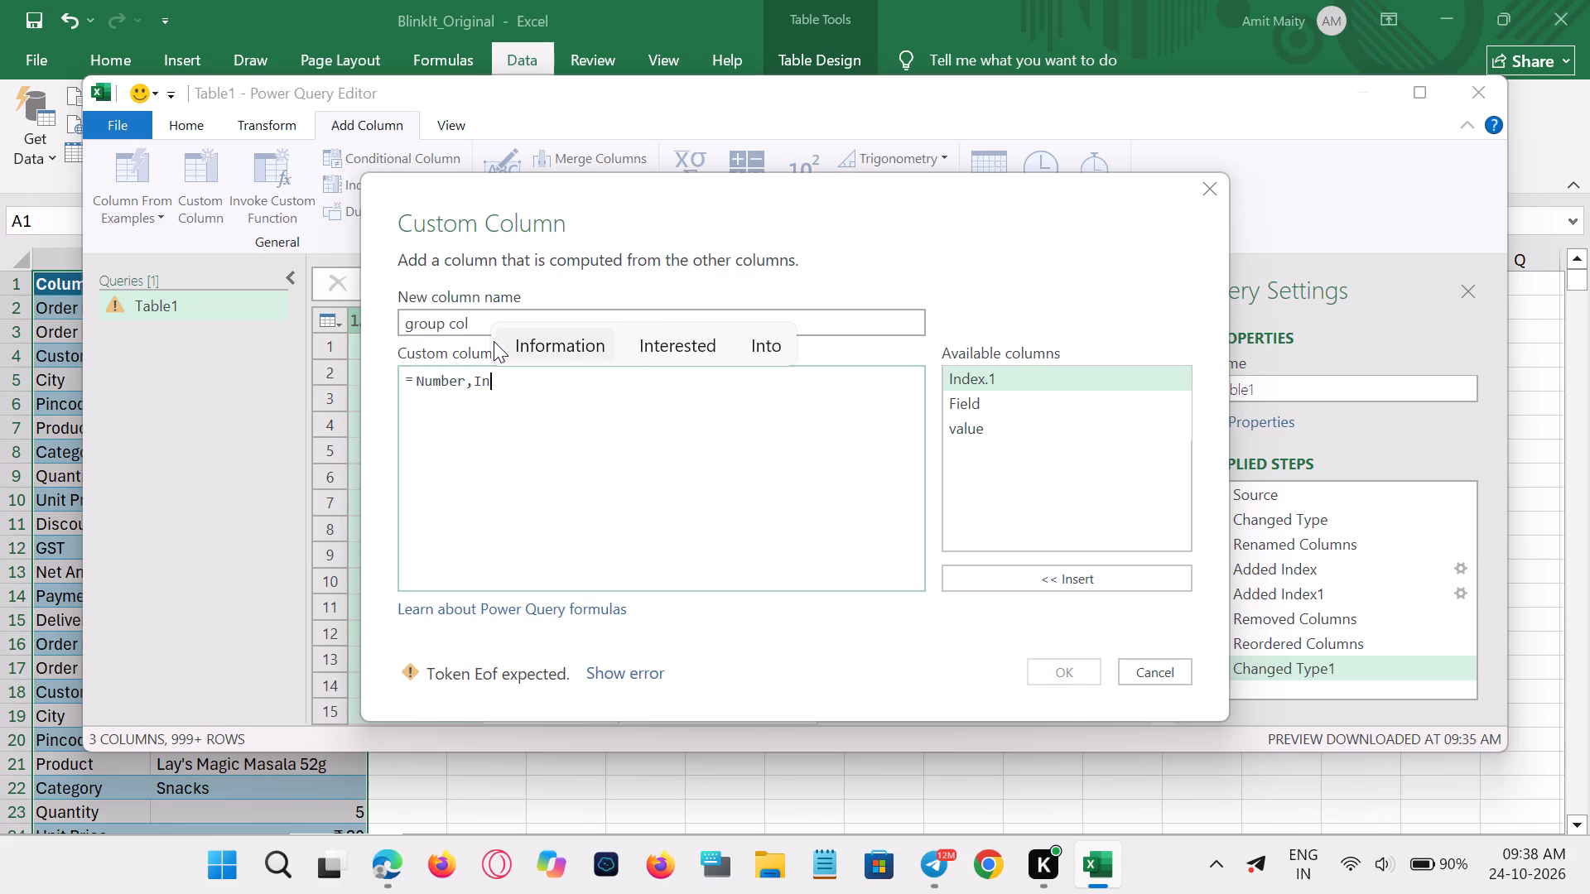
text(te)
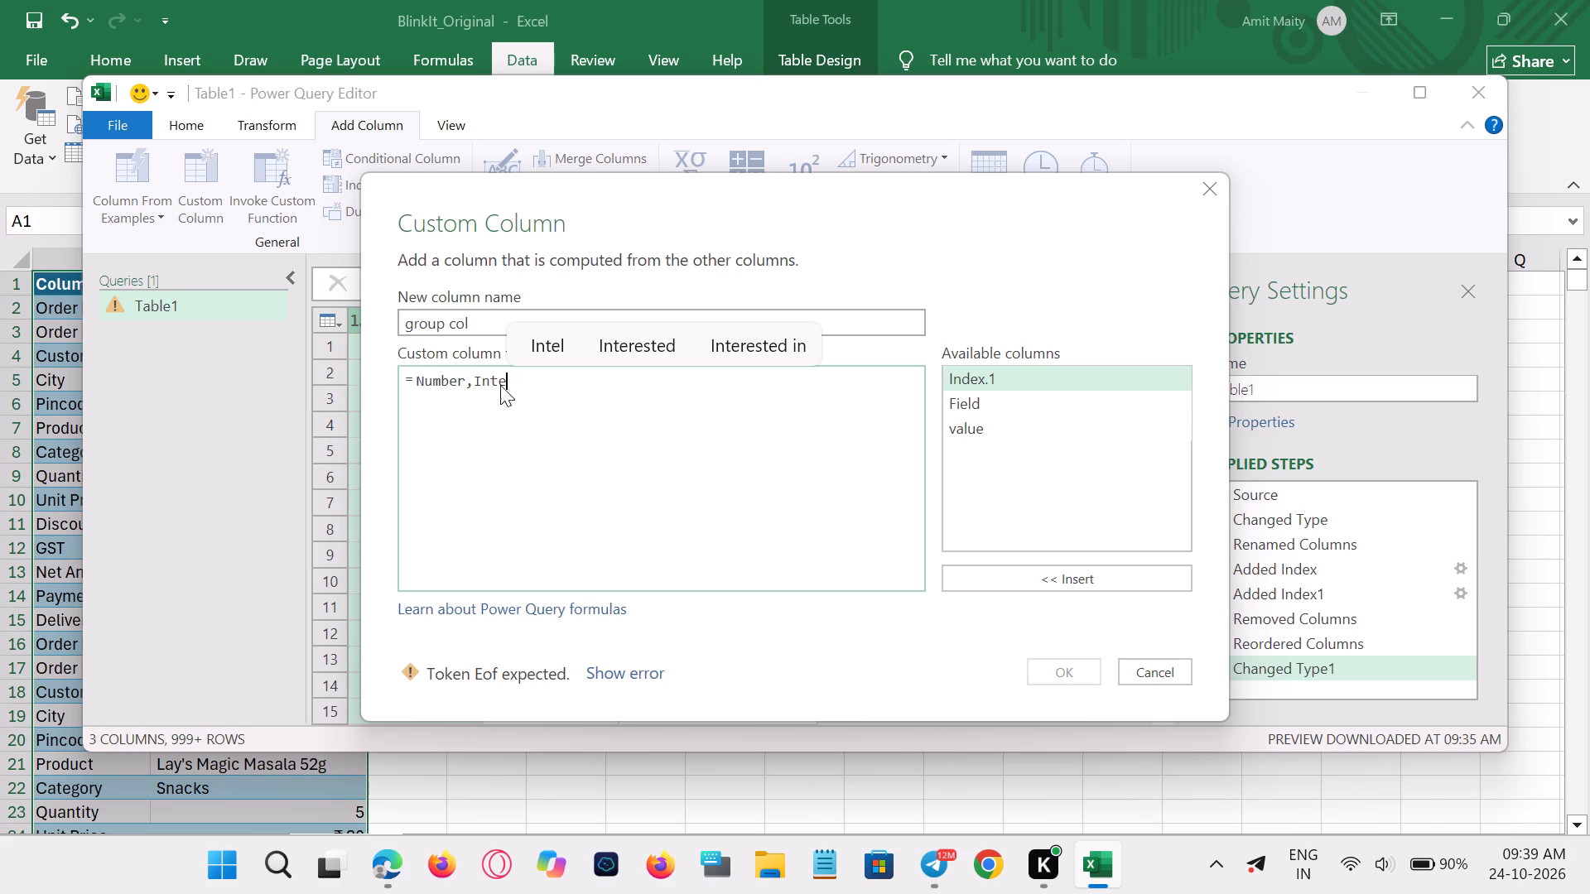
click(475, 378)
key(BackSpace)
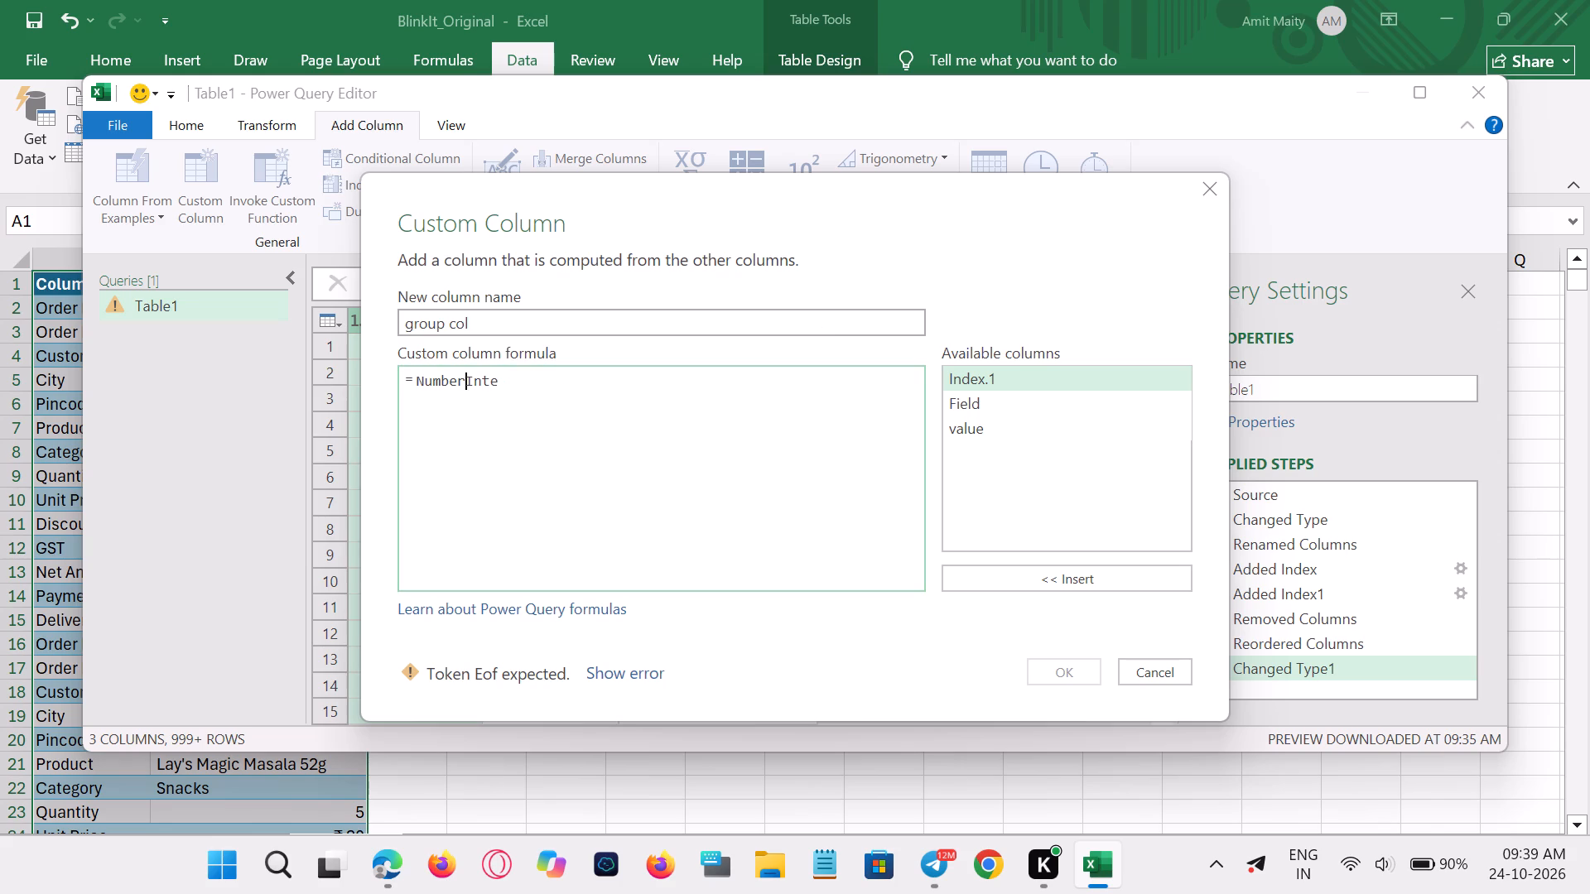
key(period)
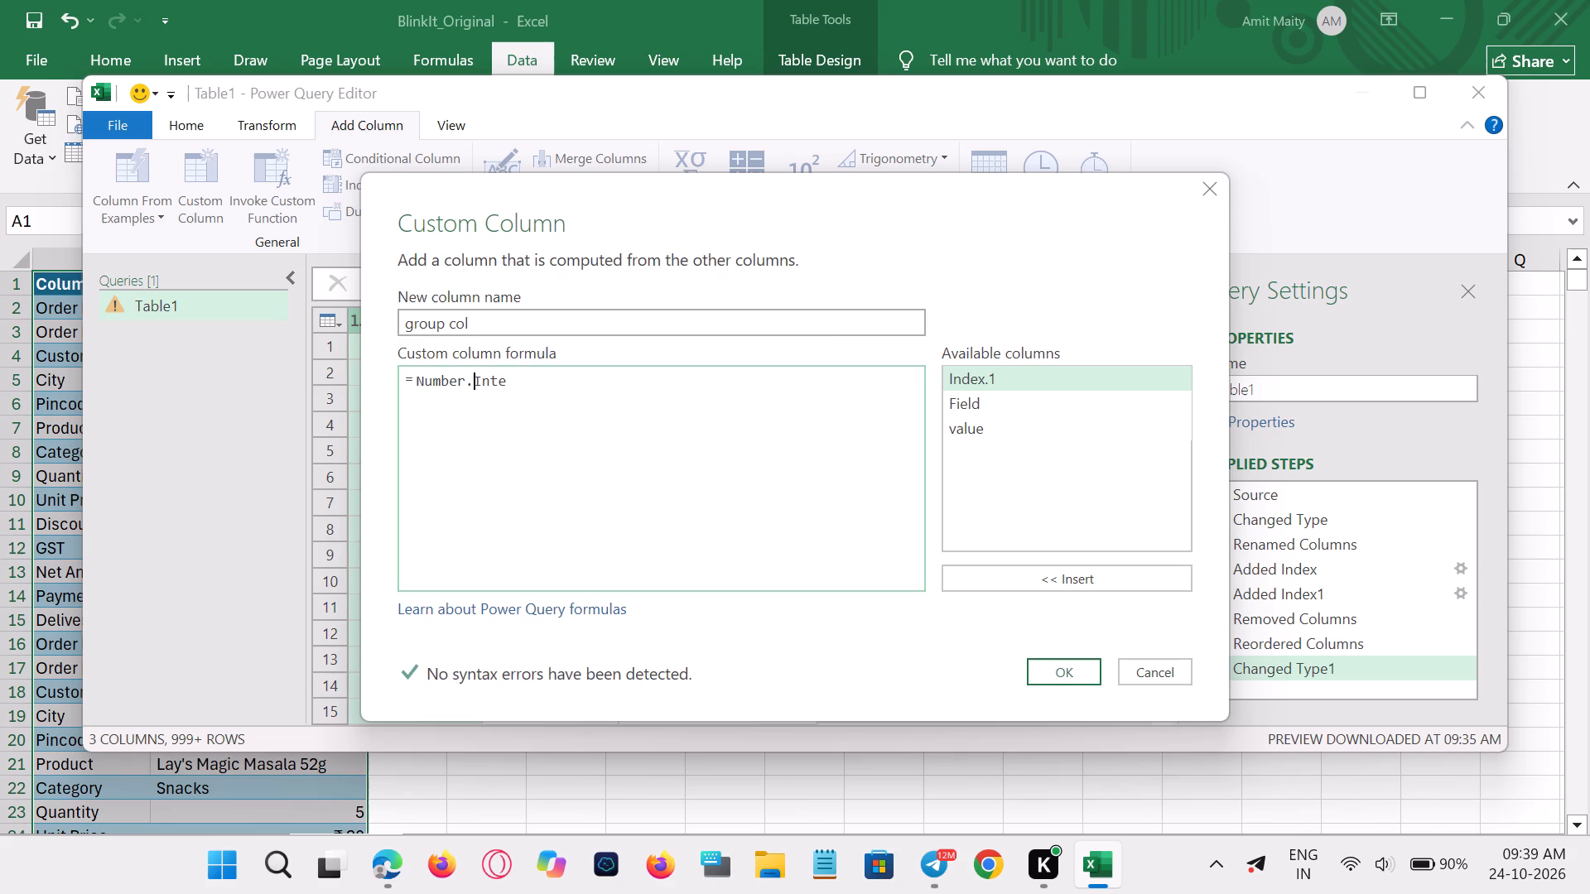
click(513, 385)
text(ger)
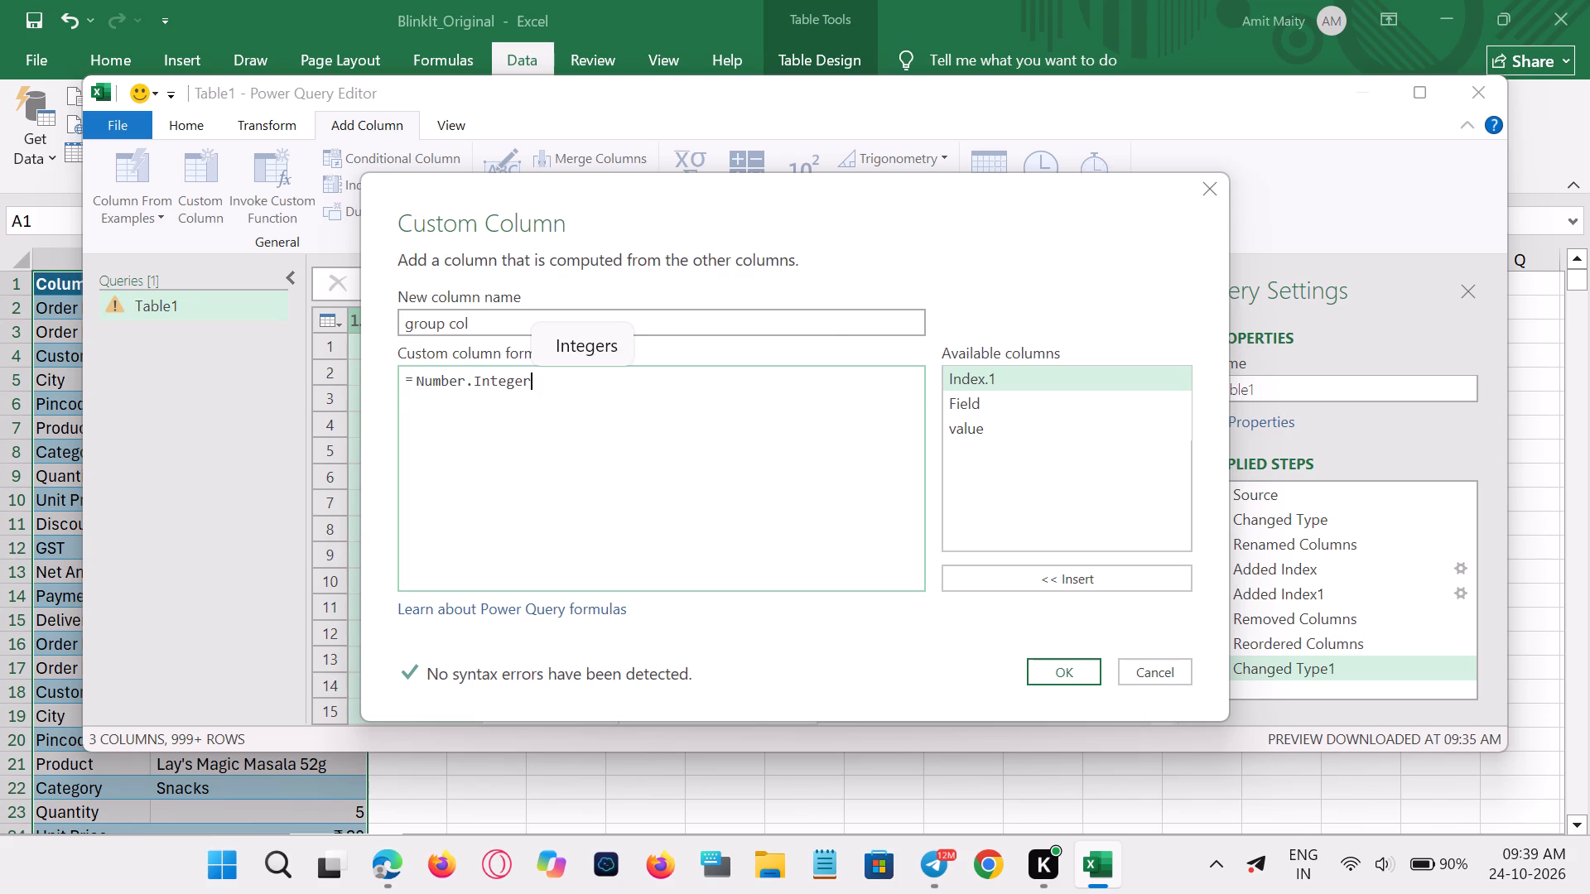
key(shift+d)
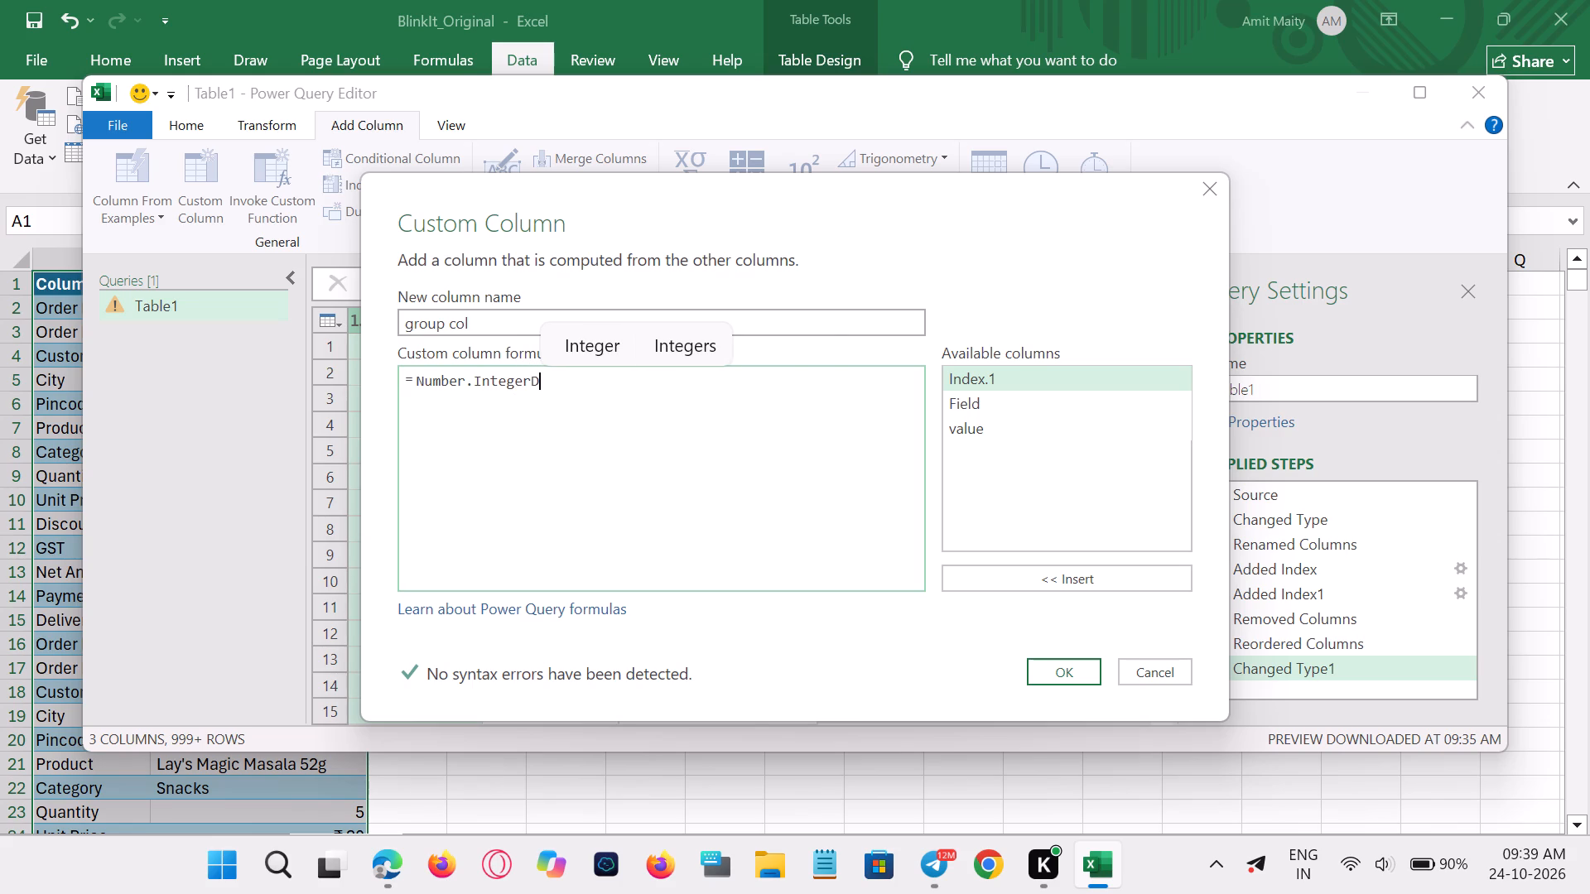
text(ivi)
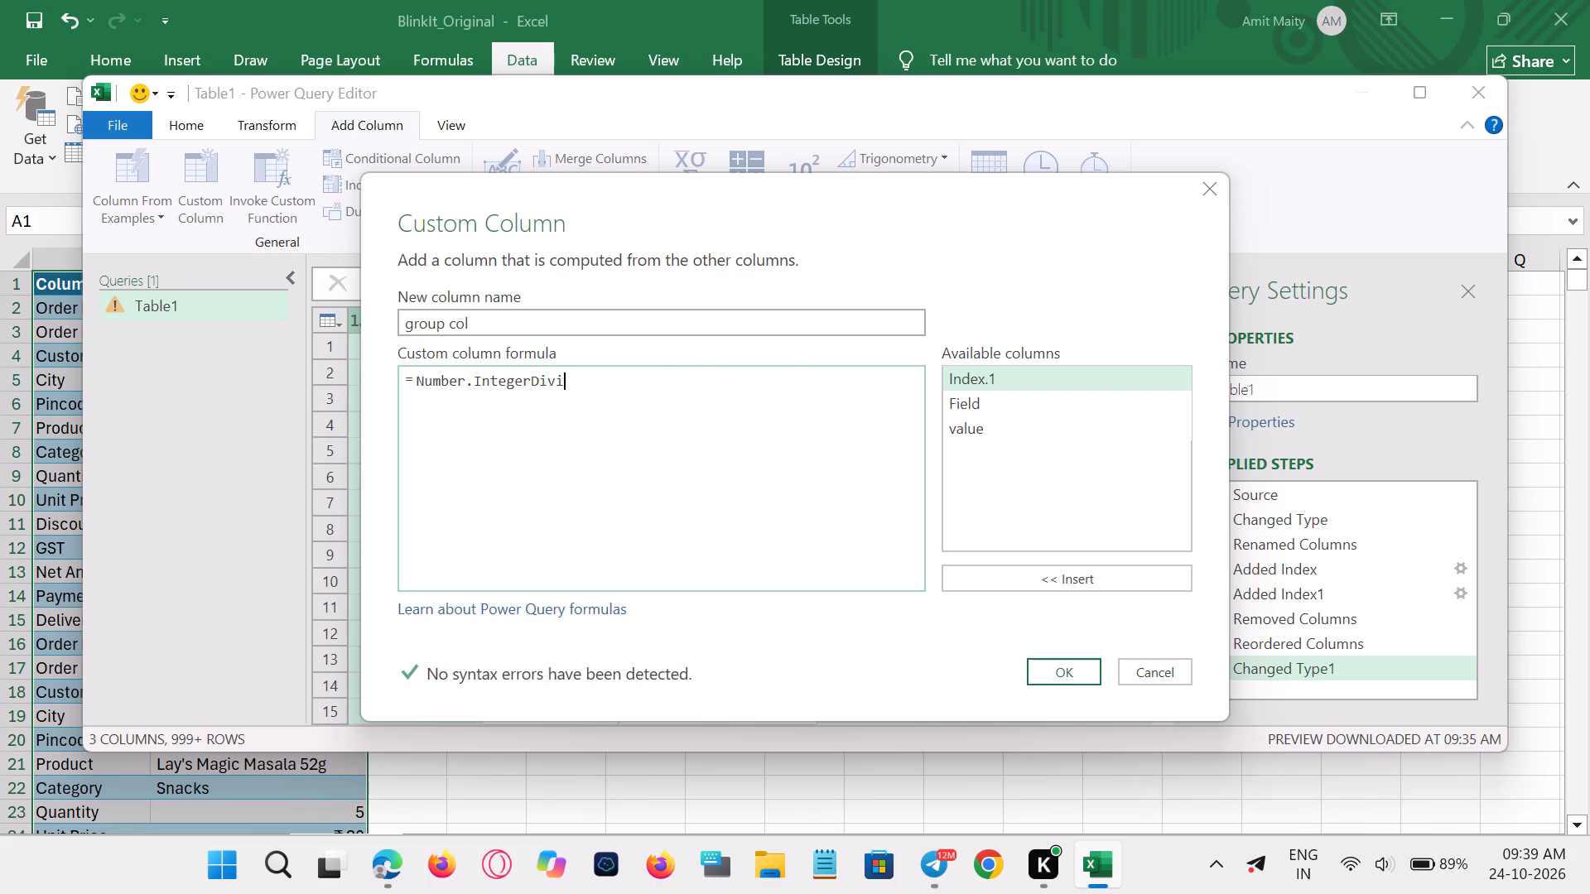
text(de)
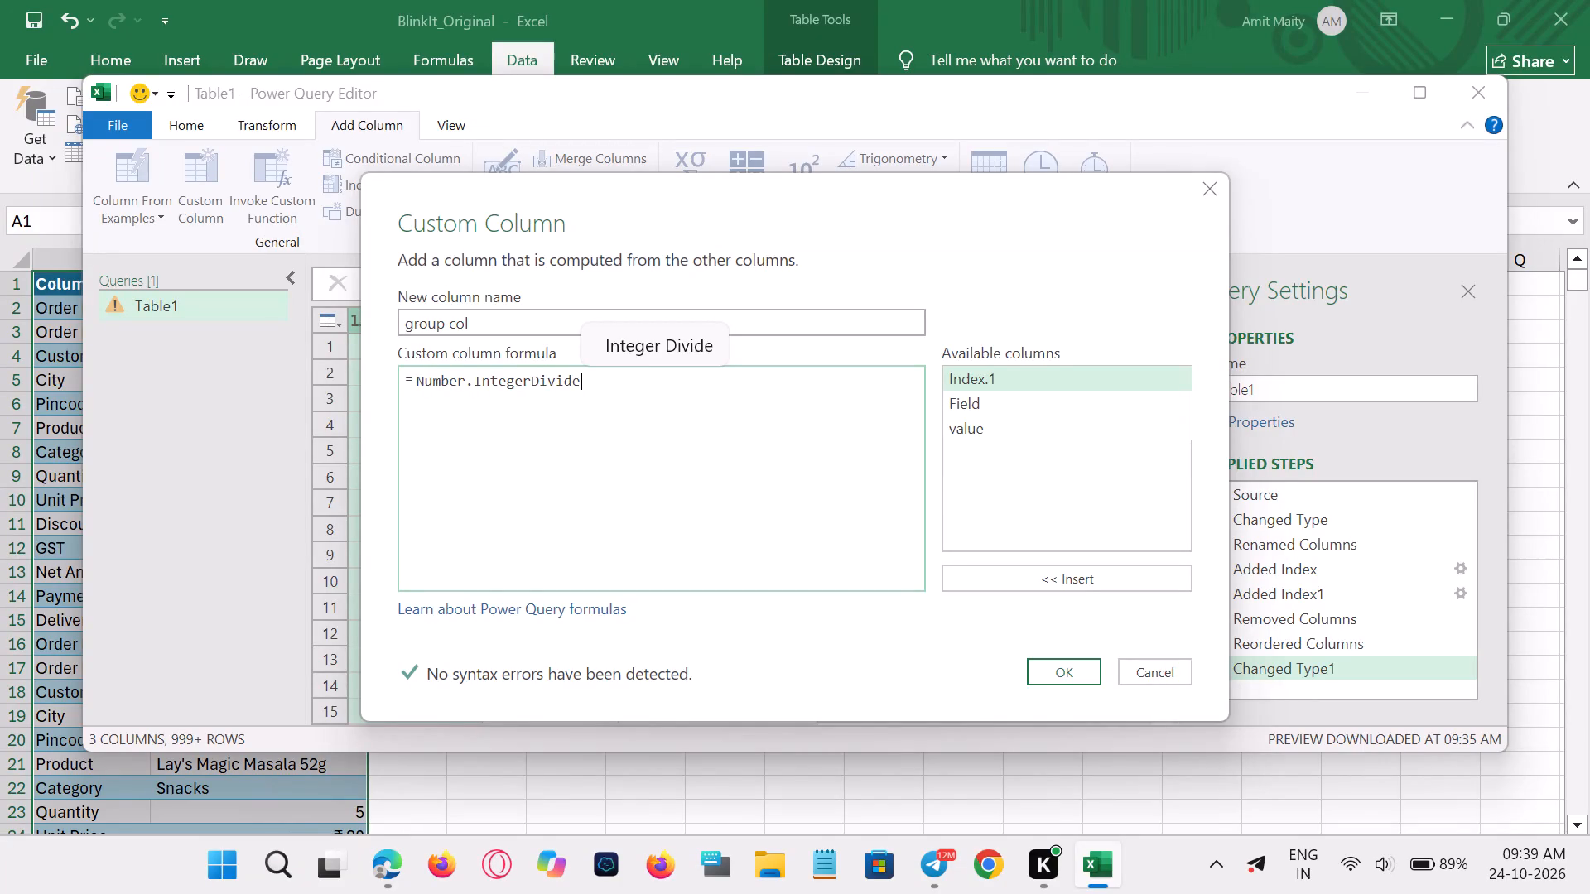
key(space)
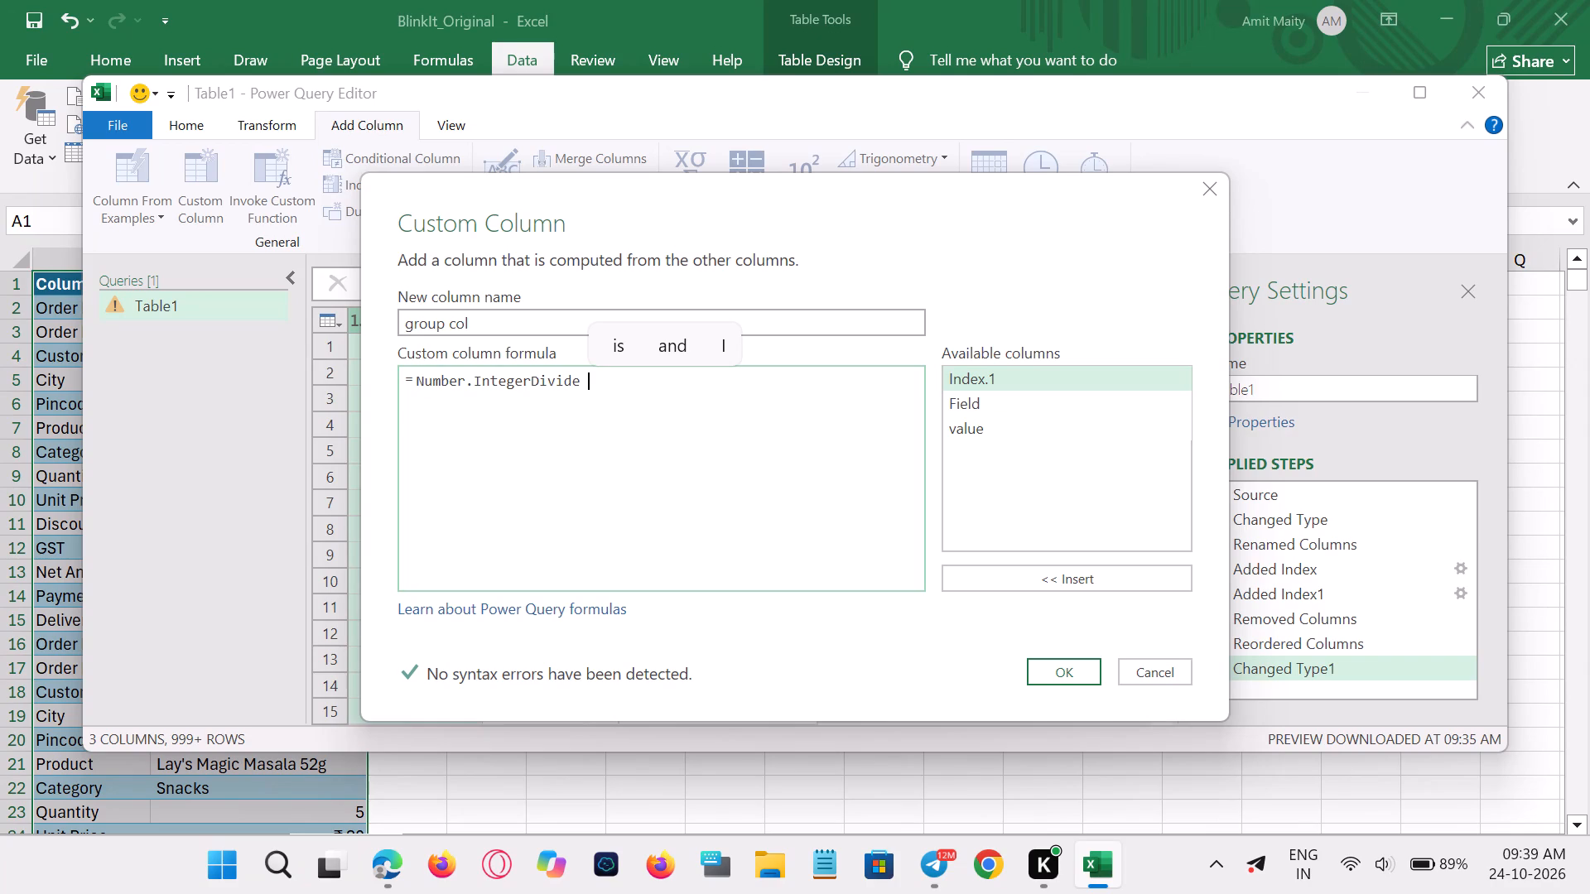
Add the arguments ([[Index.1],14) to the Number.IntegerDivide formula, using the available Index.1 column, and try to confirm the custom column.
key(shift+parenleft)
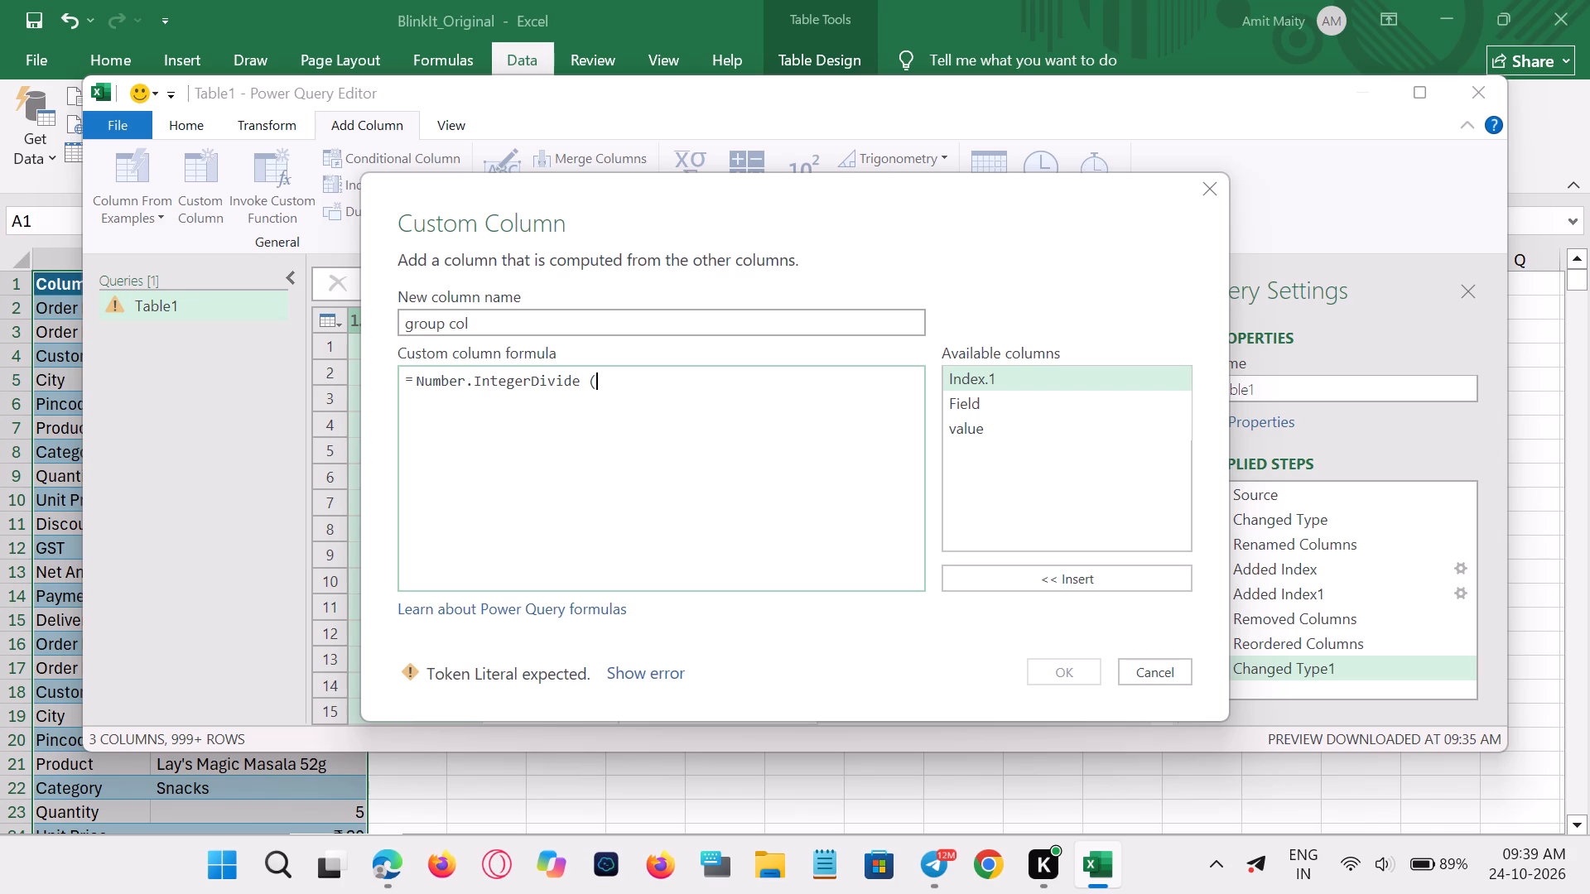
key(shift+braceleft)
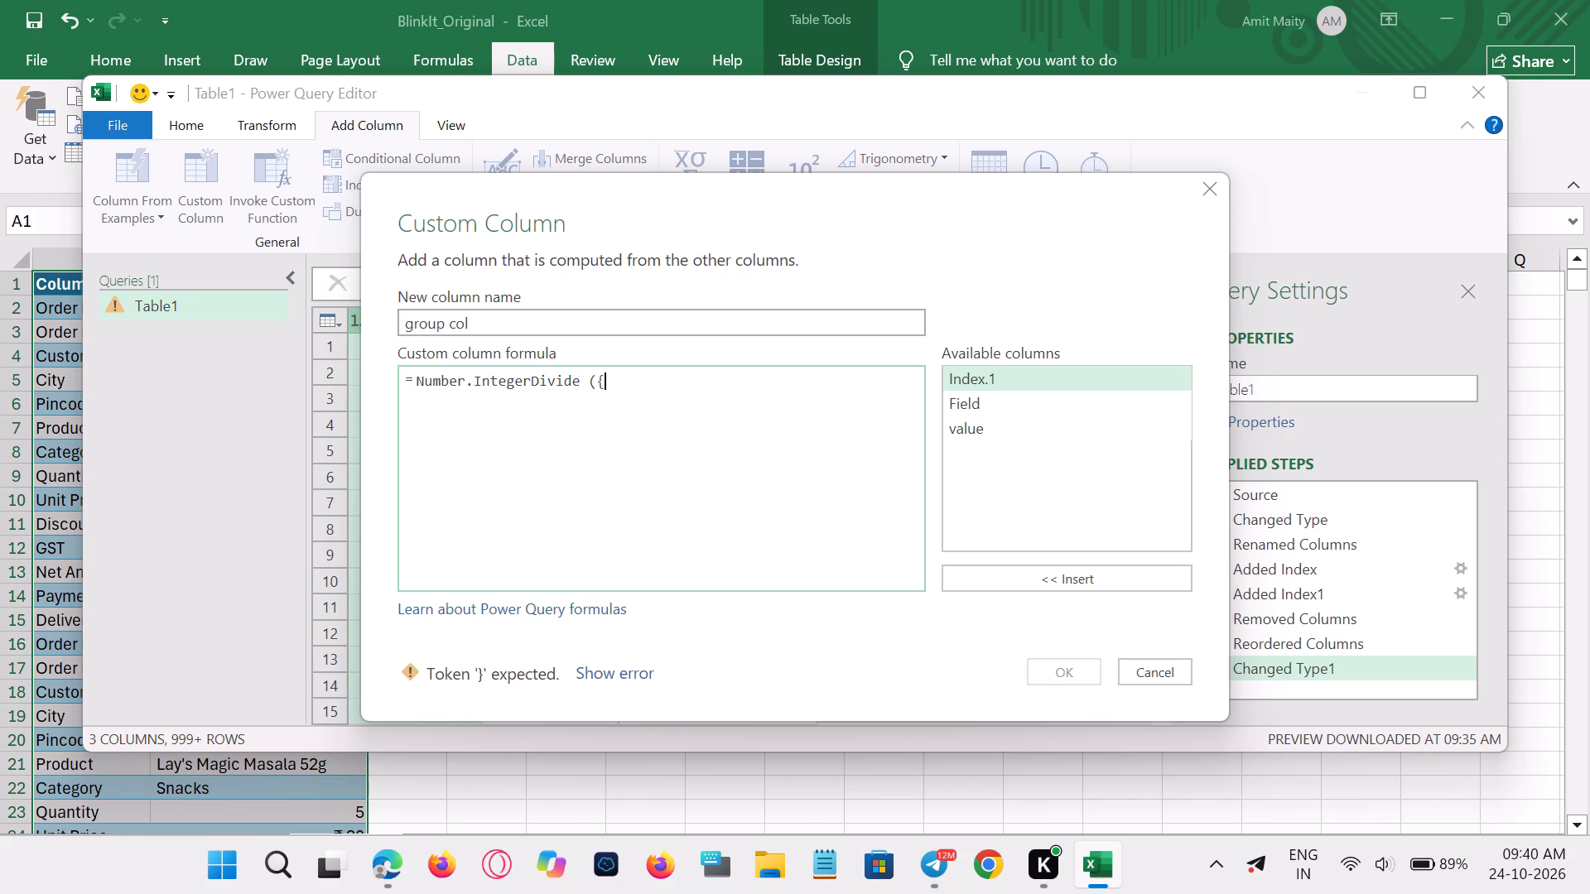
key(BackSpace)
key(bracketleft)
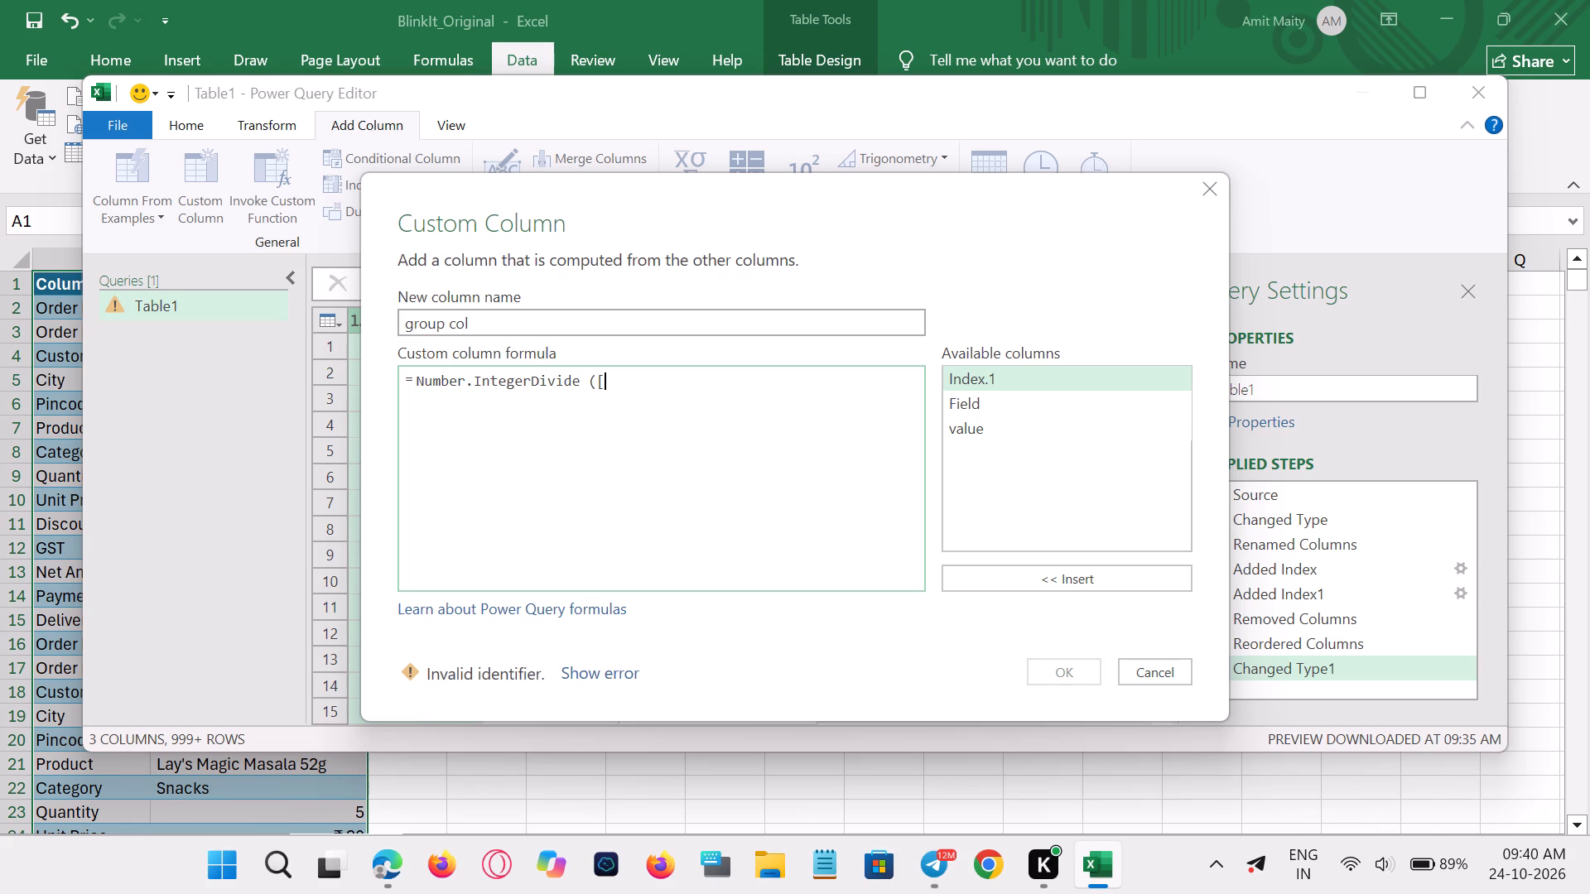
click(608, 679)
click(596, 670)
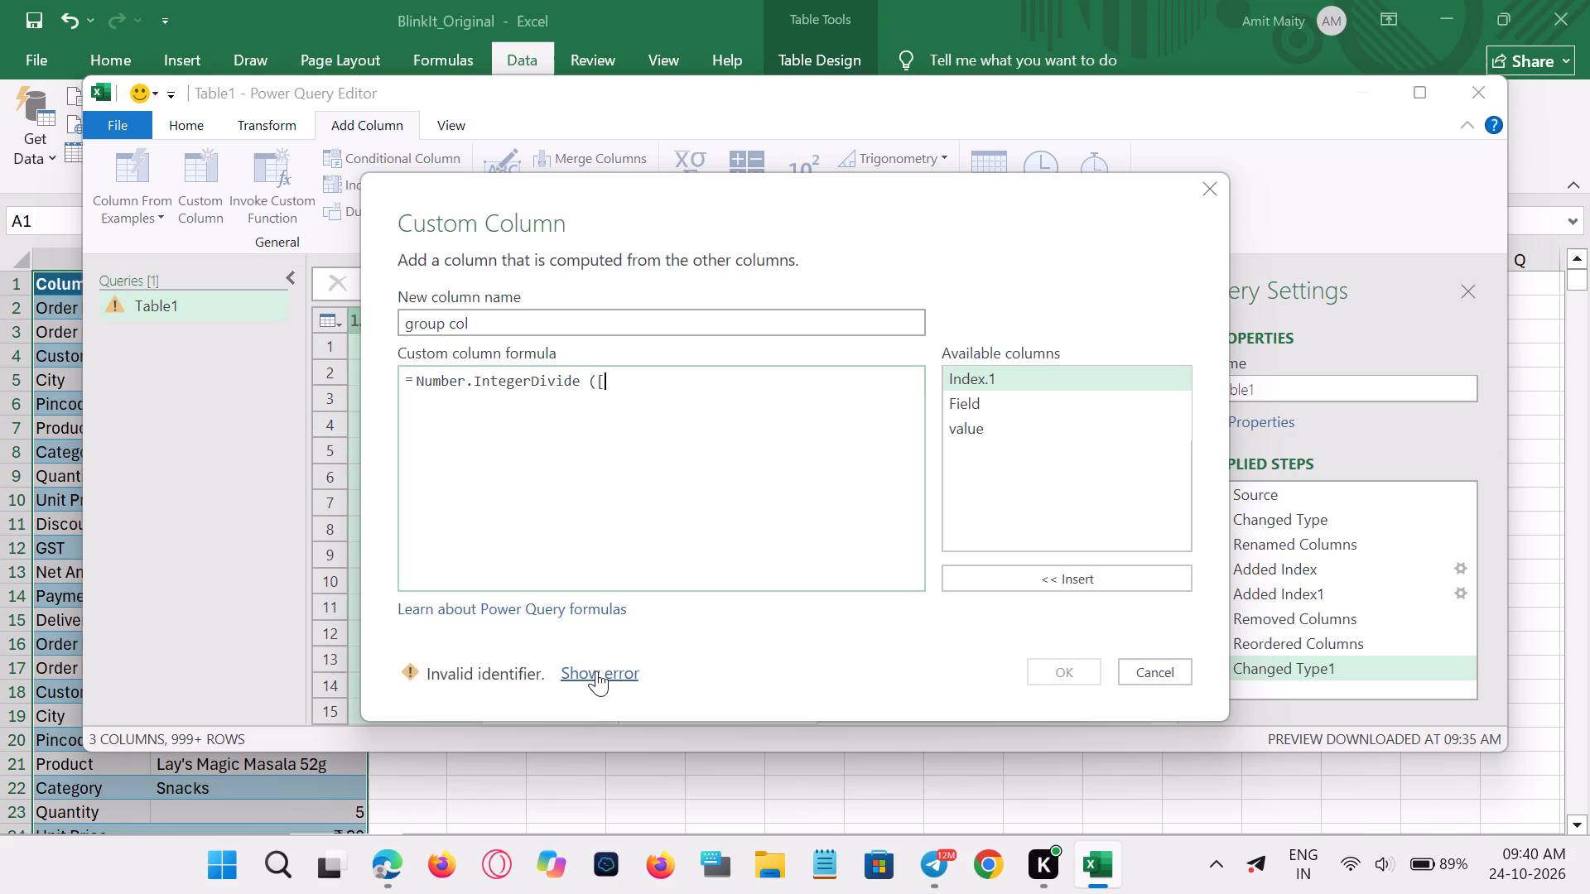
click(596, 670)
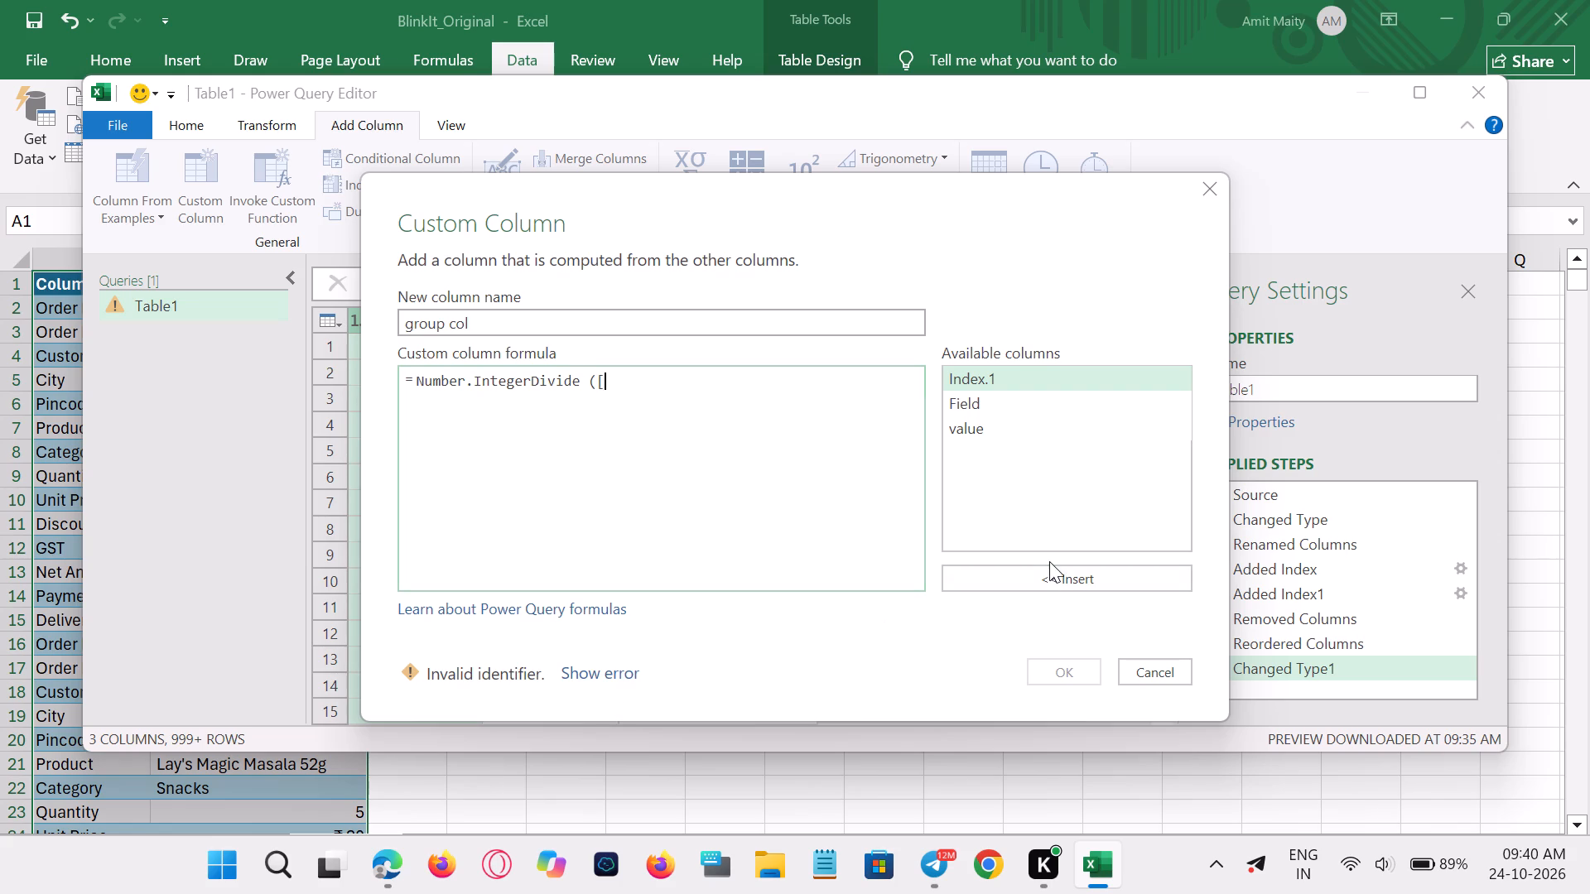
click(1049, 561)
click(1044, 577)
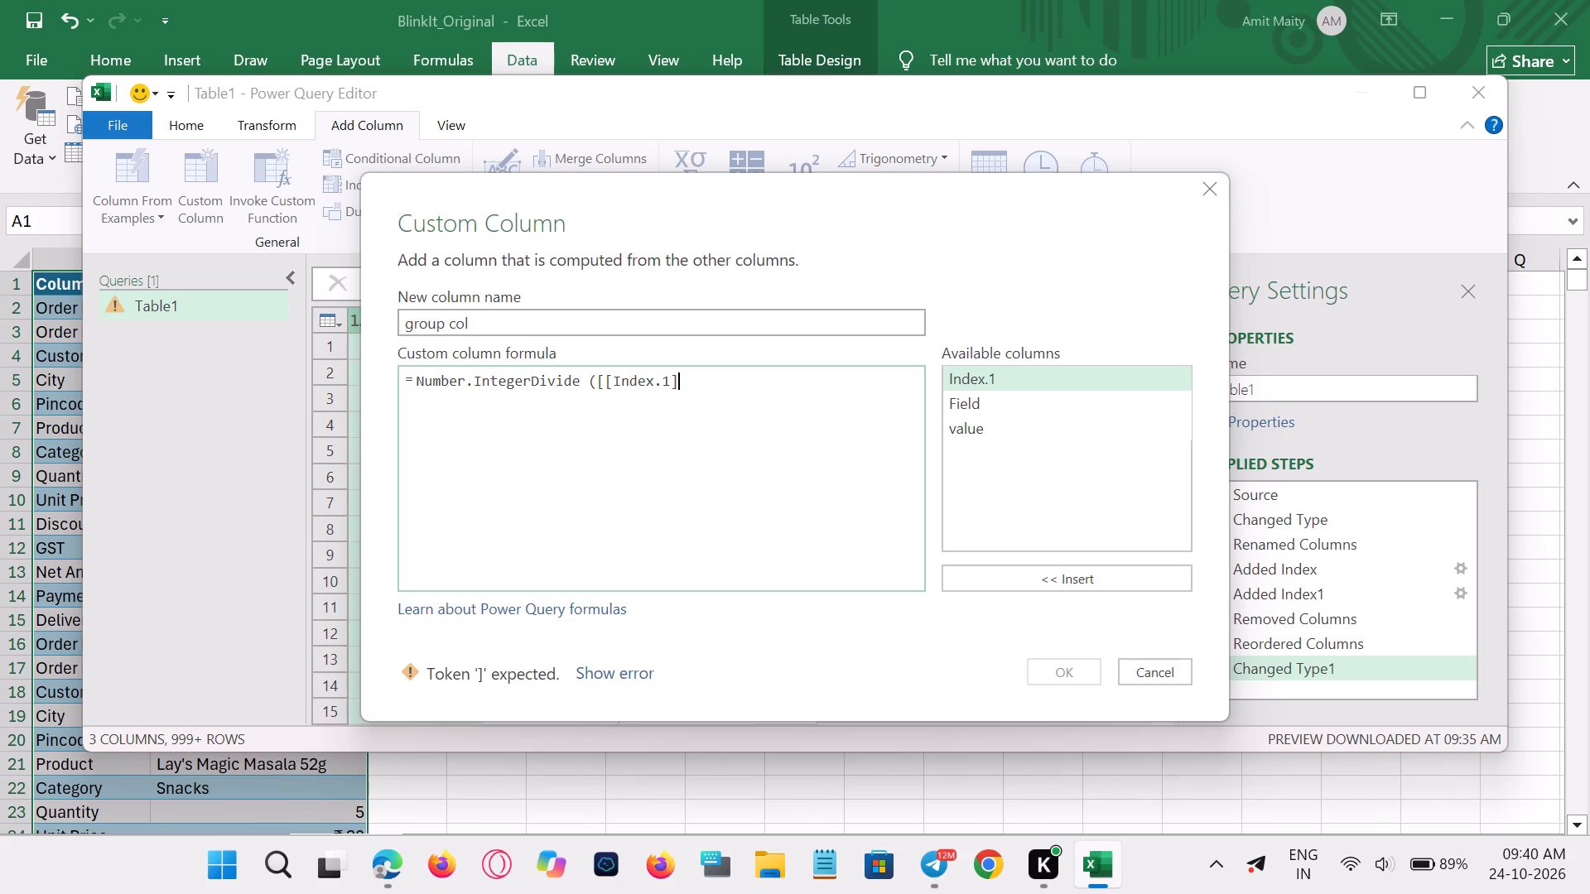
key(comma)
text(14)
key(0)
key(BackSpace)
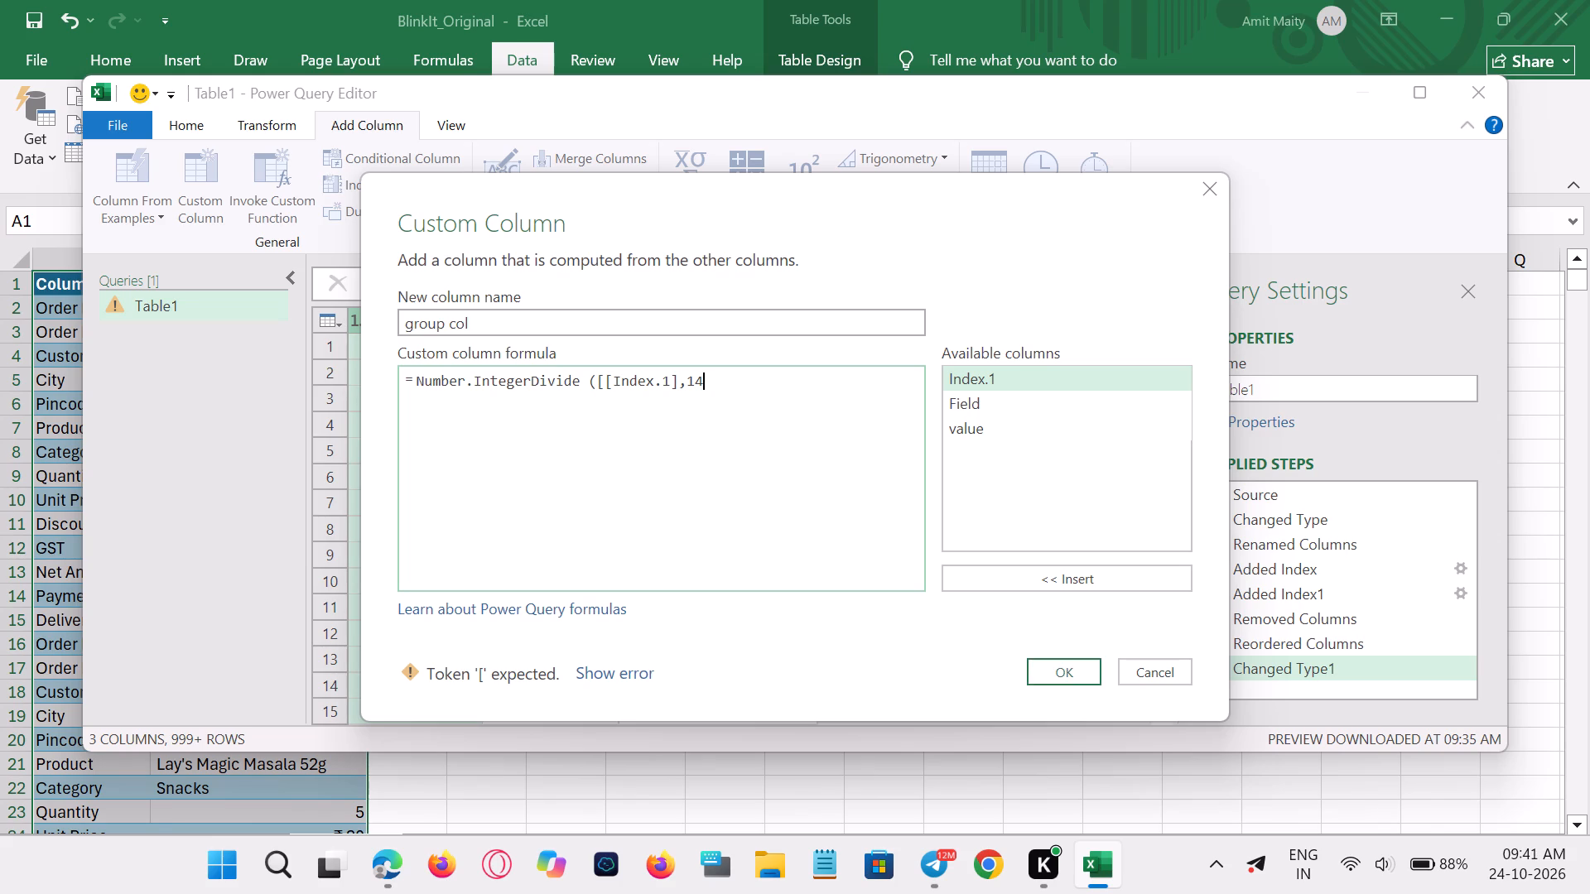
key(shift+parenright)
triple_click(1057, 673)
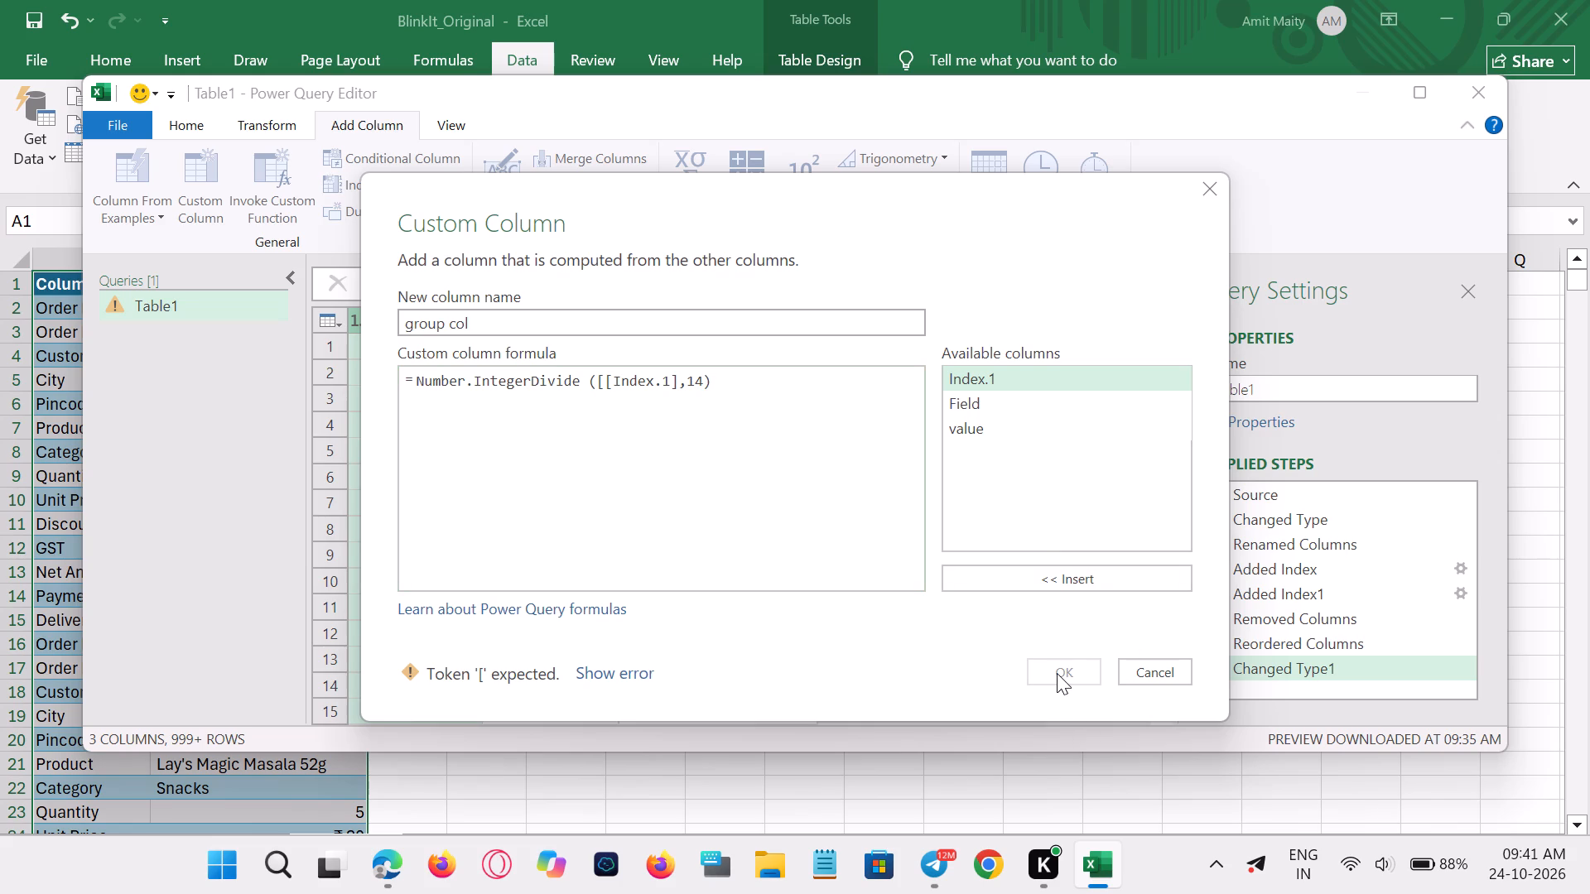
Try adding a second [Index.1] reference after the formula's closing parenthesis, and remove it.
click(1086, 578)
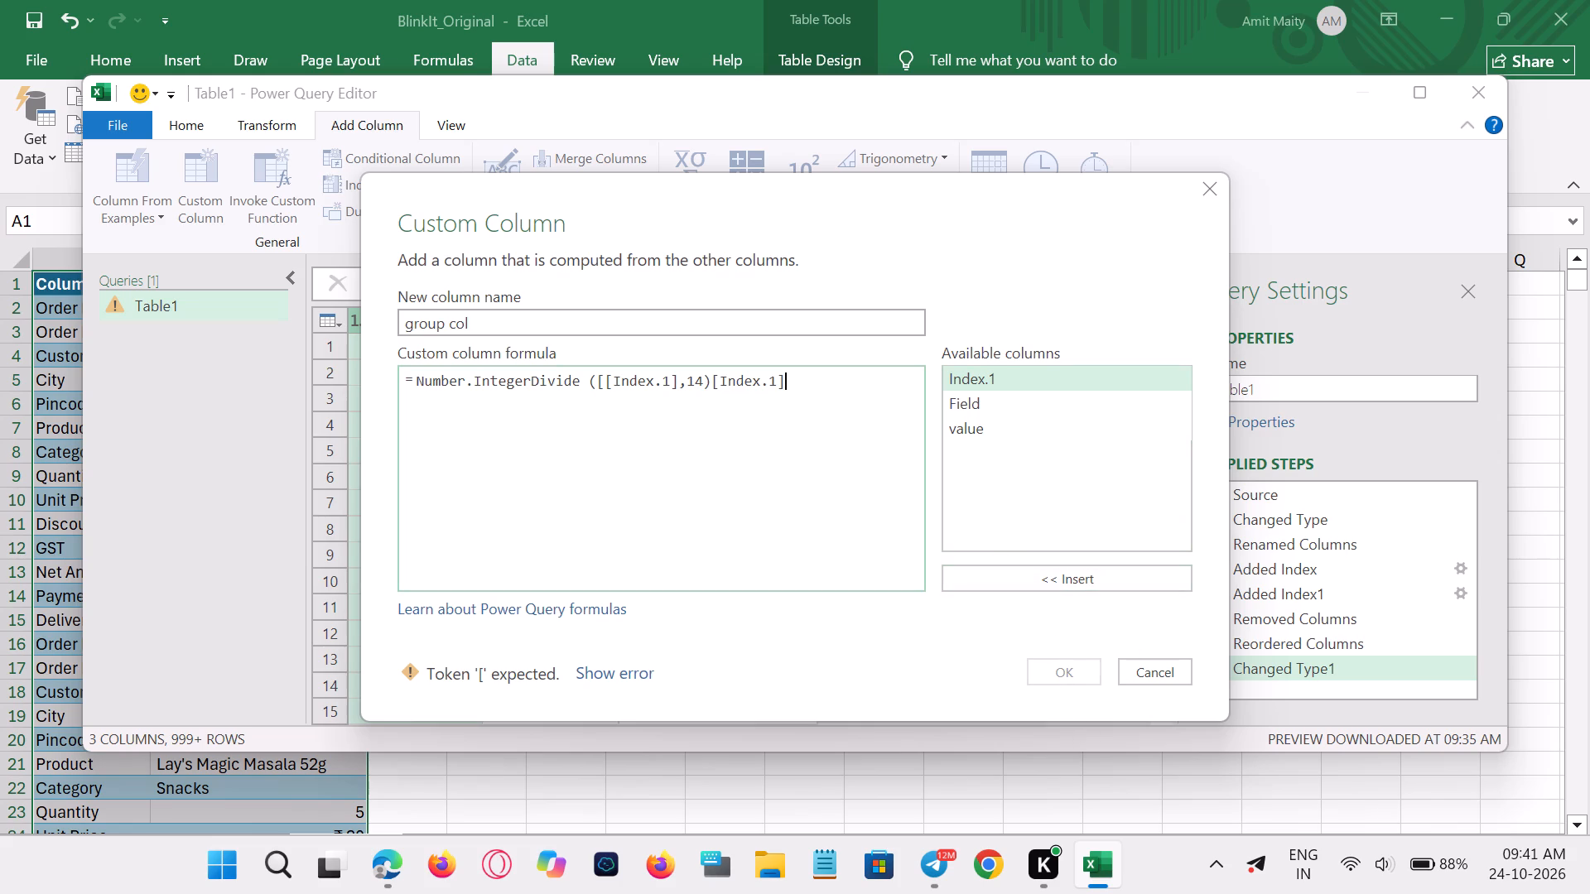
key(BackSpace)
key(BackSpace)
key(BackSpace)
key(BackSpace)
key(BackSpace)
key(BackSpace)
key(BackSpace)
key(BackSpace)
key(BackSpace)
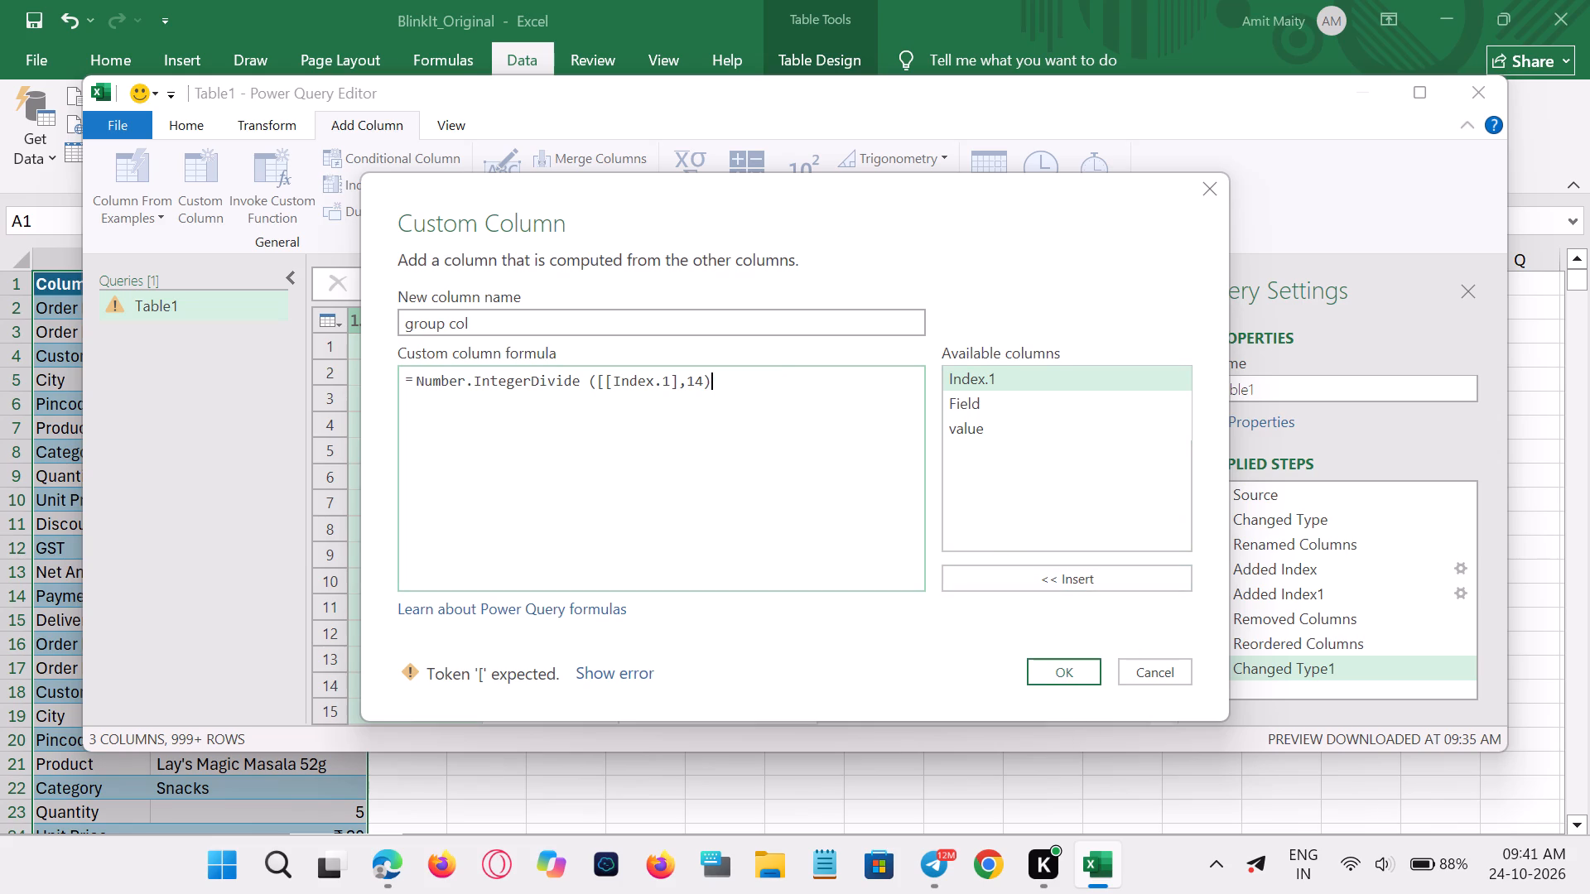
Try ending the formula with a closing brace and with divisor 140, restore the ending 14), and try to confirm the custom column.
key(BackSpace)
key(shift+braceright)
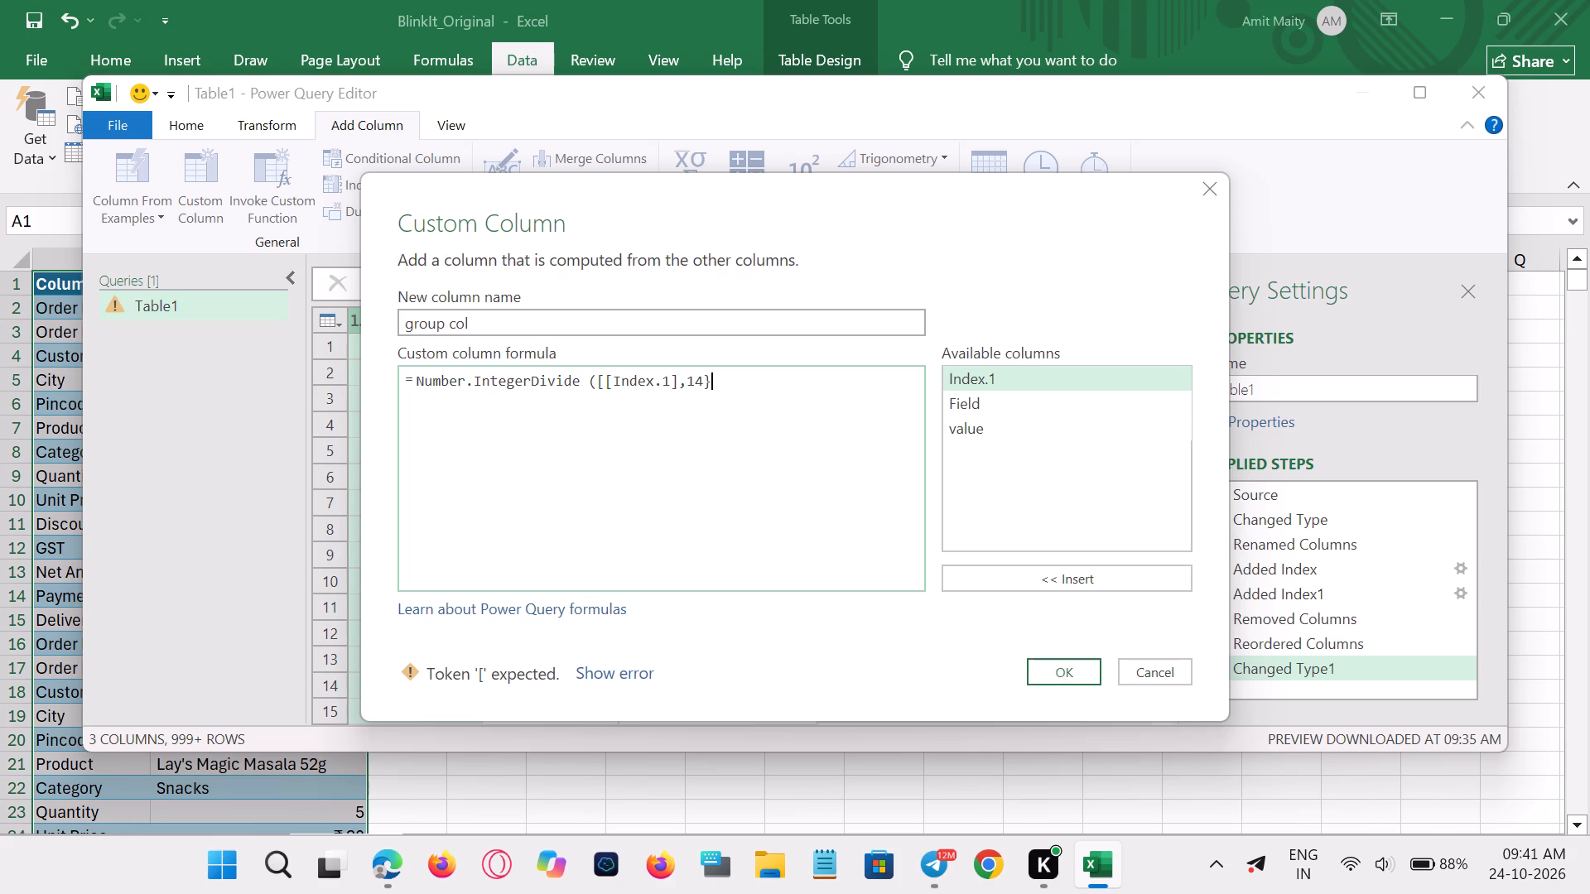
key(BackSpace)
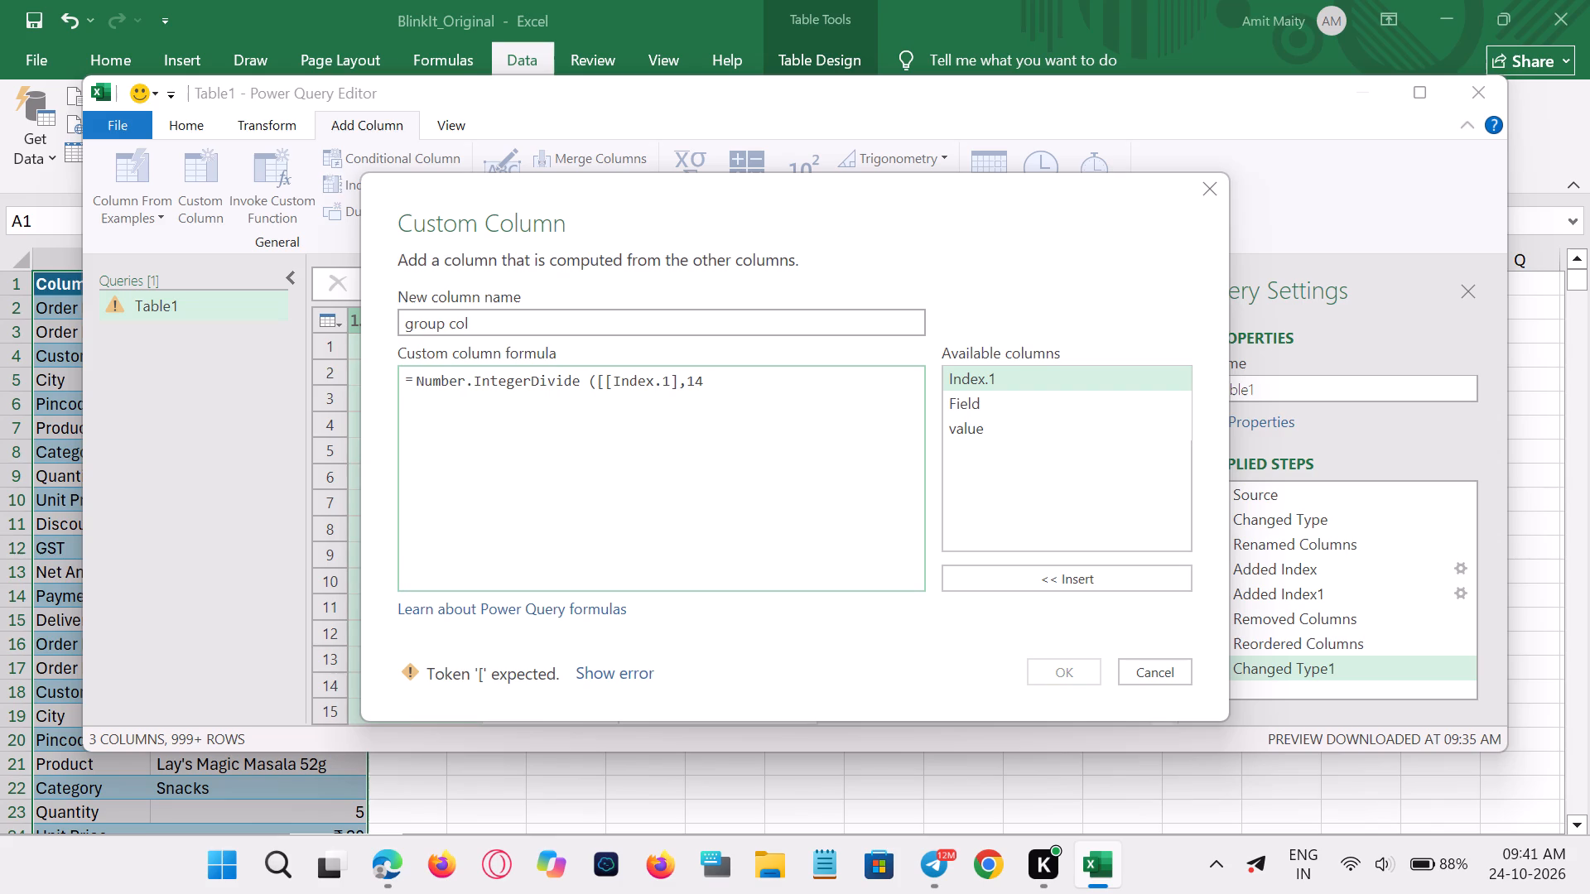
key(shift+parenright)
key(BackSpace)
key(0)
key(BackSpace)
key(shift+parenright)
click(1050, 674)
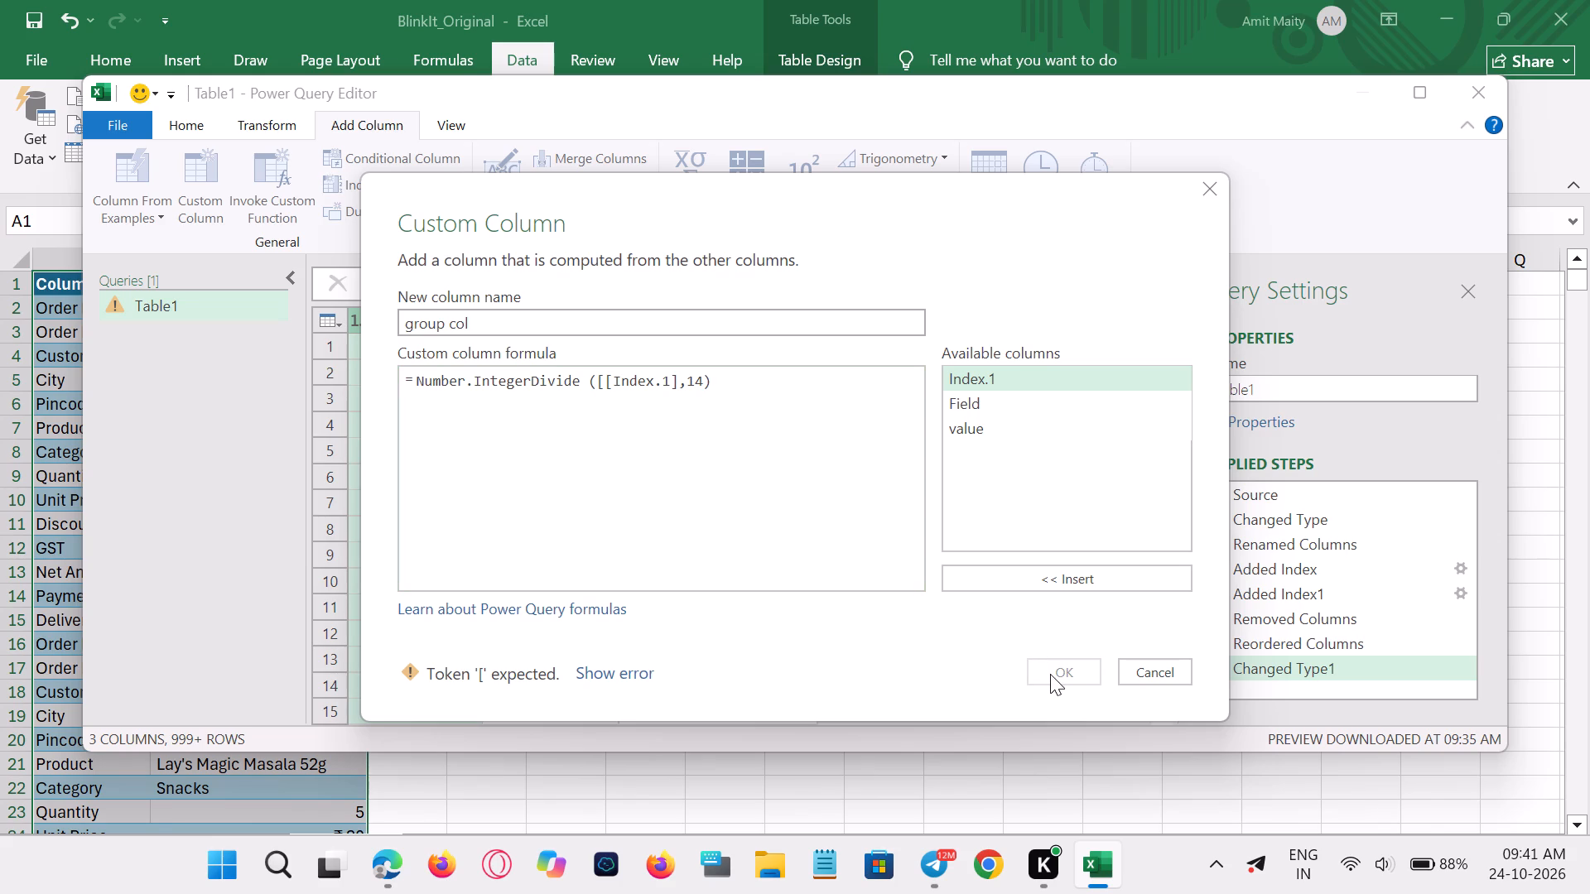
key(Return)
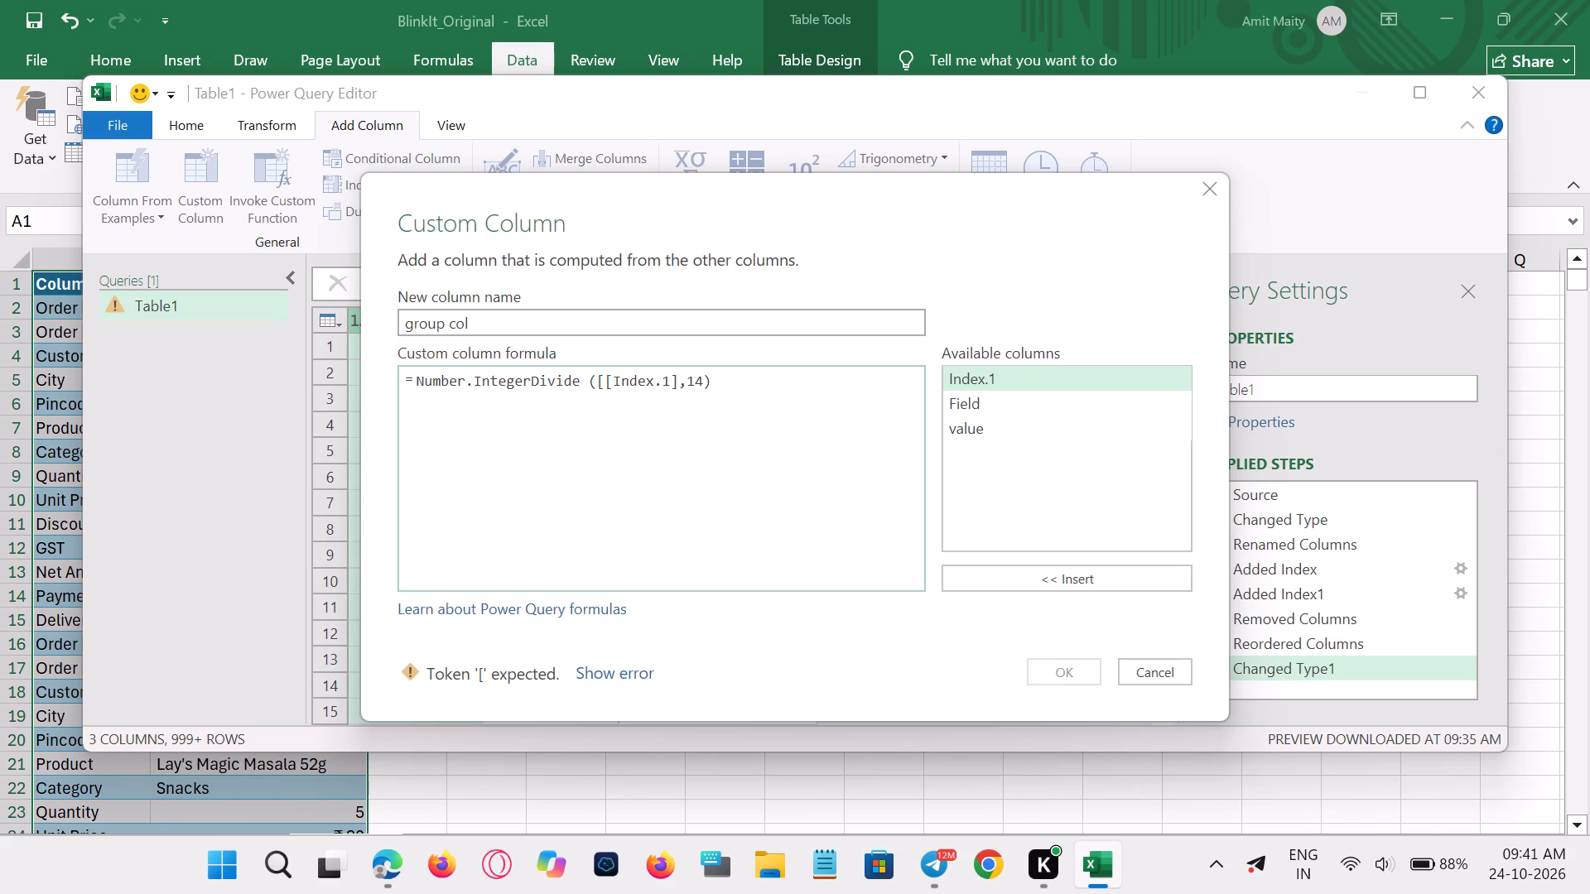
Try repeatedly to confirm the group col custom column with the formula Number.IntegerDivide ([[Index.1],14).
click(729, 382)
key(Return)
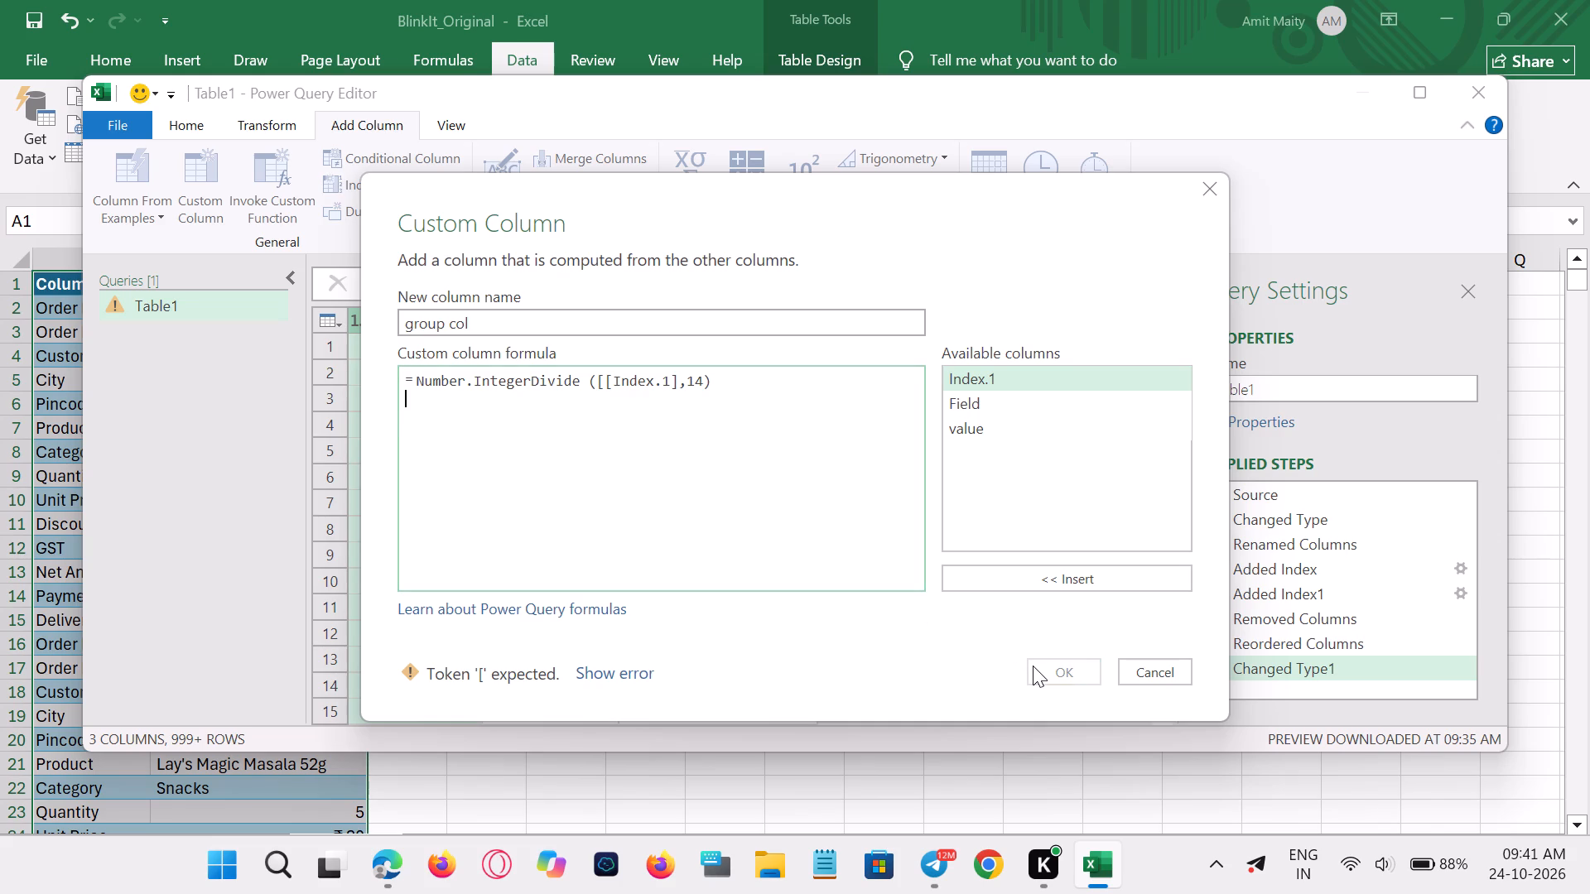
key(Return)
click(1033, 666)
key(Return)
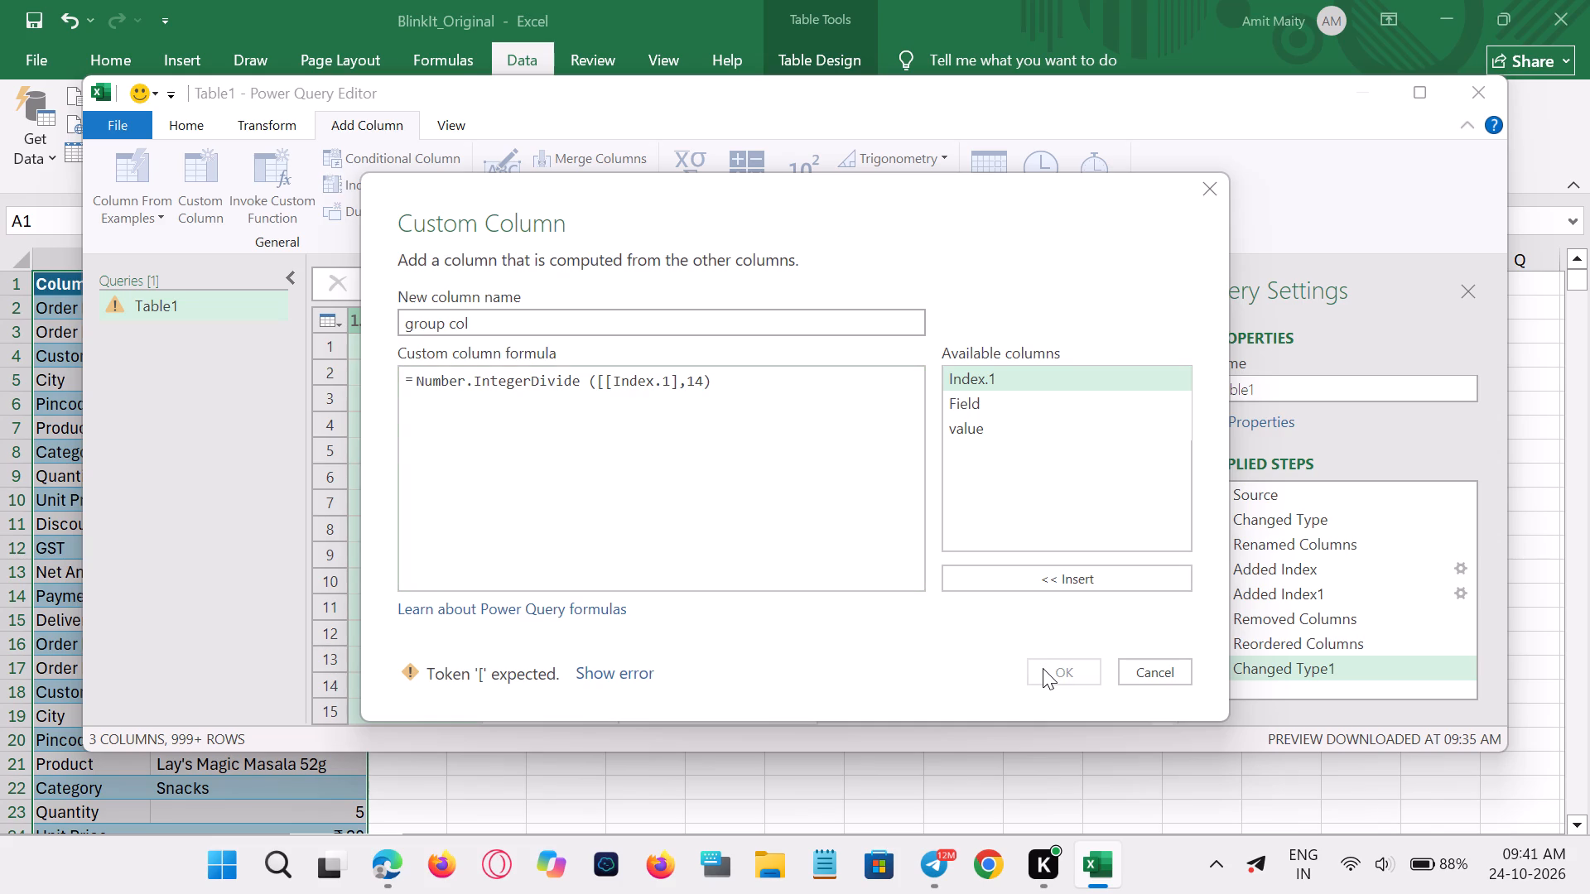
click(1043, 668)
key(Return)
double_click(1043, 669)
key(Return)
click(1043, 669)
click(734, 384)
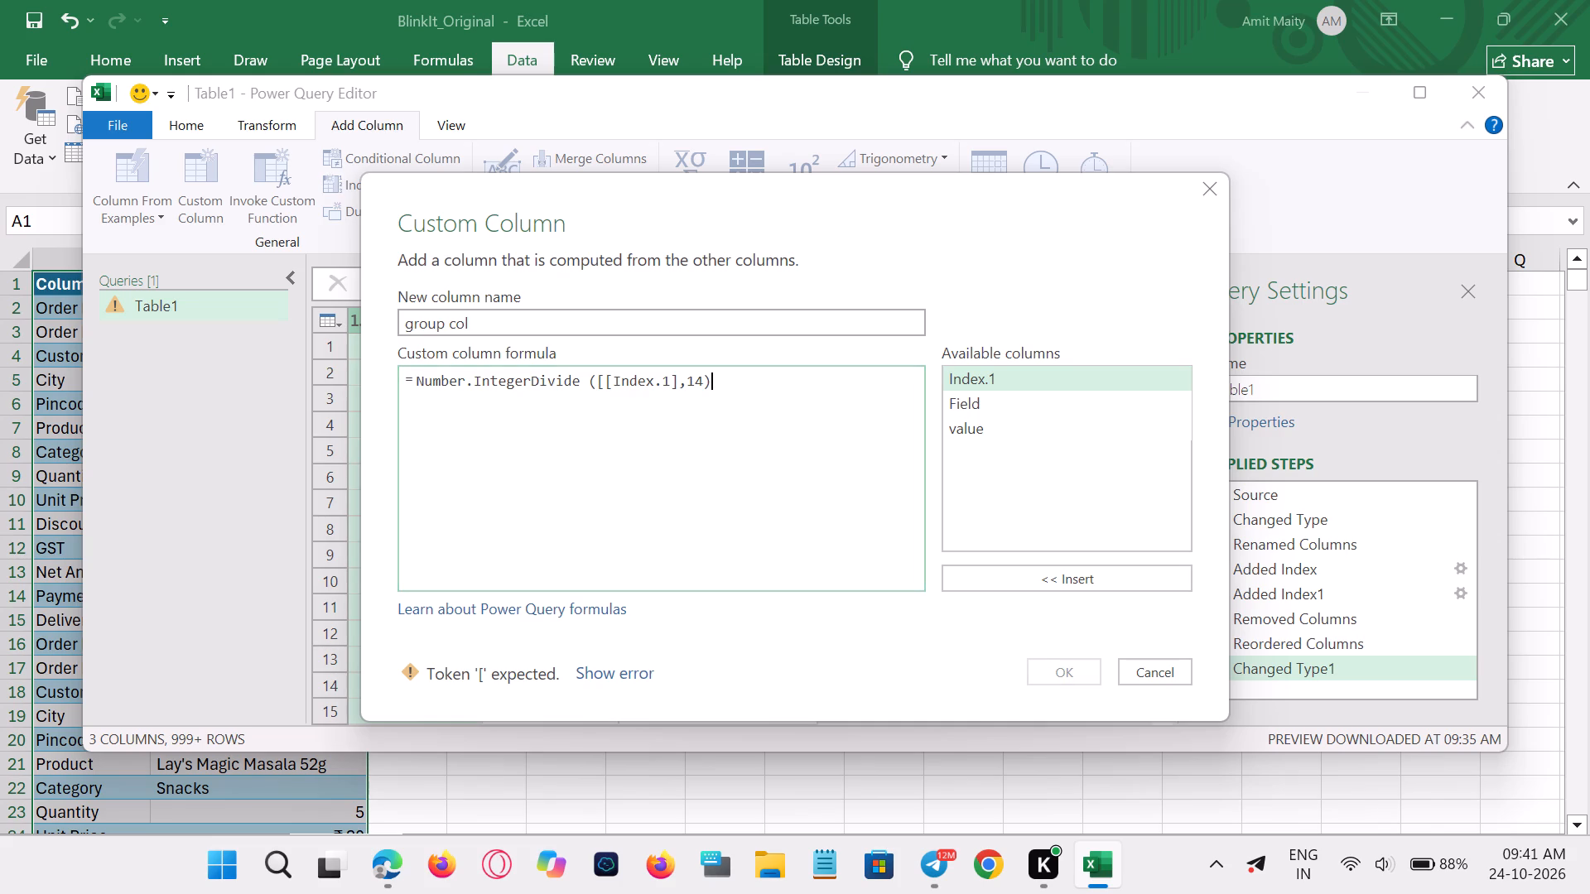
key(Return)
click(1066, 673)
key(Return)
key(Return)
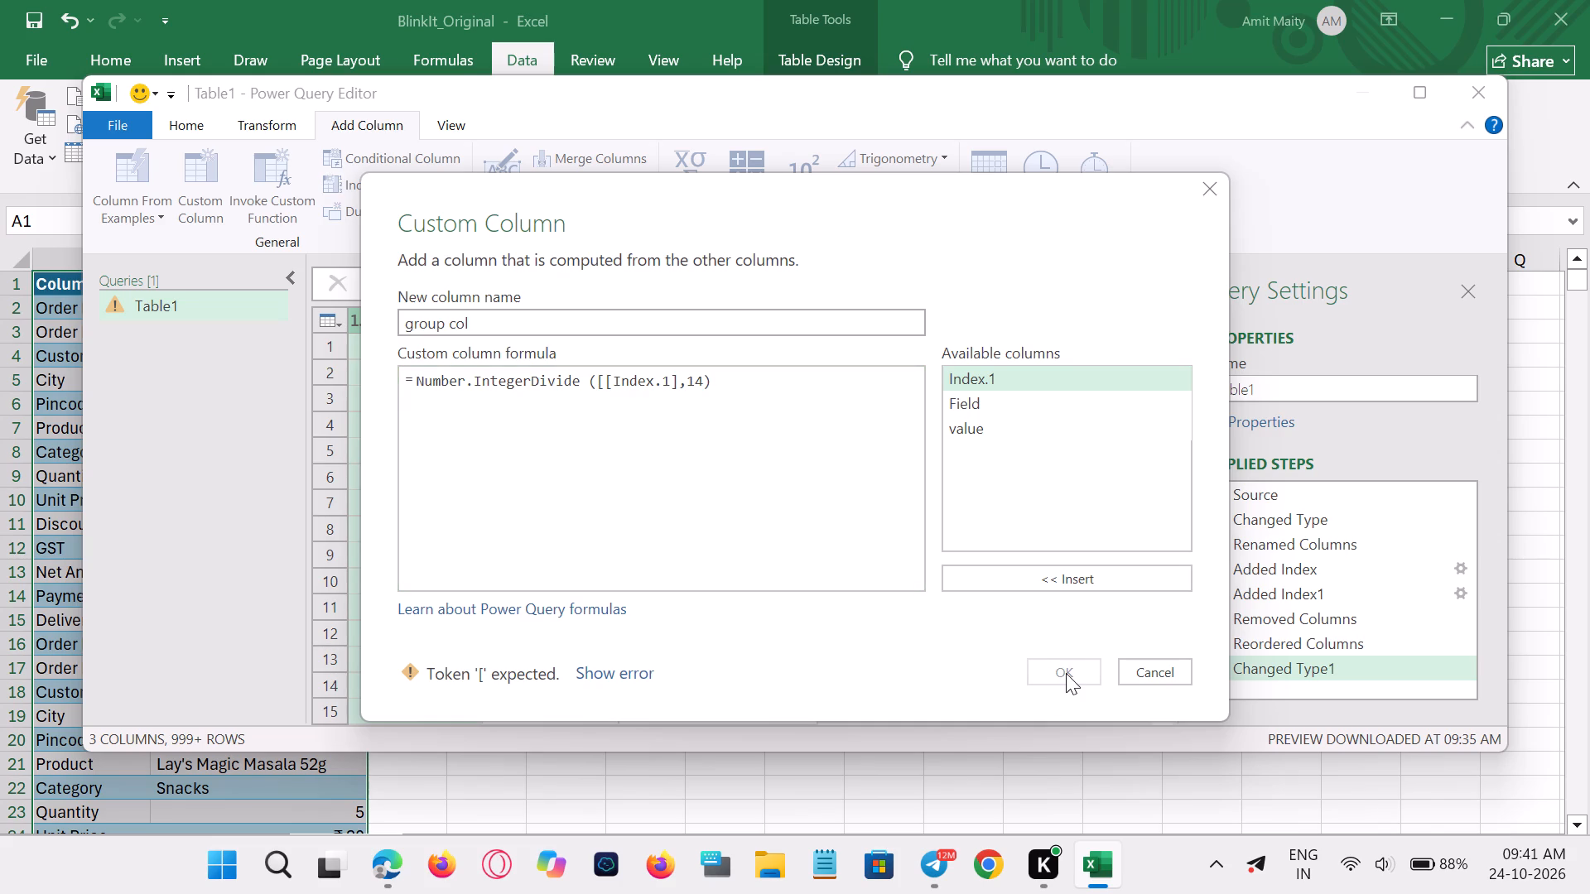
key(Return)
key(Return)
Show where the syntax error sits in the group col formula.
click(656, 668)
click(631, 671)
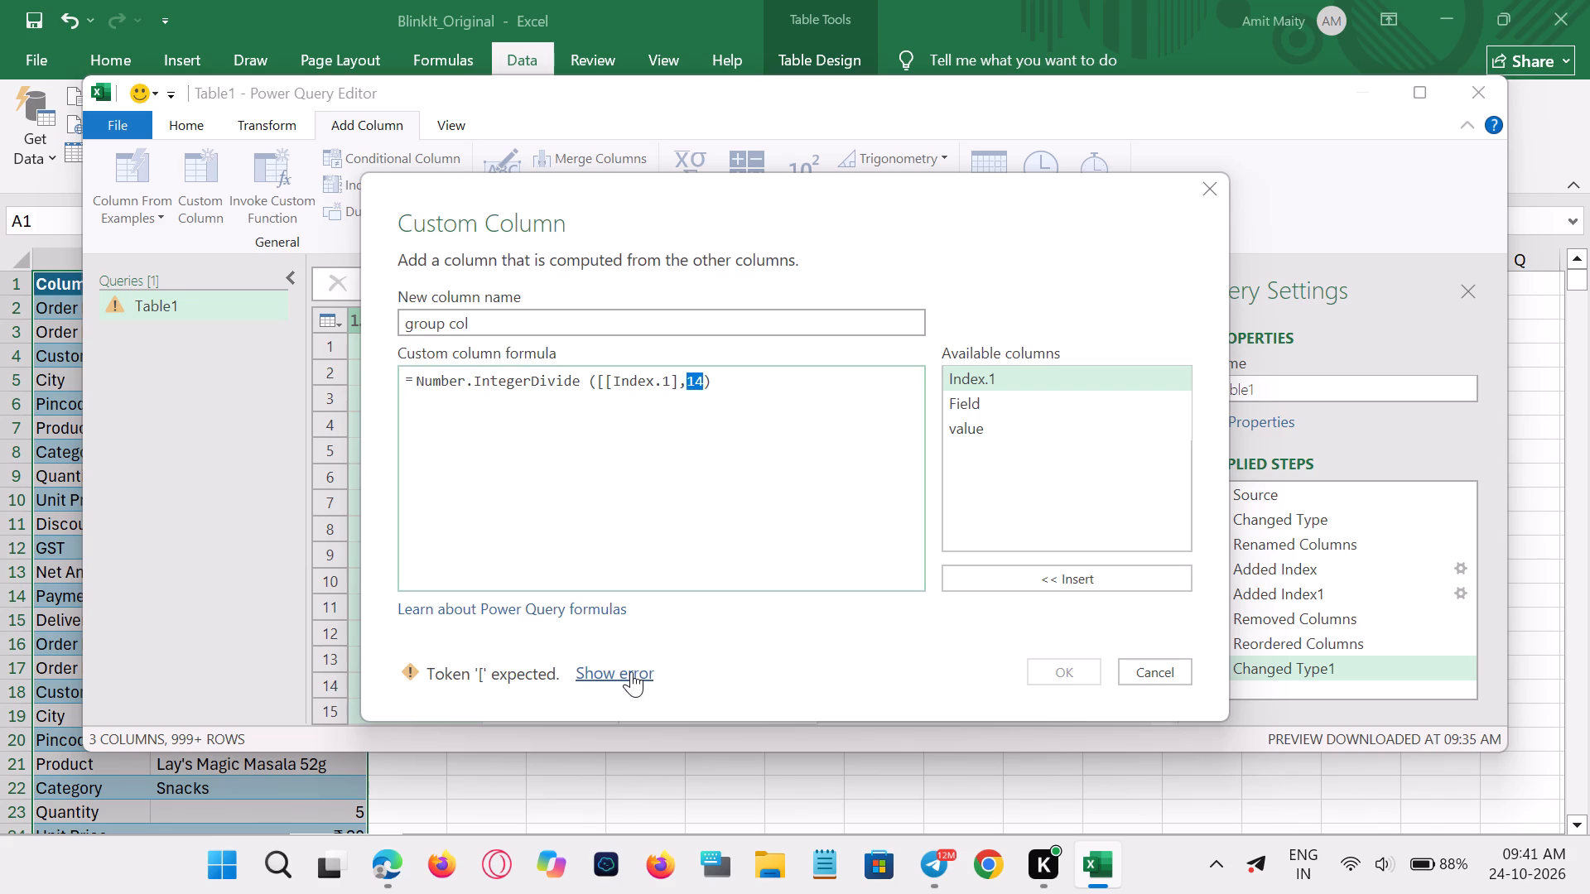
click(631, 671)
triple_click(631, 671)
triple_click(631, 671)
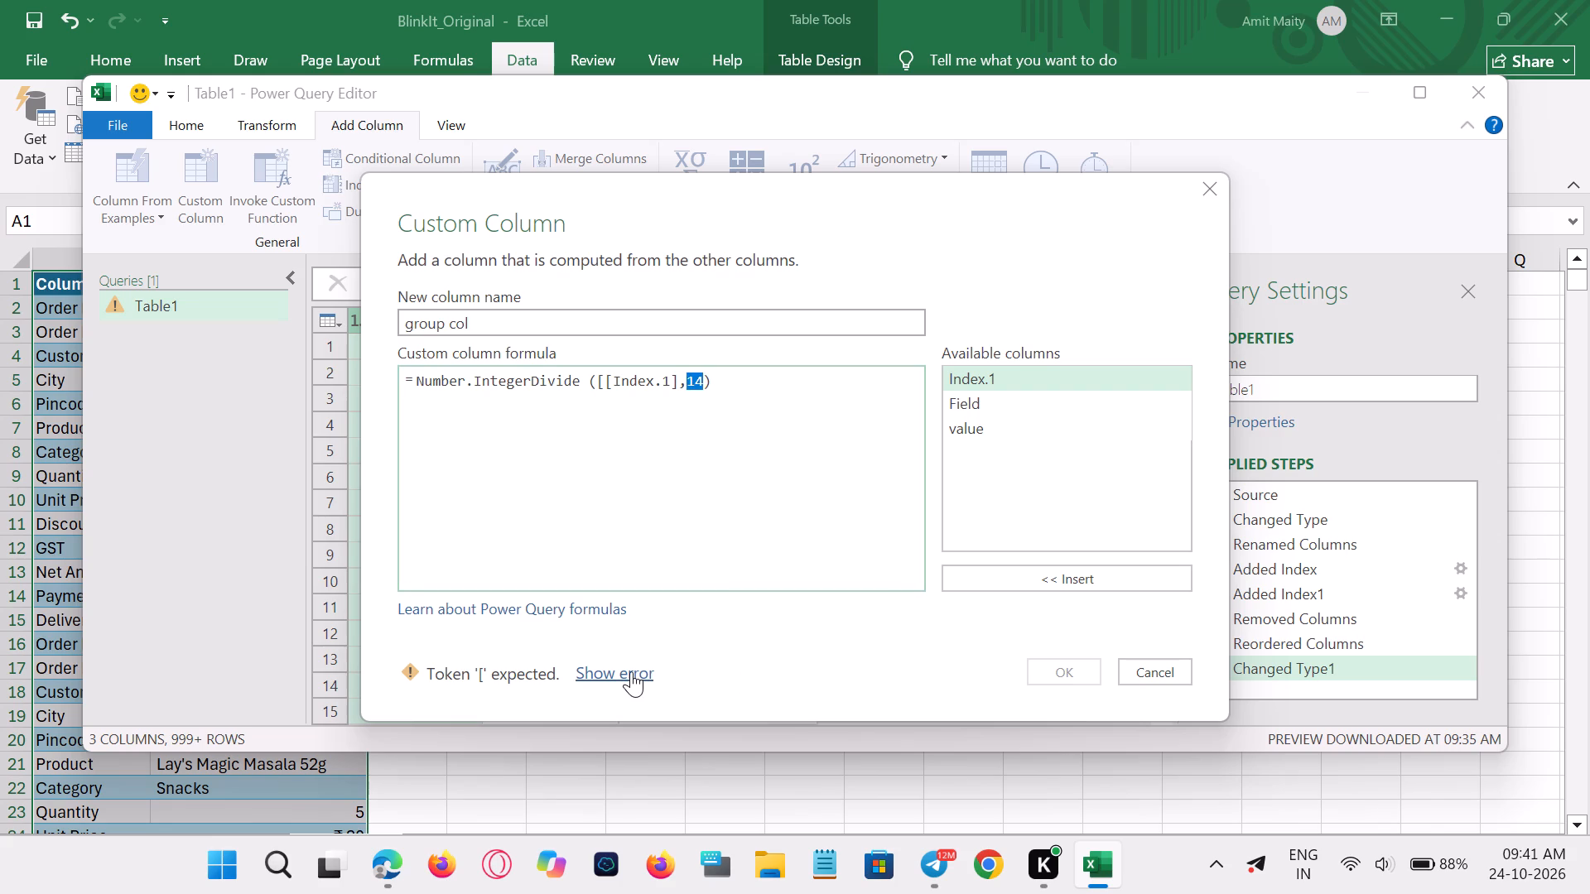
click(631, 671)
click(921, 683)
click(620, 669)
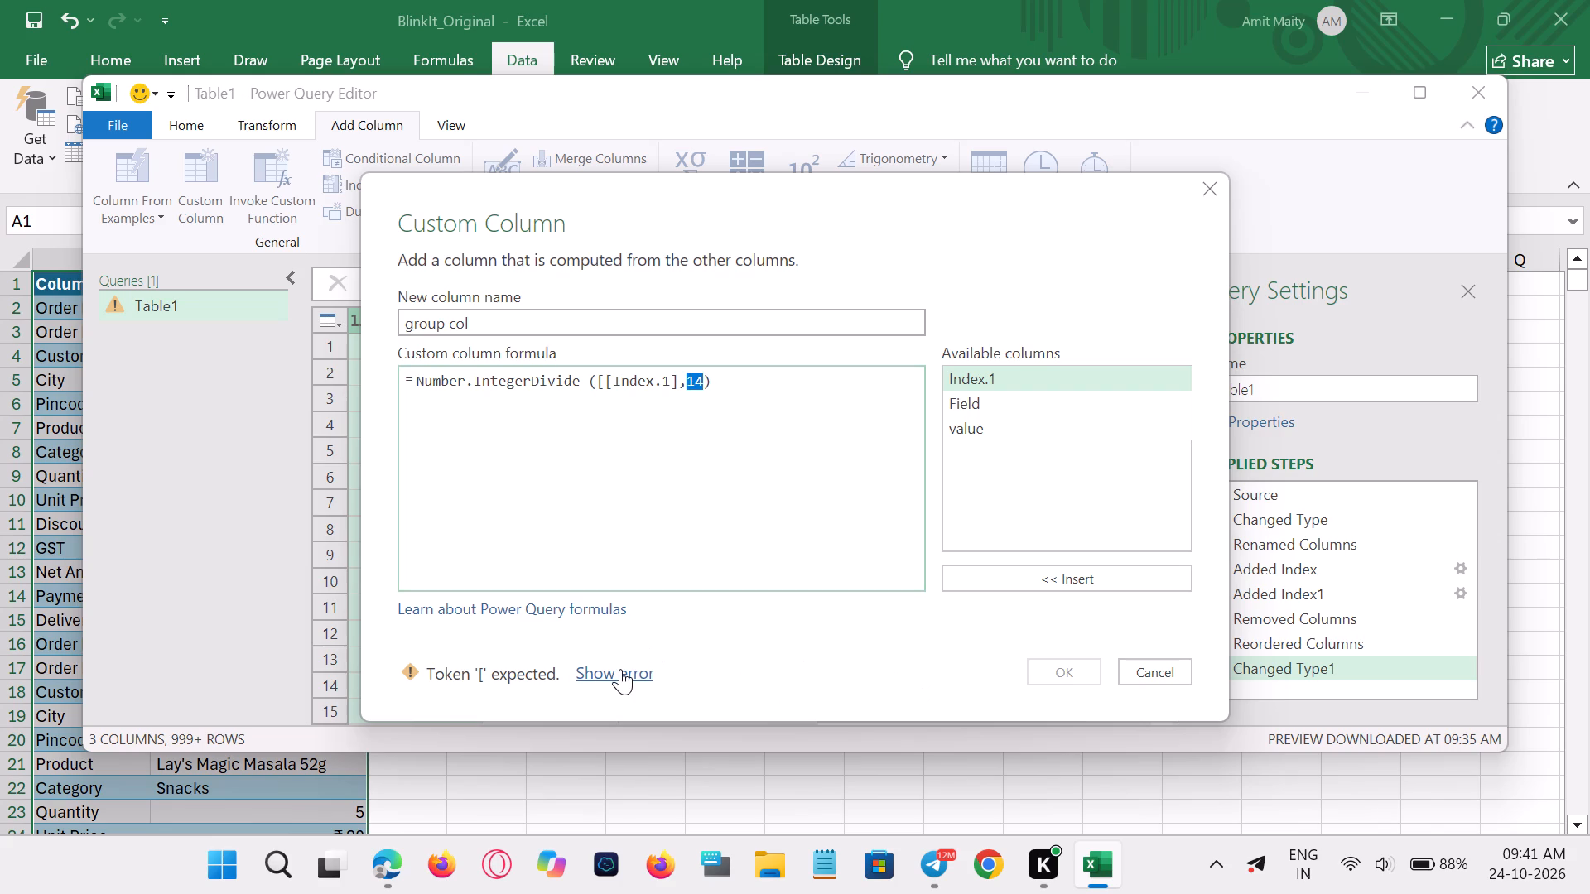
triple_click(620, 669)
click(620, 669)
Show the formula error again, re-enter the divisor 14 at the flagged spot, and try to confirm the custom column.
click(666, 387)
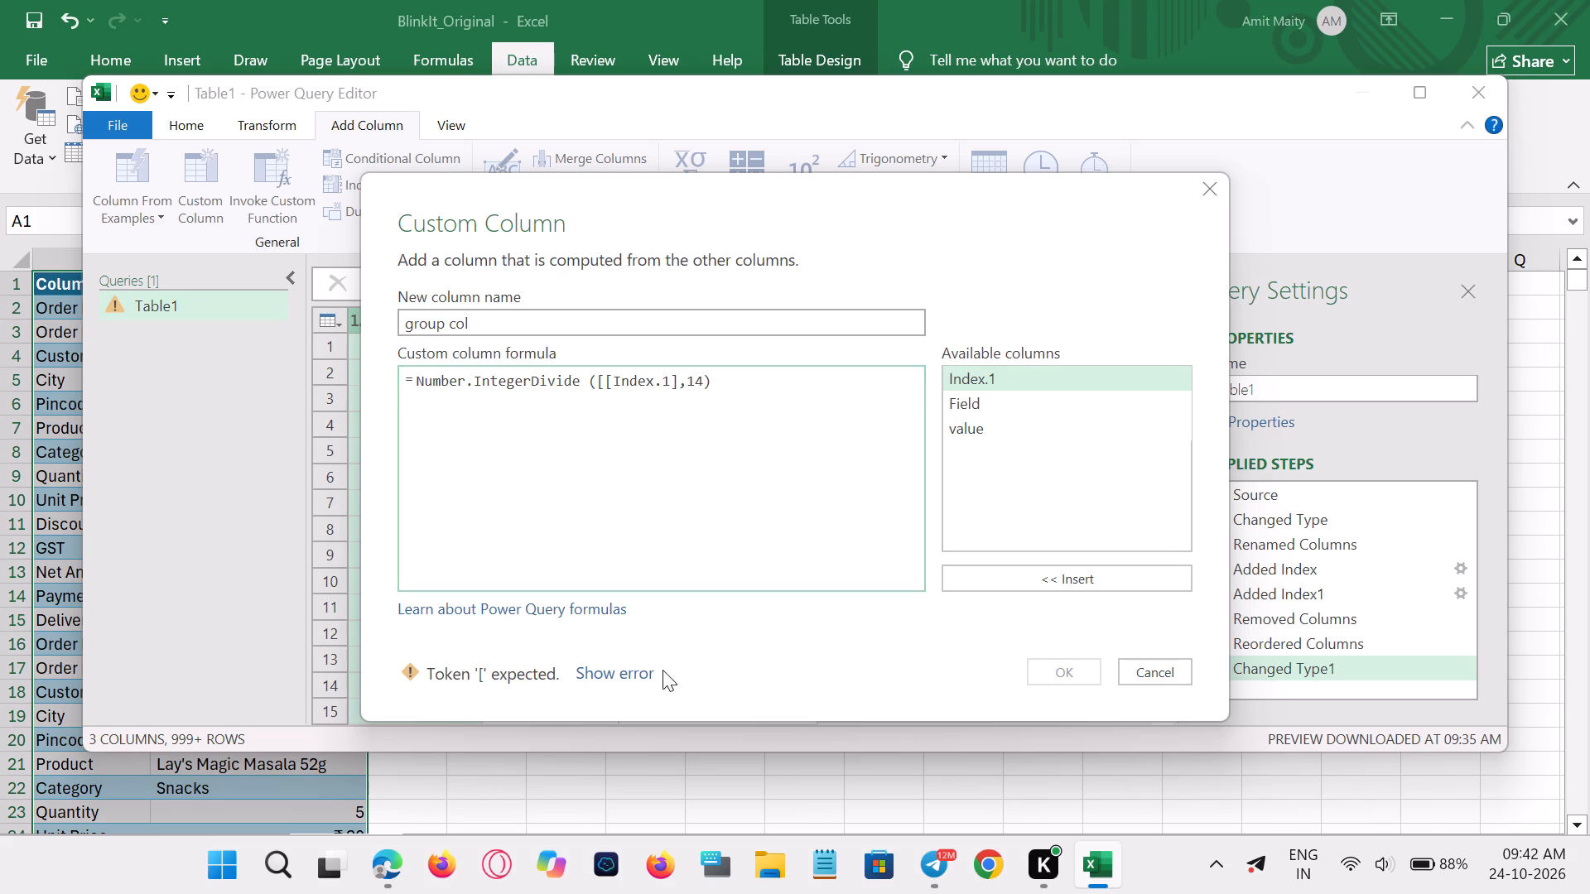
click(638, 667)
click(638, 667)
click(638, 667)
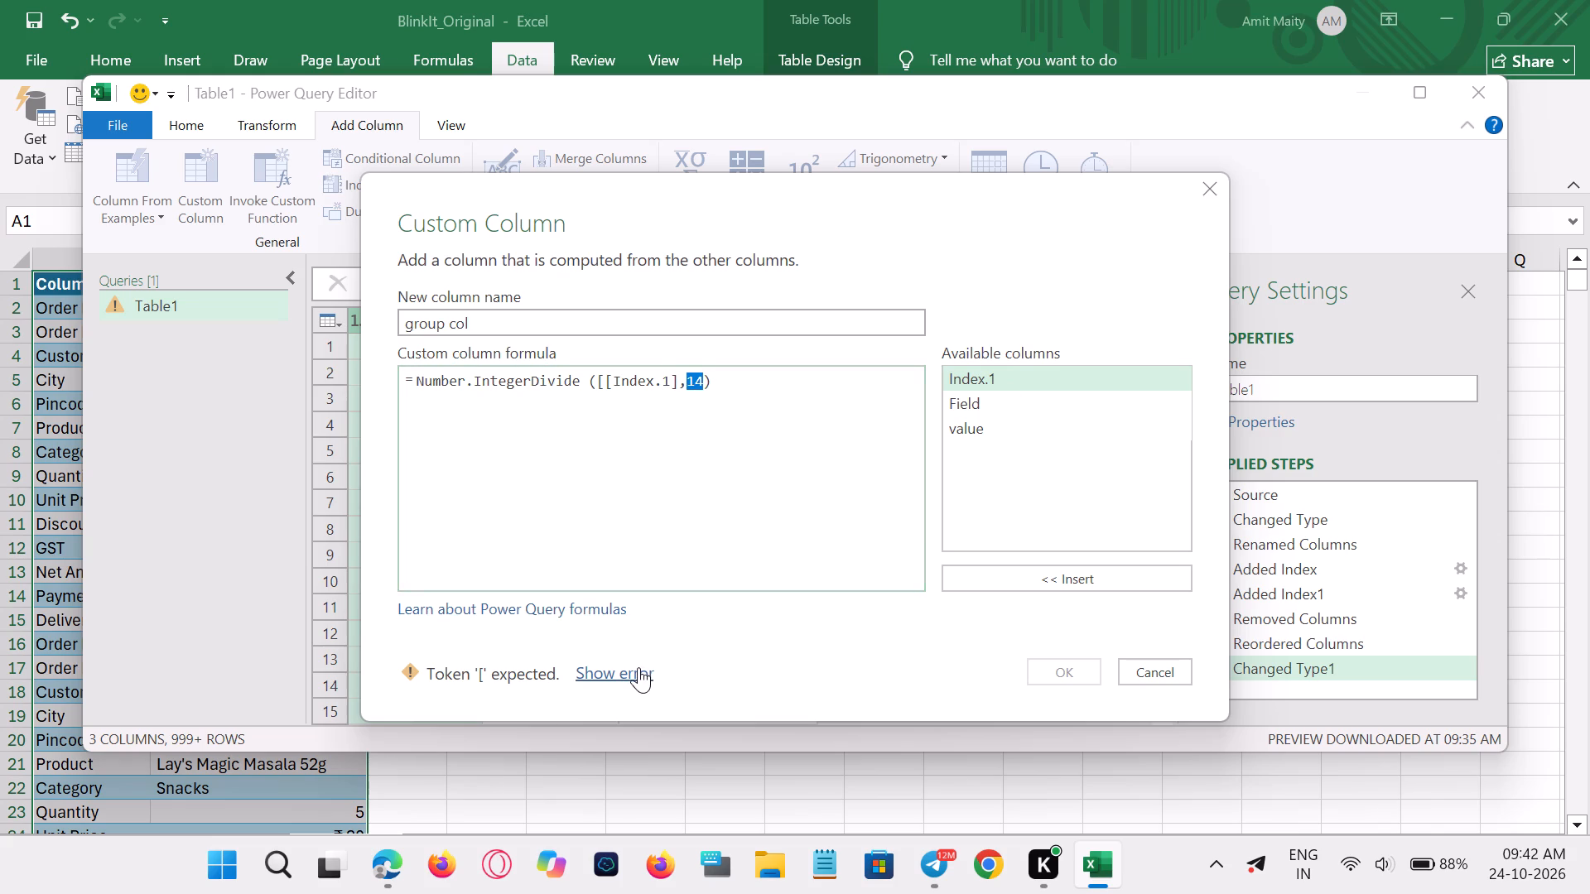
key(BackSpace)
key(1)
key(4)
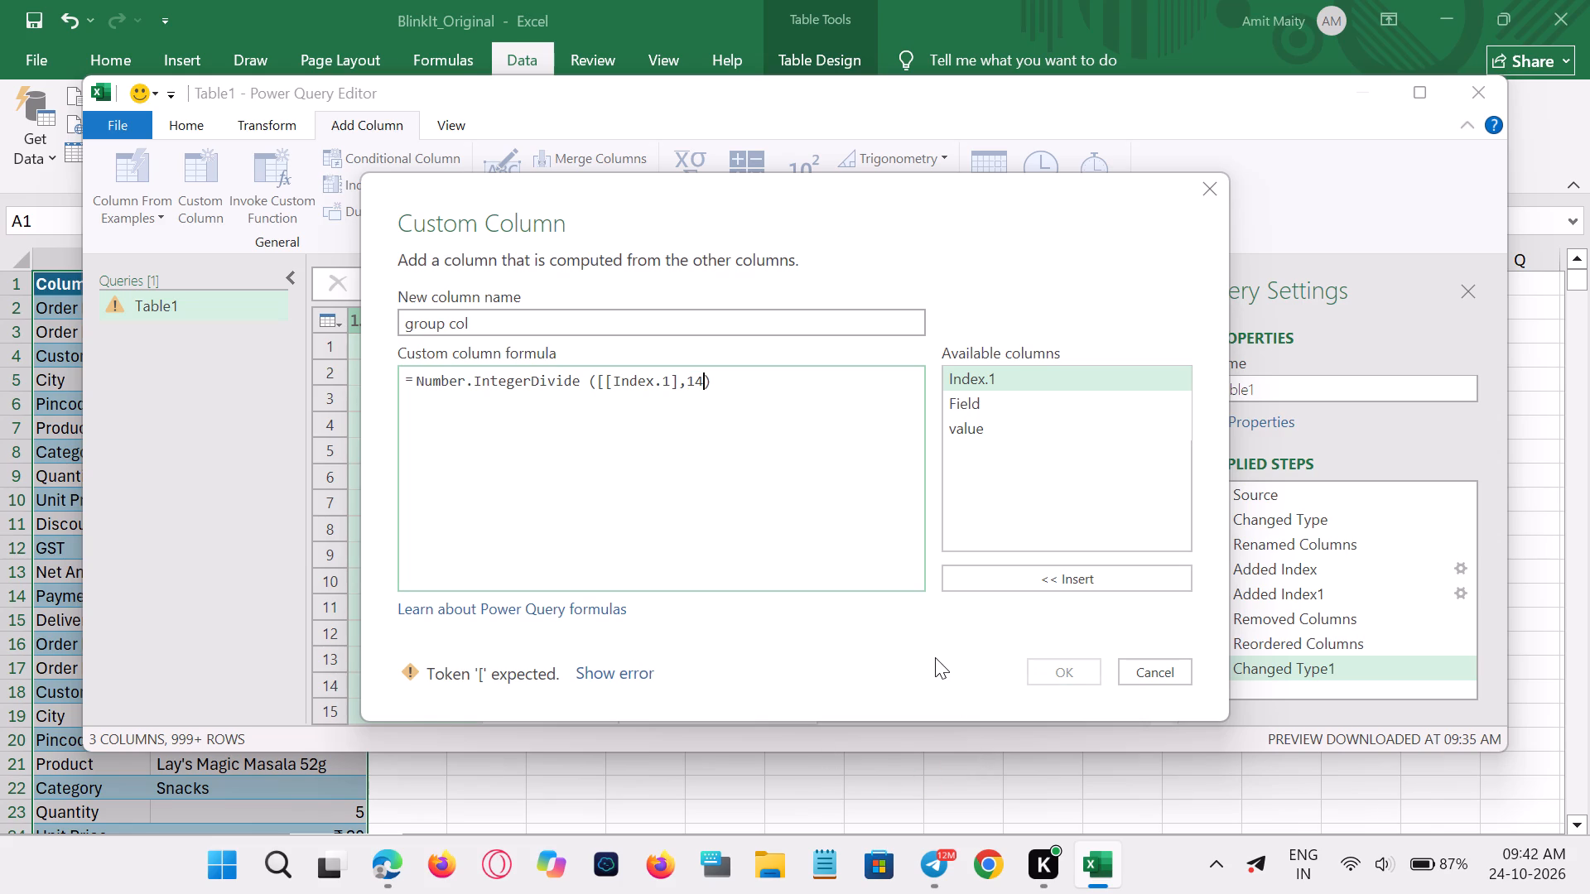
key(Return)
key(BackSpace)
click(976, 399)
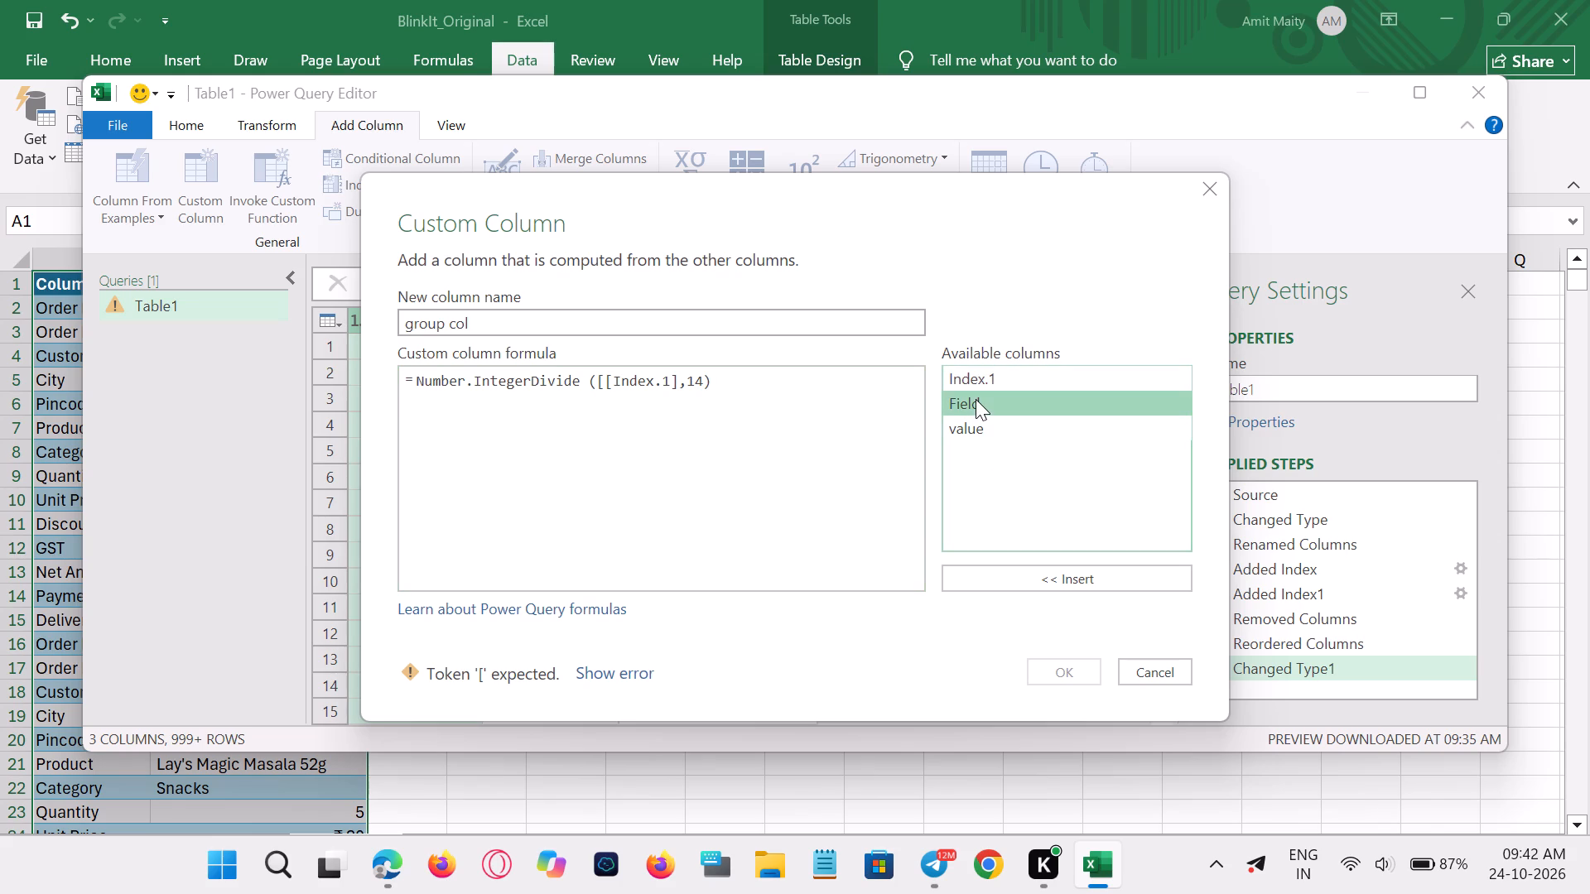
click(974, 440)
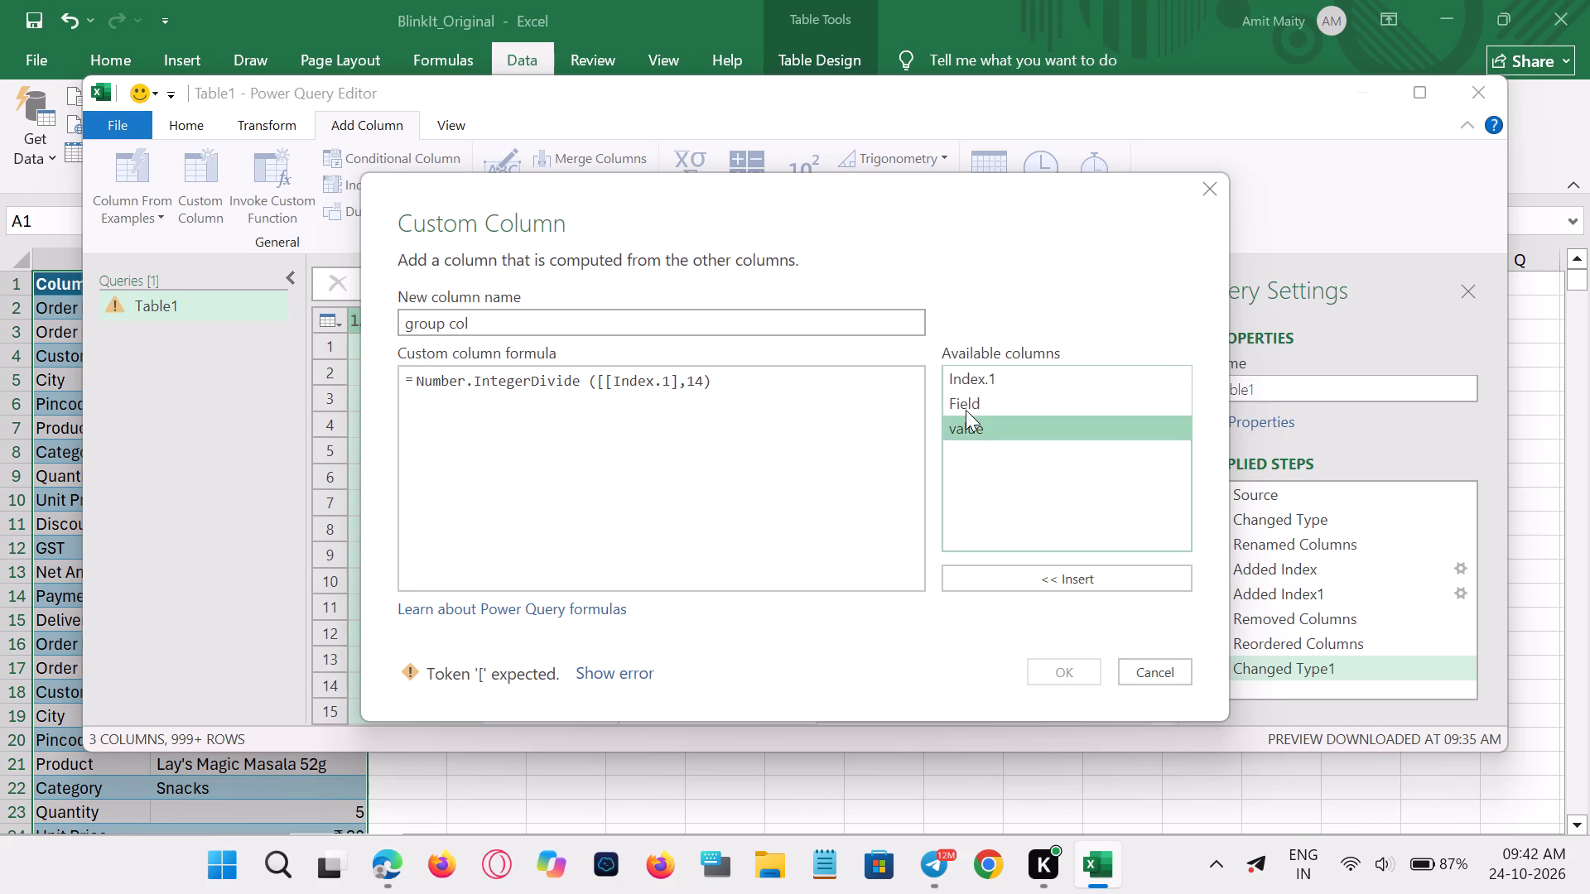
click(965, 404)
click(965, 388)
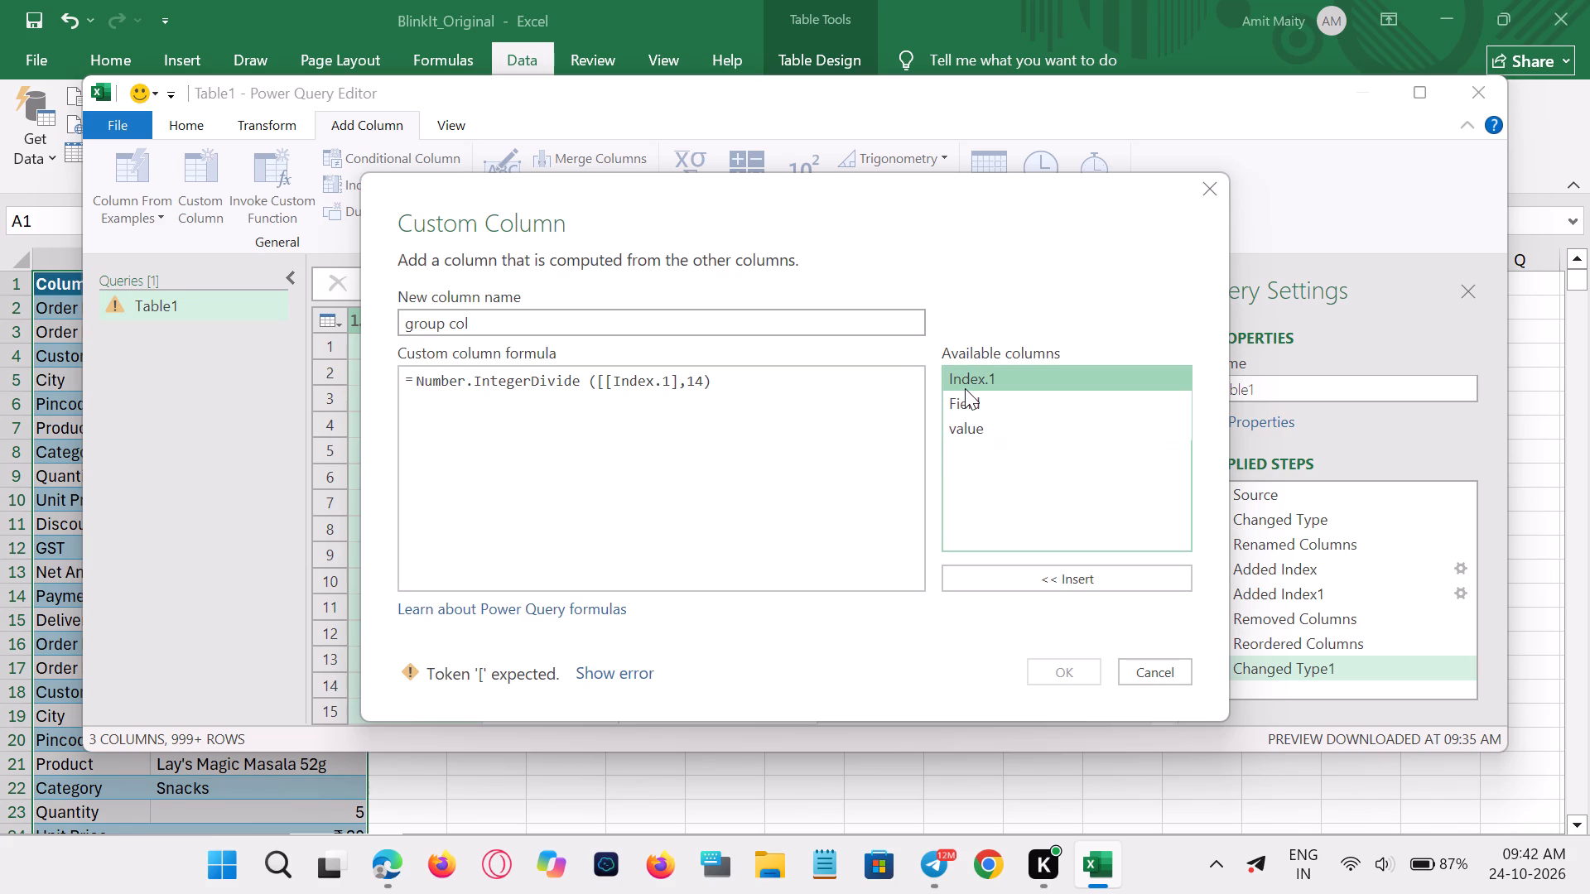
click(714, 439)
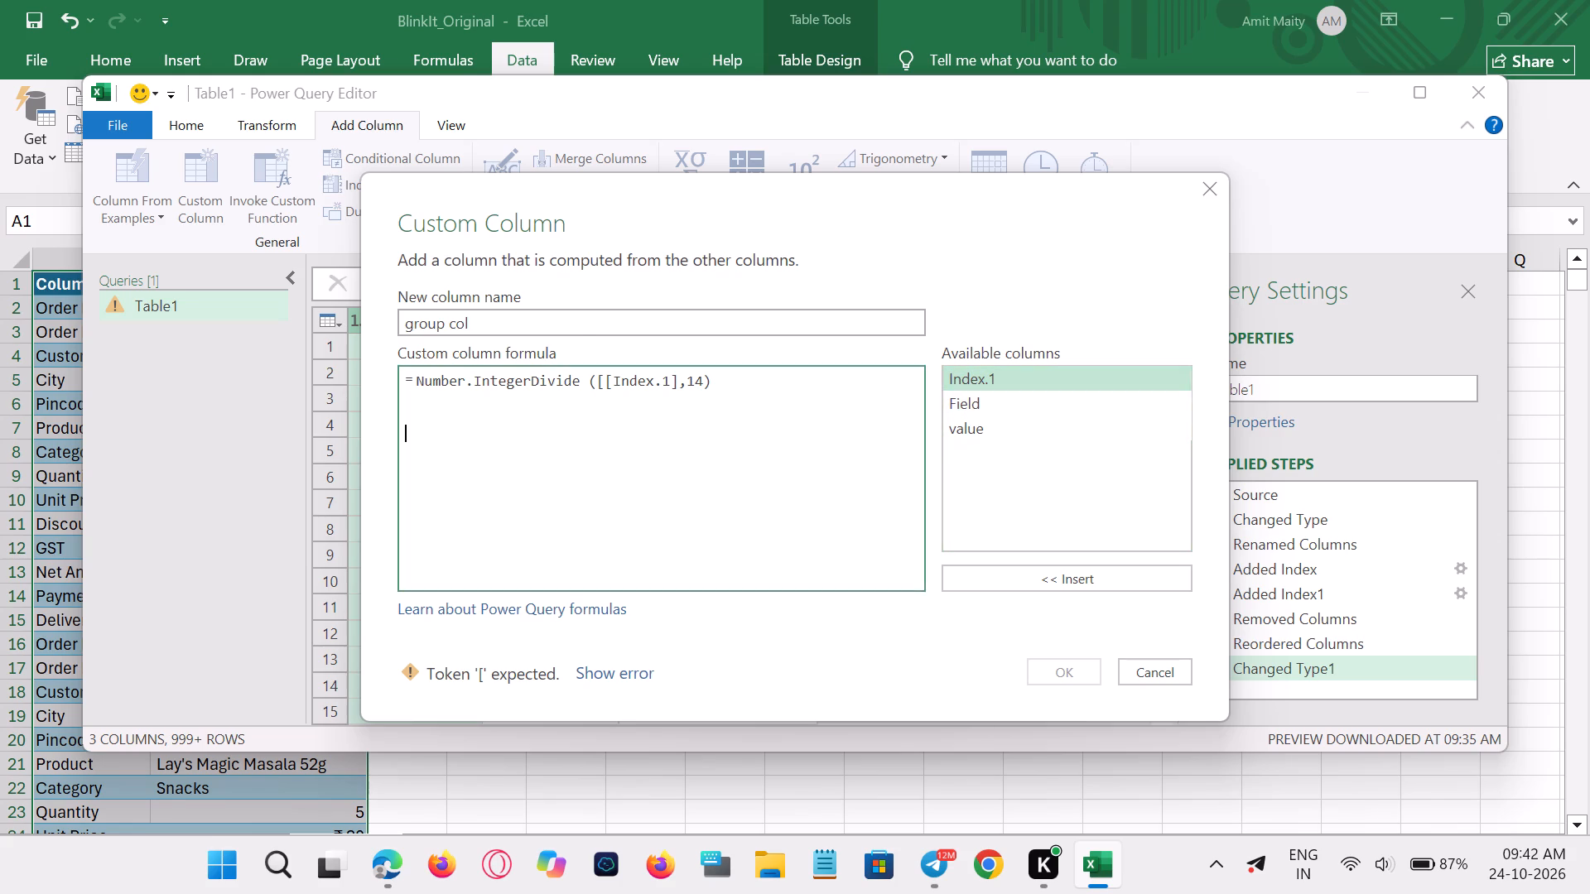
Open the Power Query formulas help page in the browser, checking the client's requirement sheet while it loads.
click(629, 672)
click(590, 589)
click(589, 602)
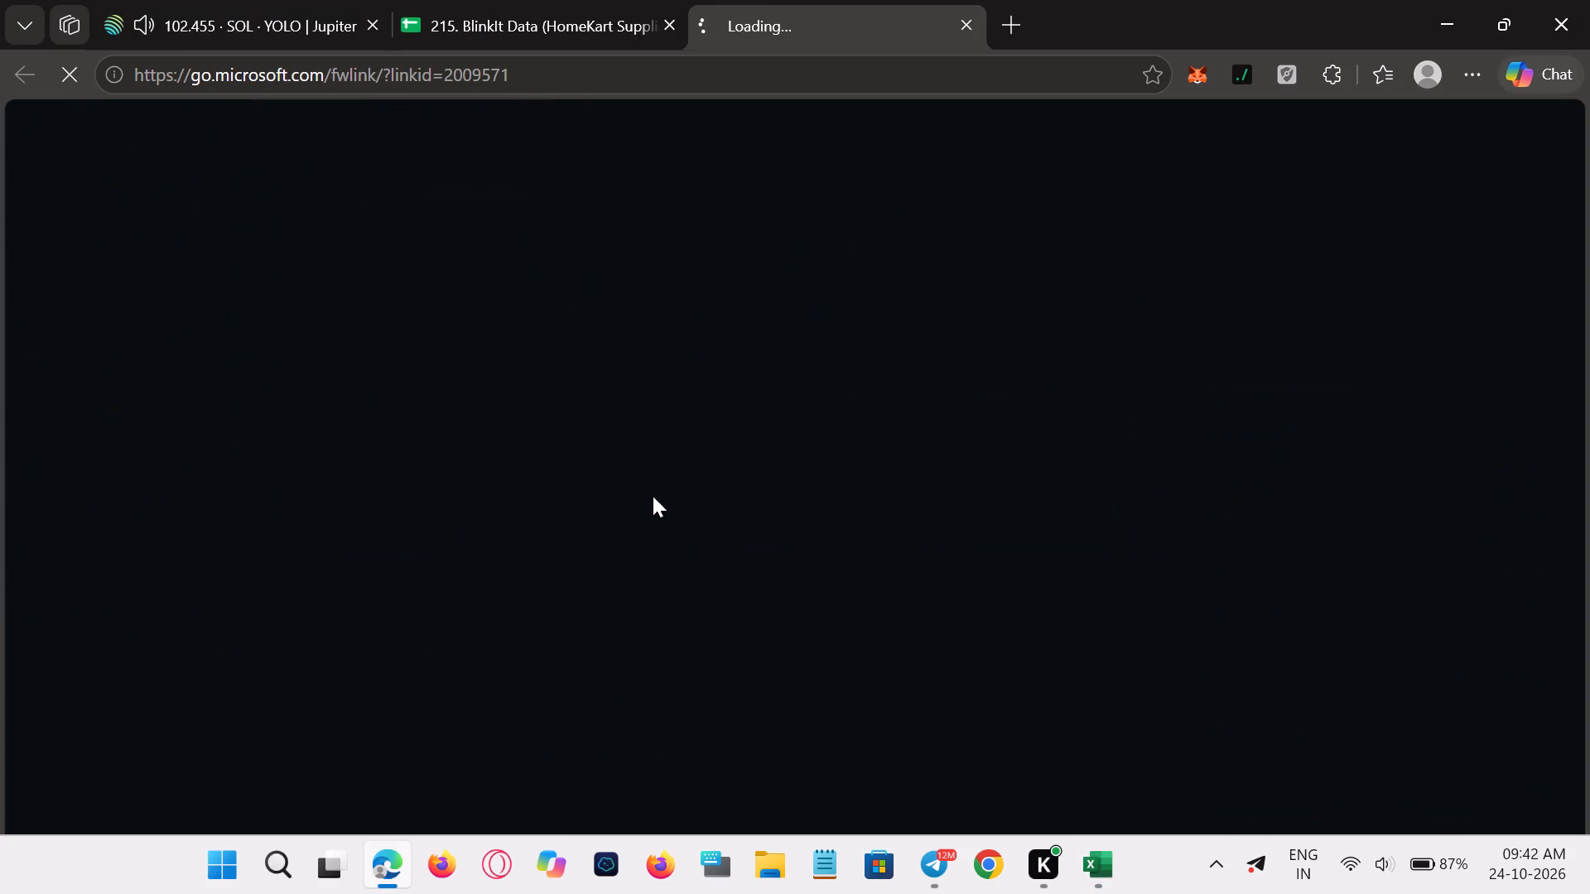
click(565, 0)
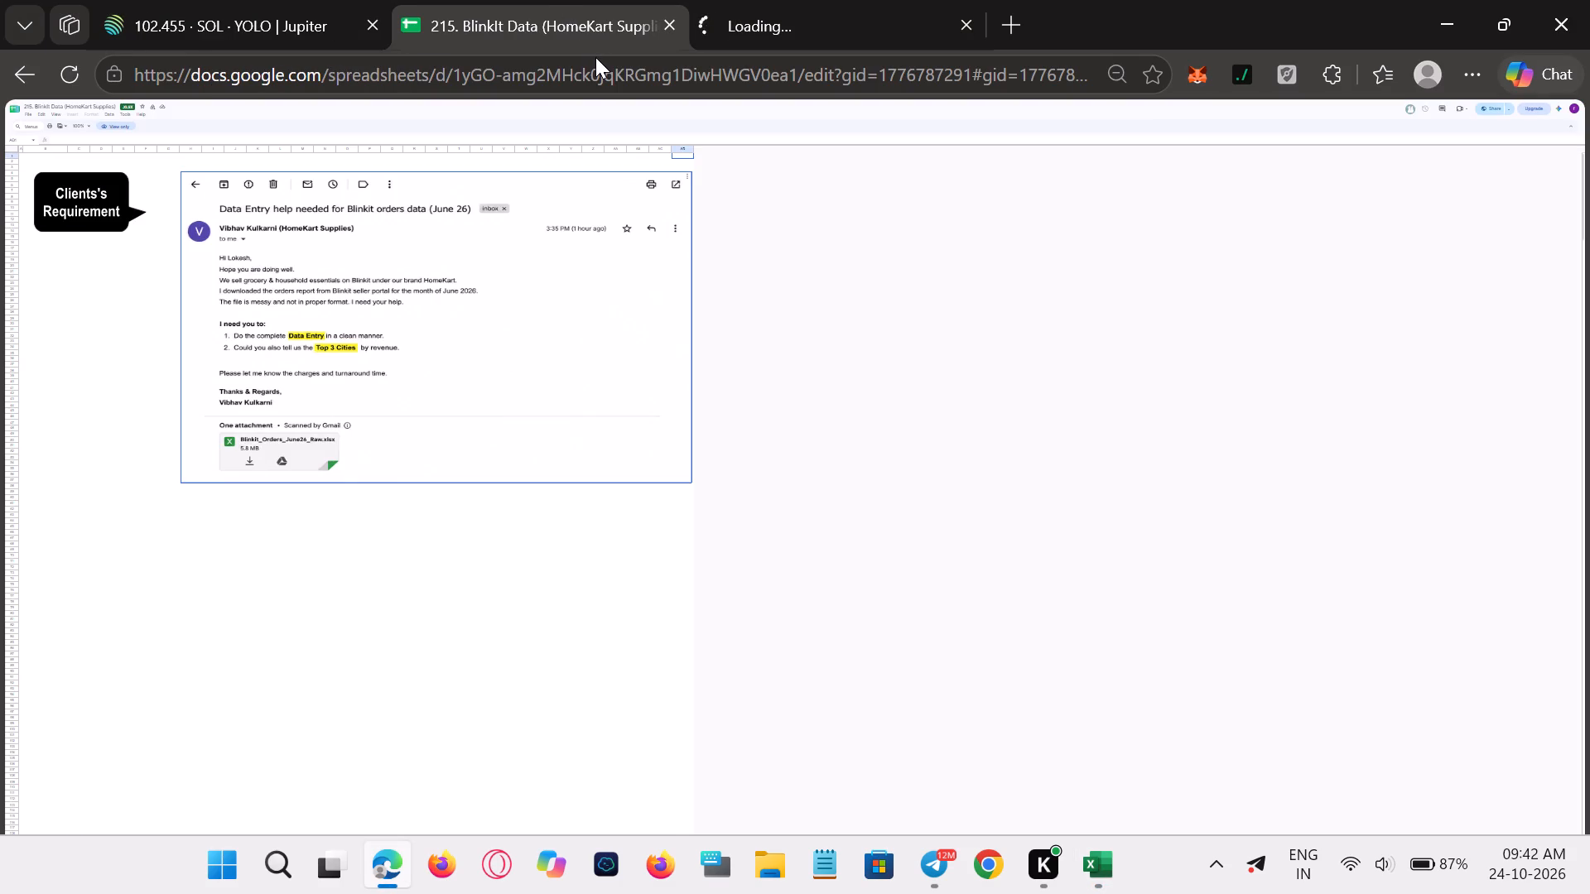
click(944, 0)
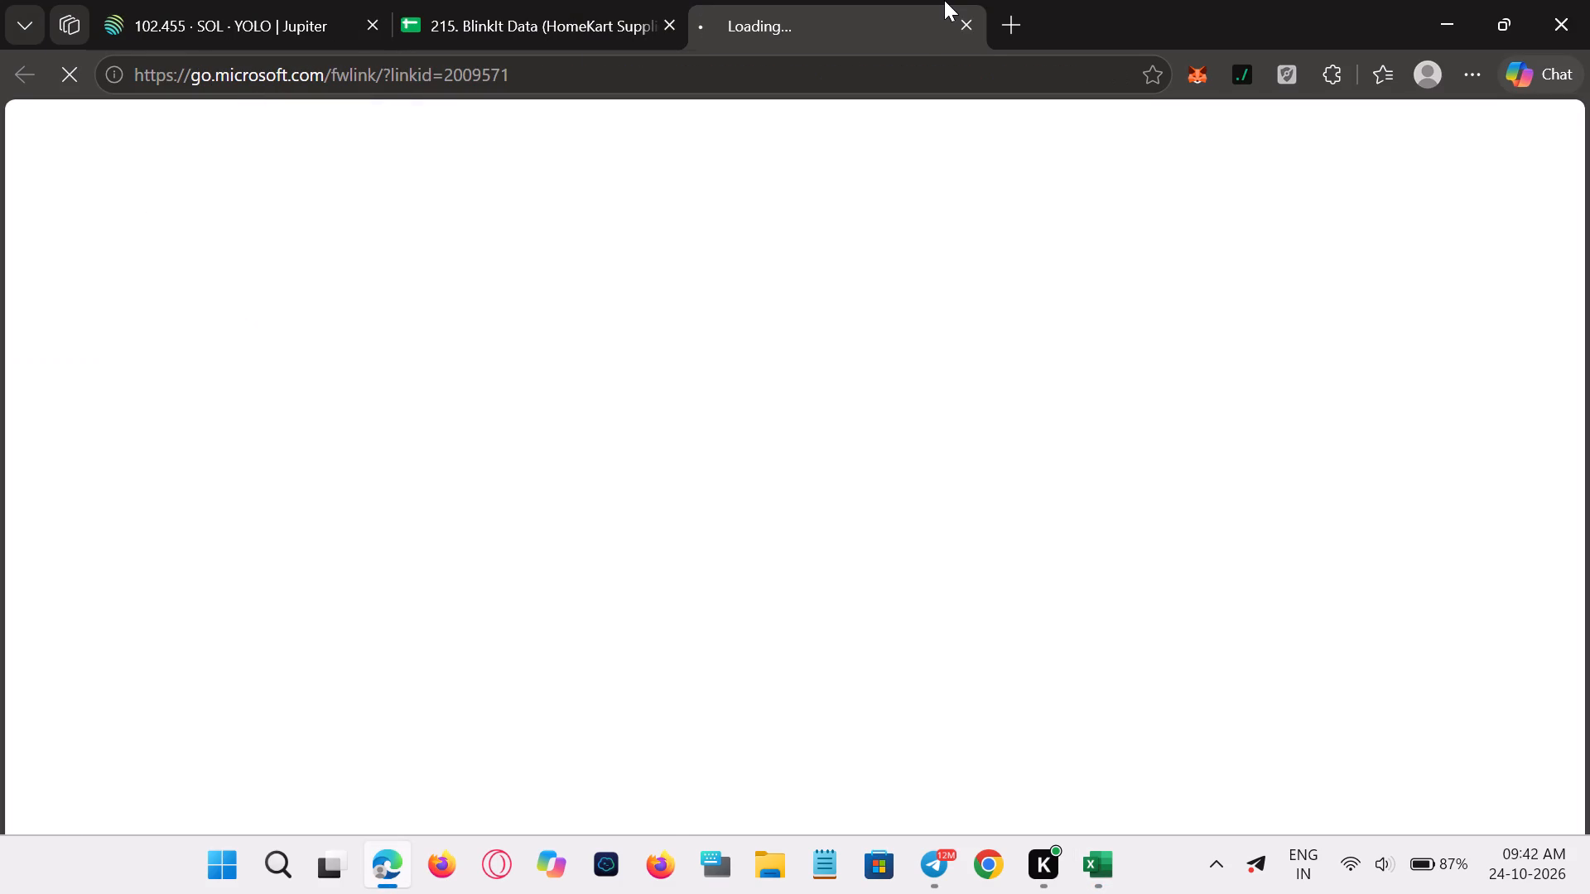
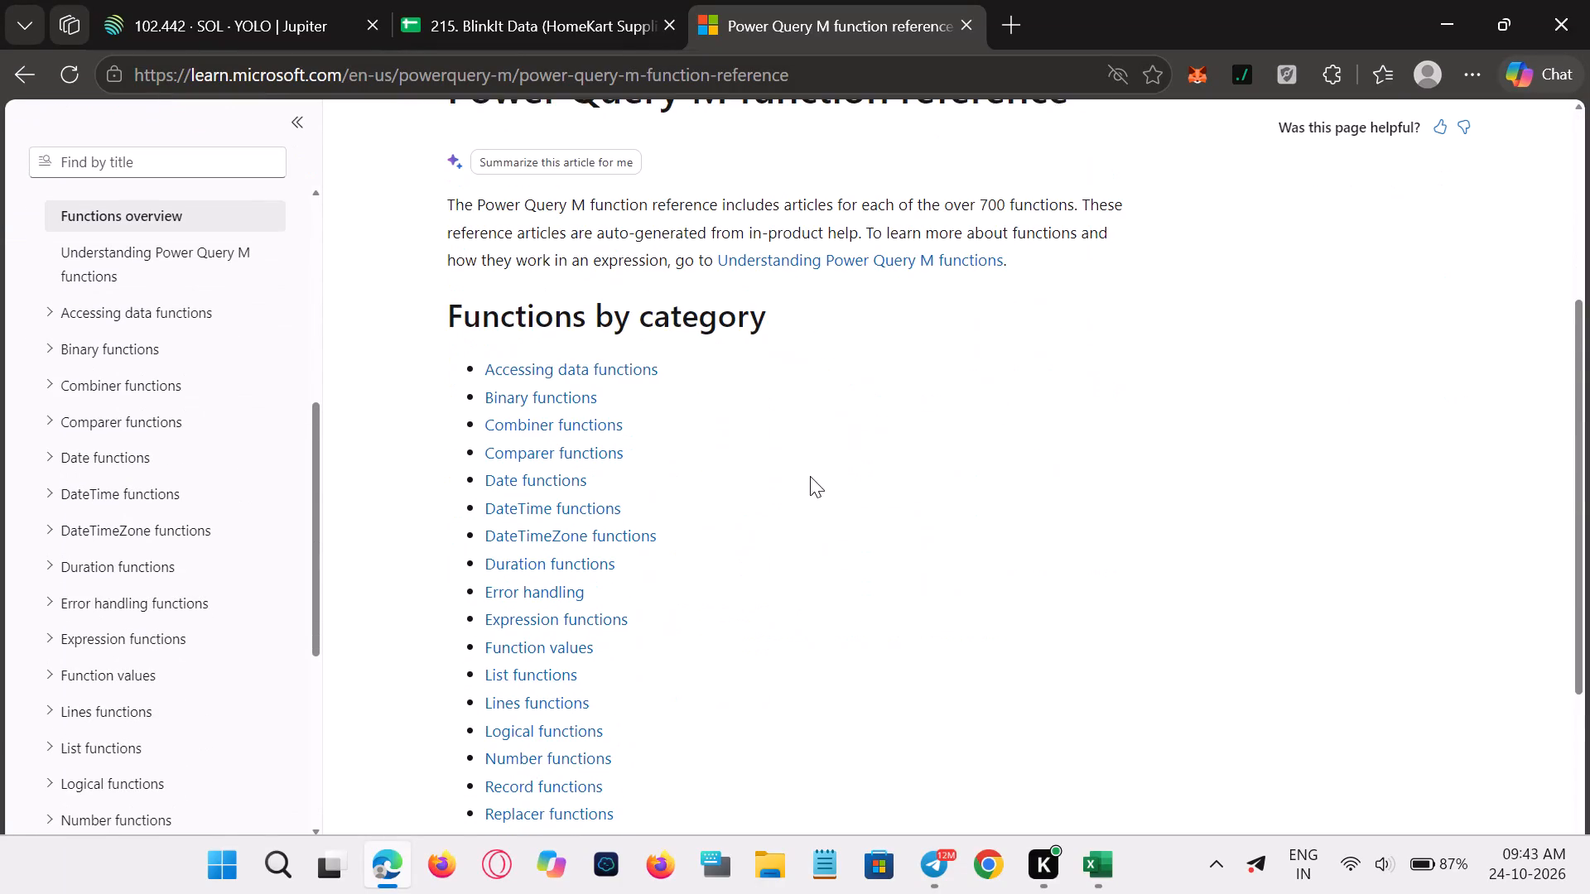
Skim the function categories on the Power Query M function reference page.
scroll(1038, 389, down, 3)
scroll(533, 432, up, 1)
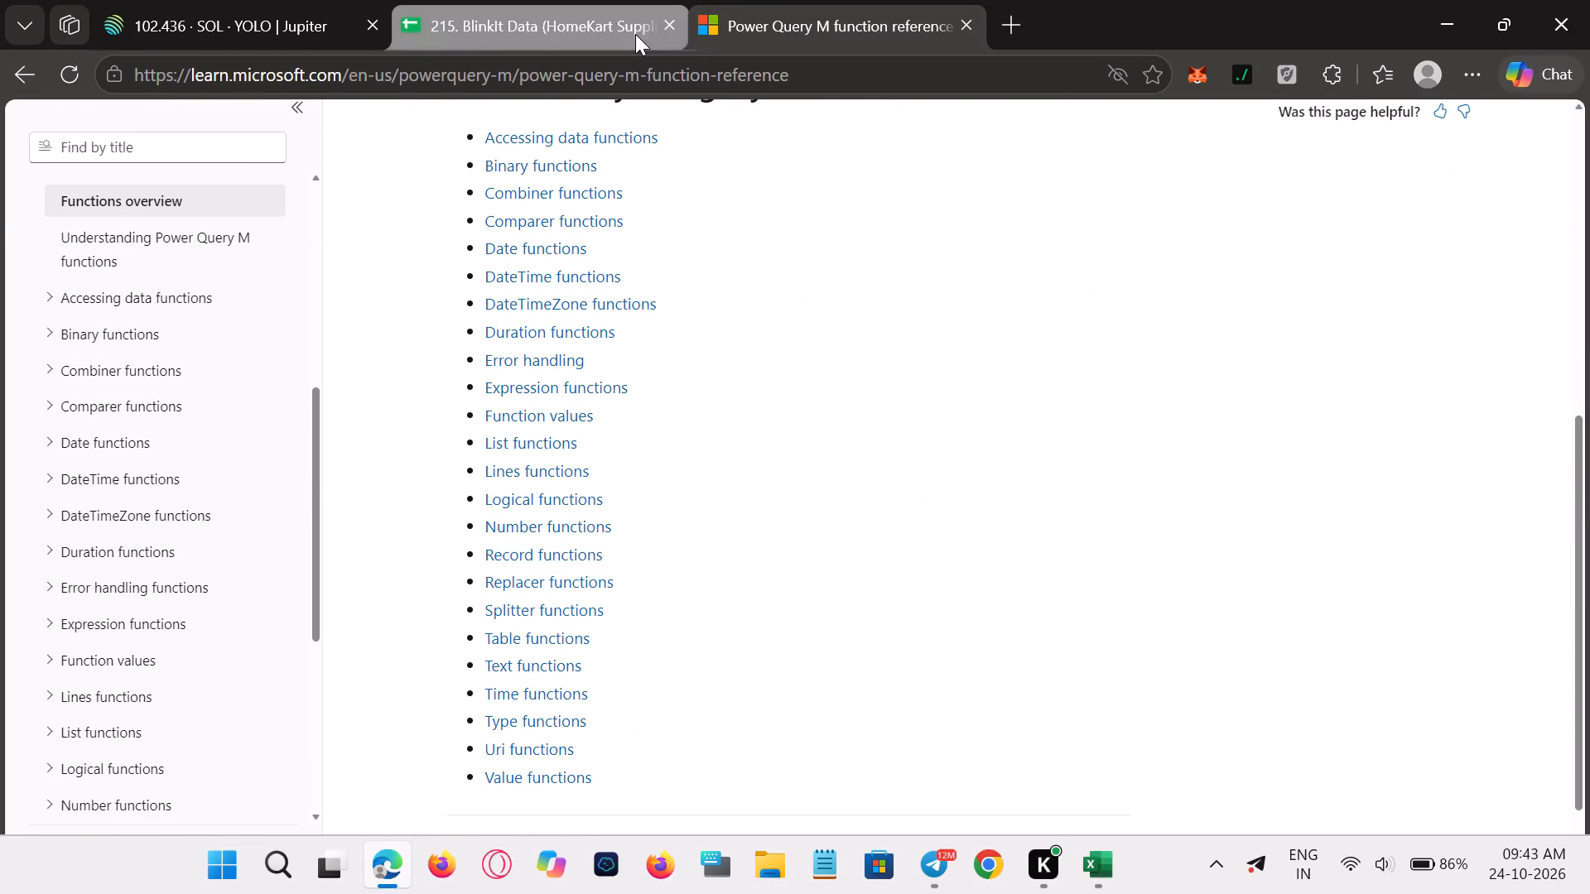
click(800, 8)
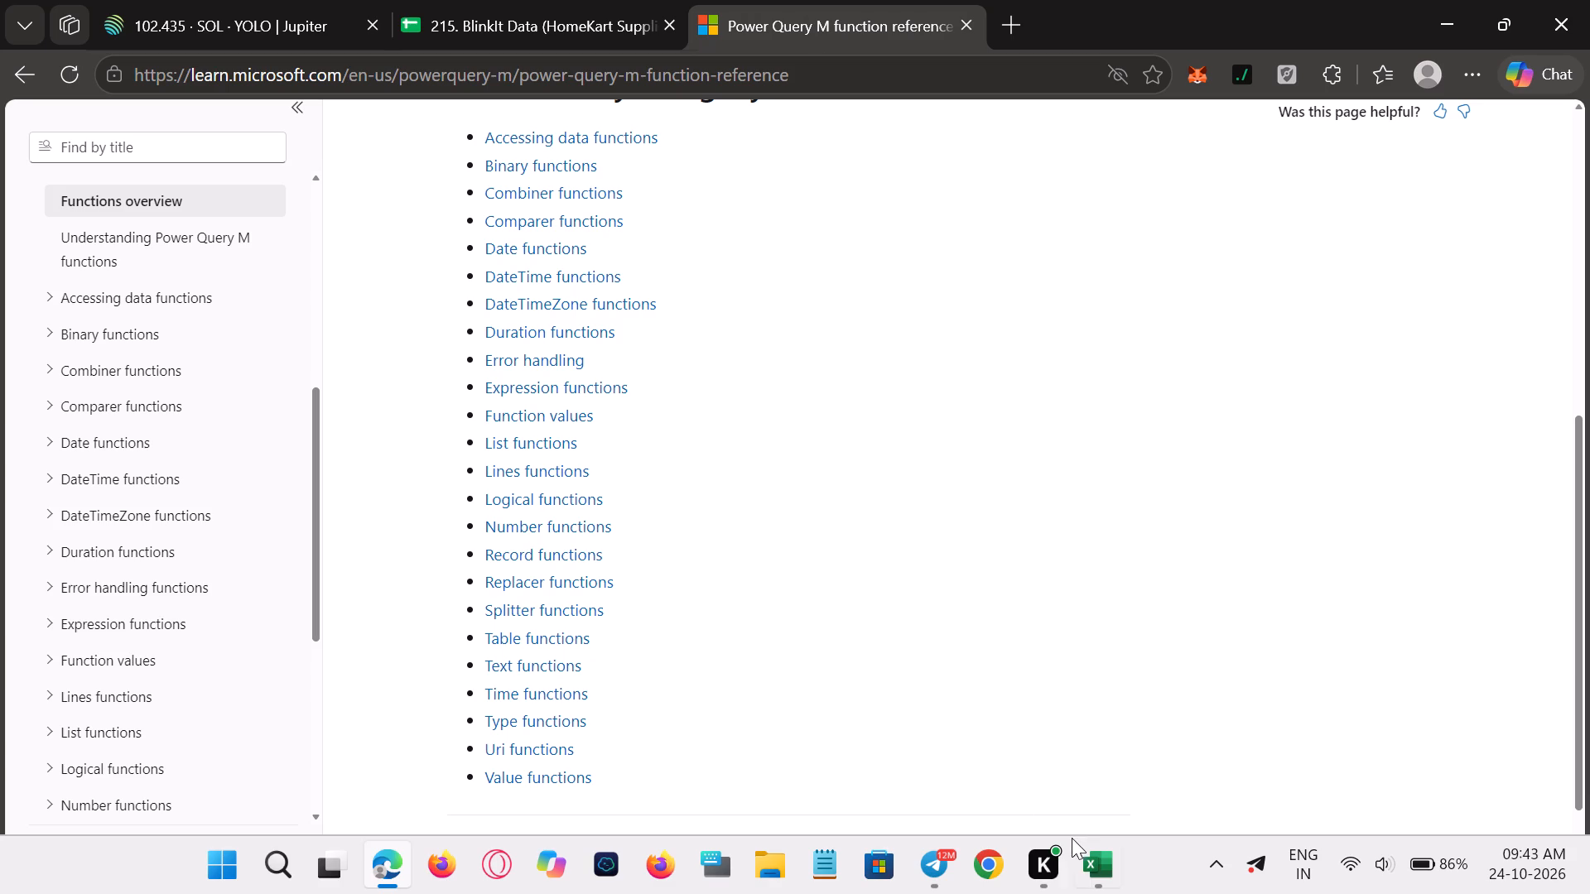
Switch back to Excel and cut the group col formula back to just Number.IntegerDivide, removing its bracketed arguments.
click(1087, 867)
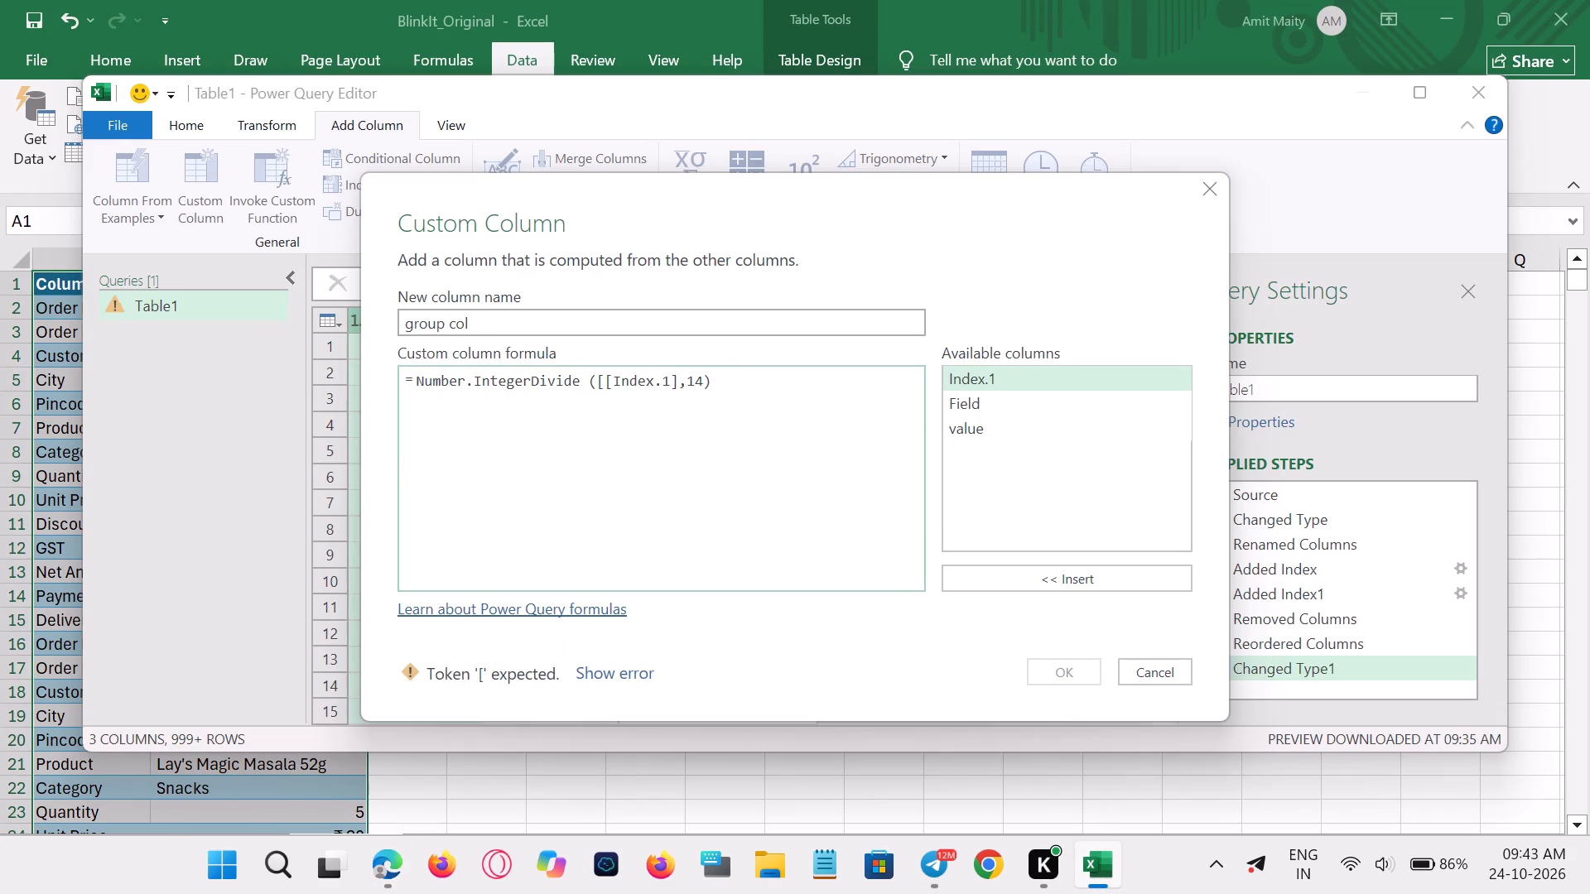
click(790, 397)
click(790, 397)
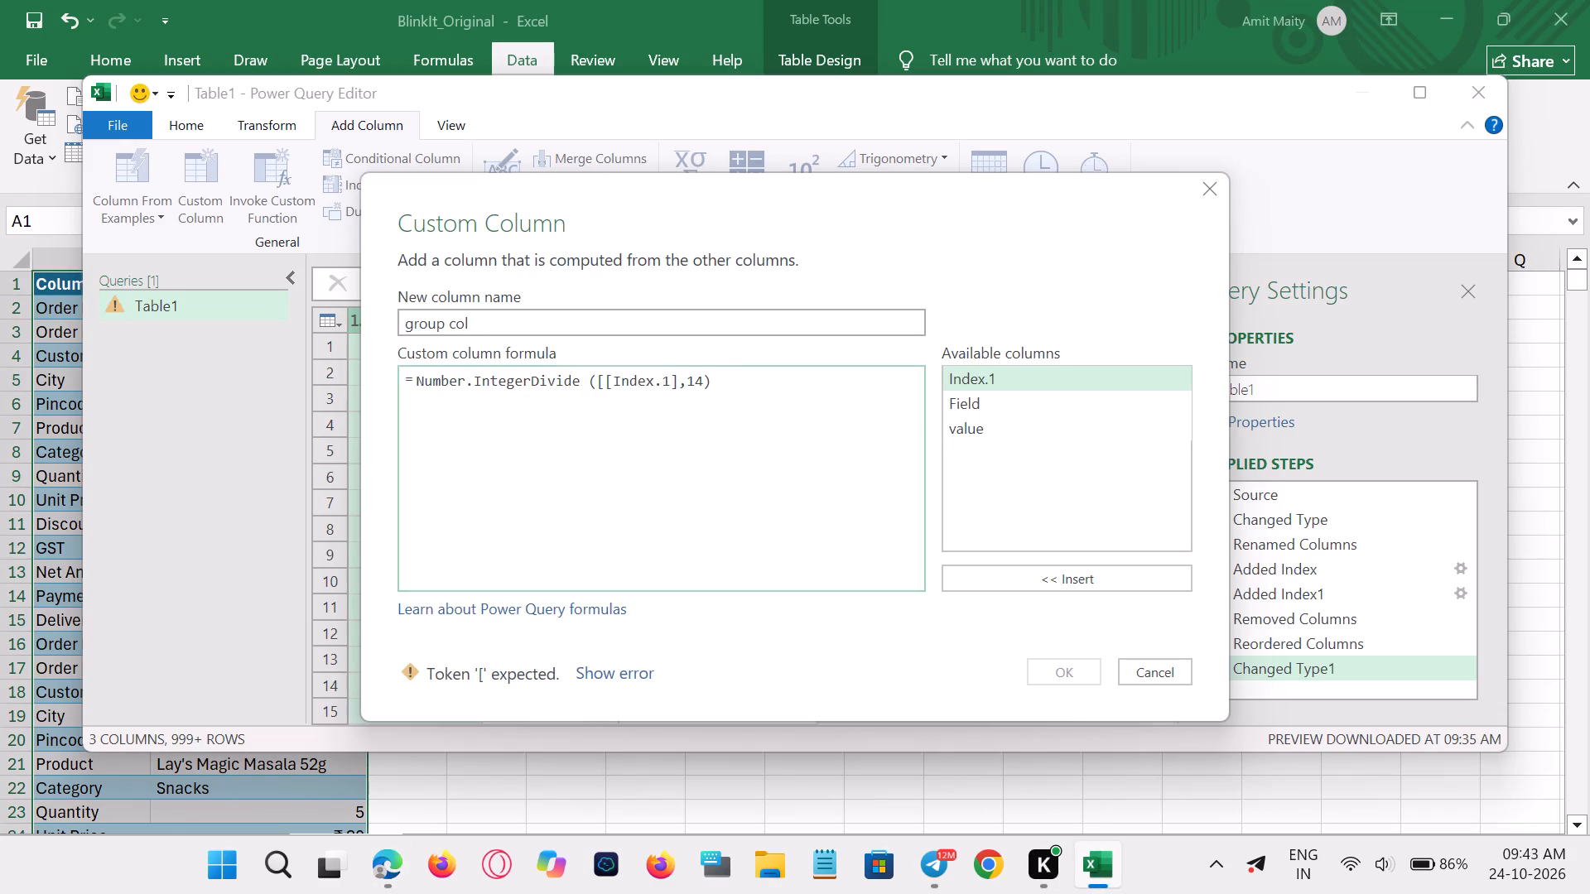
double_click(759, 387)
key(BackSpace)
key(BackSpace)
key(BackSpace)
key(BackSpace)
key(BackSpace)
key(BackSpace)
key(BackSpace)
key(BackSpace)
key(BackSpace)
key(BackSpace)
key(BackSpace)
key(BackSpace)
key(BackSpace)
key(BackSpace)
key(BackSpace)
key(BackSpace)
key(BackSpace)
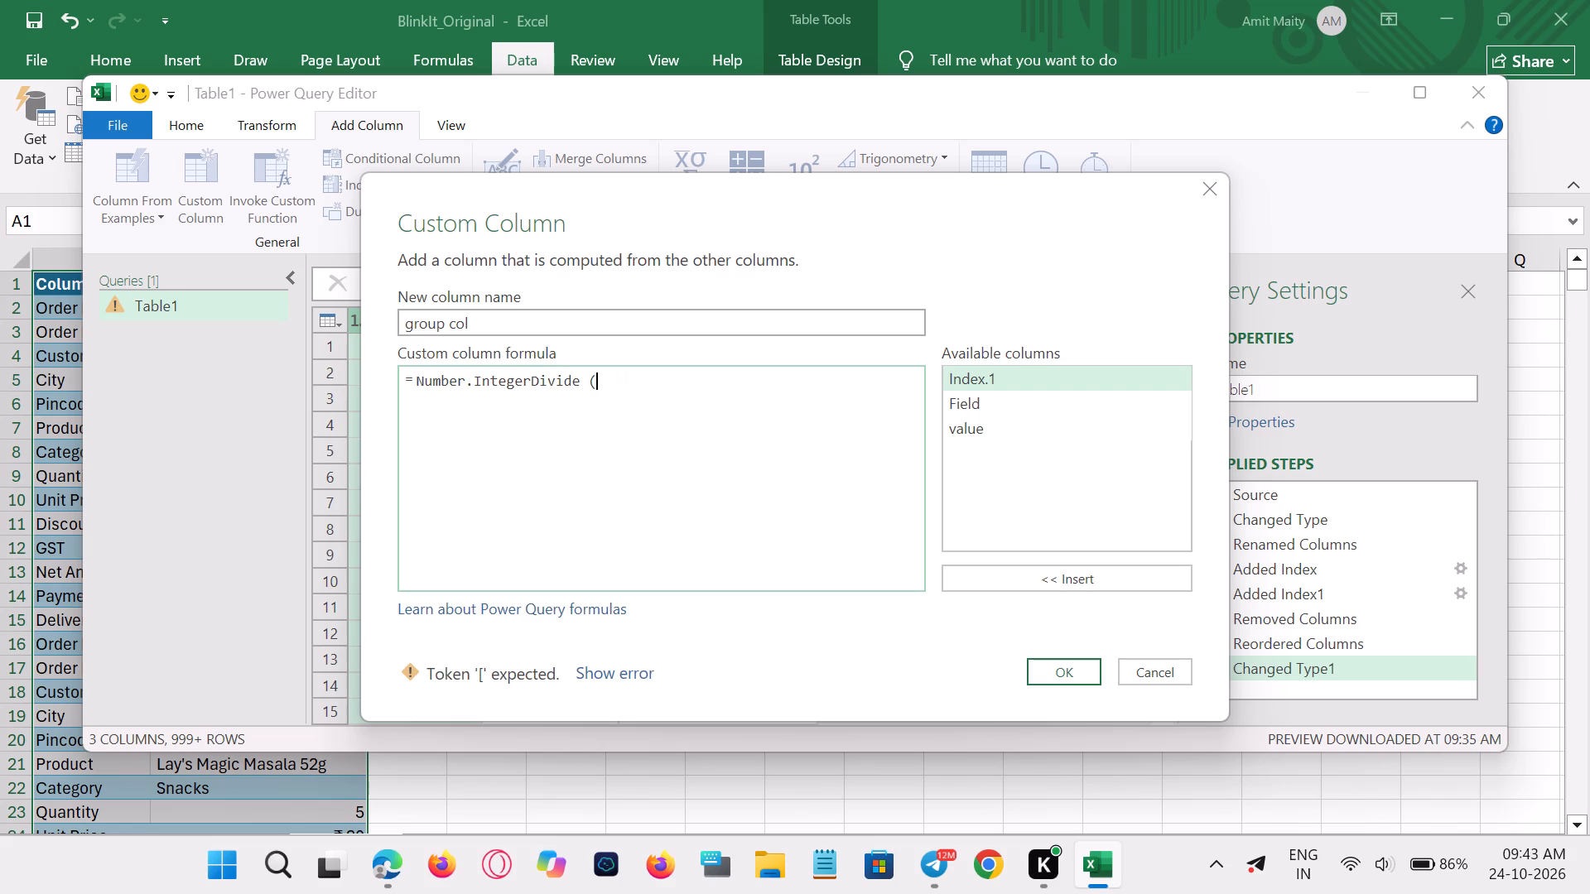
key(BackSpace)
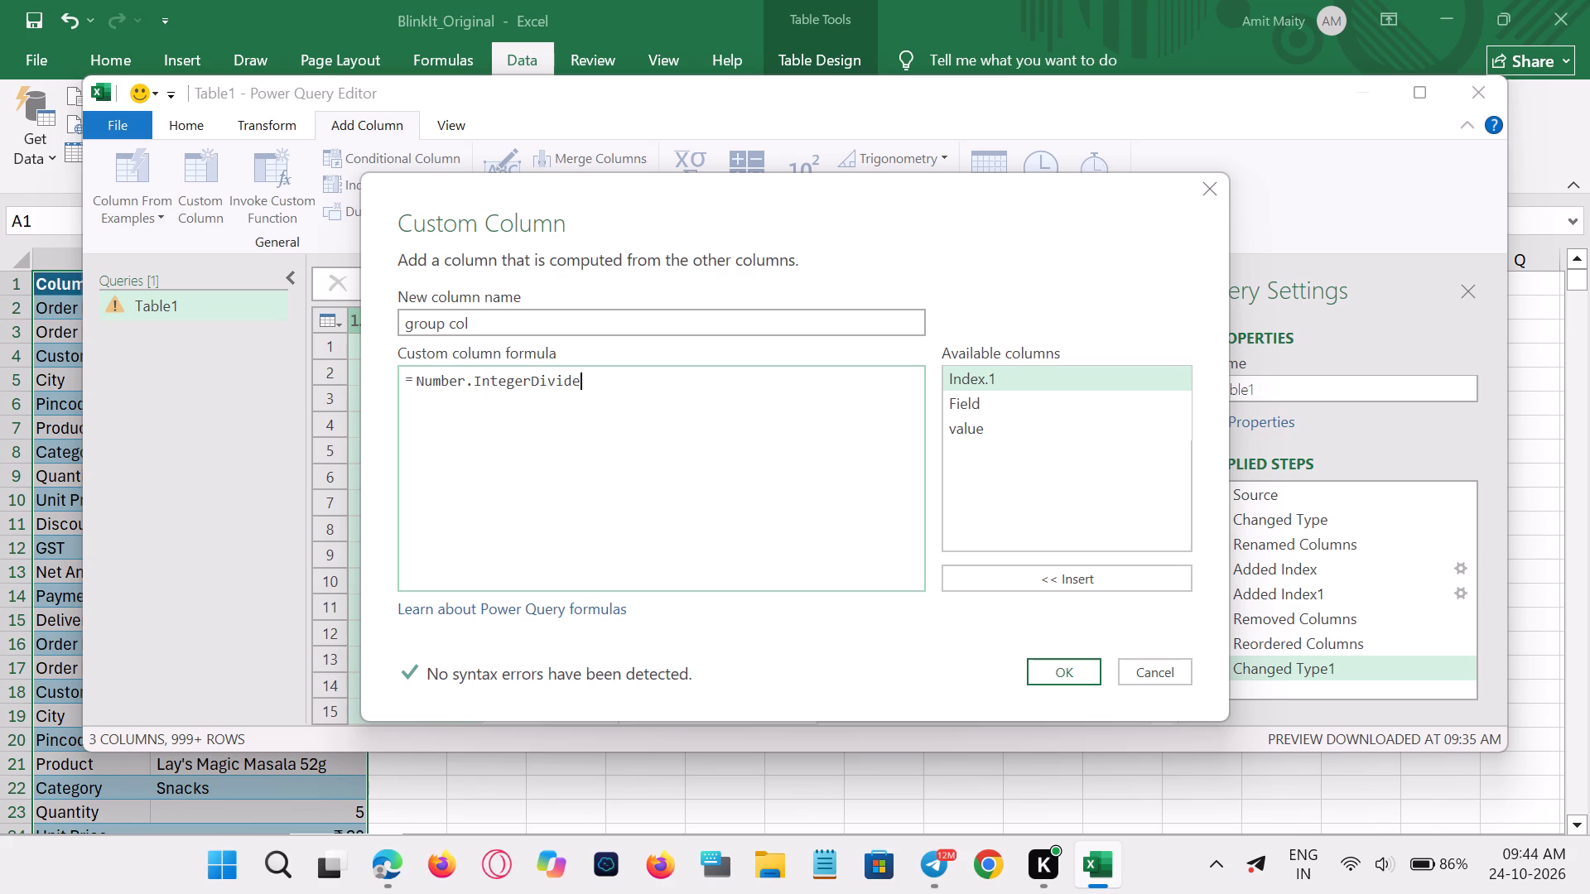
Add the group col custom column with only Number.IntegerDivide as its formula.
key(space)
key(BackSpace)
key(shift+braceleft)
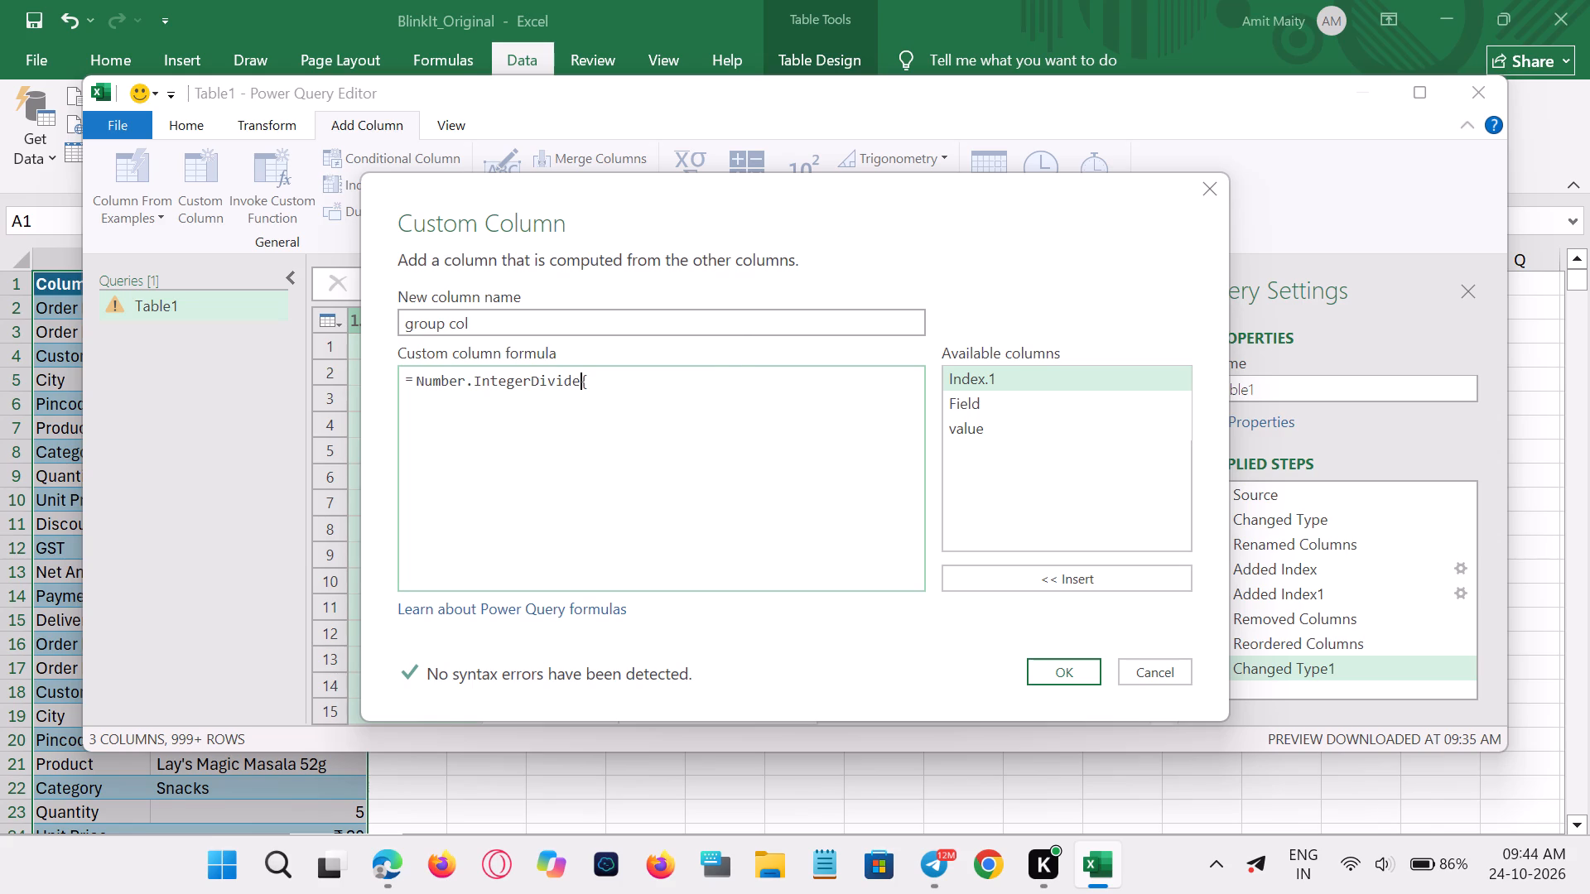
key(BackSpace)
key(minus)
key(BackSpace)
key(9)
key(BackSpace)
key(Return)
key(Return)
key(Return)
key(Return)
key(Return)
key(Return)
key(Return)
key(Return)
key(Return)
key(Return)
key(Return)
key(Return)
key(Return)
key(Return)
key(Return)
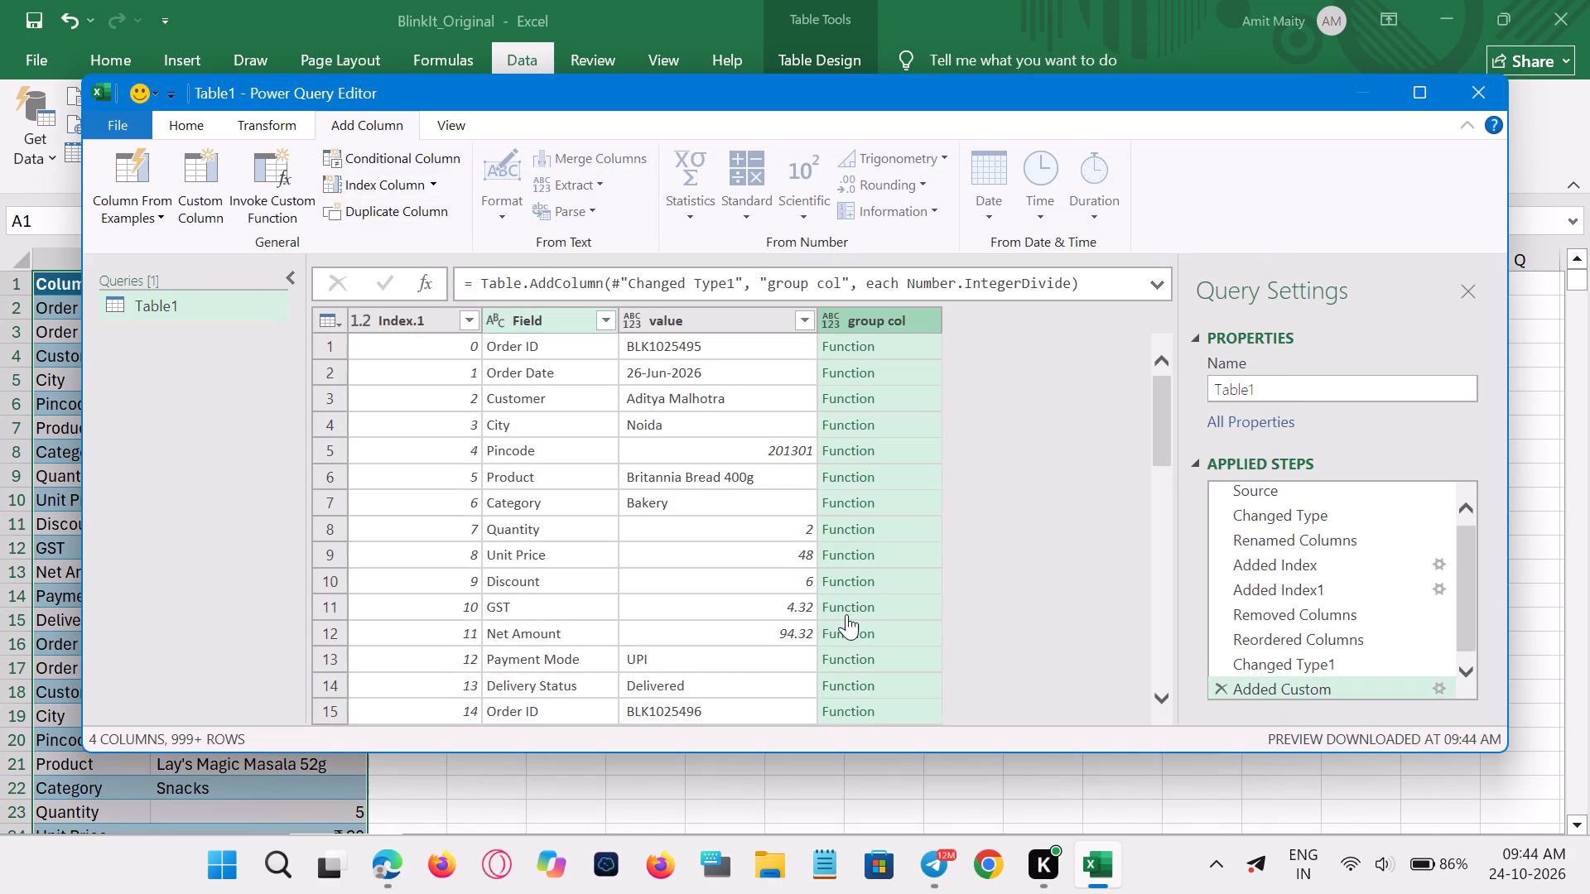
Change the data type of the Index.1 column to Whole Number.
scroll(846, 614, up, 2)
scroll(1423, 613, up, 2)
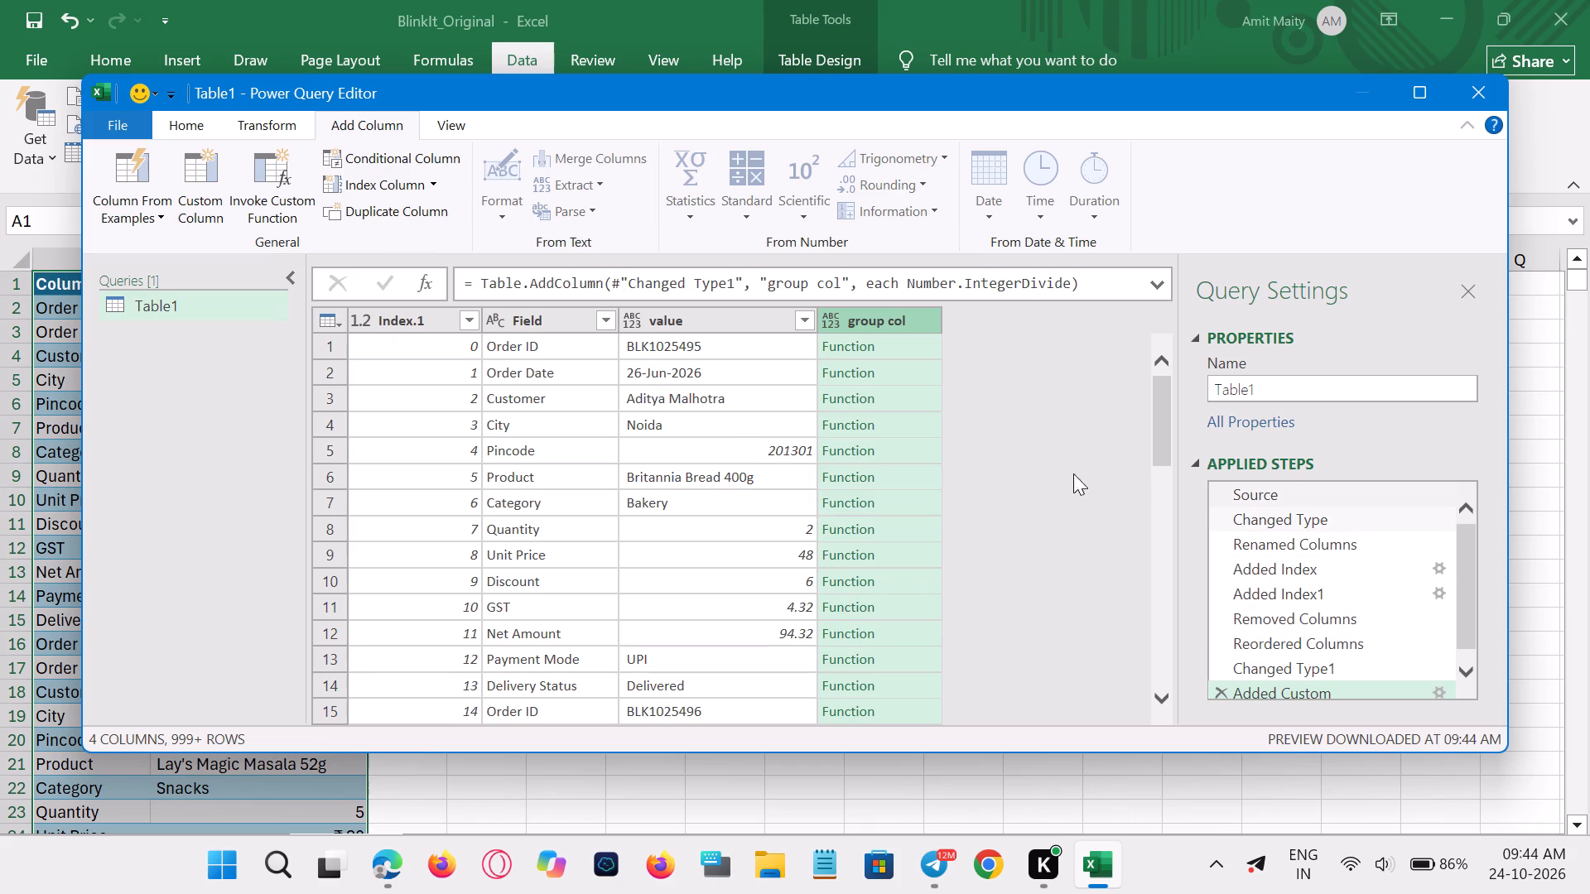
click(399, 318)
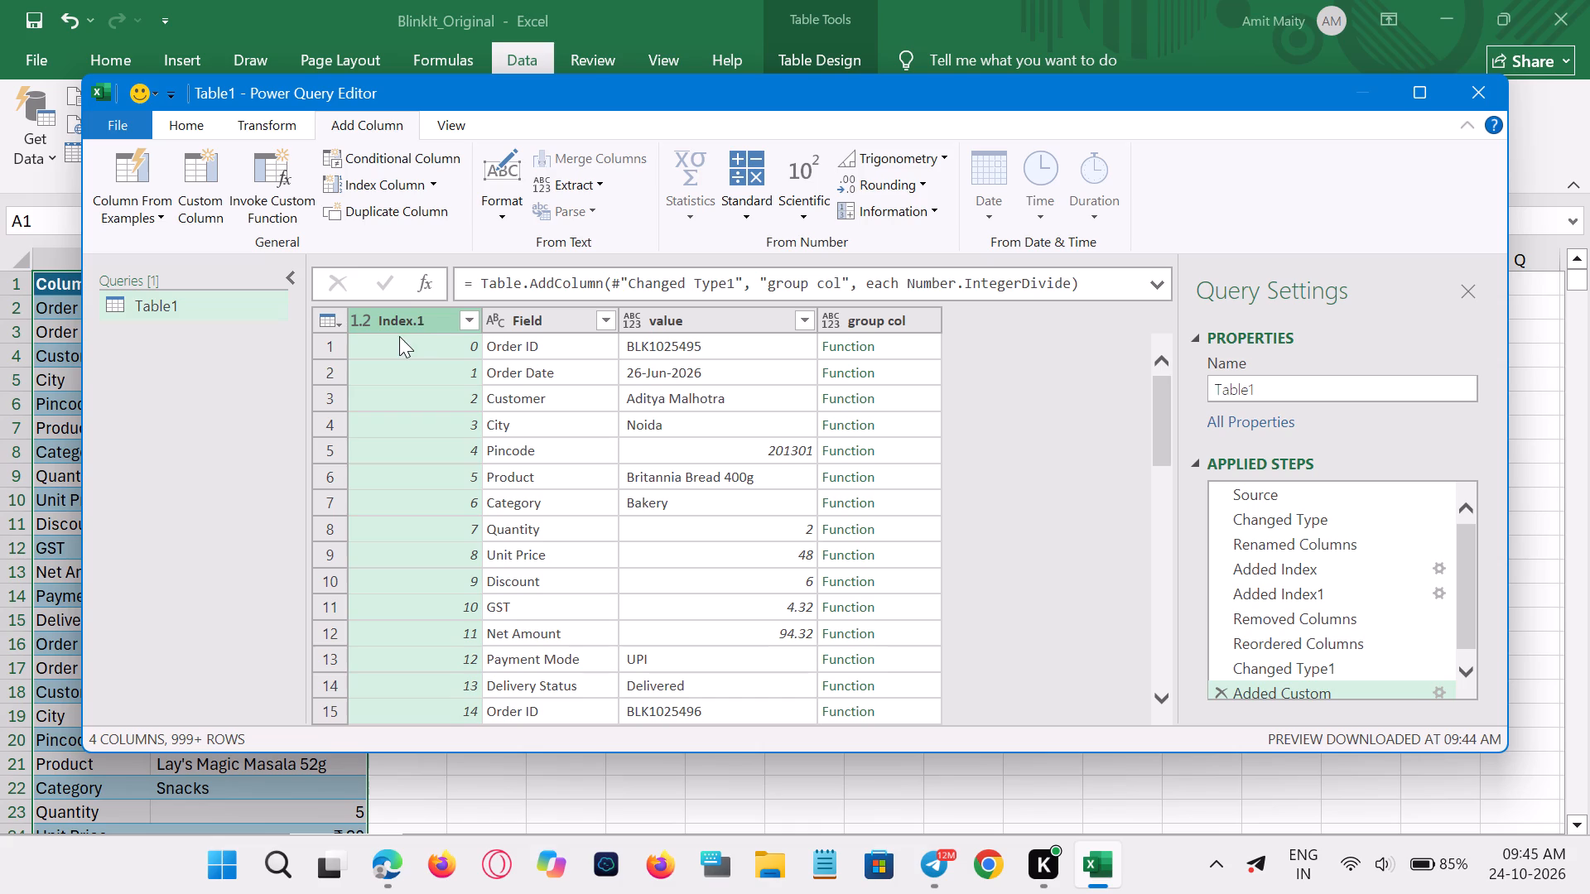
click(361, 317)
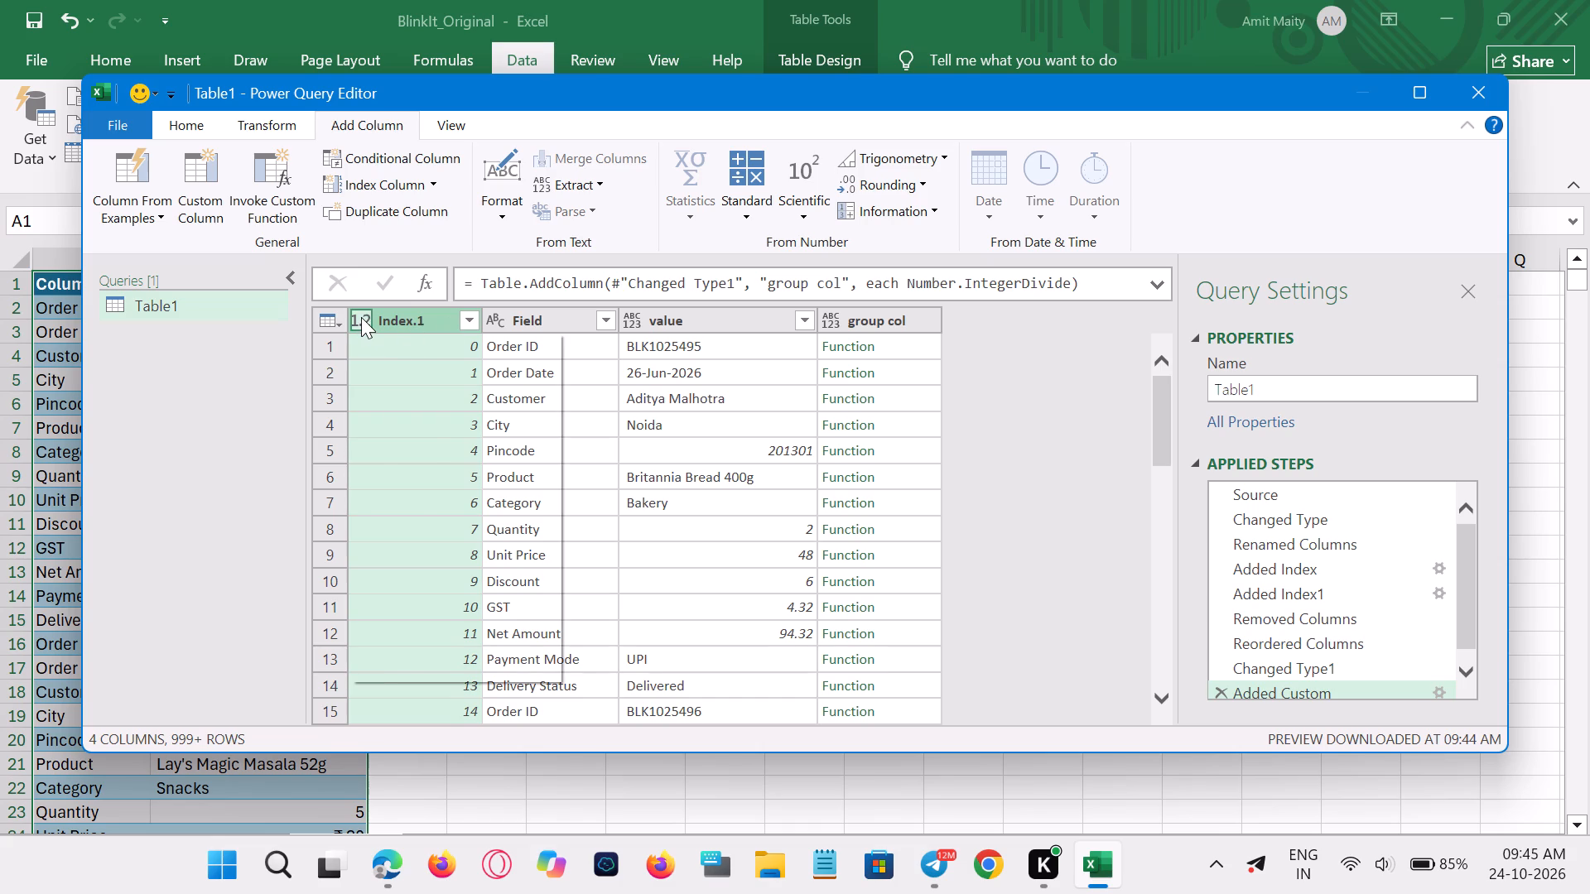
scroll(422, 611, up, 1)
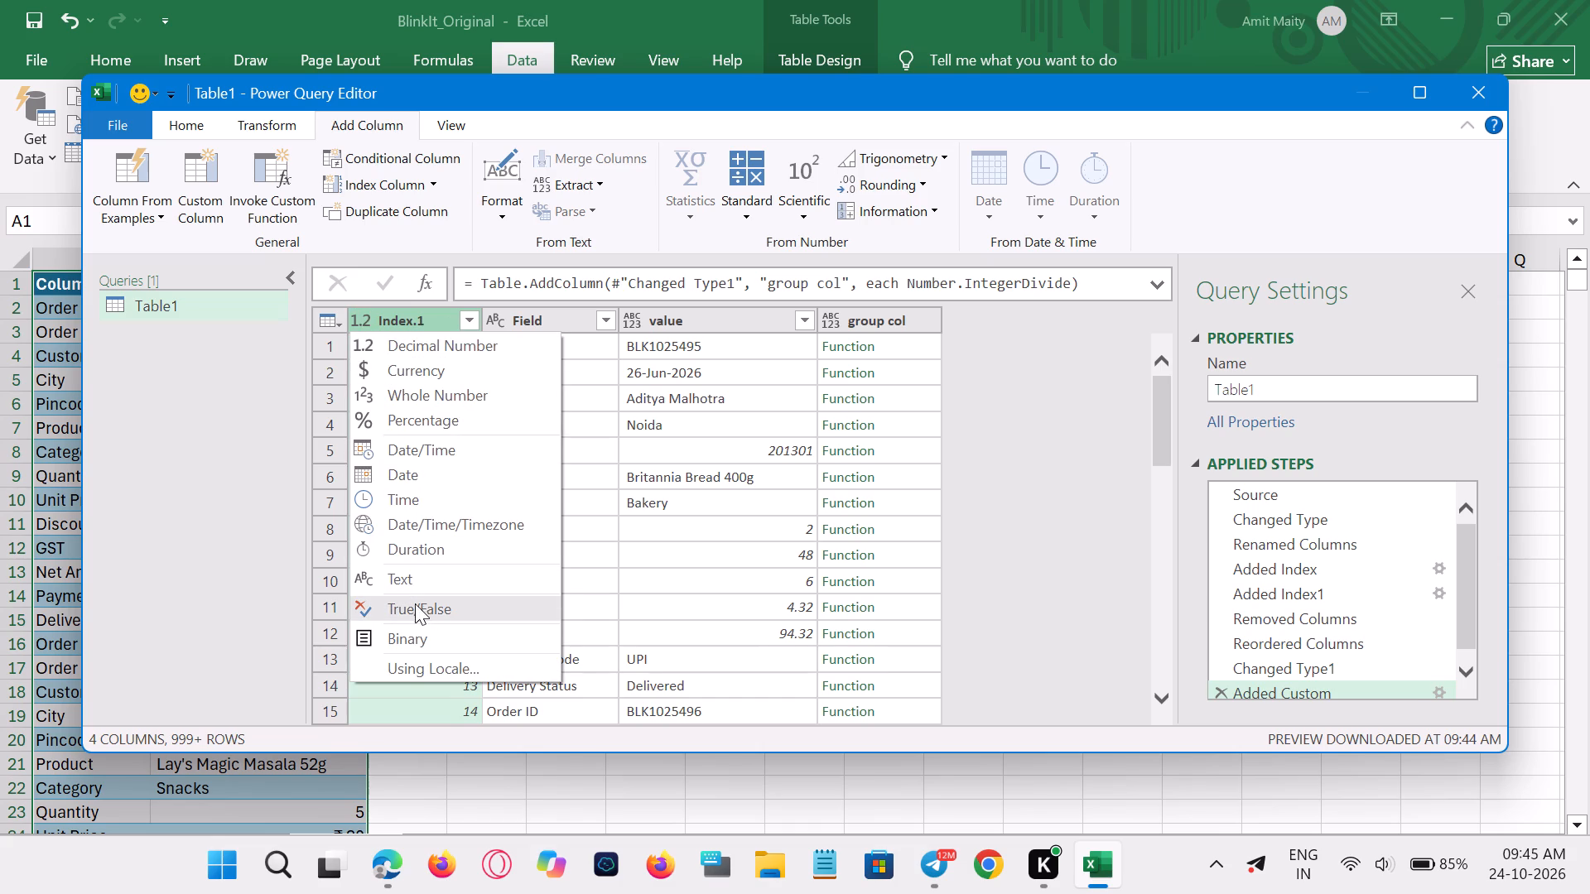
click(413, 387)
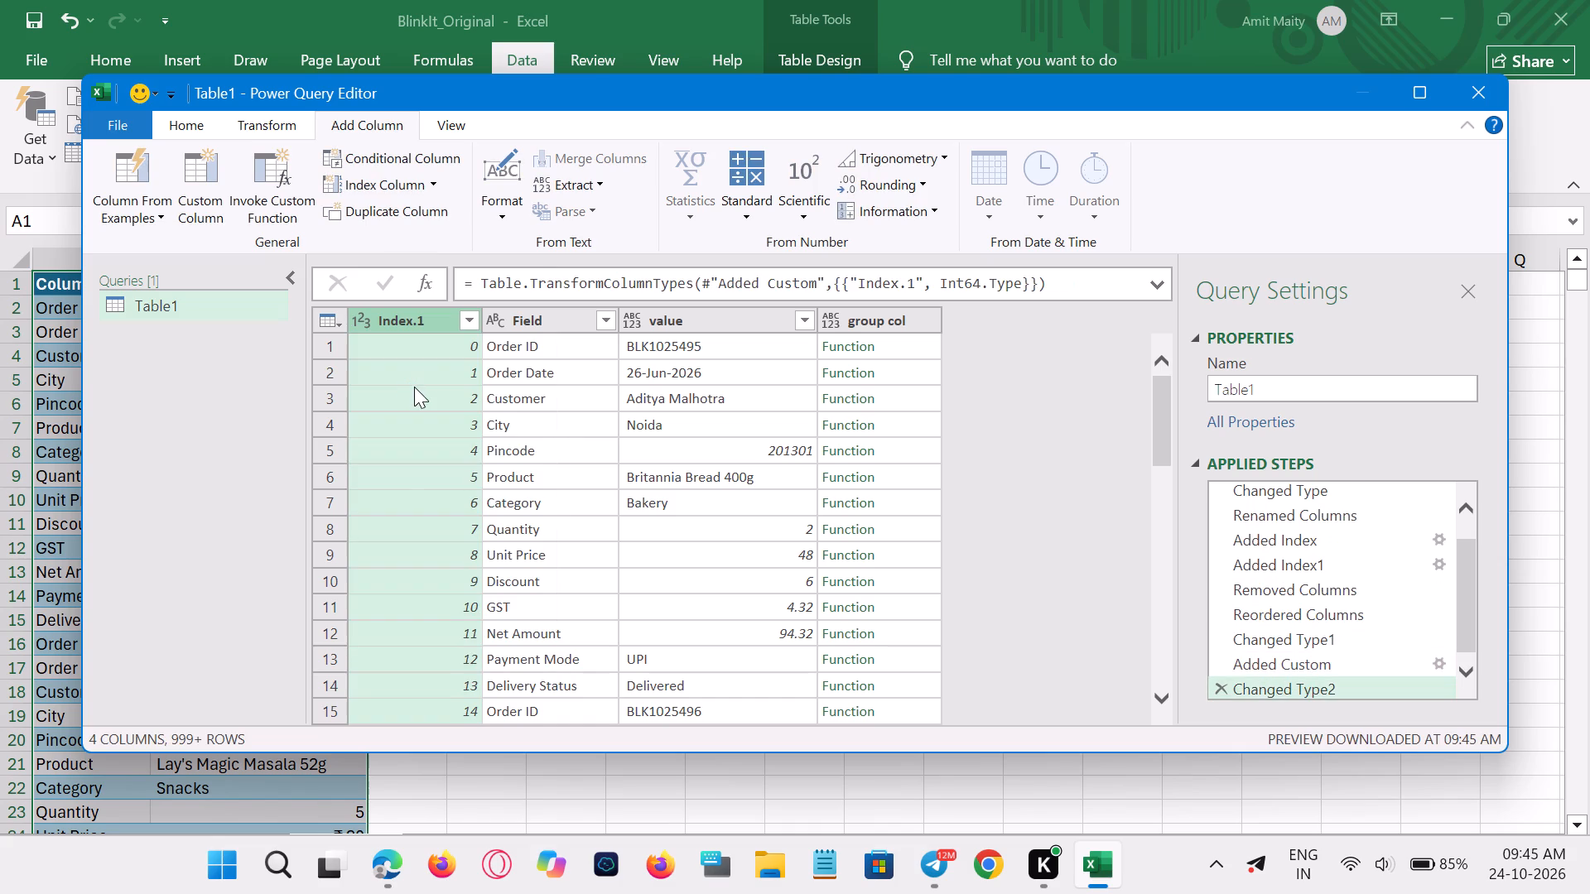
Start another custom column and name it "group col." with a trailing period.
click(419, 314)
click(372, 123)
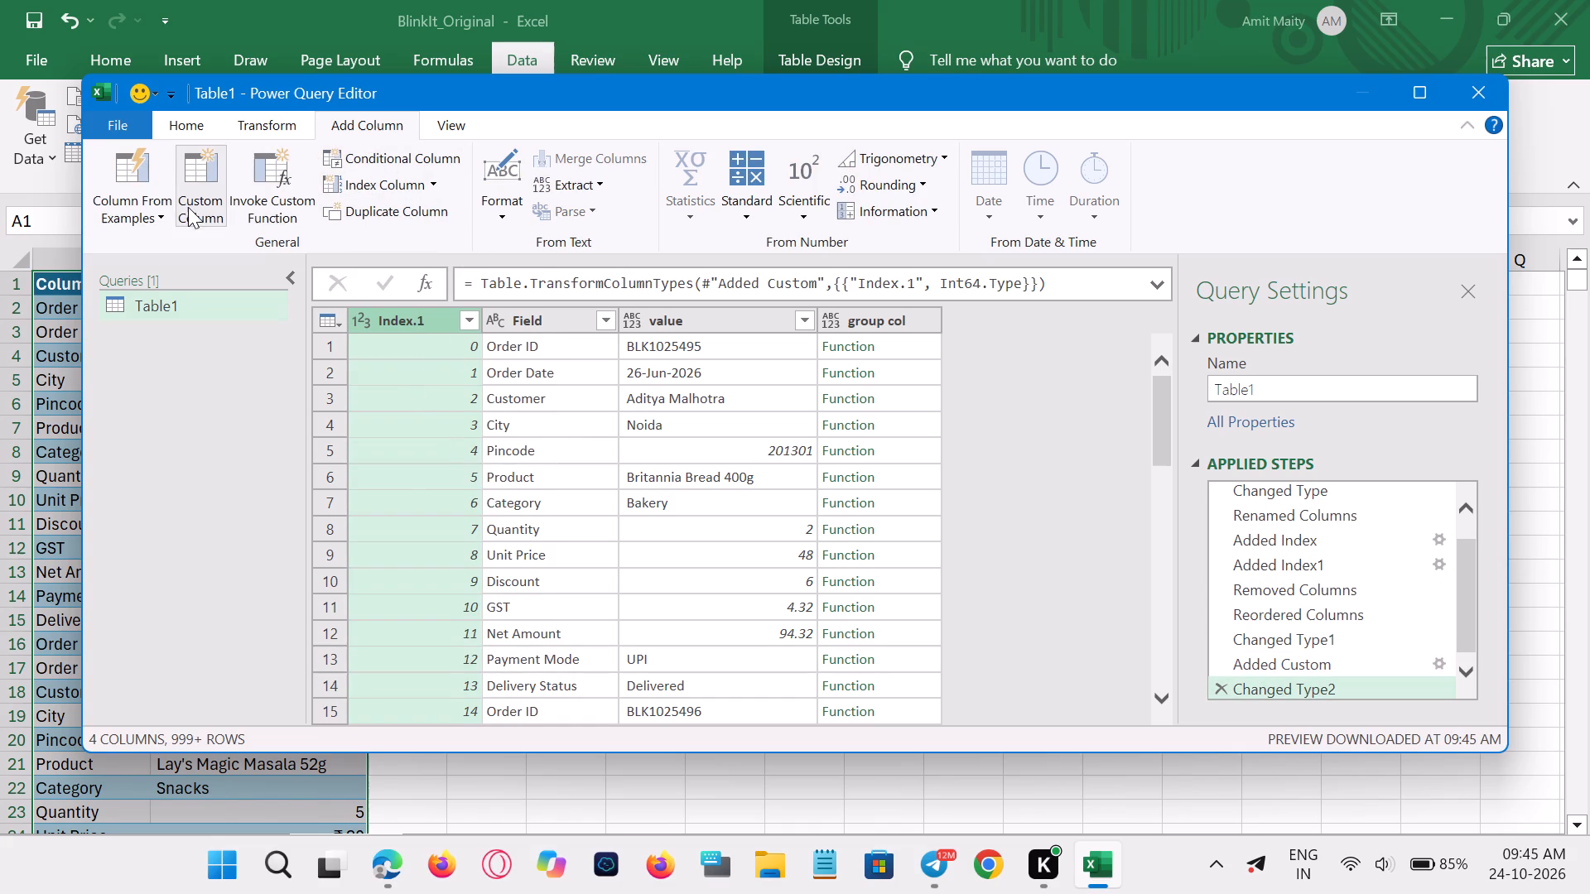
click(186, 203)
click(484, 325)
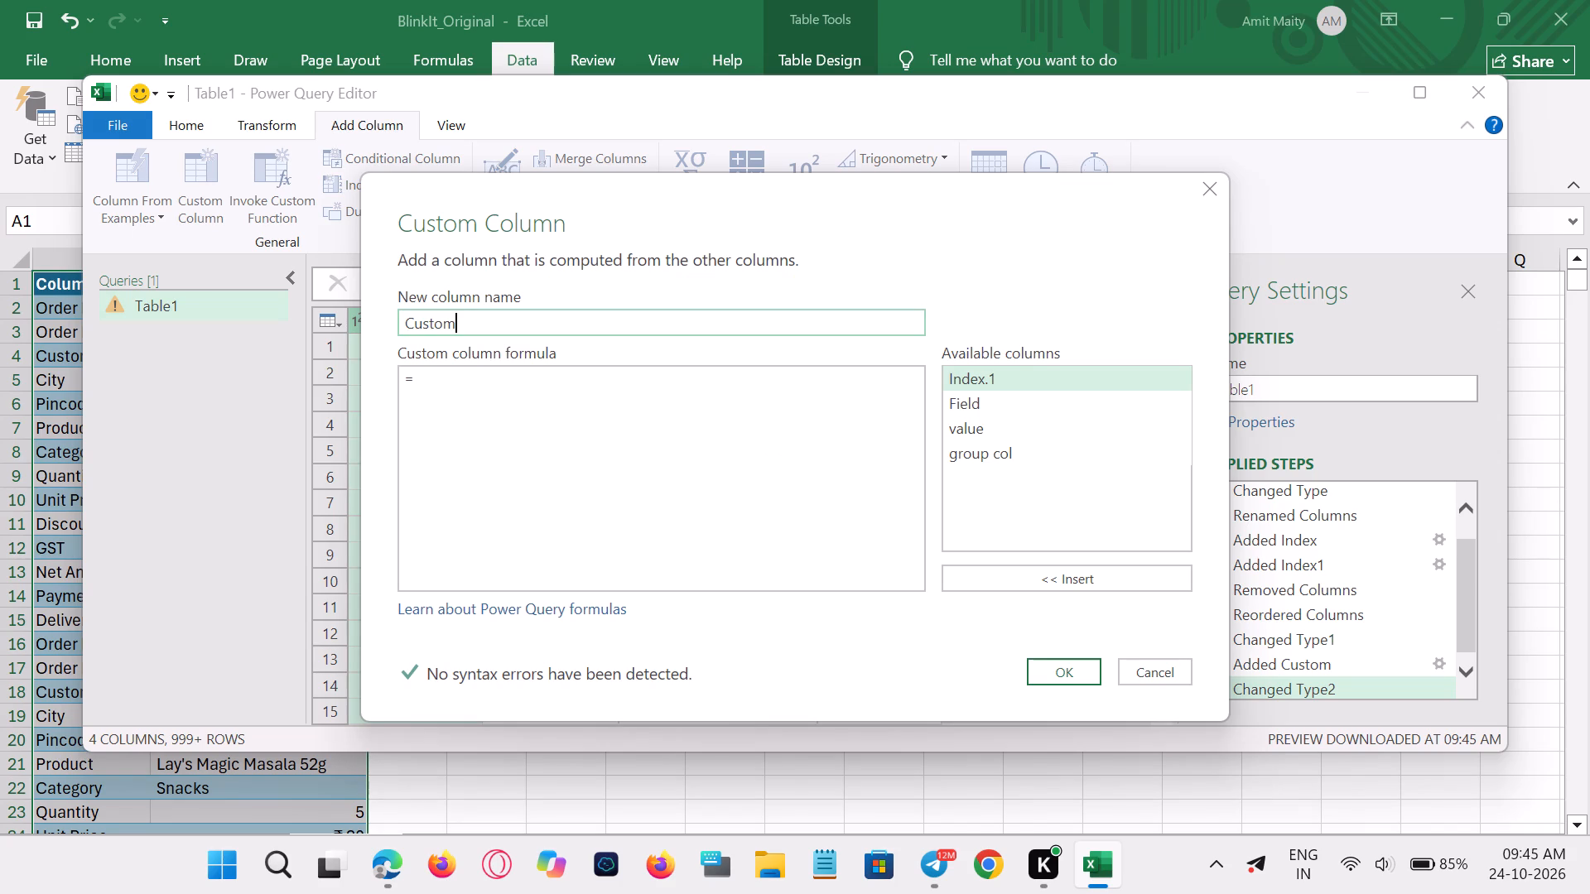
key(BackSpace)
key(BackSpace)
key(BackSpace)
key(BackSpace)
key(BackSpace)
key(BackSpace)
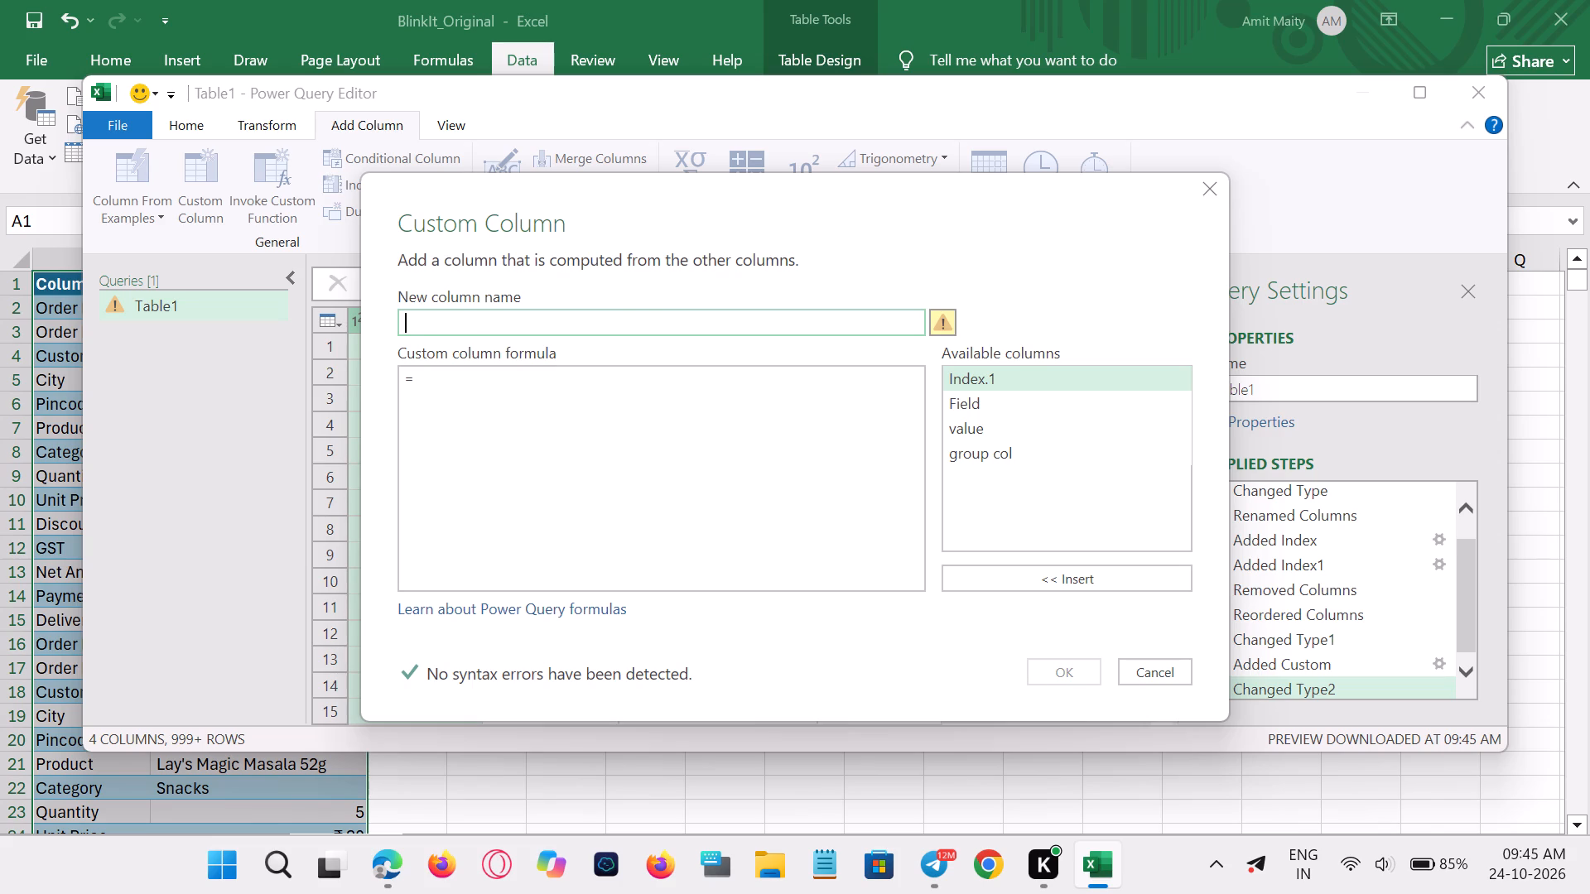
text(gr)
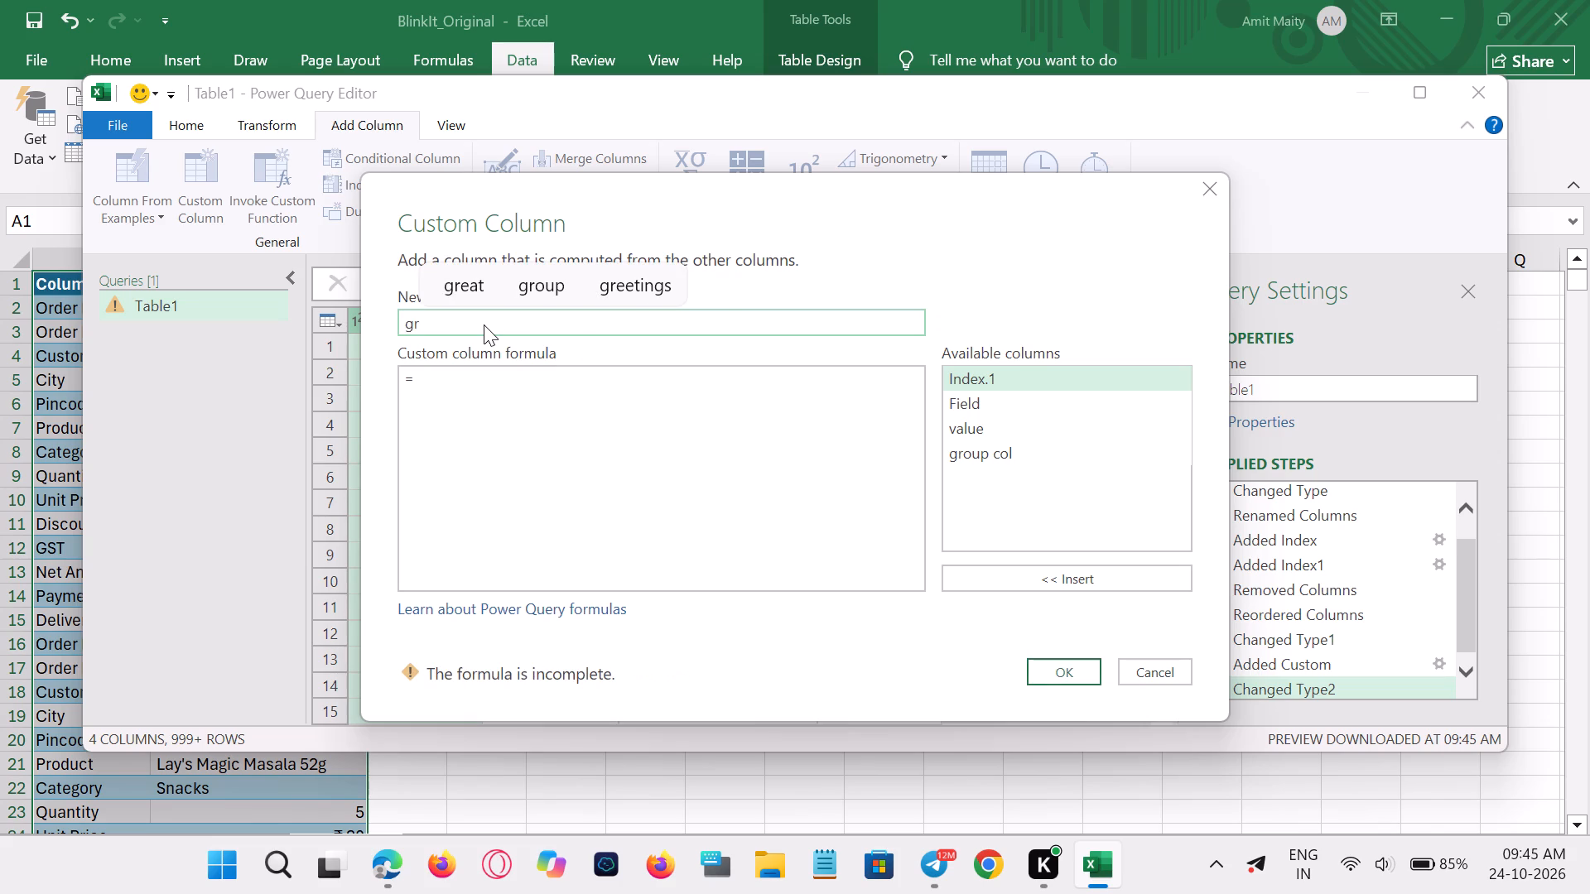
text(ou)
text(p c)
text(ol)
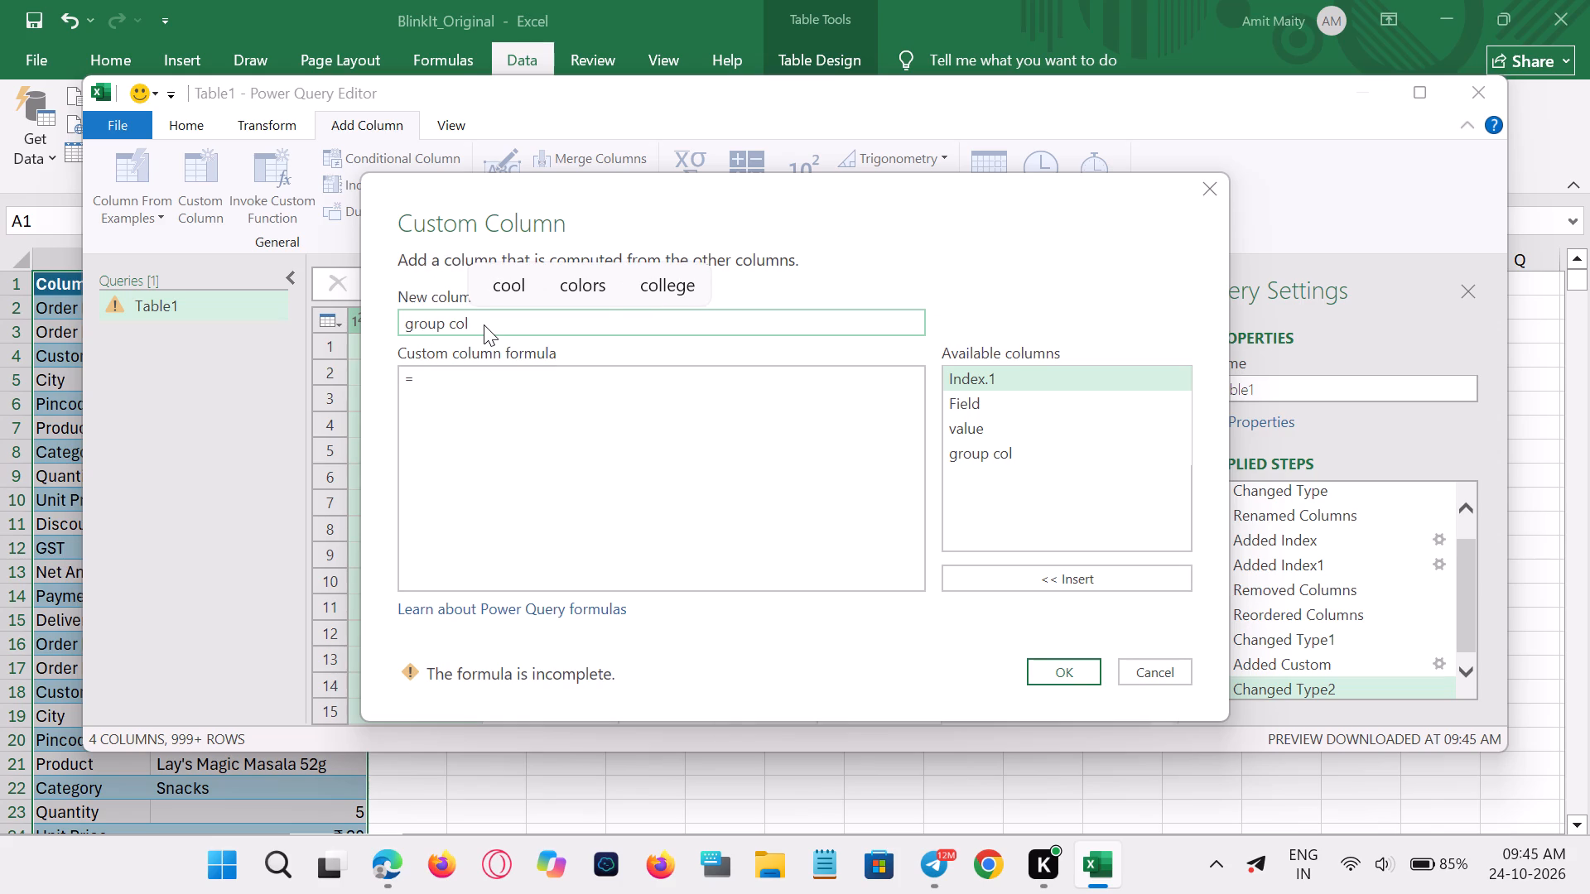
key(period)
scroll(484, 324, up, 2)
Enter number.integerdivide in lowercase as the start of the group col. custom column formula.
click(465, 384)
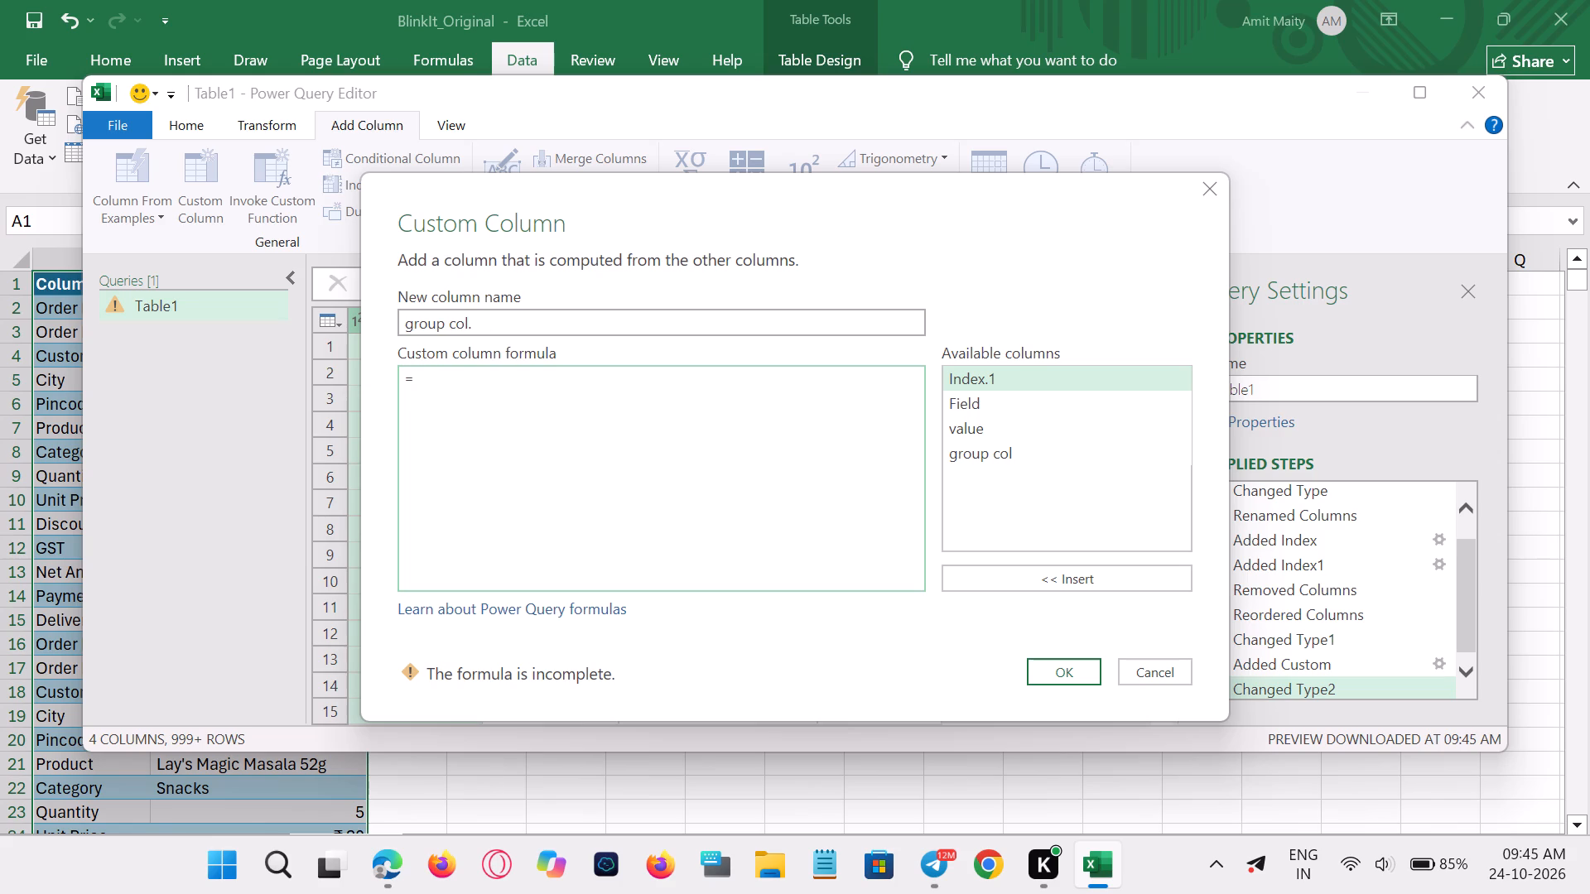
text(number)
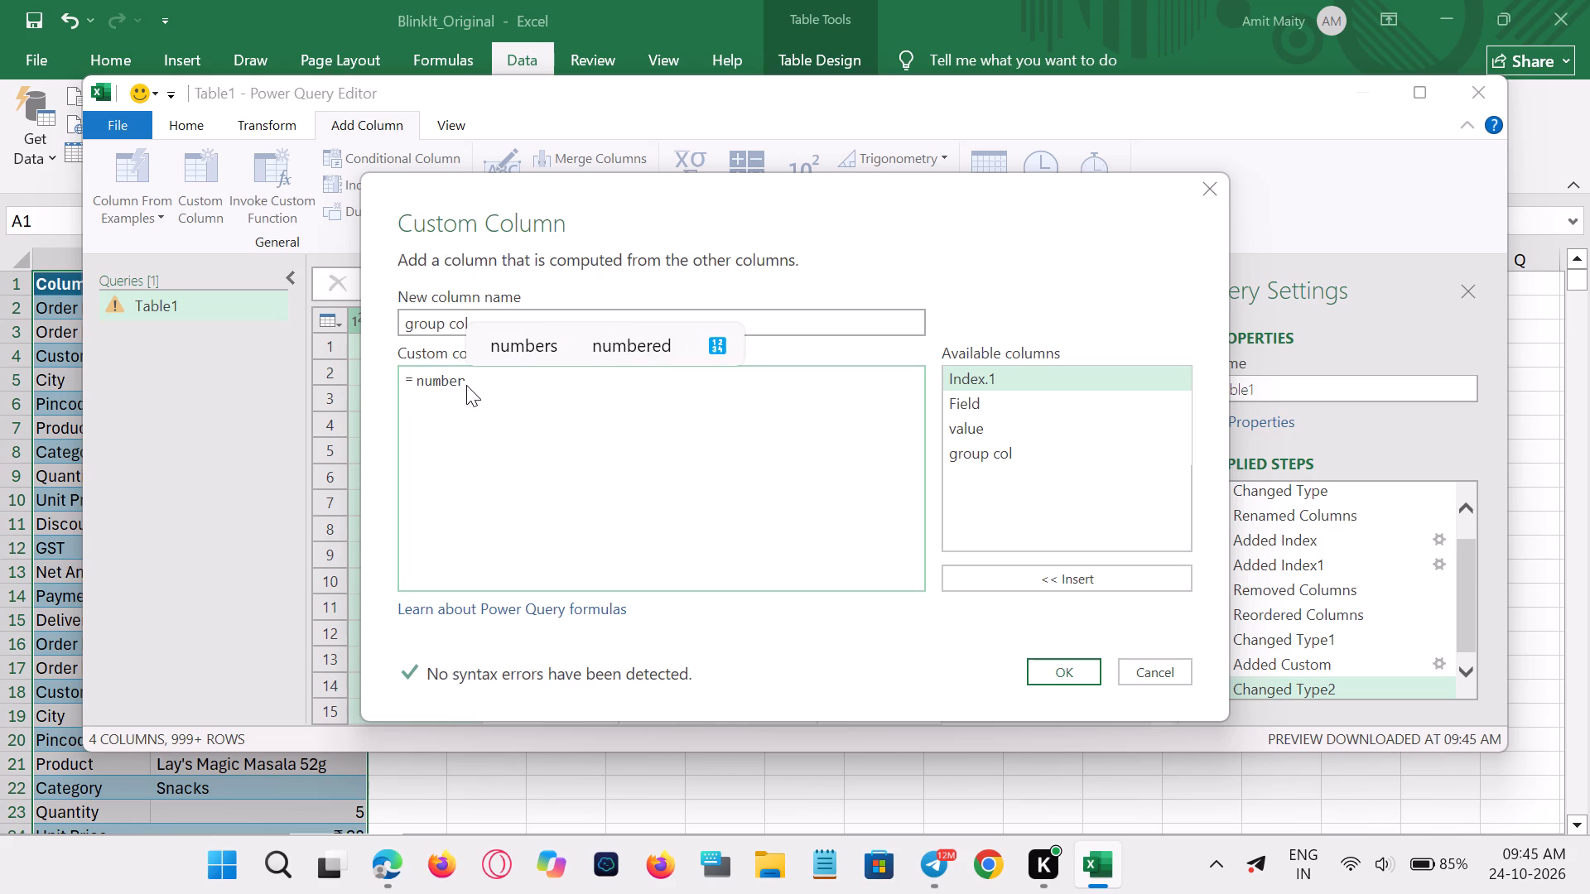
key(period)
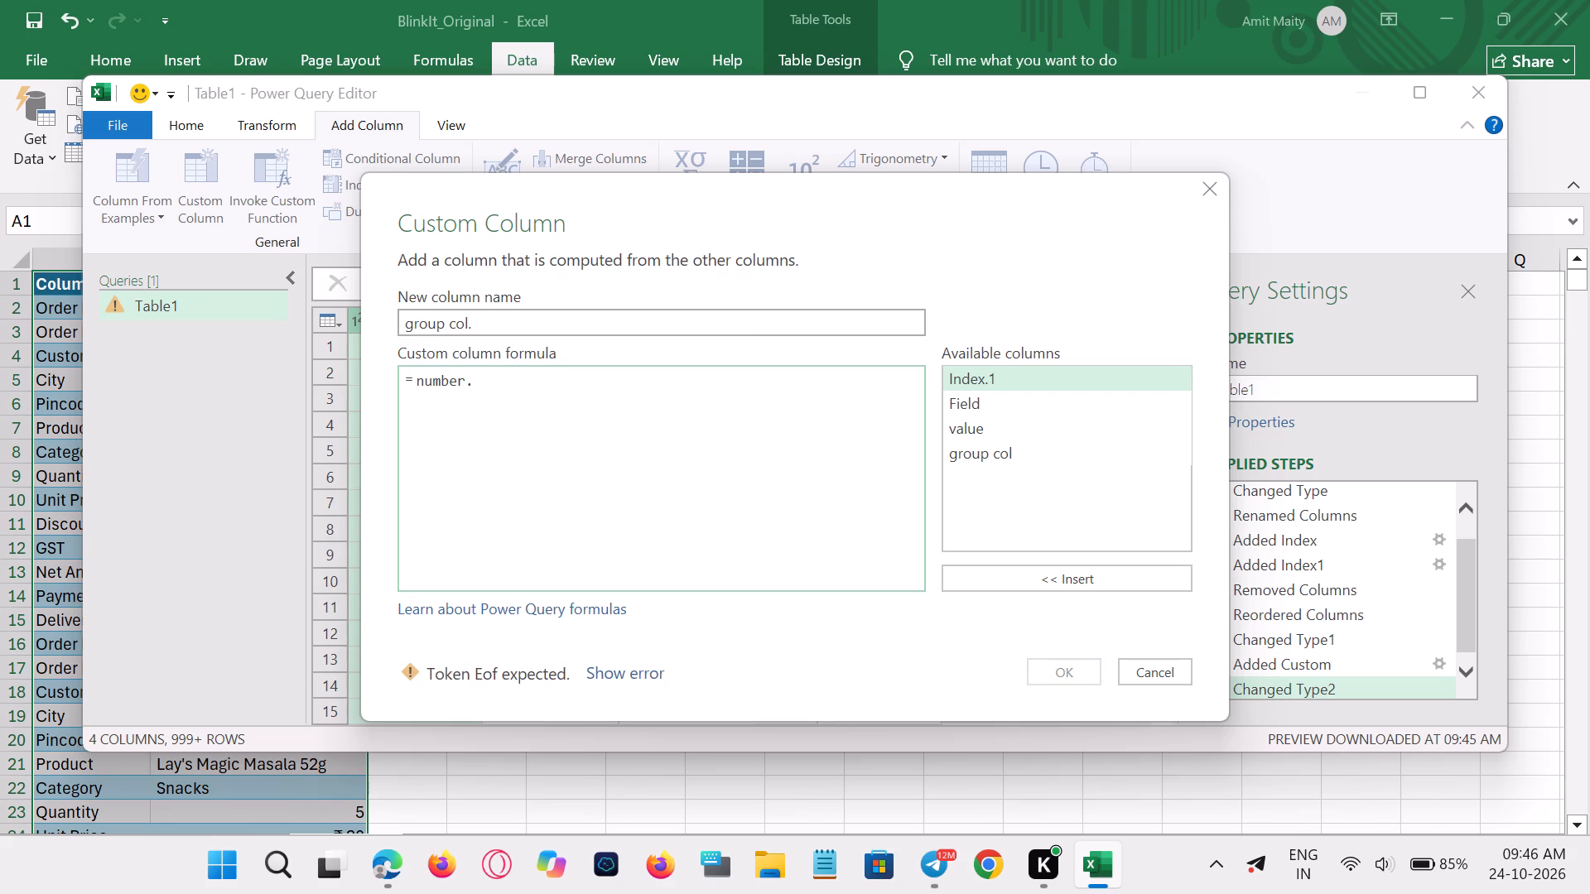
text(in)
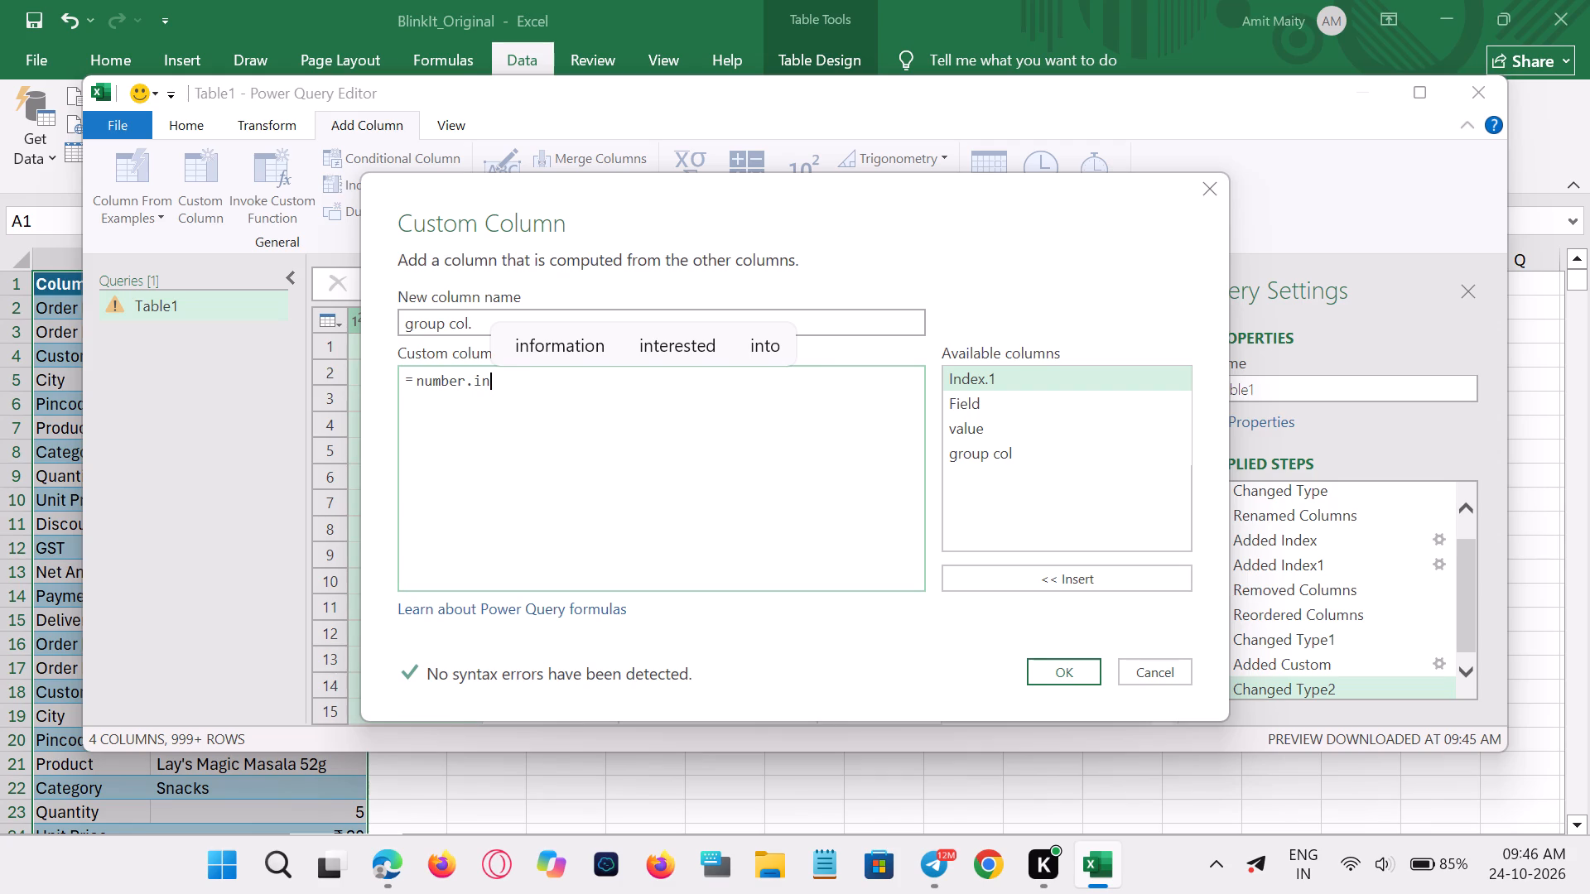
text(te)
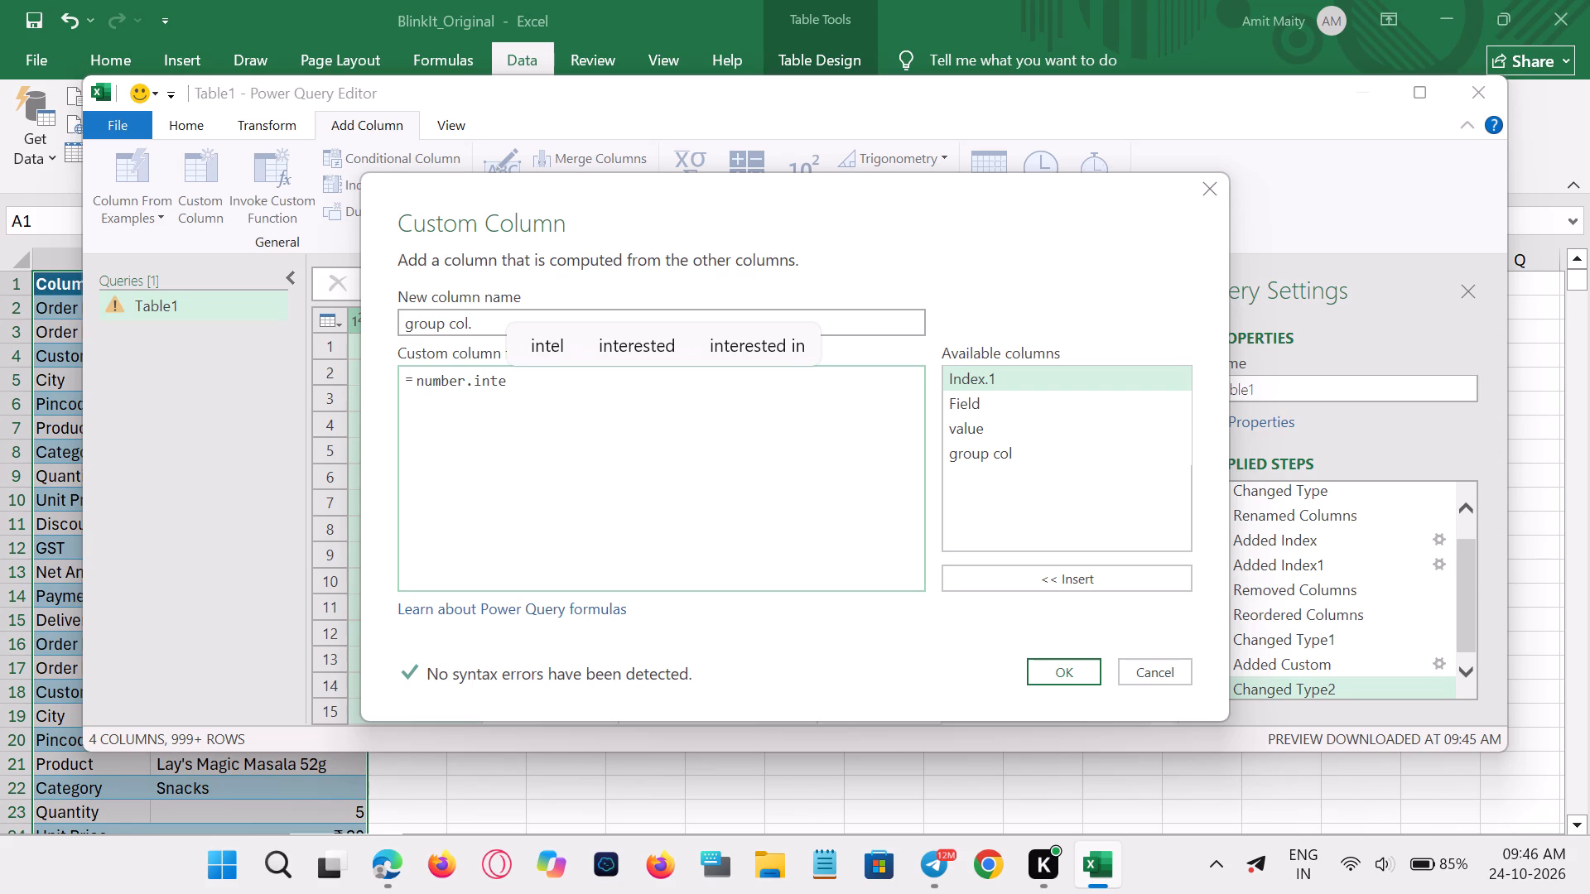
text(gr)
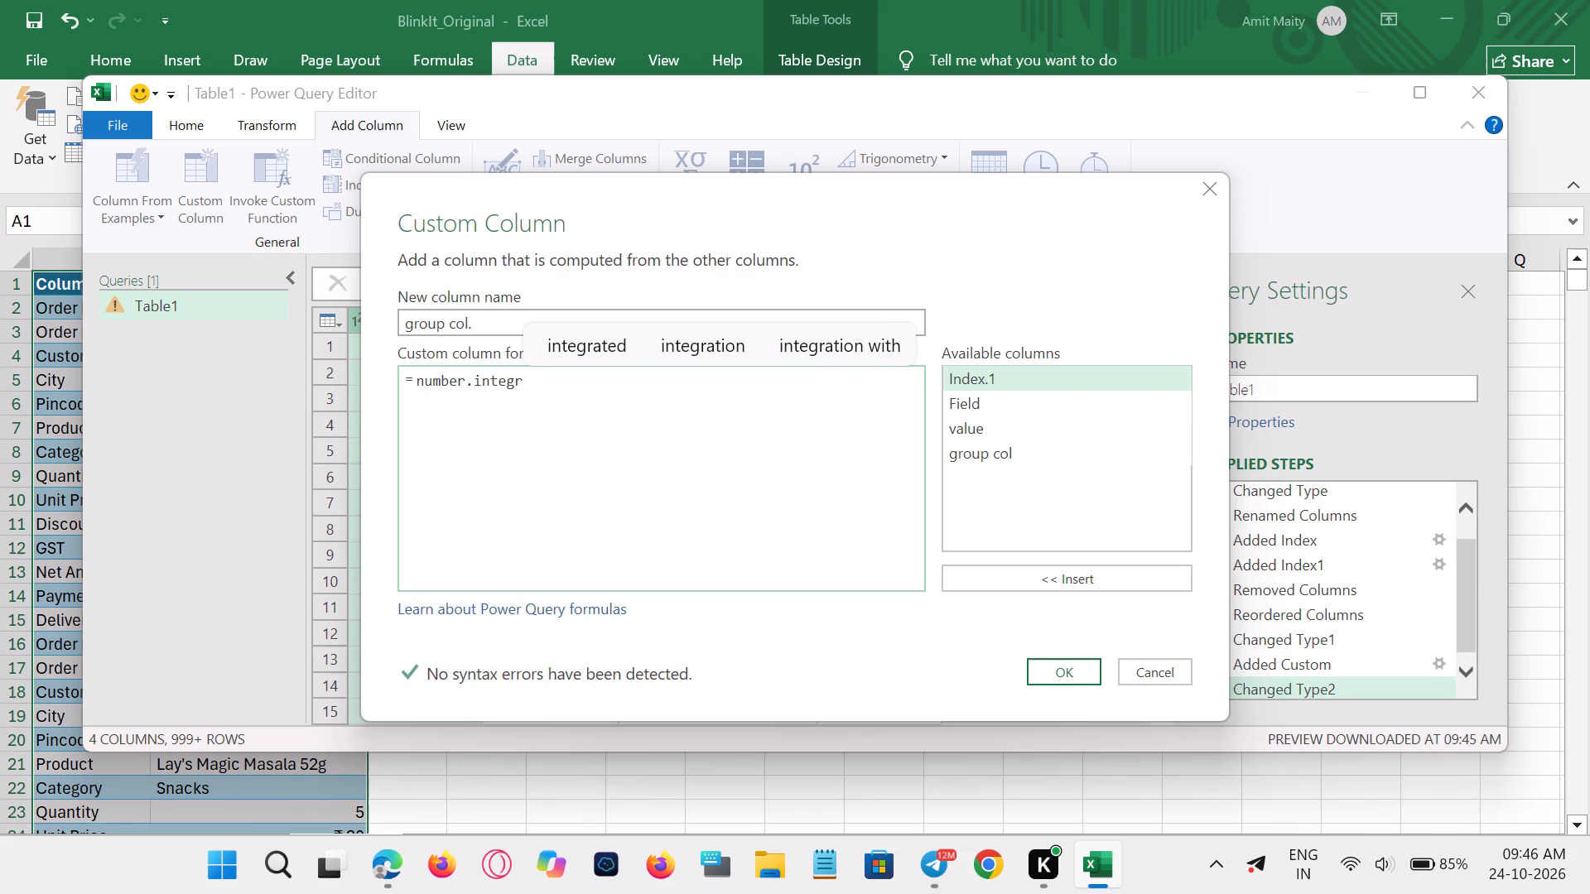
key(BackSpace)
text(er)
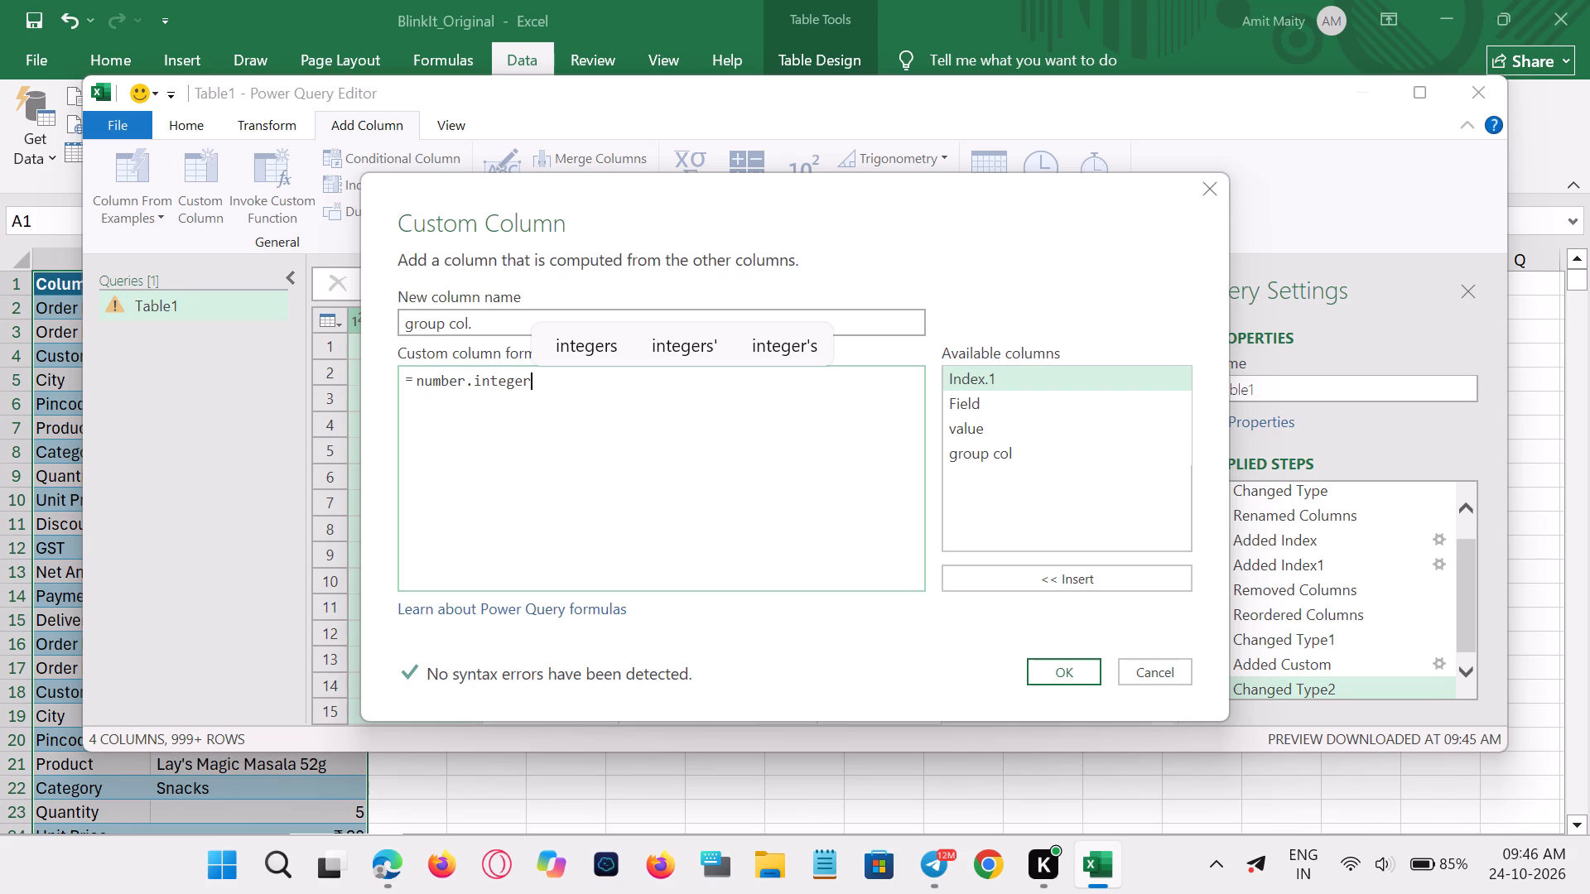
text(div)
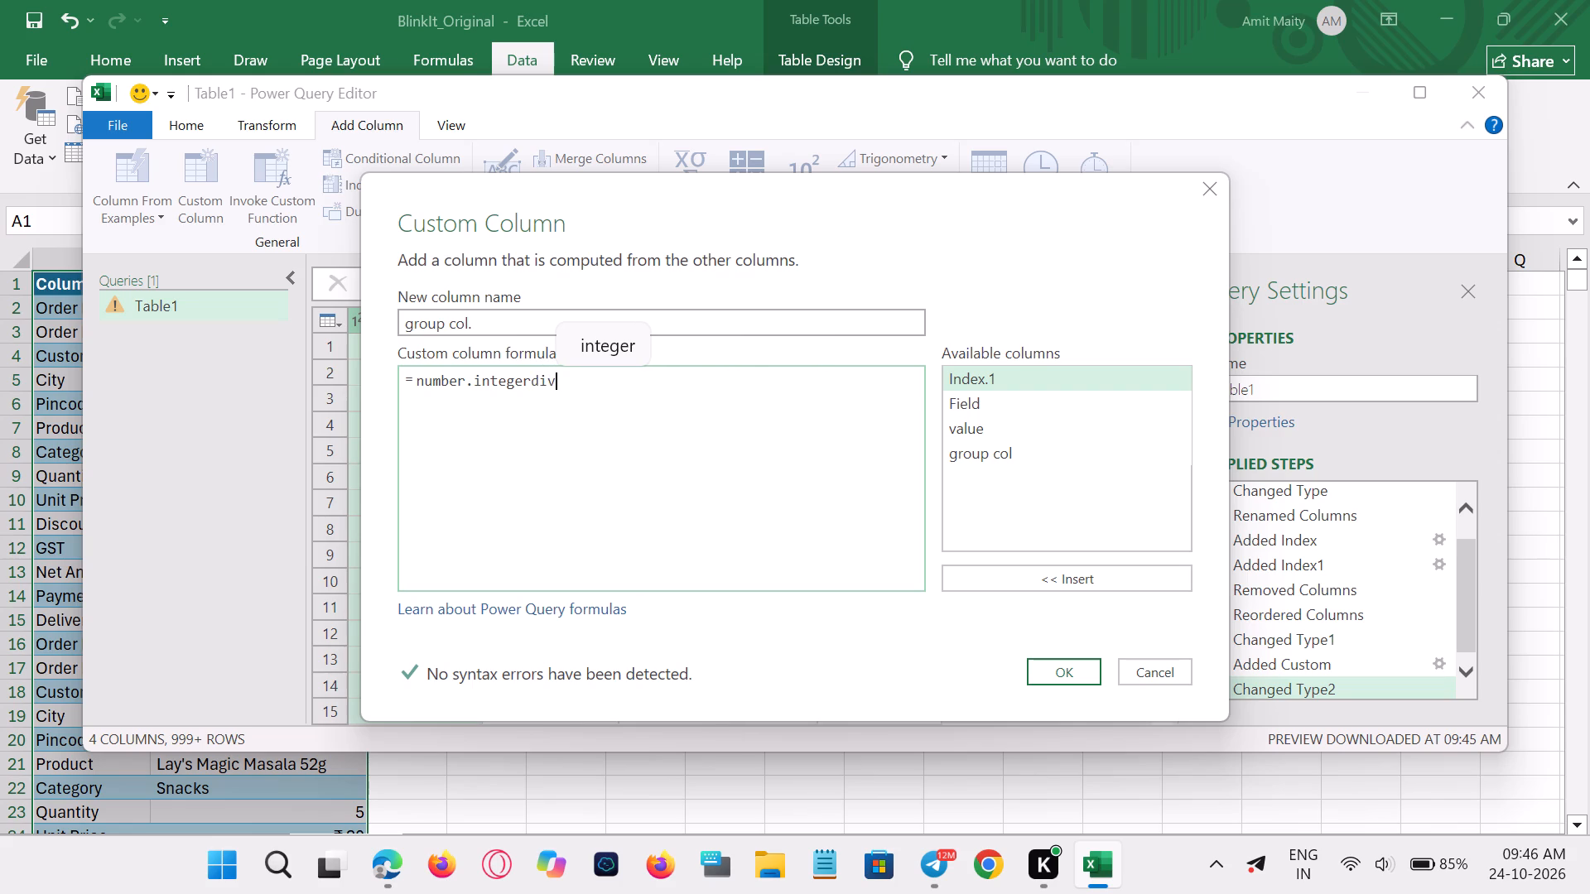
text(id)
key(e)
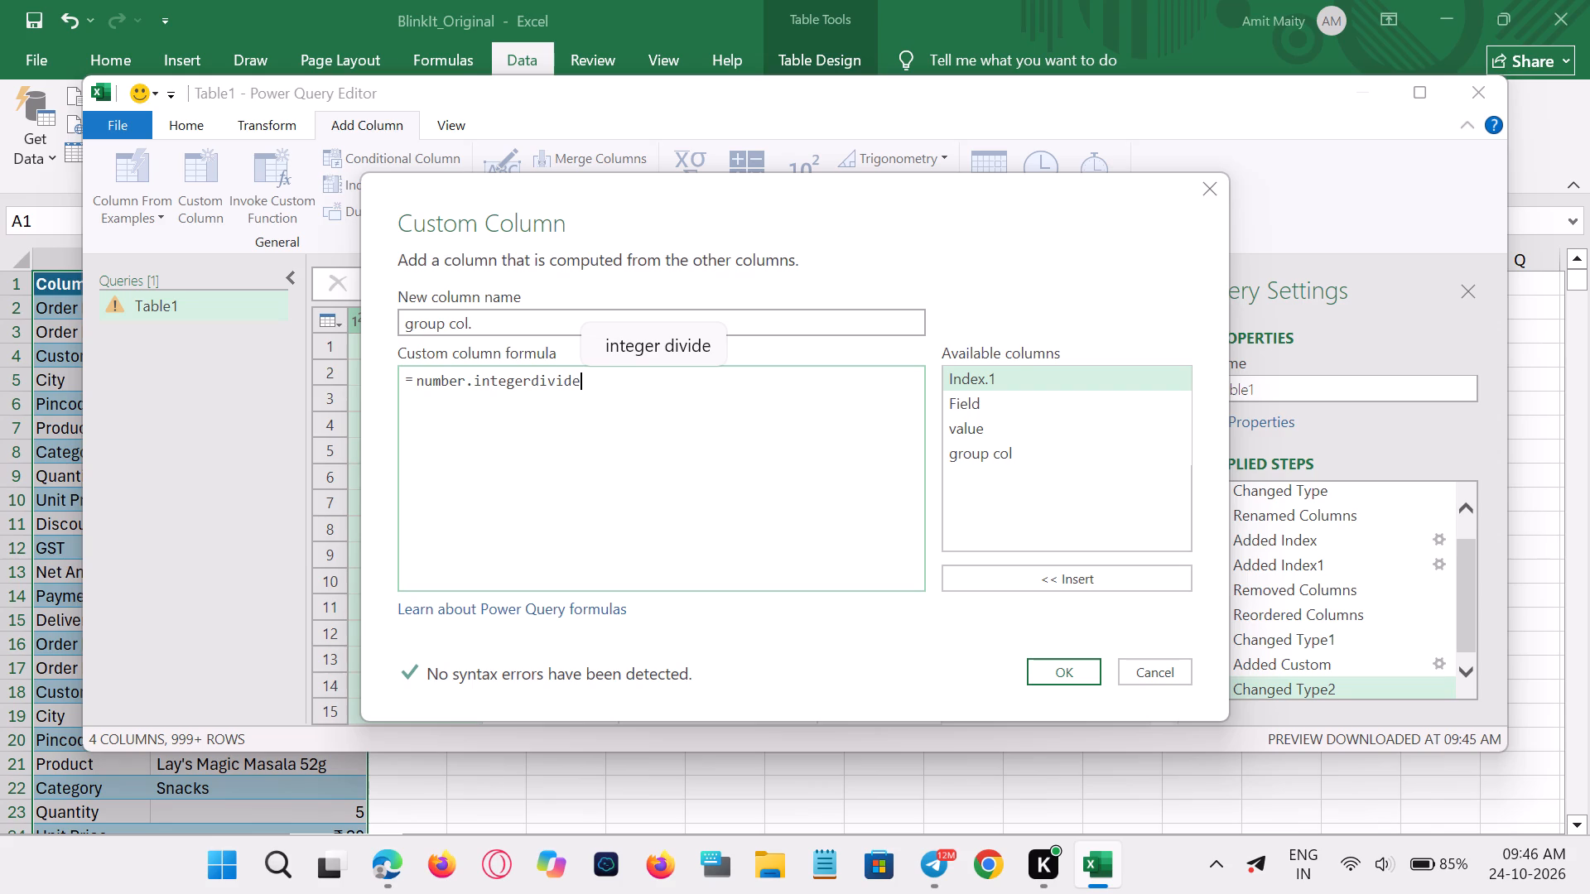
key(9)
key(BackSpace)
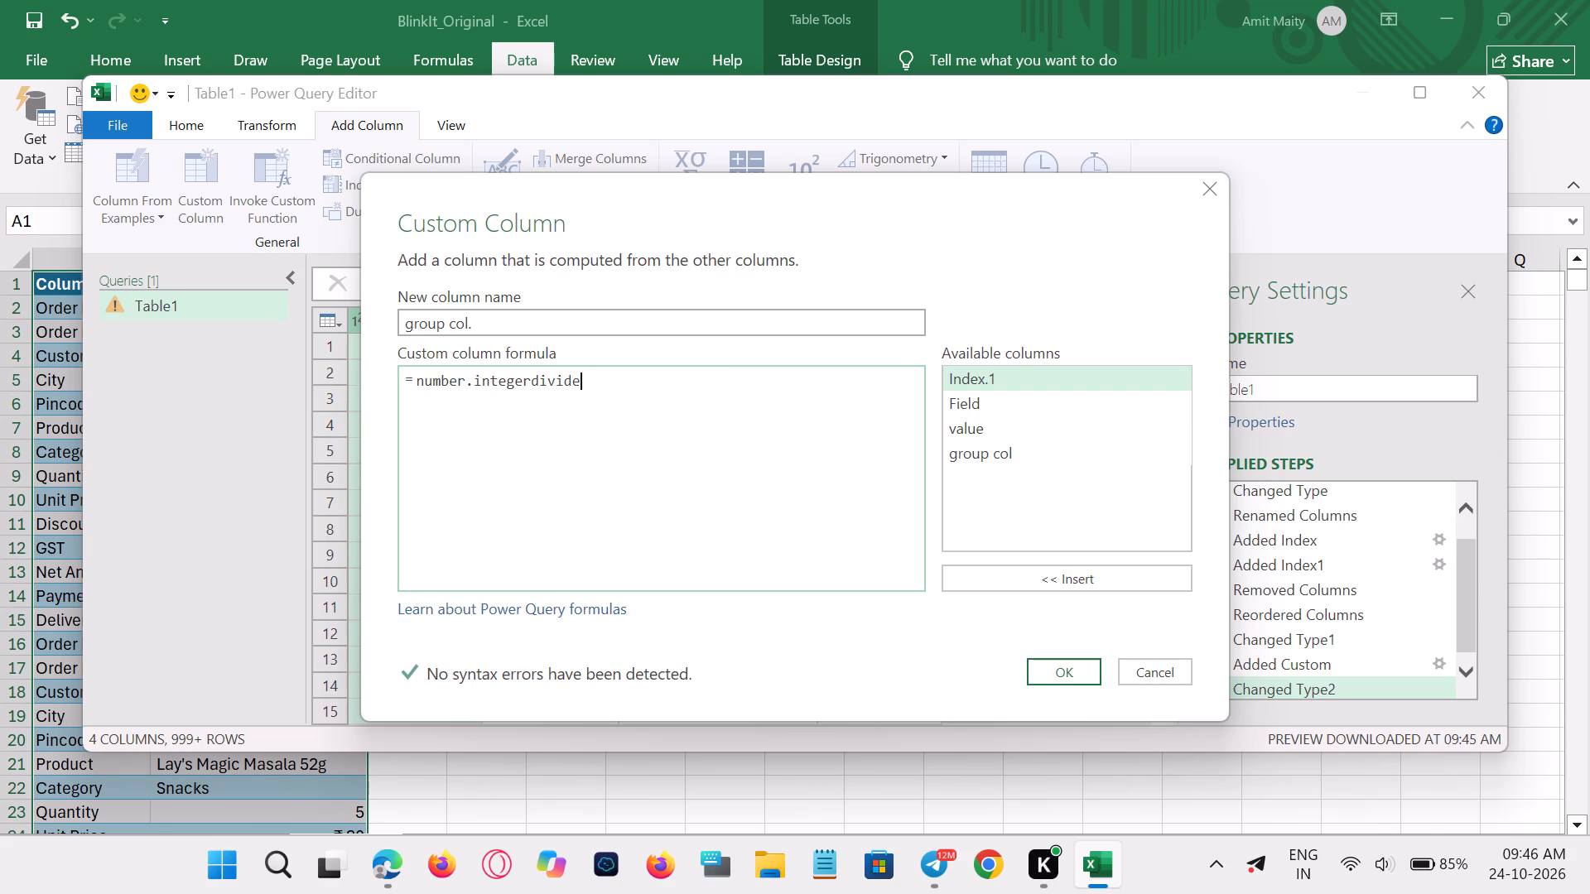
Extend the formula with a space, an opening parenthesis, an extra opening square bracket, the Index.1 column and 14, giving ([[Index.1],14.
key(shift+parenleft)
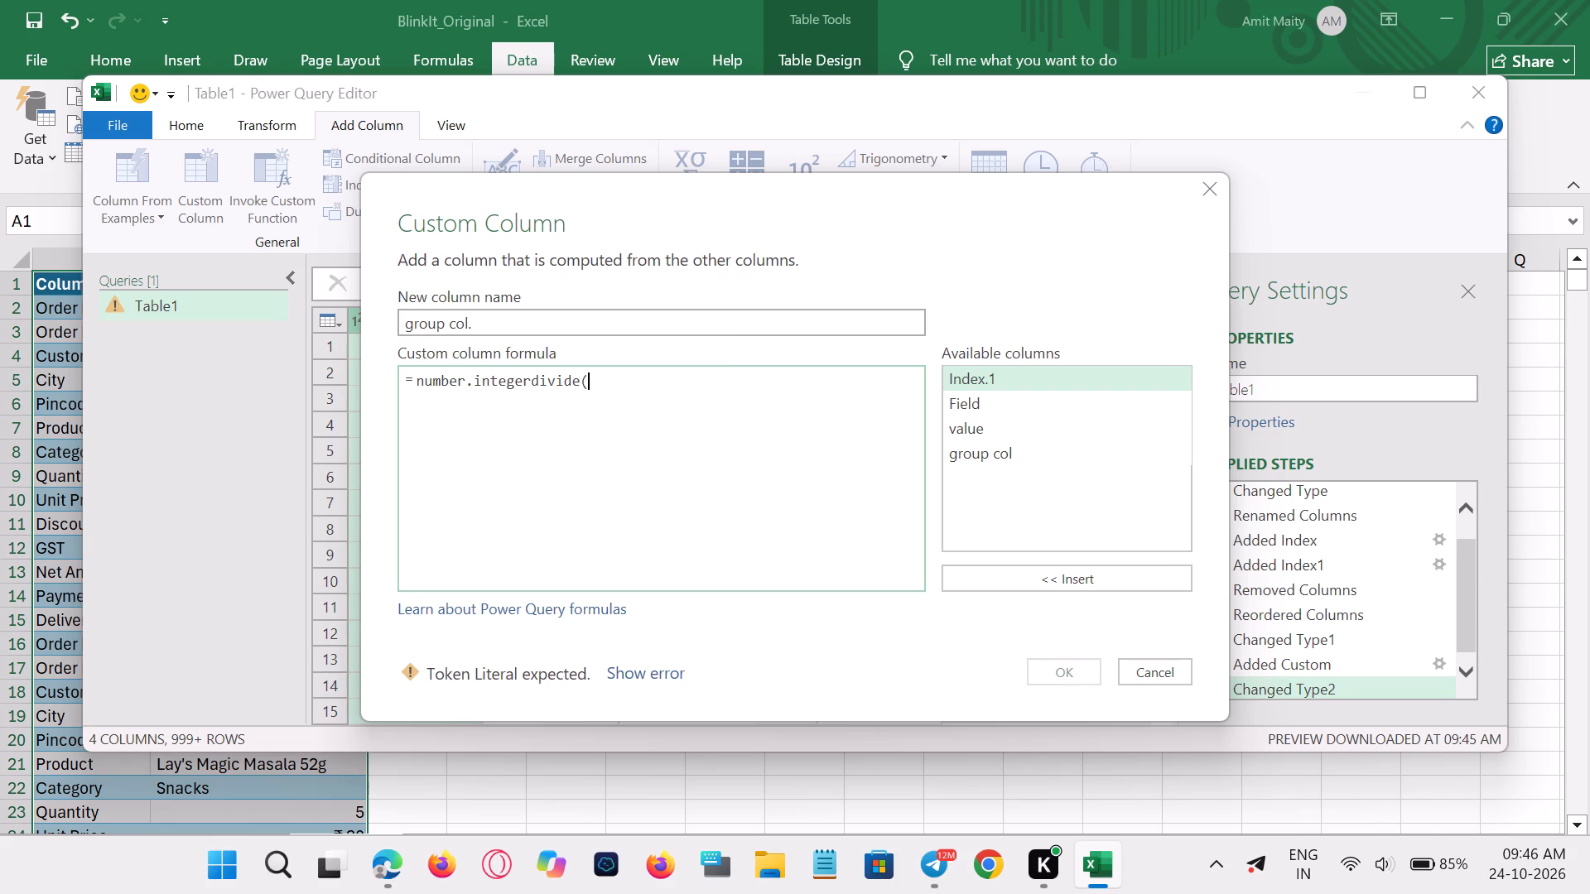
key(BackSpace)
key(space)
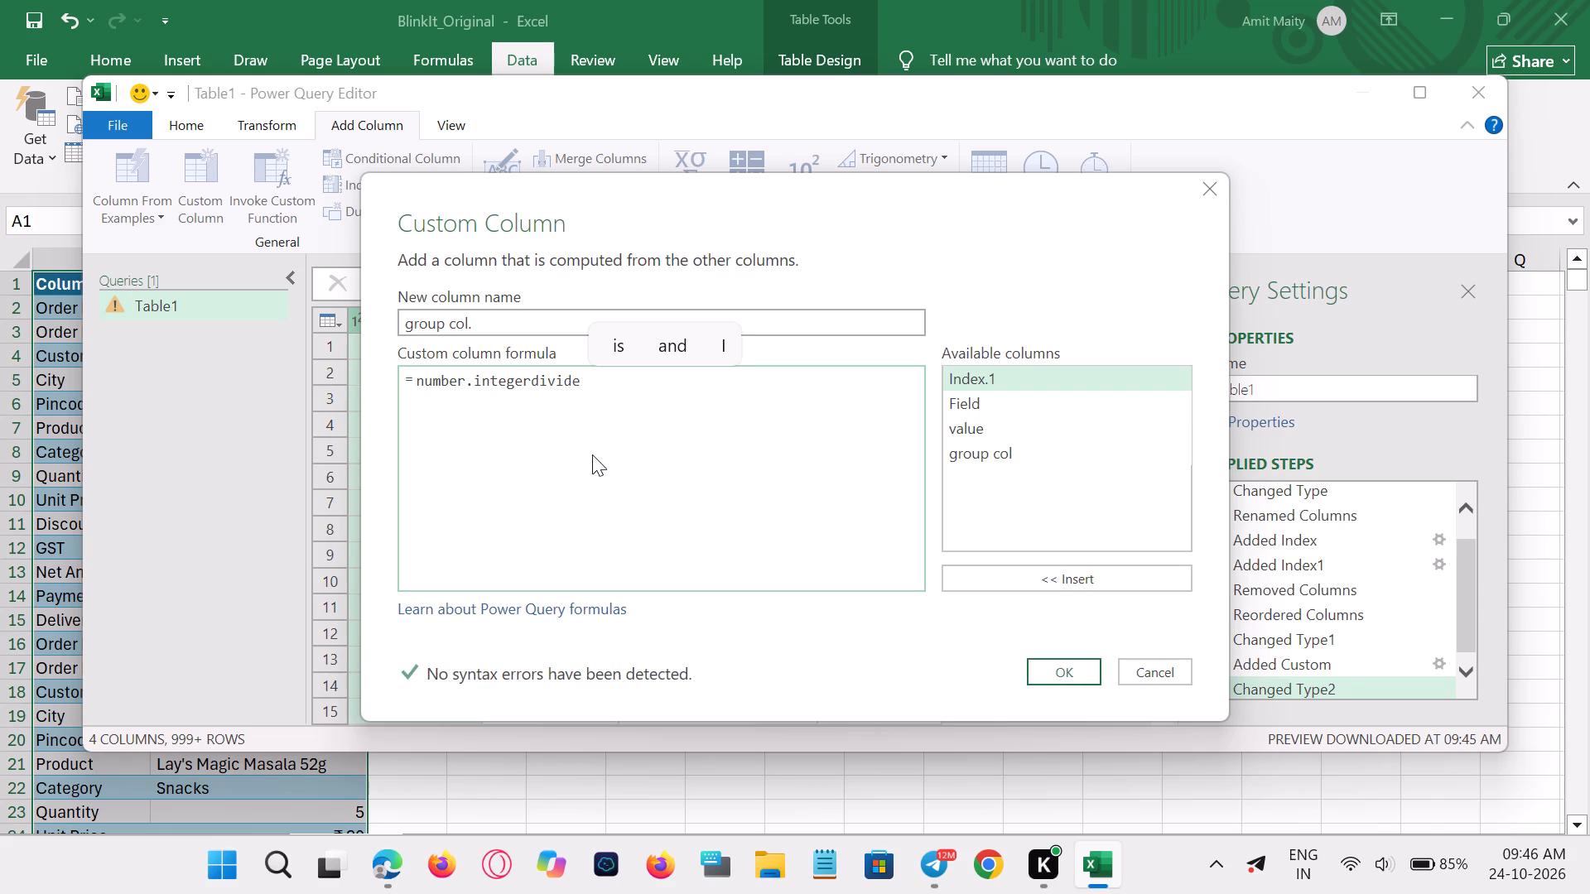
key(shift+parenleft)
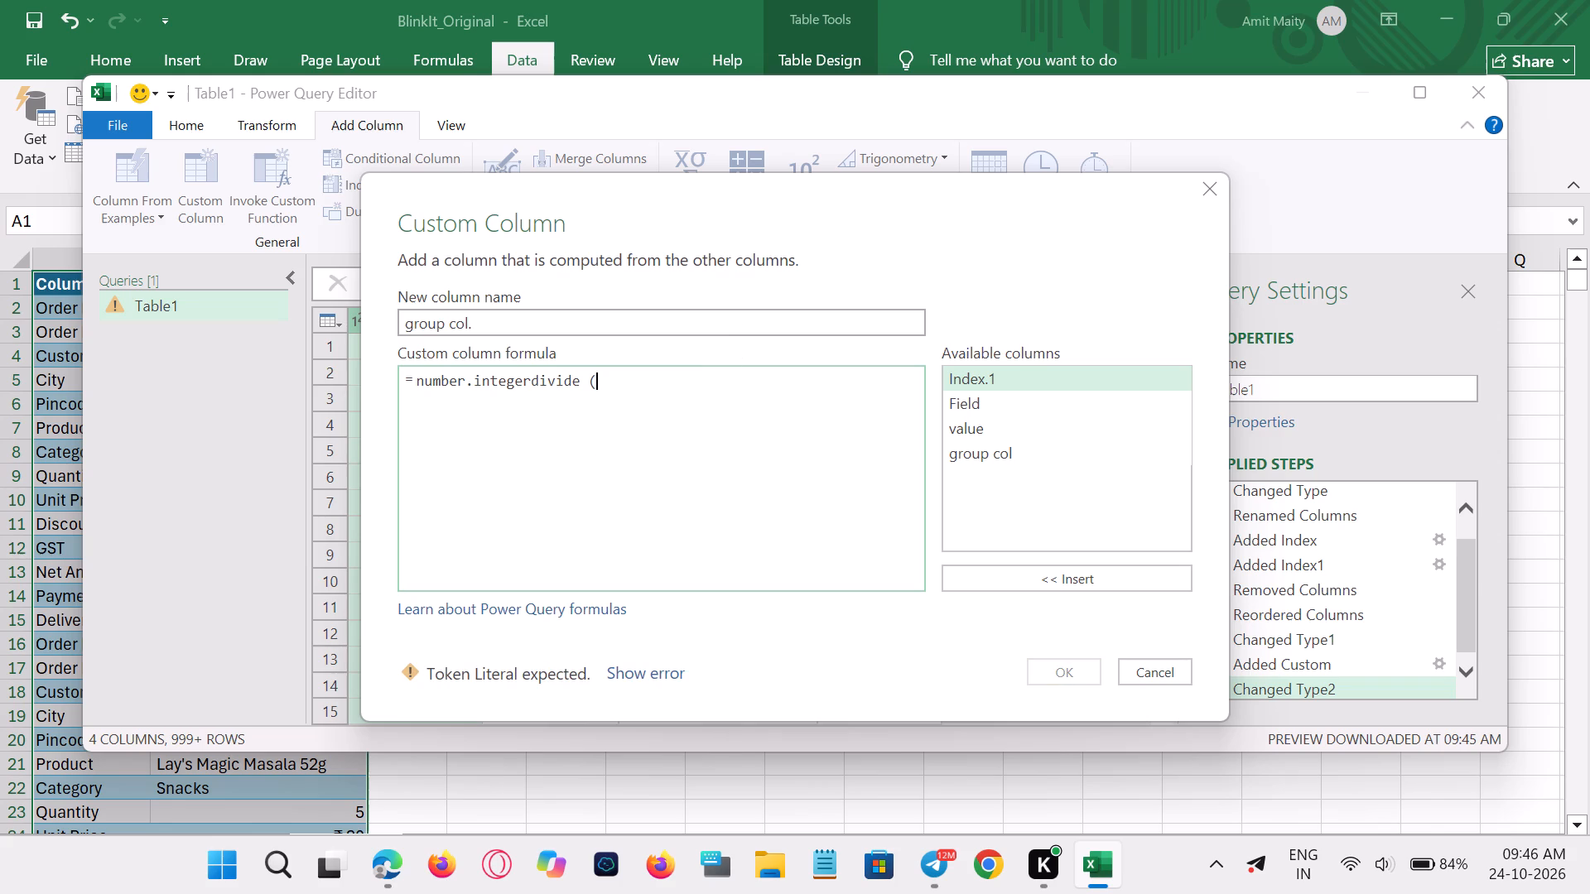
key(Return)
click(600, 387)
click(967, 457)
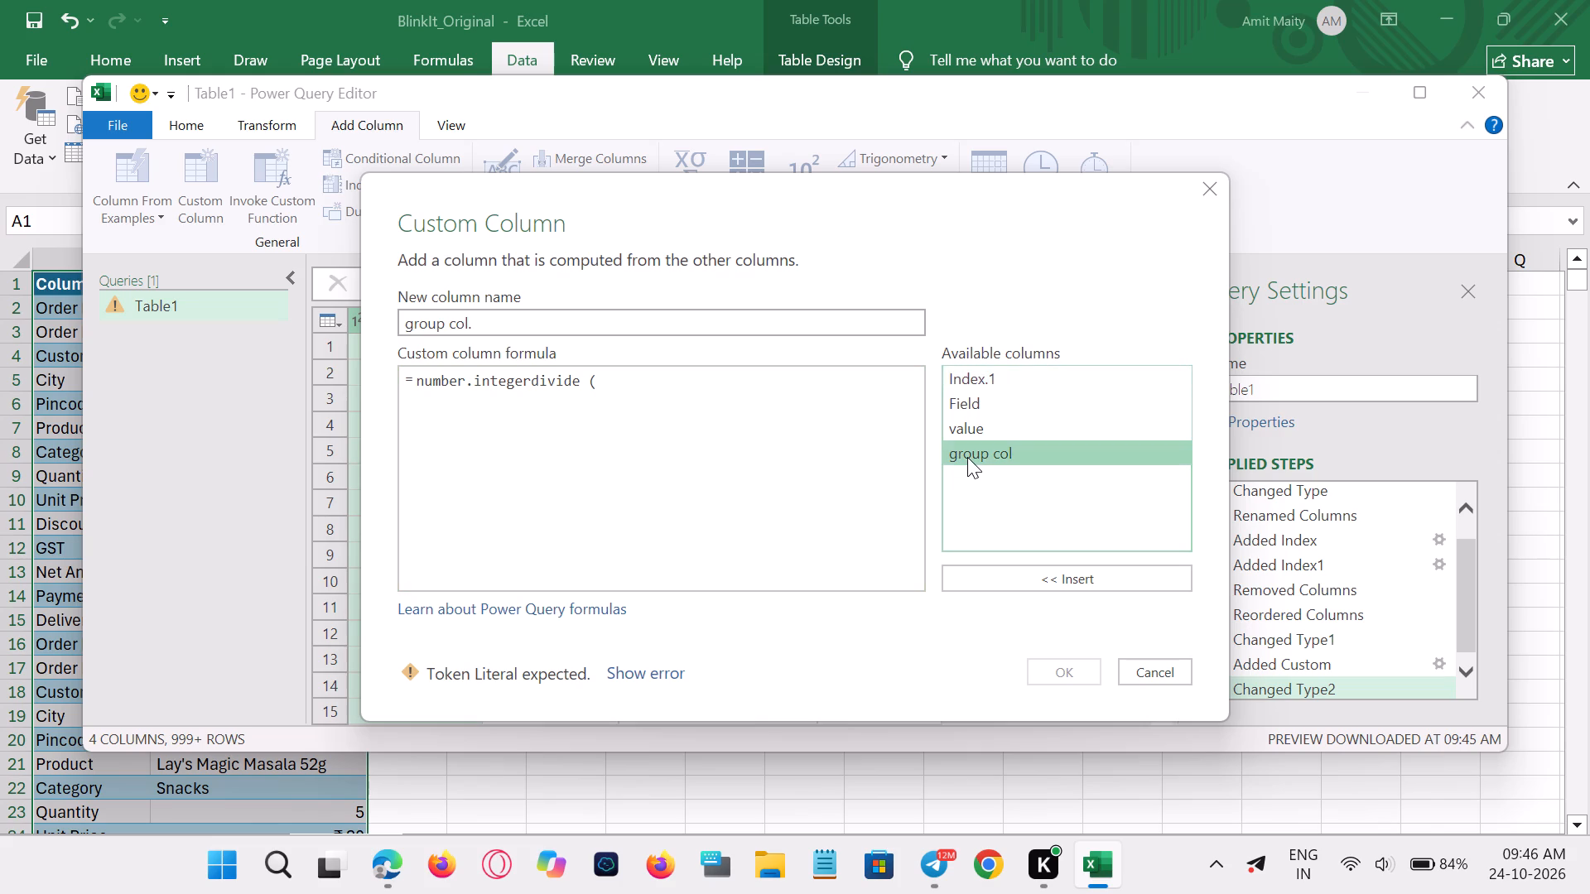
click(983, 381)
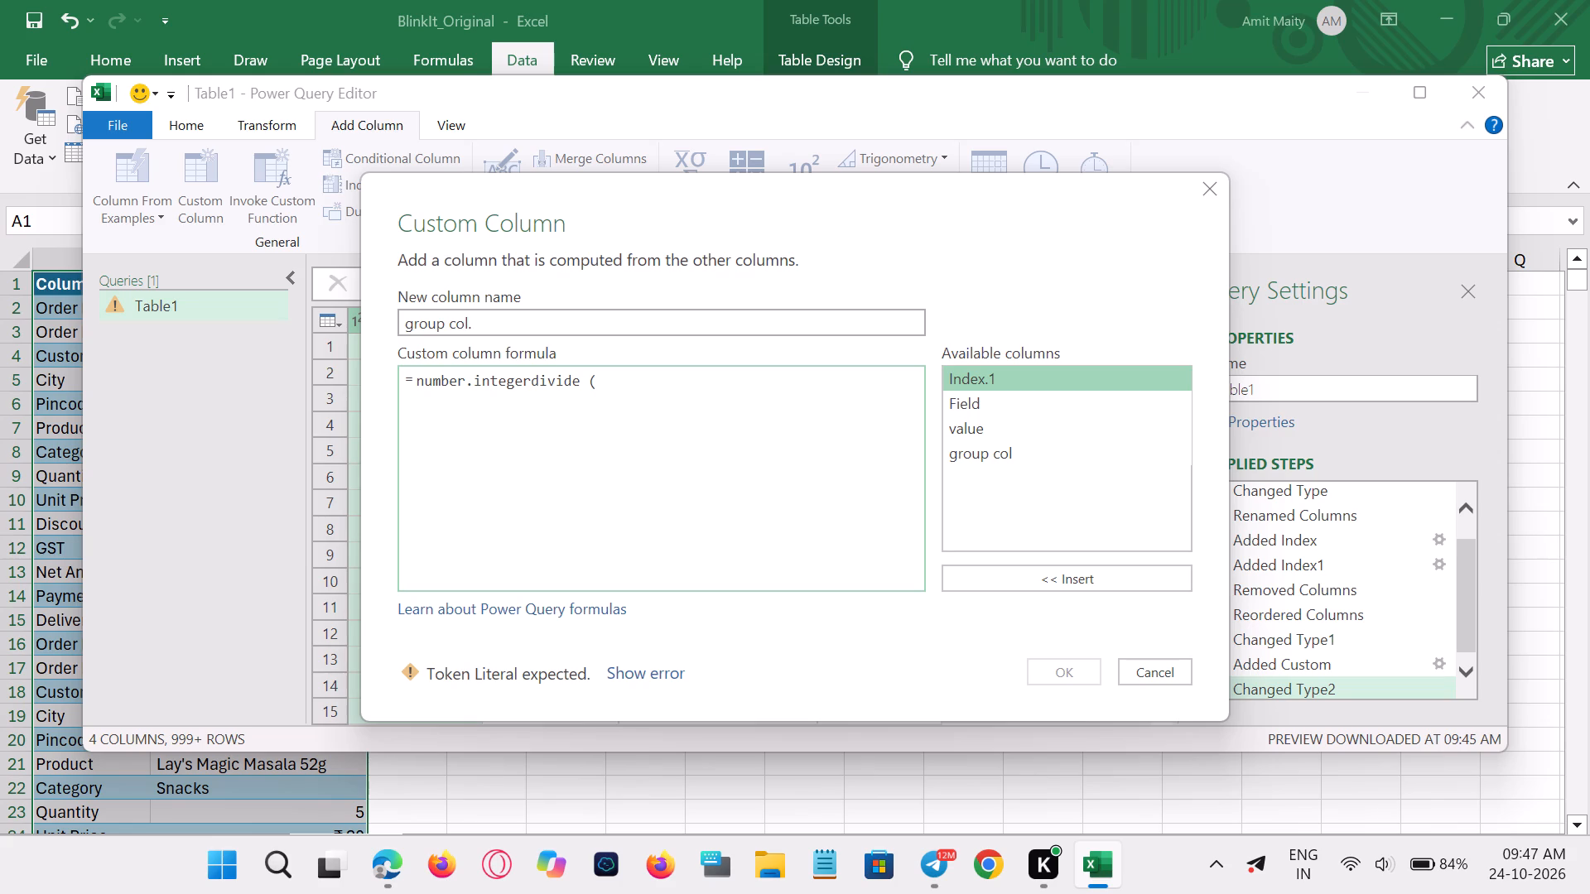
key(bracketleft)
click(613, 372)
key(bracketleft)
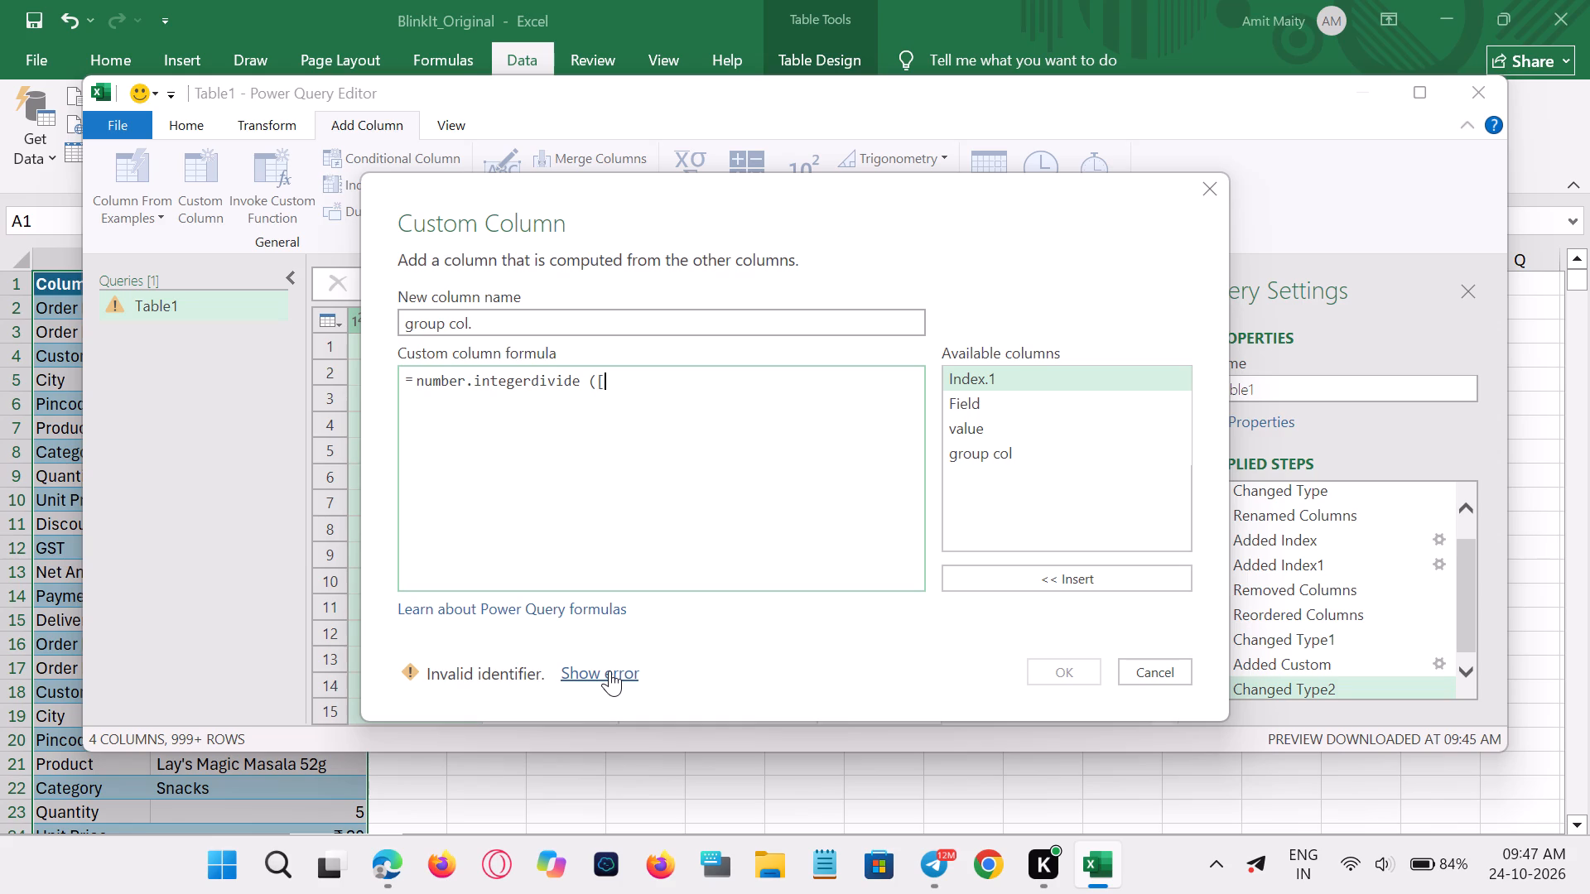
click(975, 377)
double_click(975, 377)
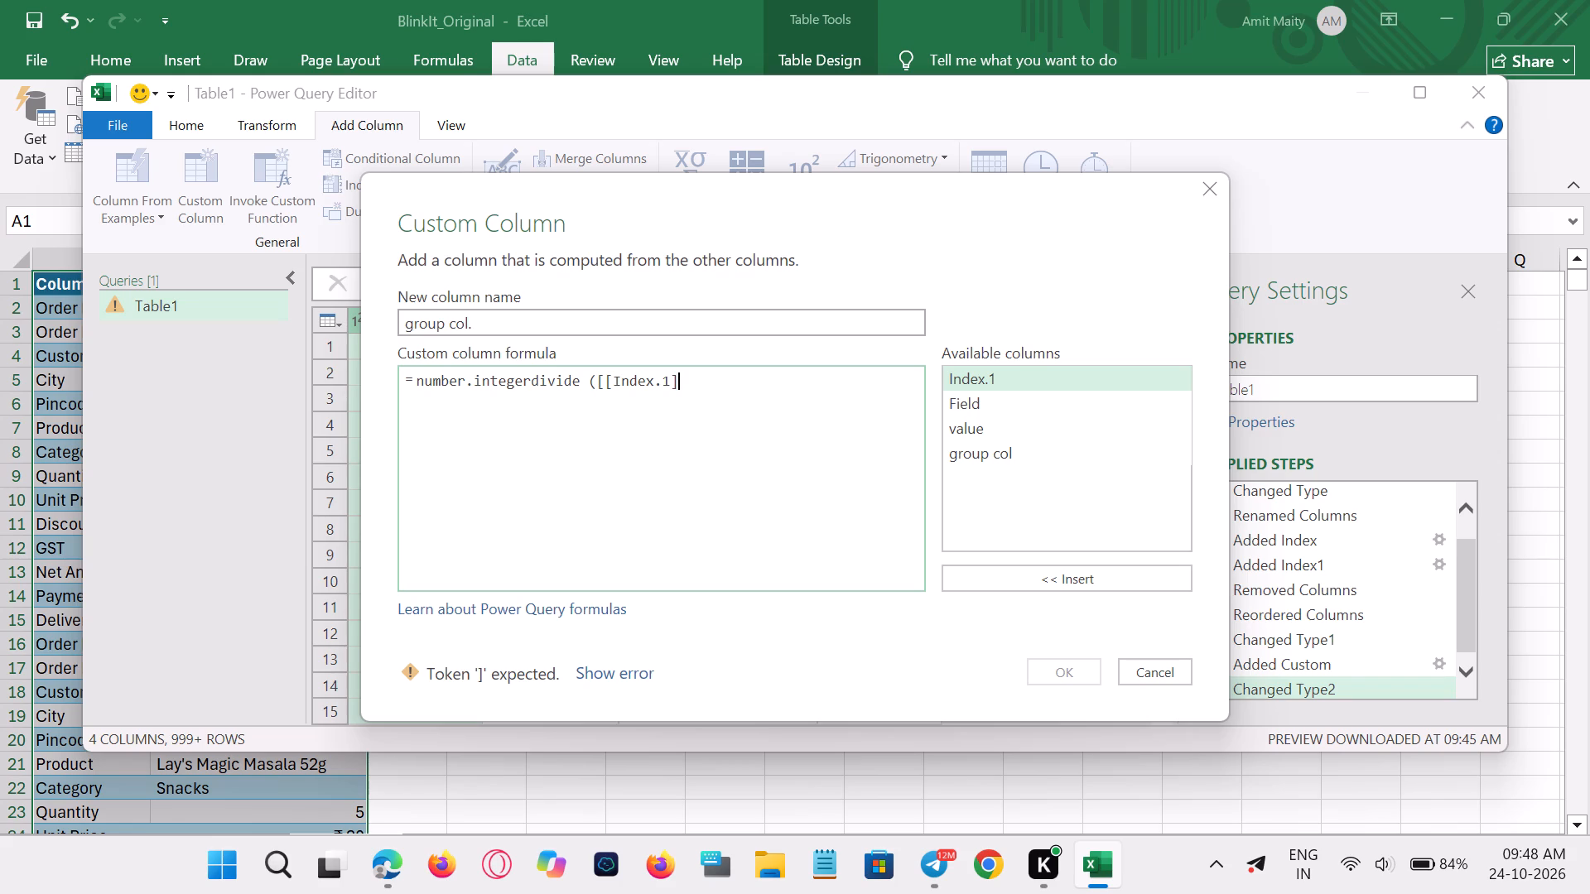
key(comma)
key(1)
key(4)
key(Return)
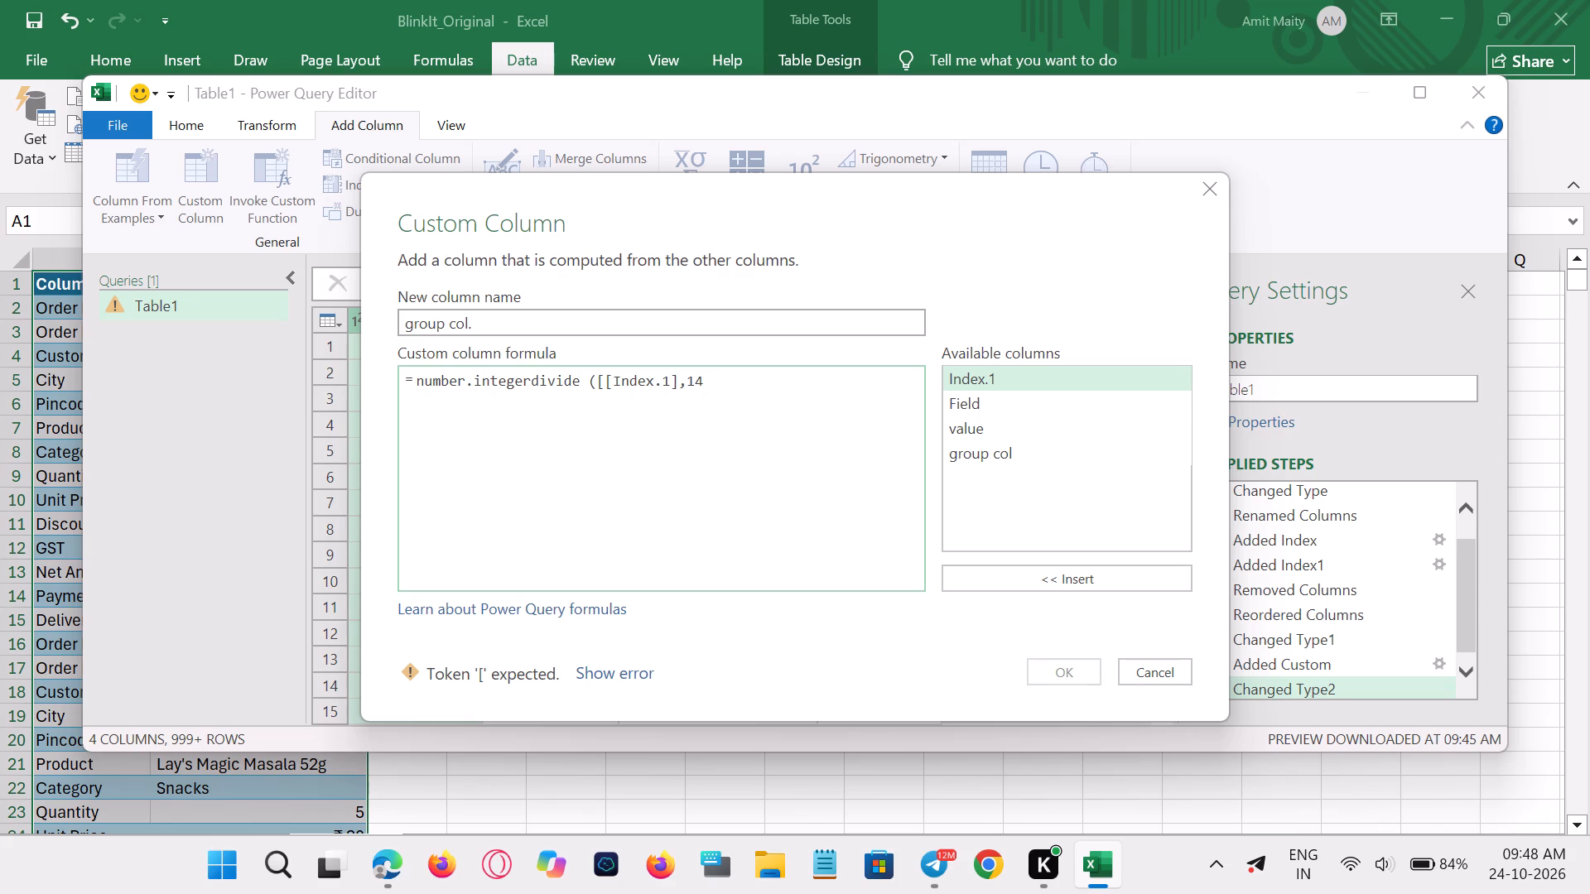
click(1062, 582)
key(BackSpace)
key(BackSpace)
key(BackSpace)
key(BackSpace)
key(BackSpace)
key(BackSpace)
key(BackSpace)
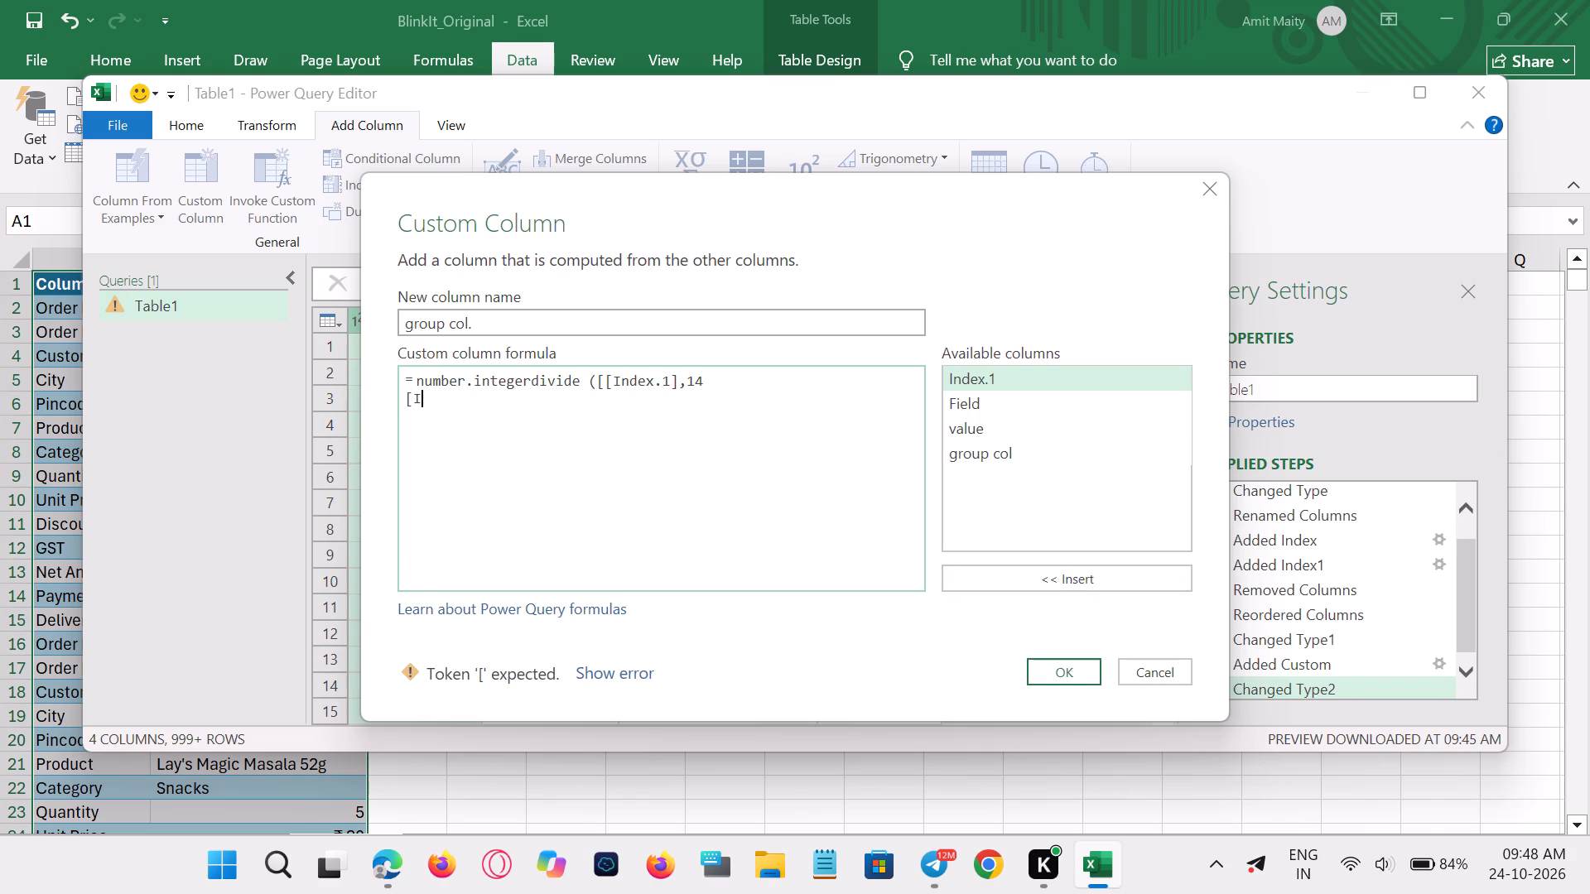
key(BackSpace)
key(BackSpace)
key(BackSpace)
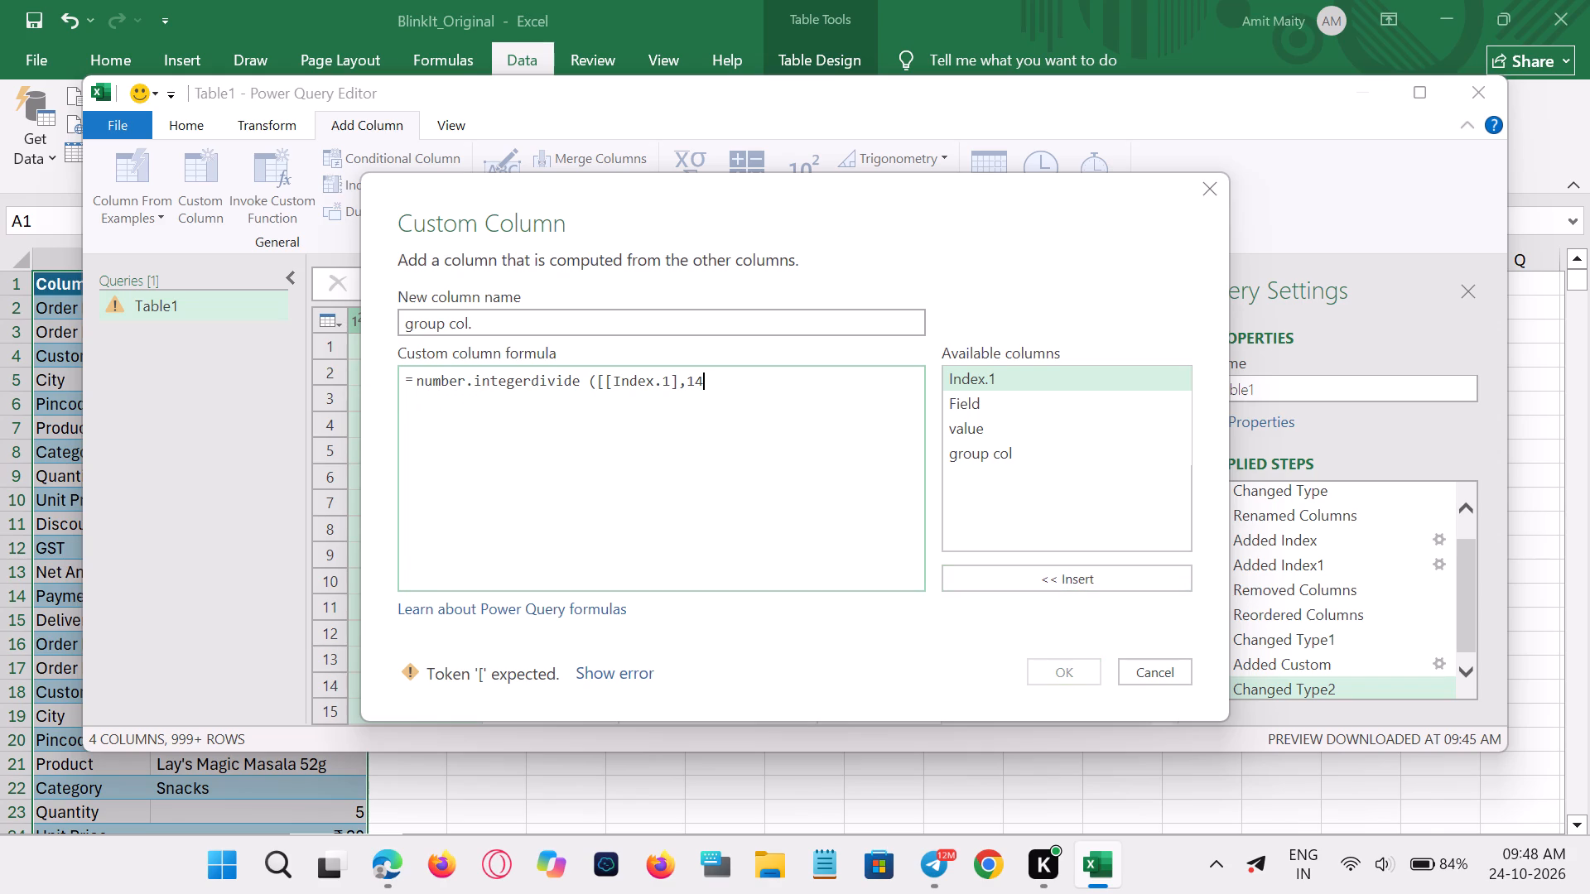
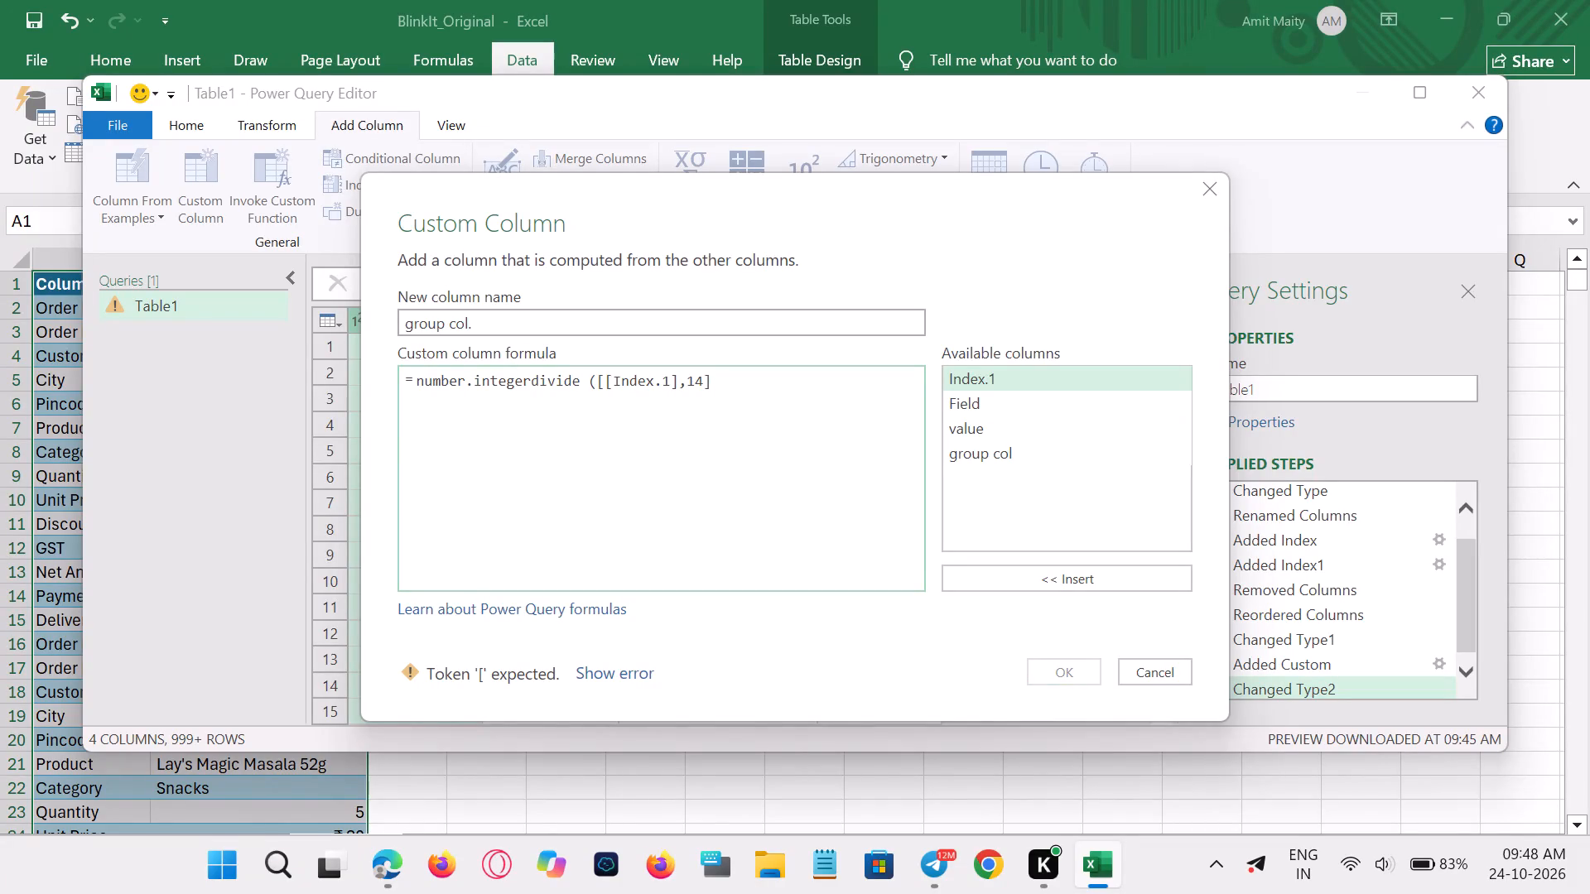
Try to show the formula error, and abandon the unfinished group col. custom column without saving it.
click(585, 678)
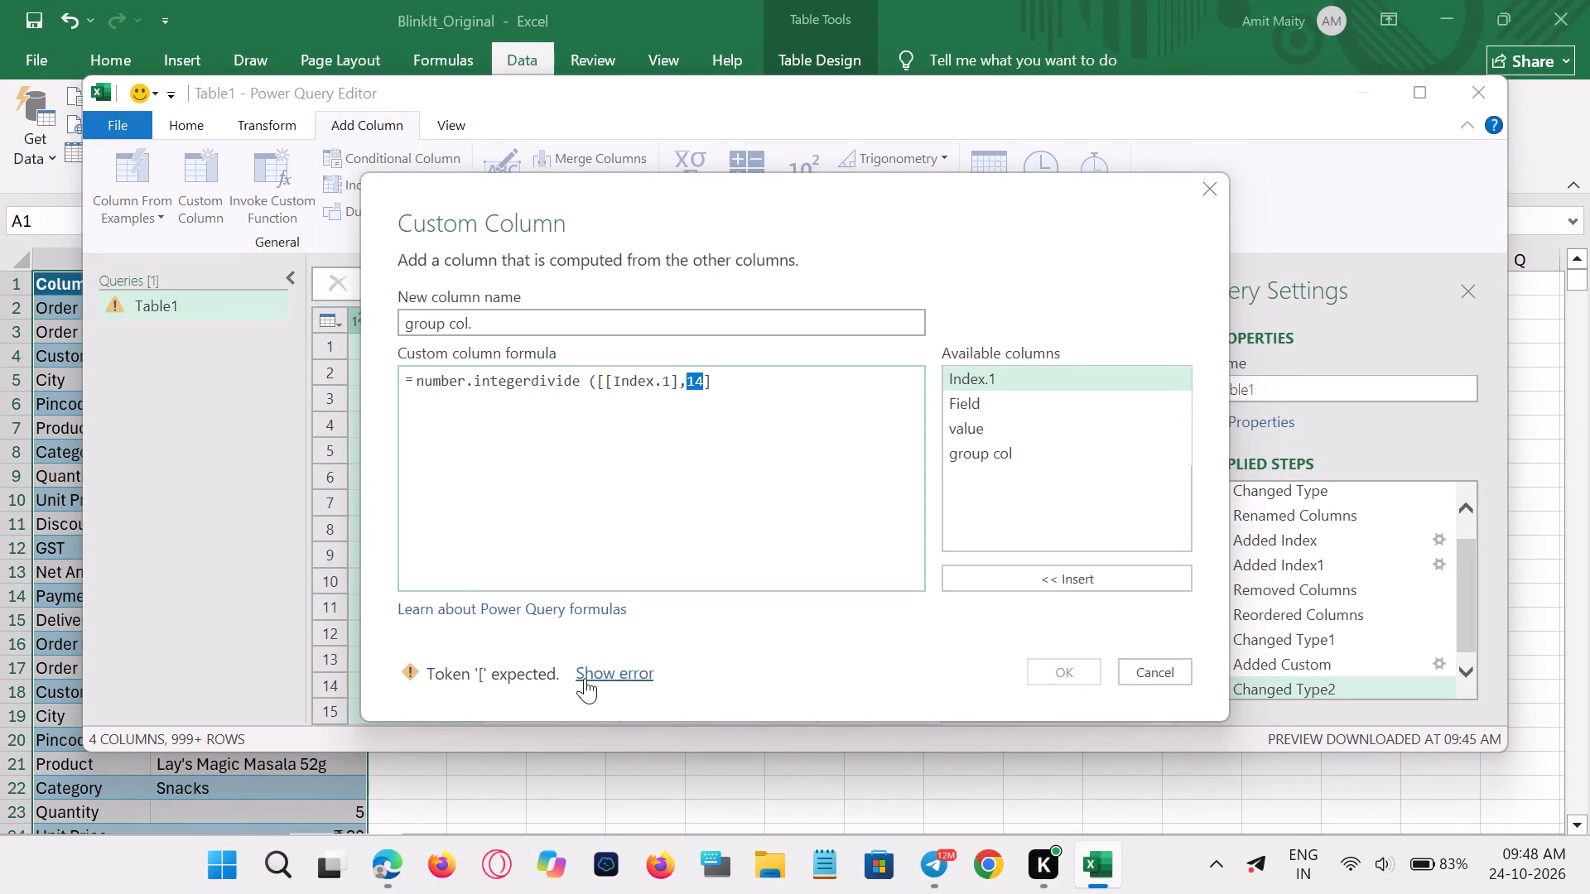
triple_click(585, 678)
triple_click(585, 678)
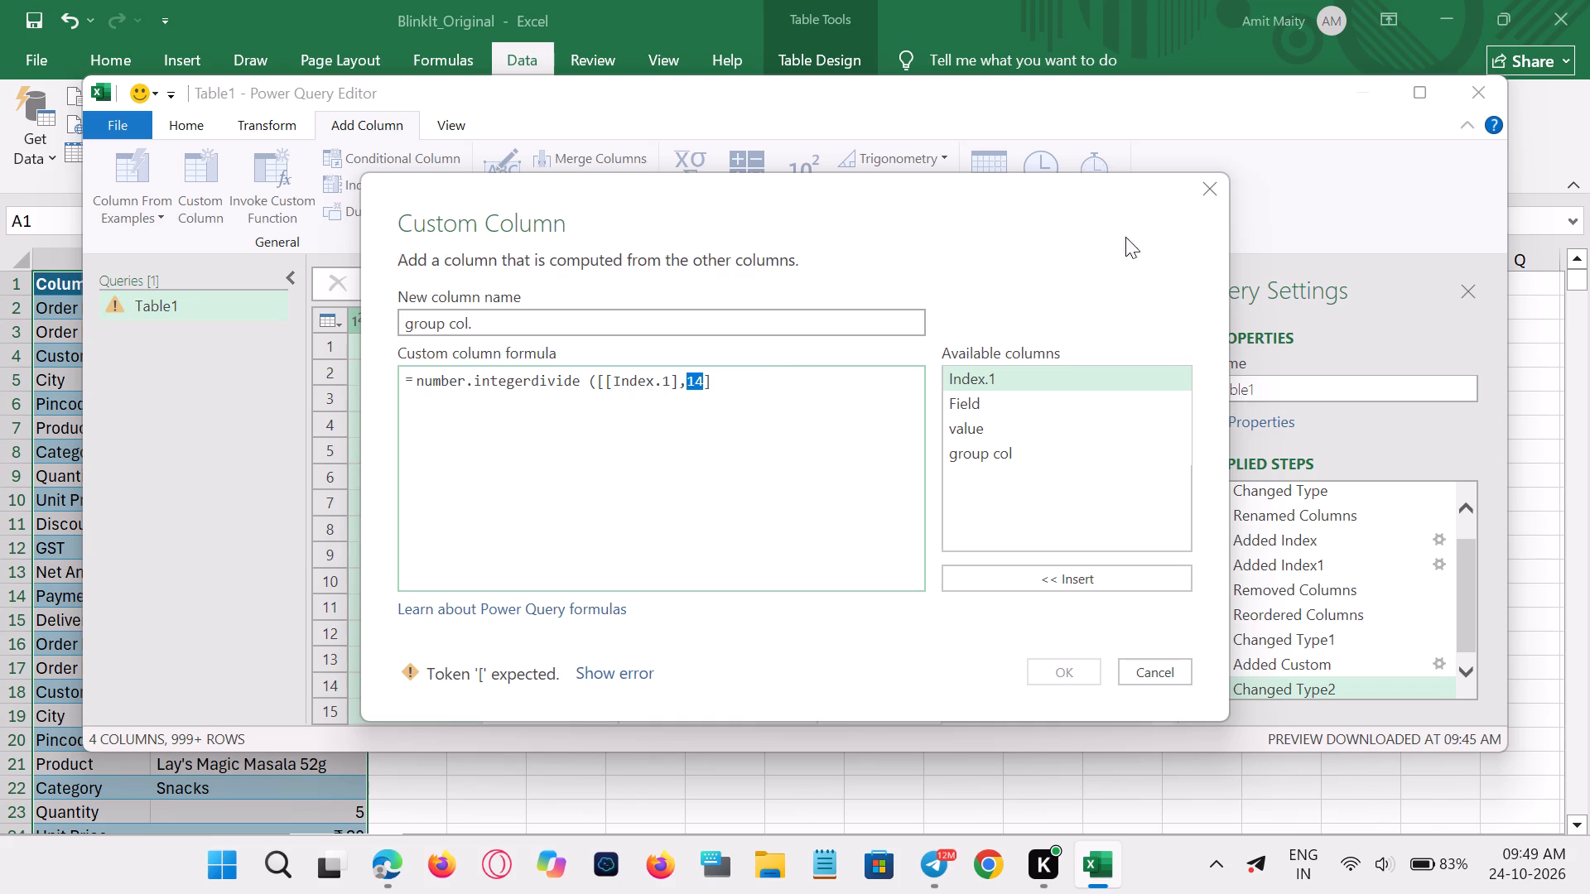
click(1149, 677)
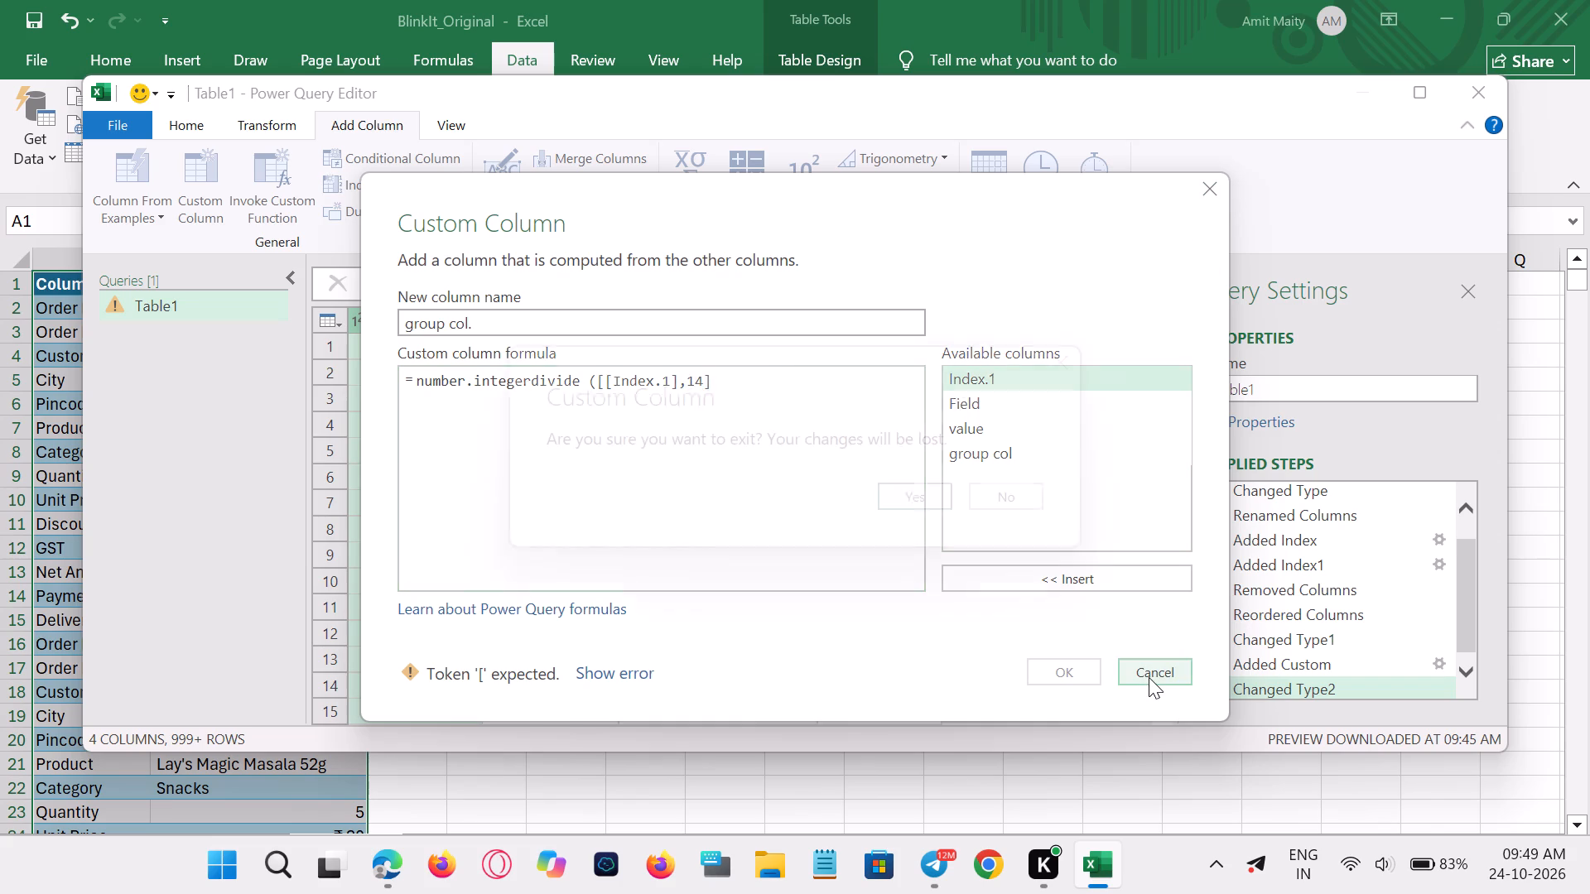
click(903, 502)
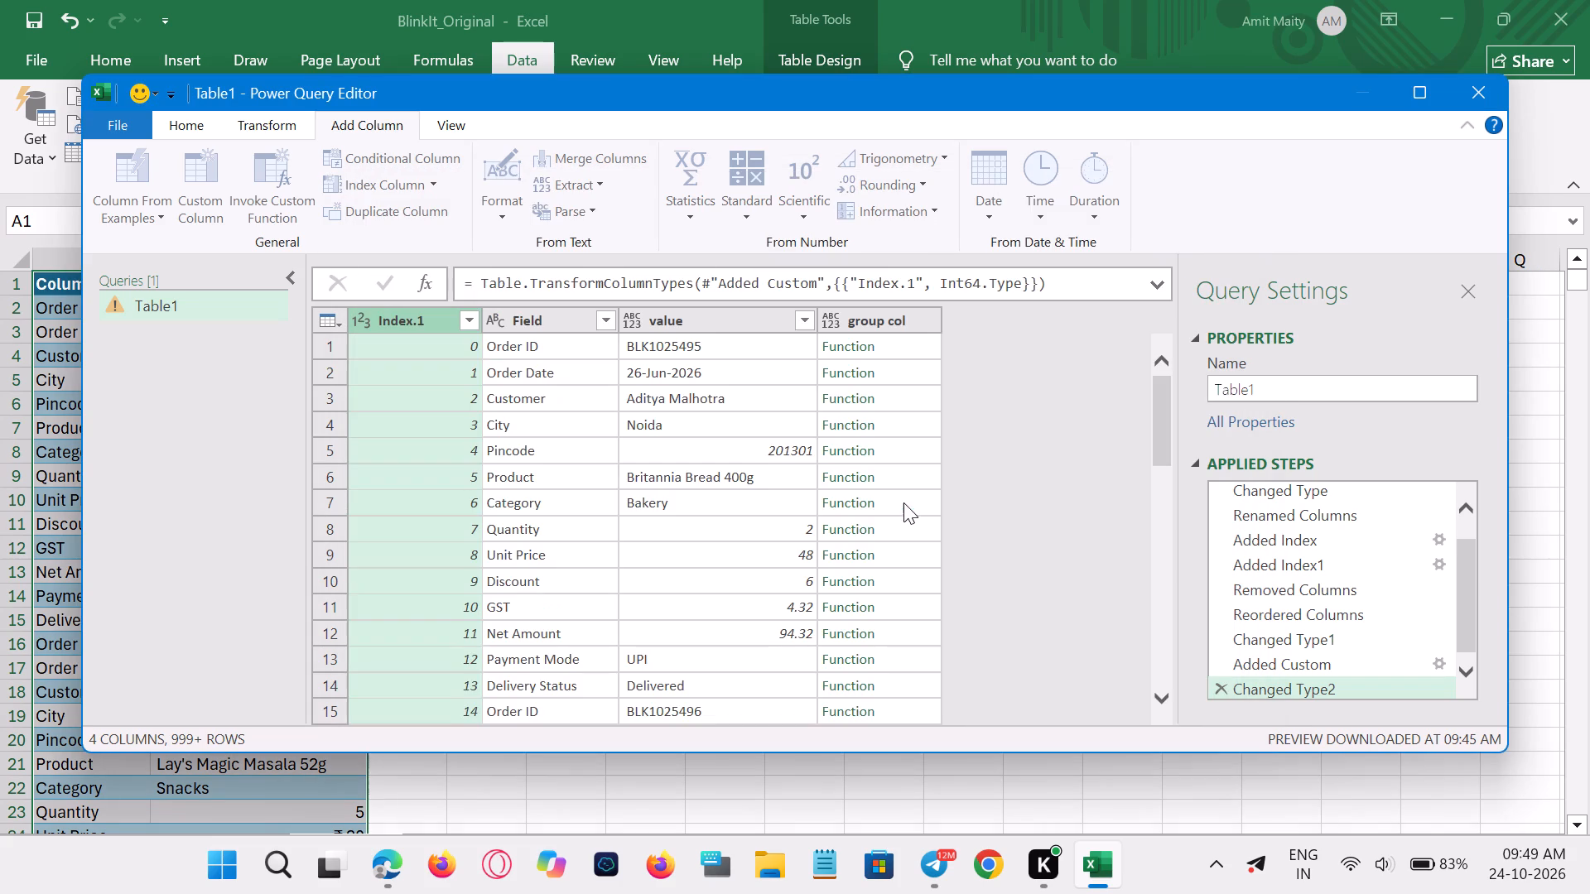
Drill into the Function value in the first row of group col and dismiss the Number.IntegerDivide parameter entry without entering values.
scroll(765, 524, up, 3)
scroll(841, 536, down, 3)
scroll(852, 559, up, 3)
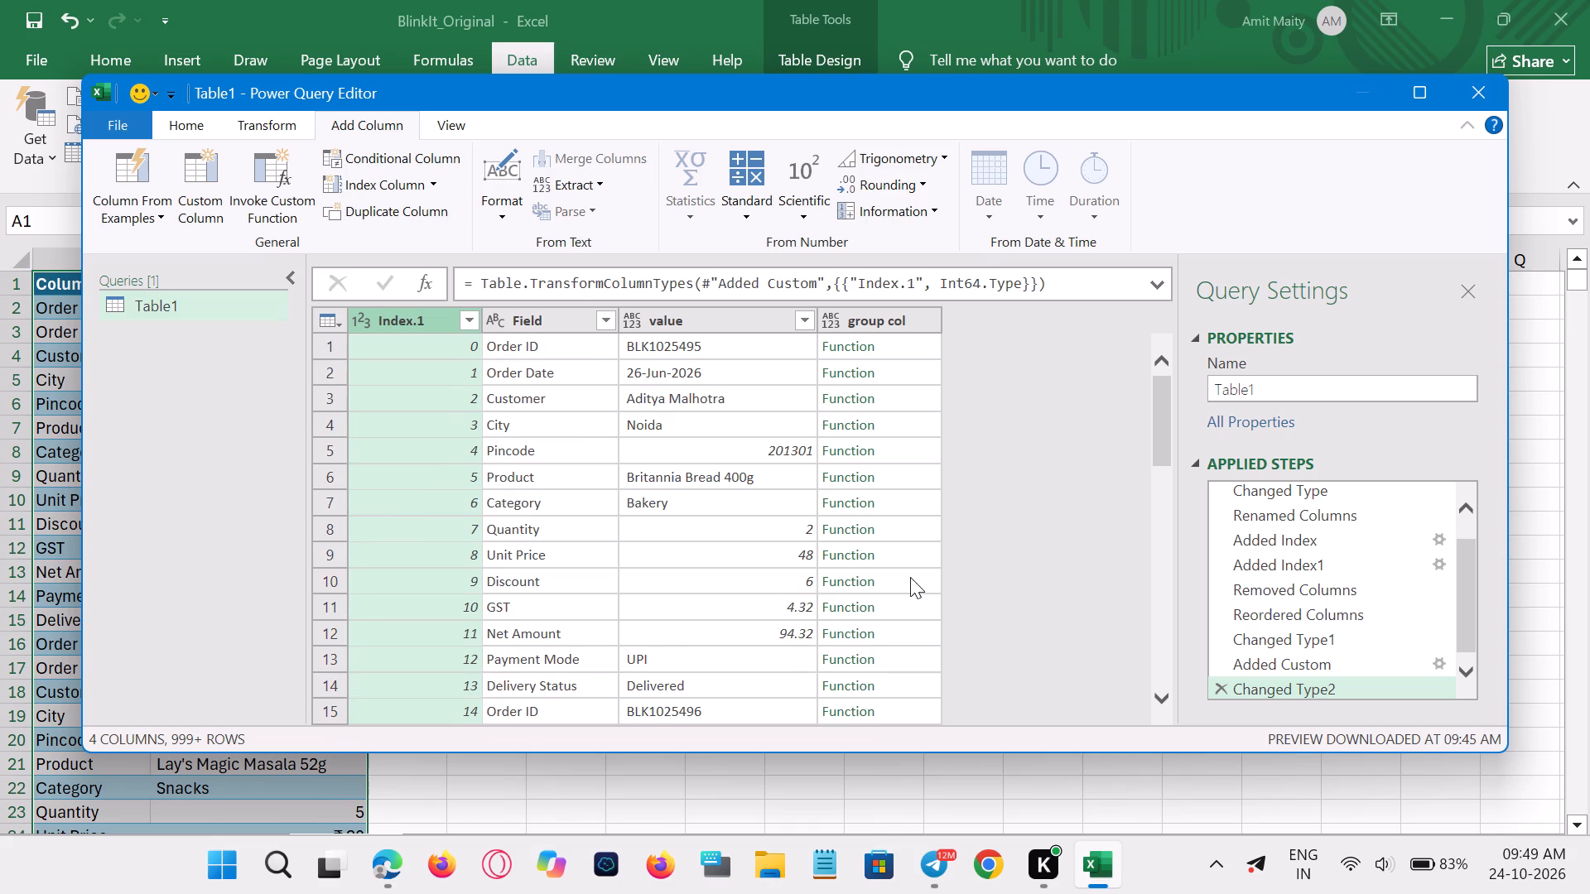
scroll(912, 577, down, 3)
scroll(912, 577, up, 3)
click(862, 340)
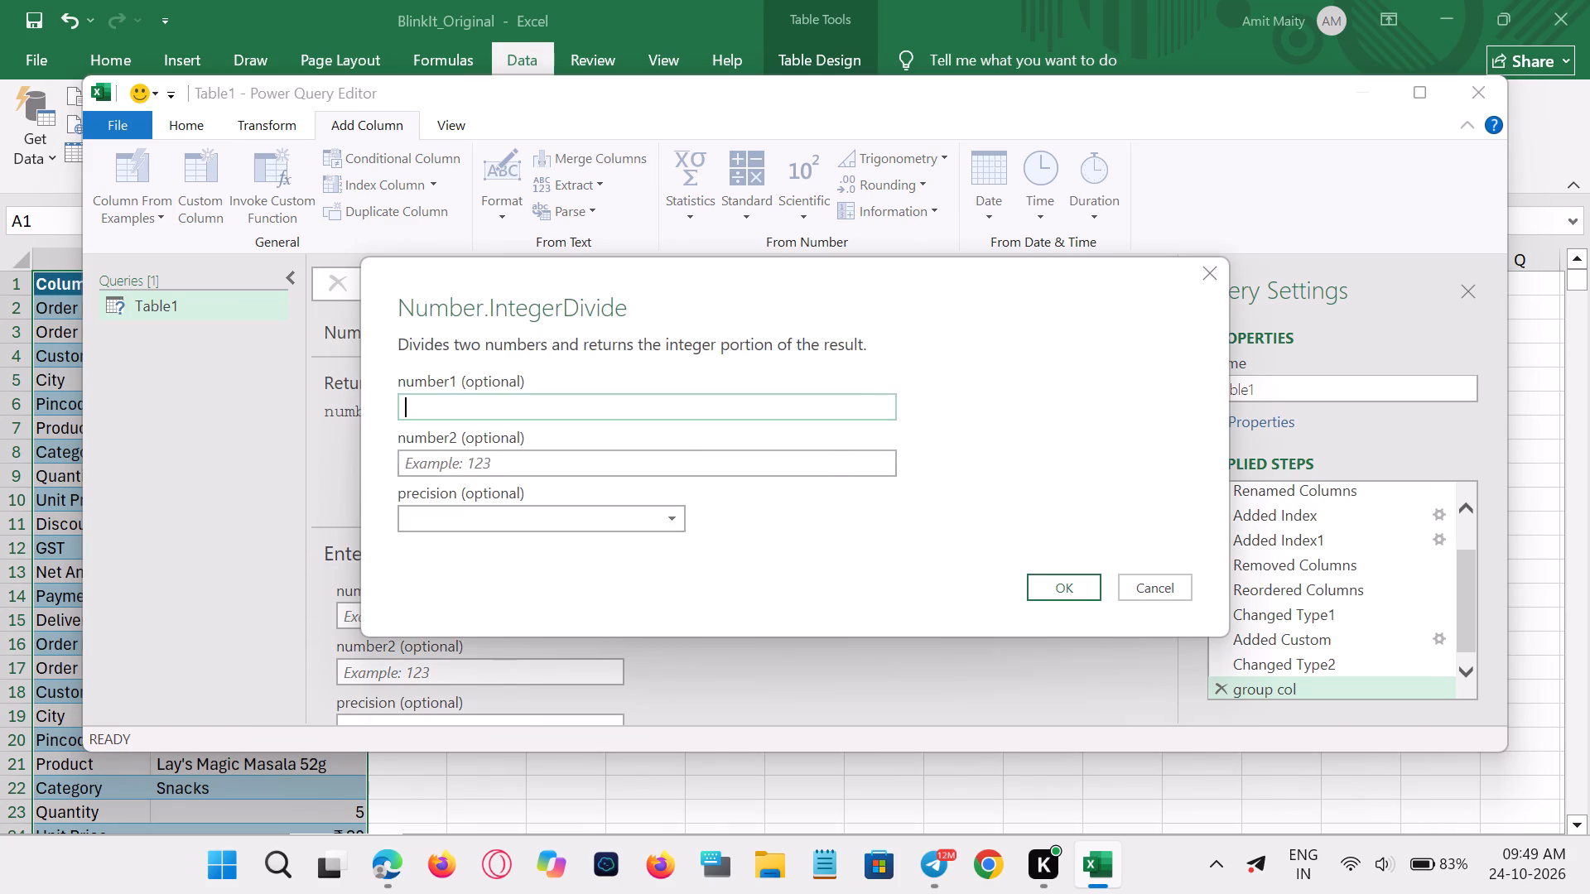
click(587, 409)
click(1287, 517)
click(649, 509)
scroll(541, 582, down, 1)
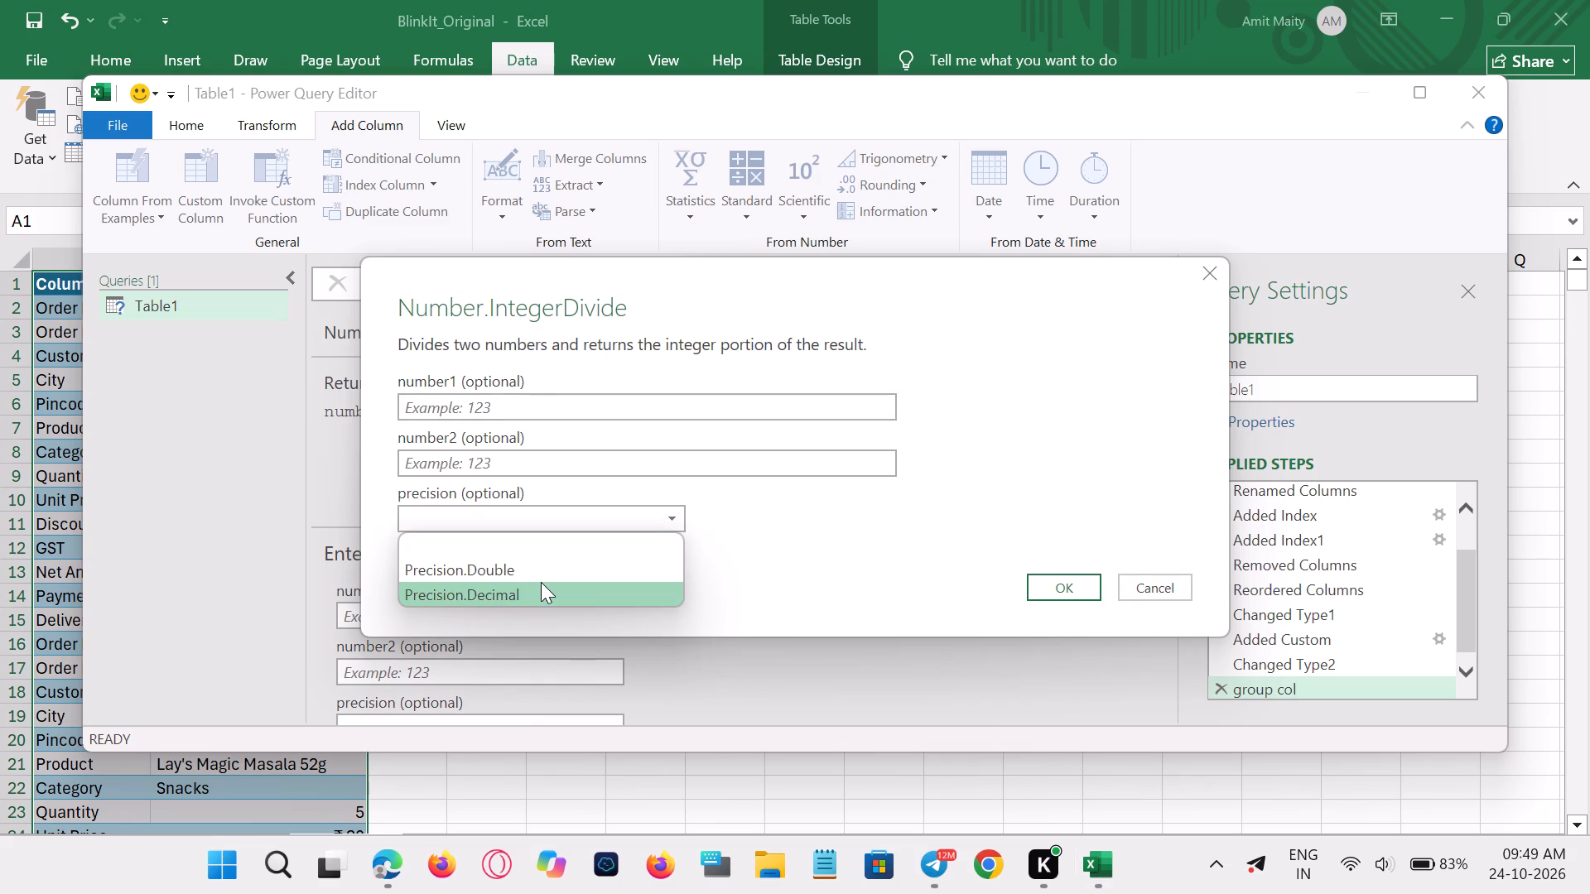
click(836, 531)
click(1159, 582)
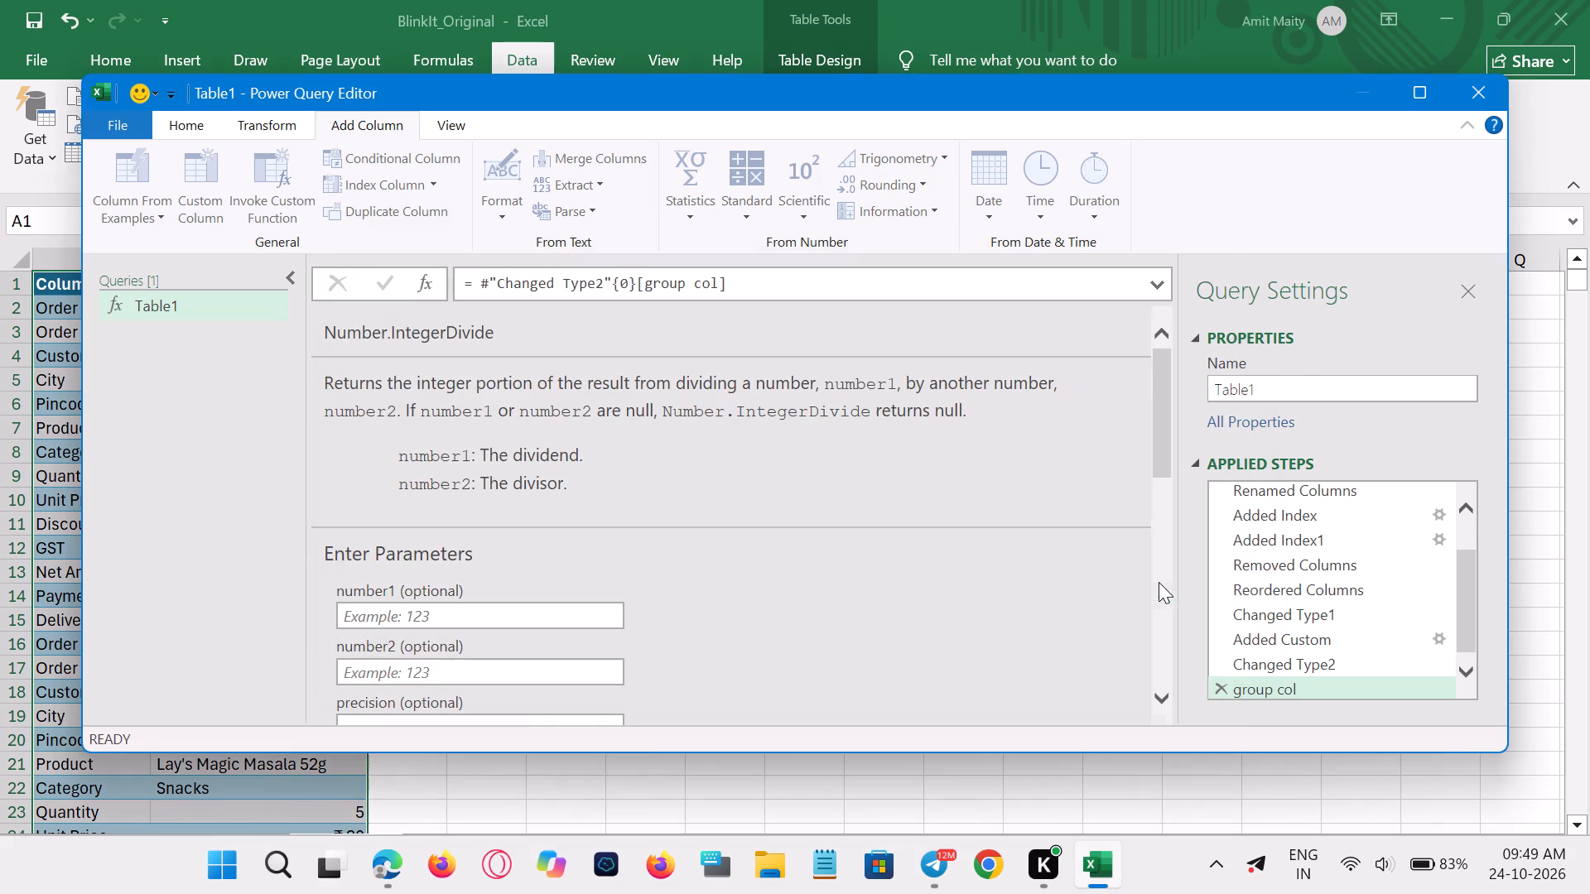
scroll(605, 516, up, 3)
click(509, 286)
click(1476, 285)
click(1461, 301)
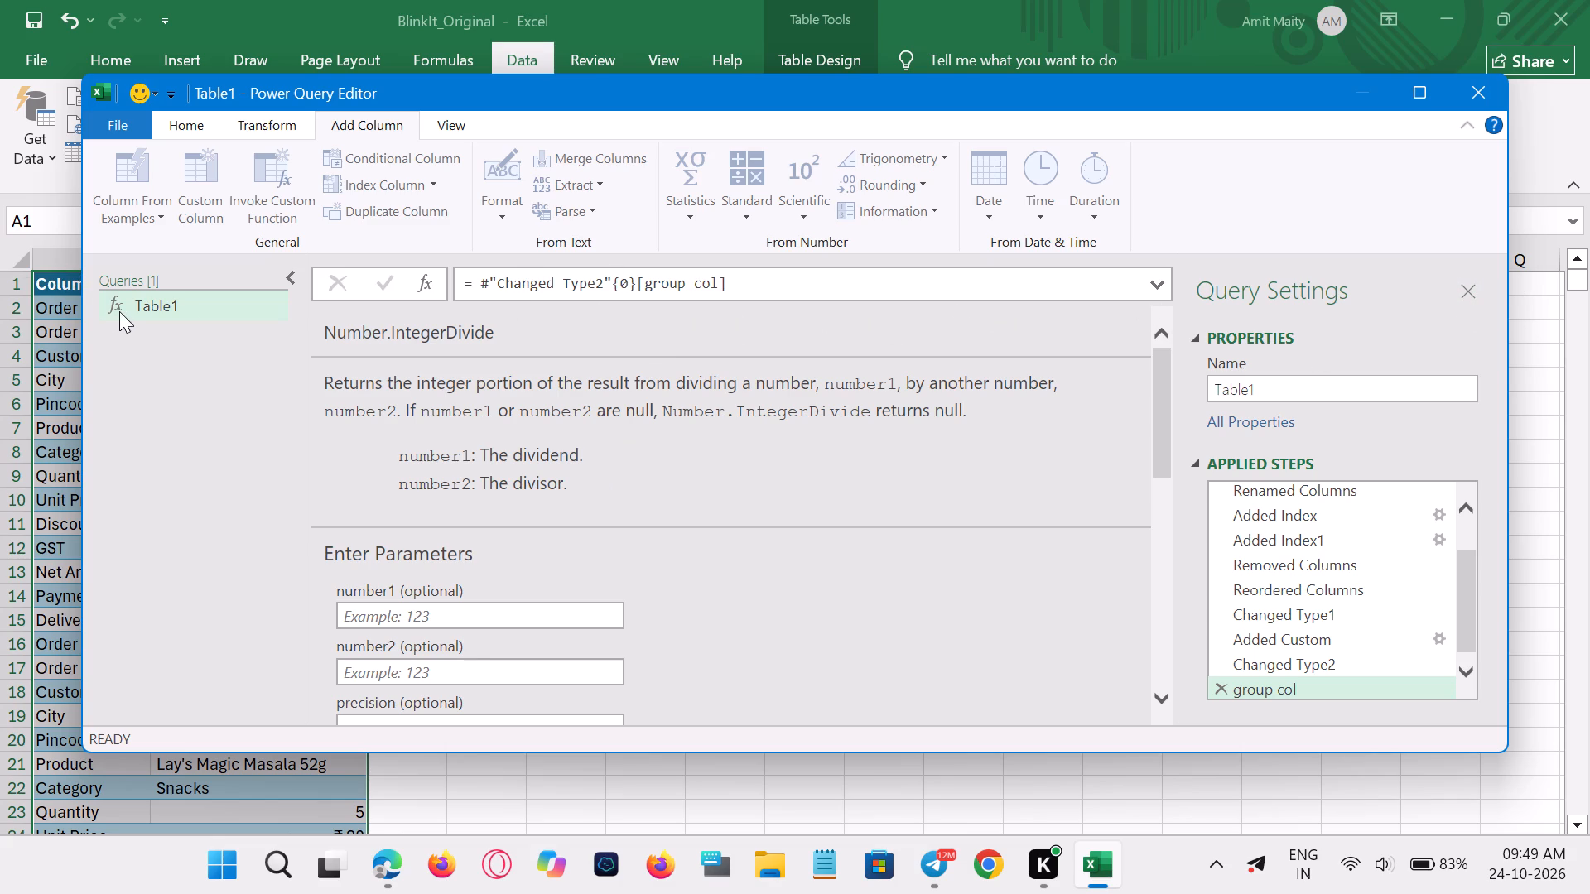
Delete the Table1 query and confirm its removal.
click(120, 311)
click(149, 301)
right_click(190, 305)
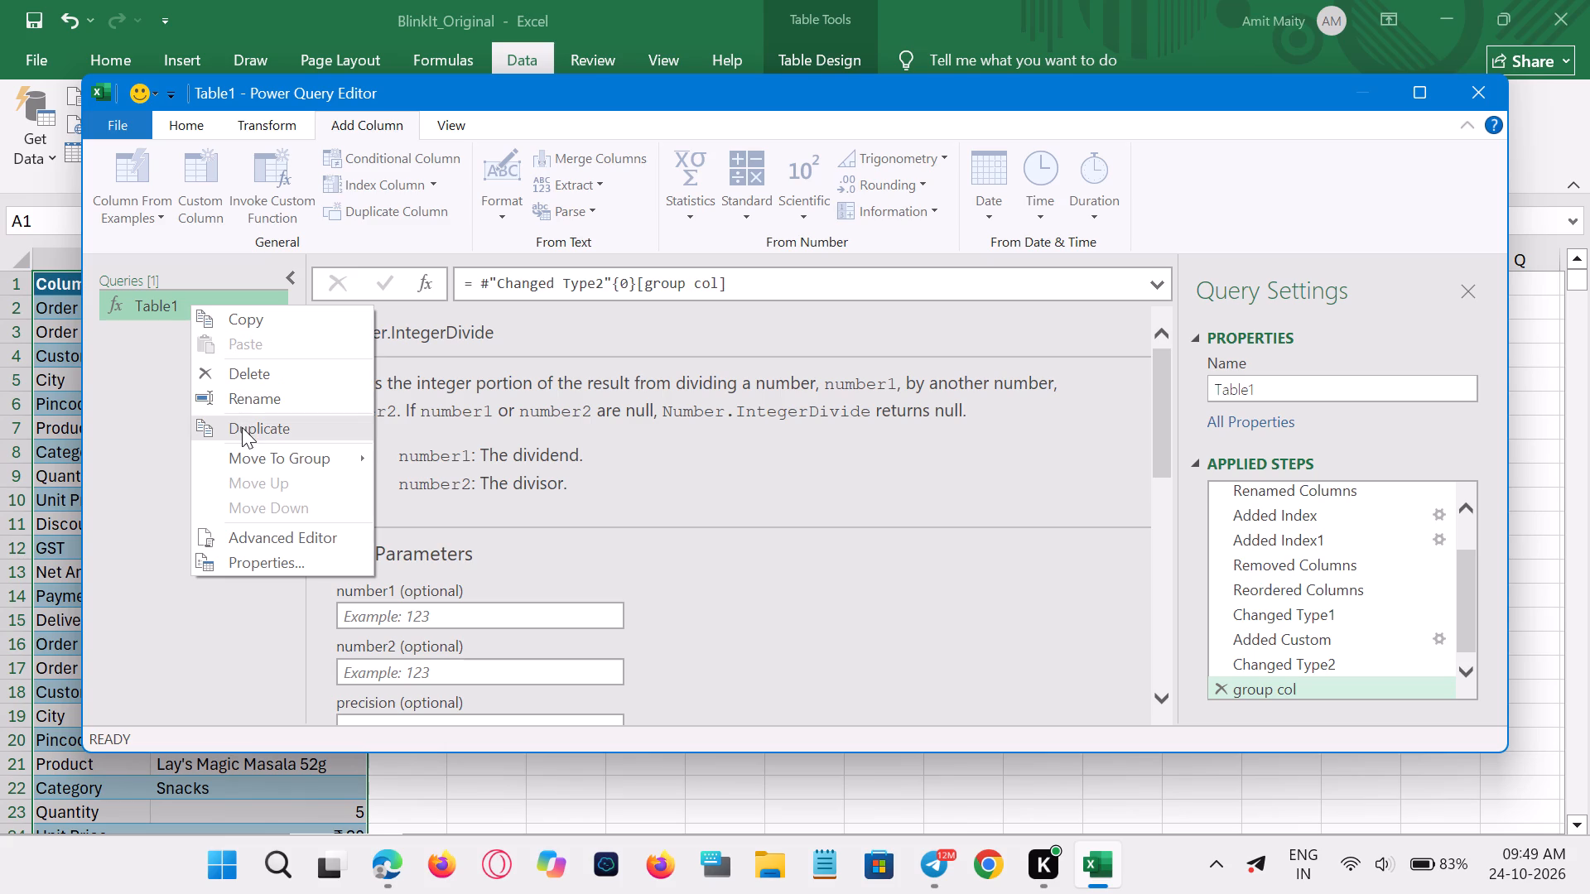
click(254, 372)
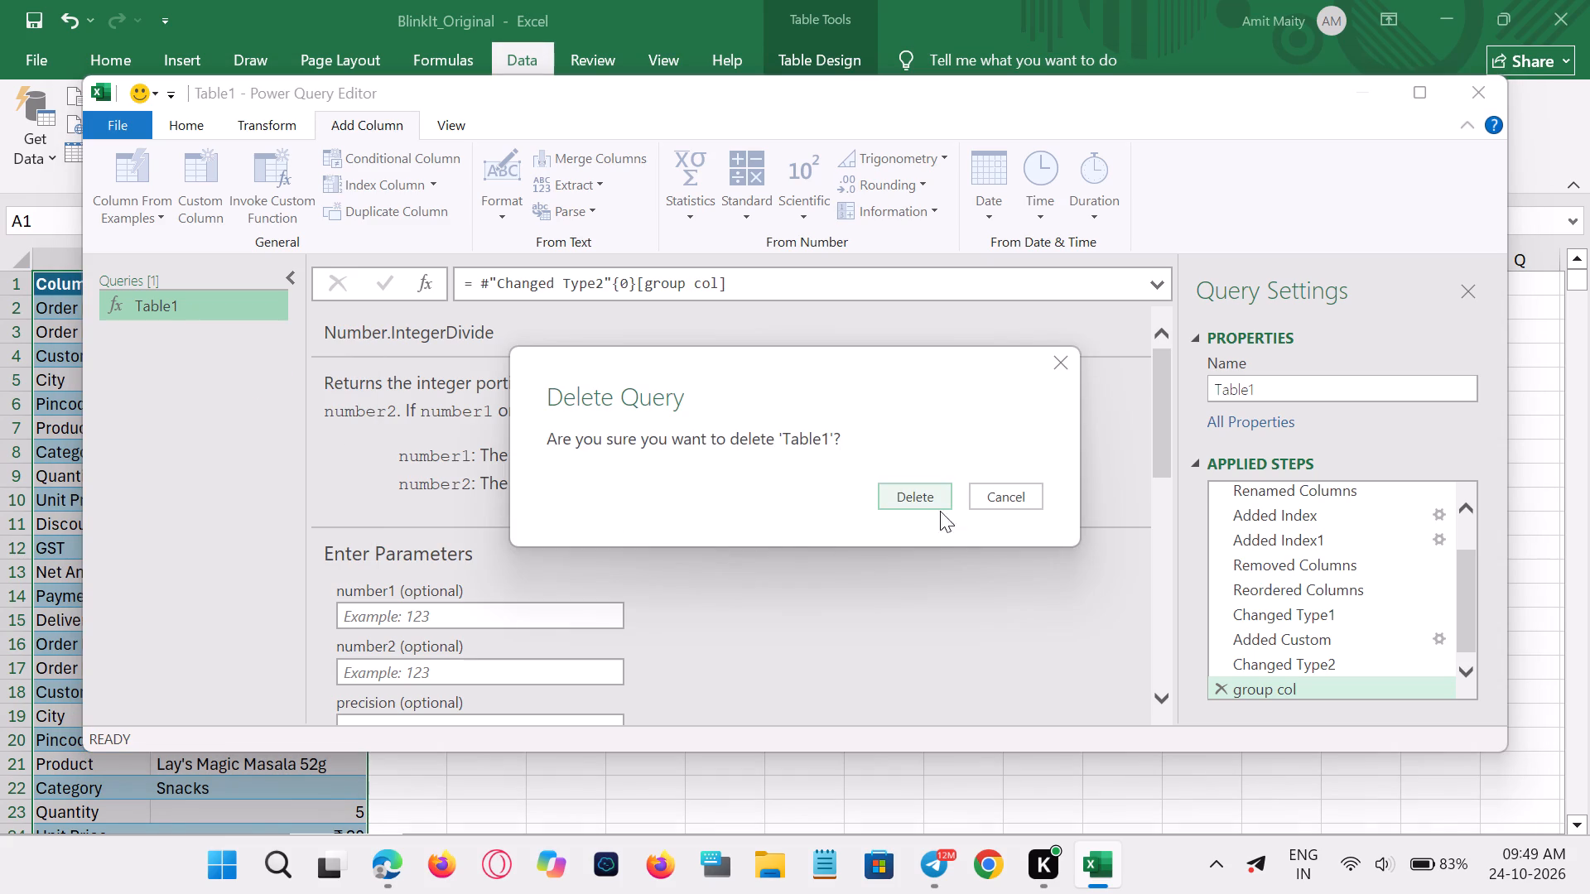
click(851, 478)
click(888, 496)
scroll(537, 548, up, 3)
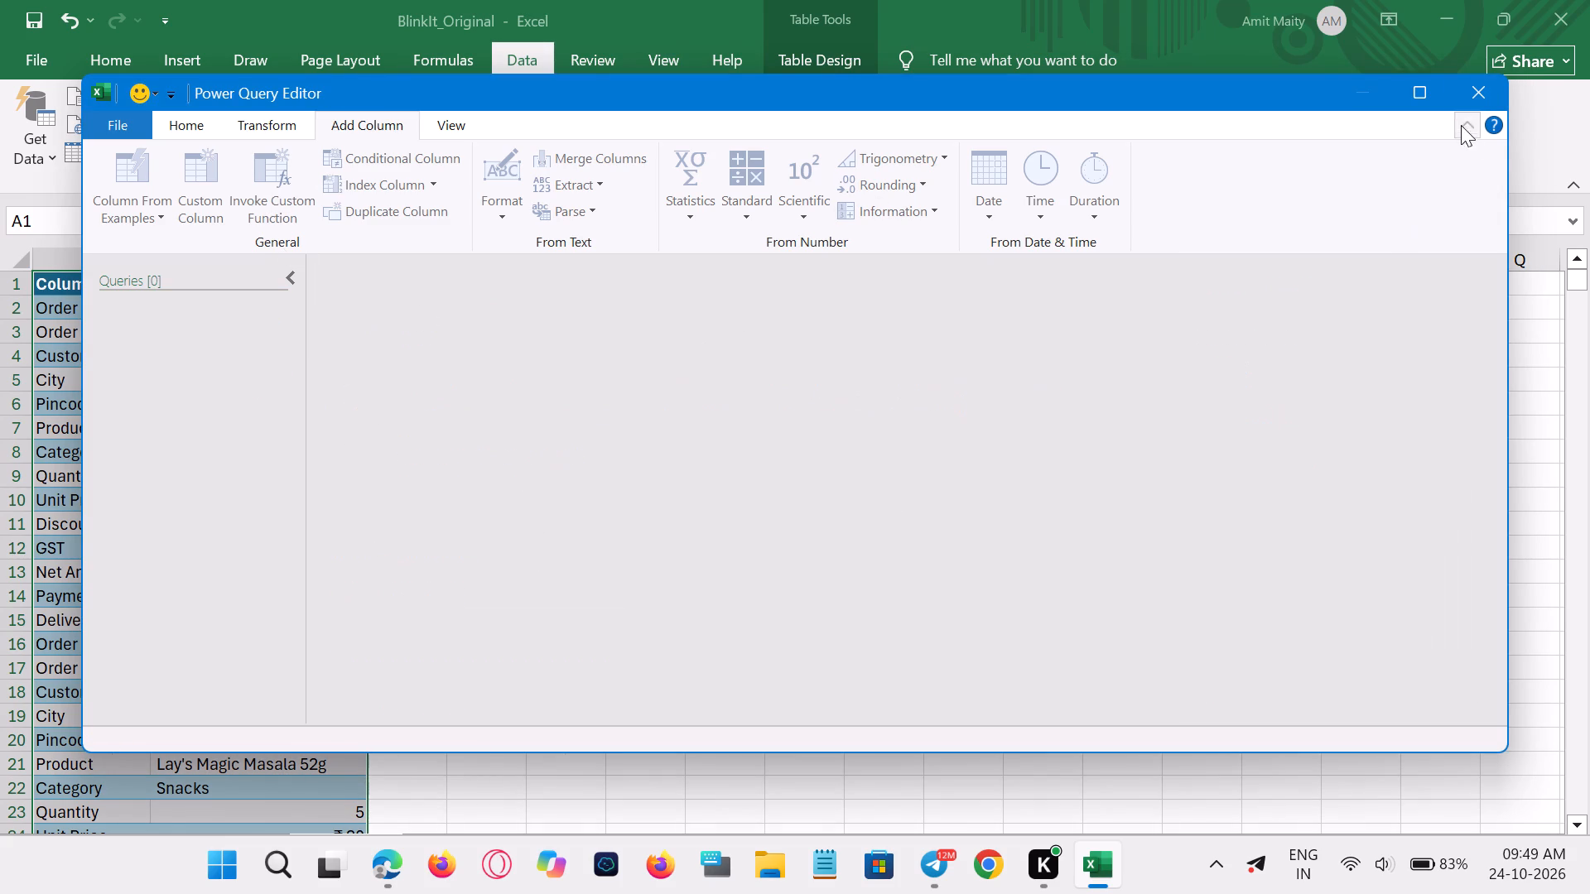
Close the Power Query Editor and discard the changes.
click(1467, 90)
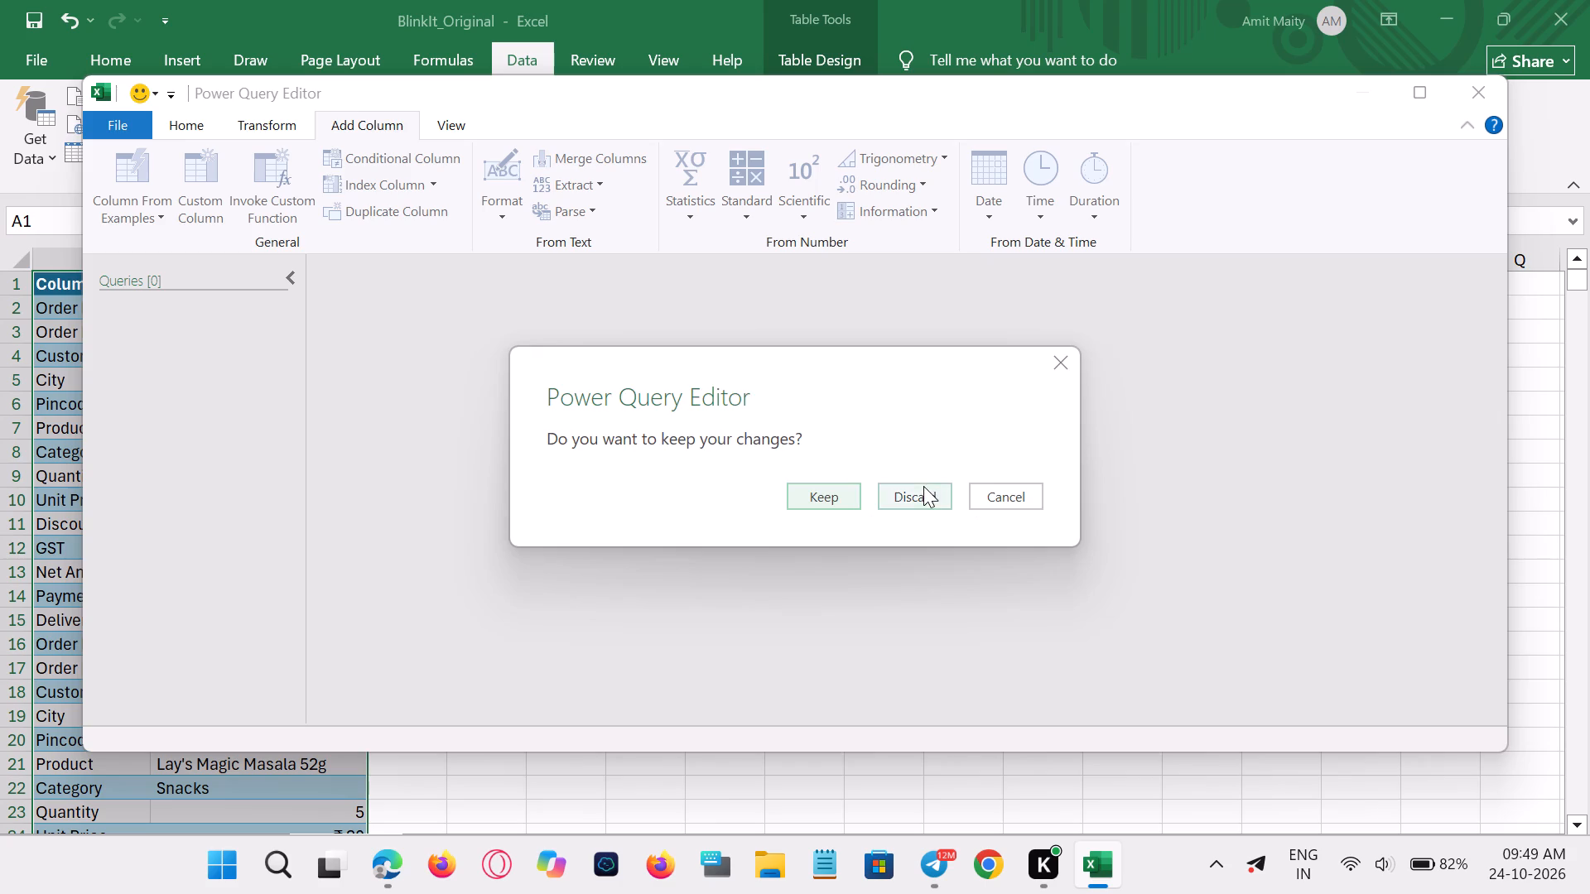
click(923, 486)
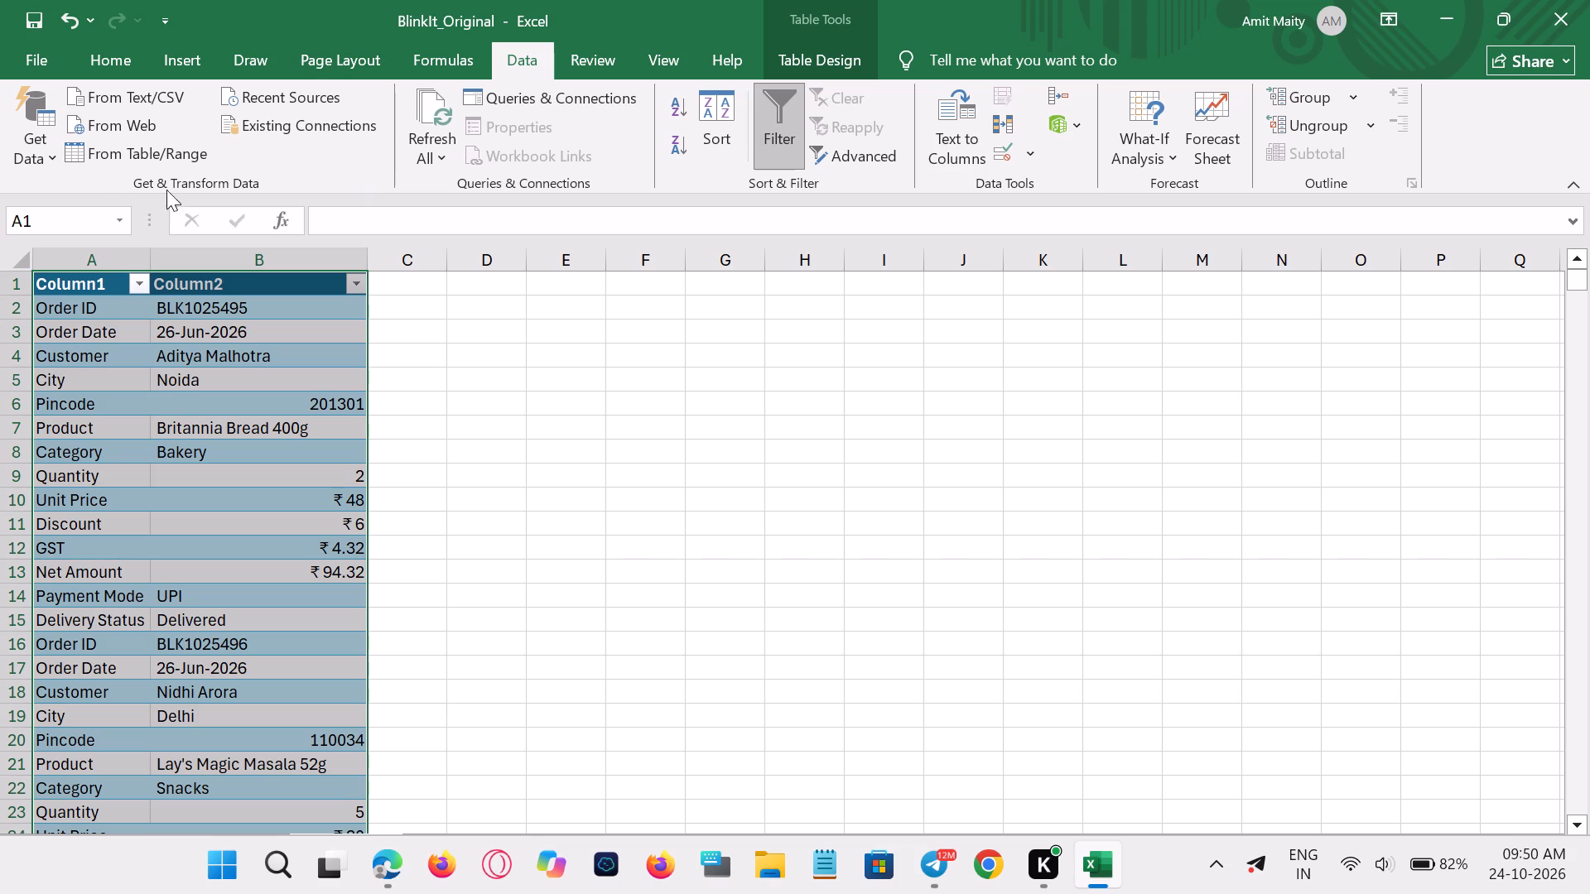
Create a new Power Query query from the selected Excel table of stacked order records.
click(524, 60)
scroll(134, 161, up, 2)
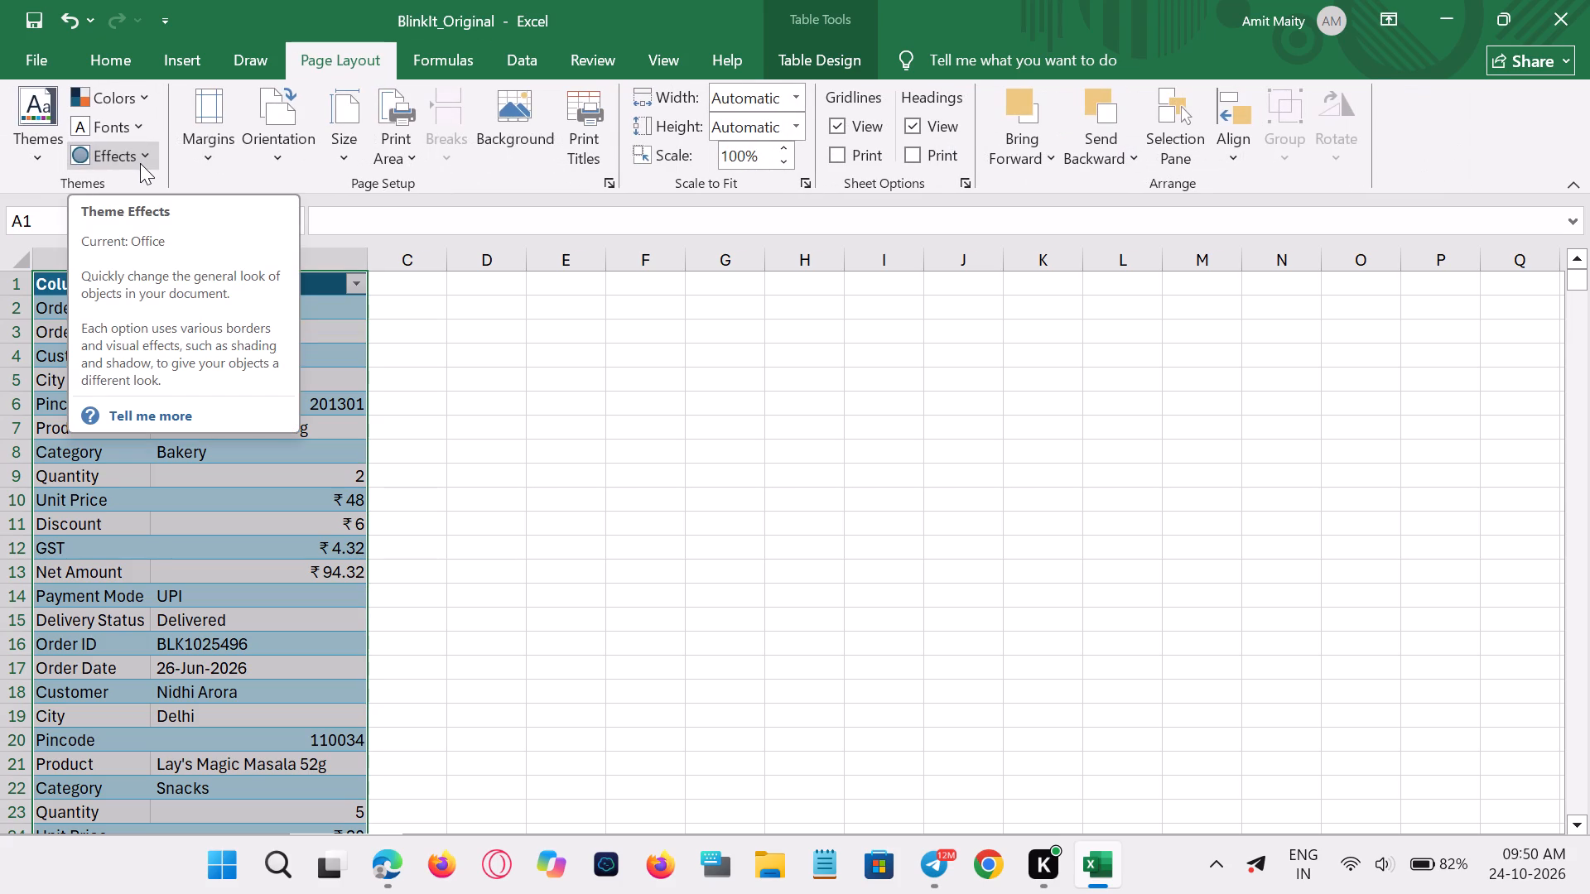
click(525, 62)
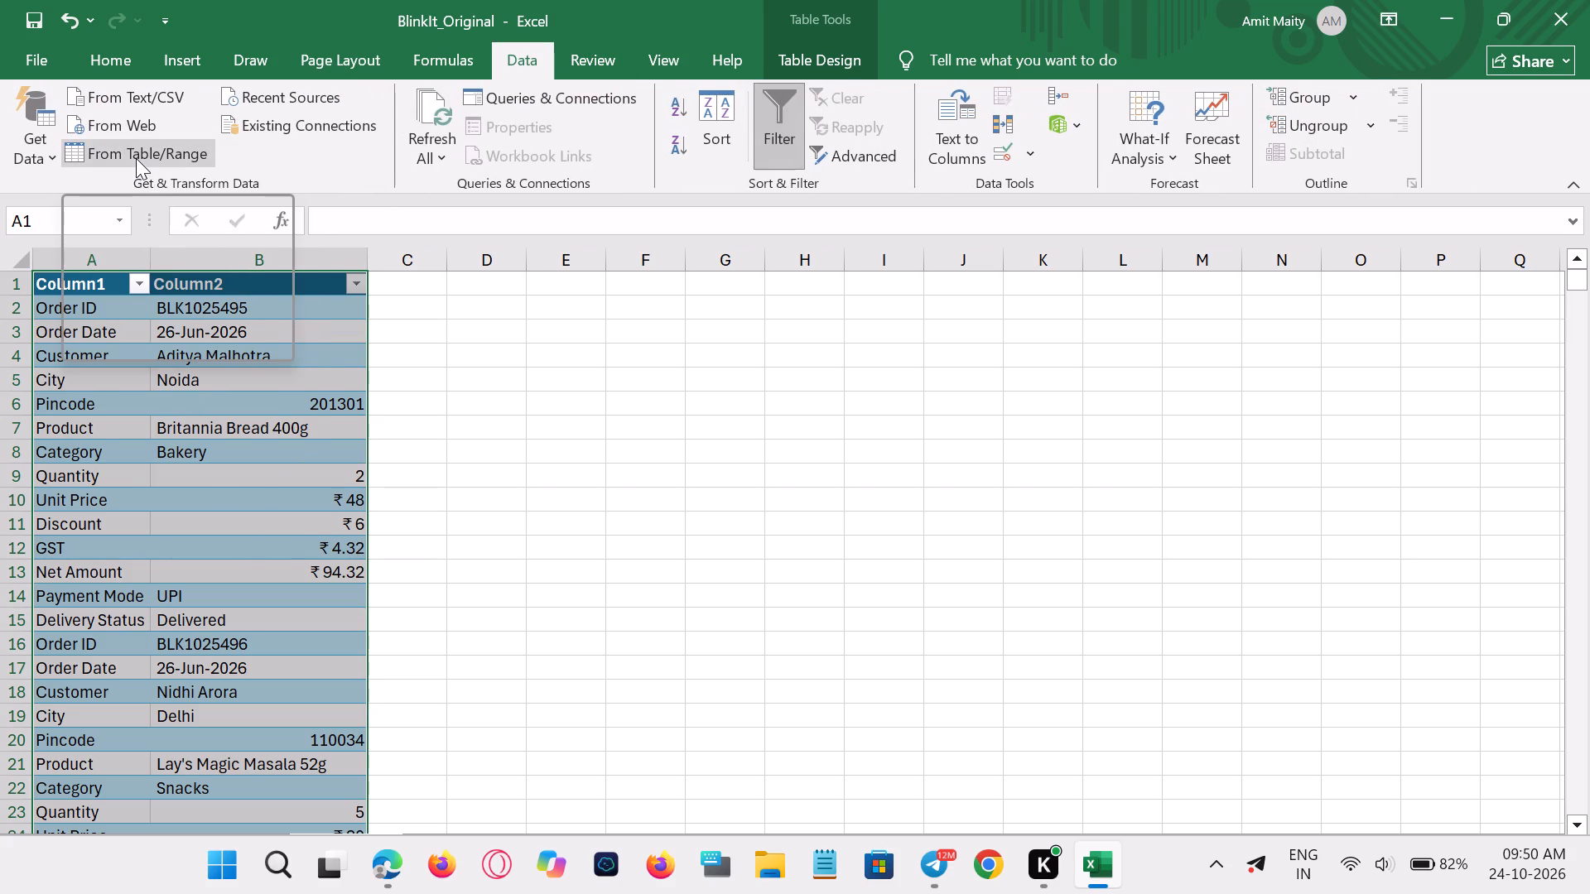
click(136, 157)
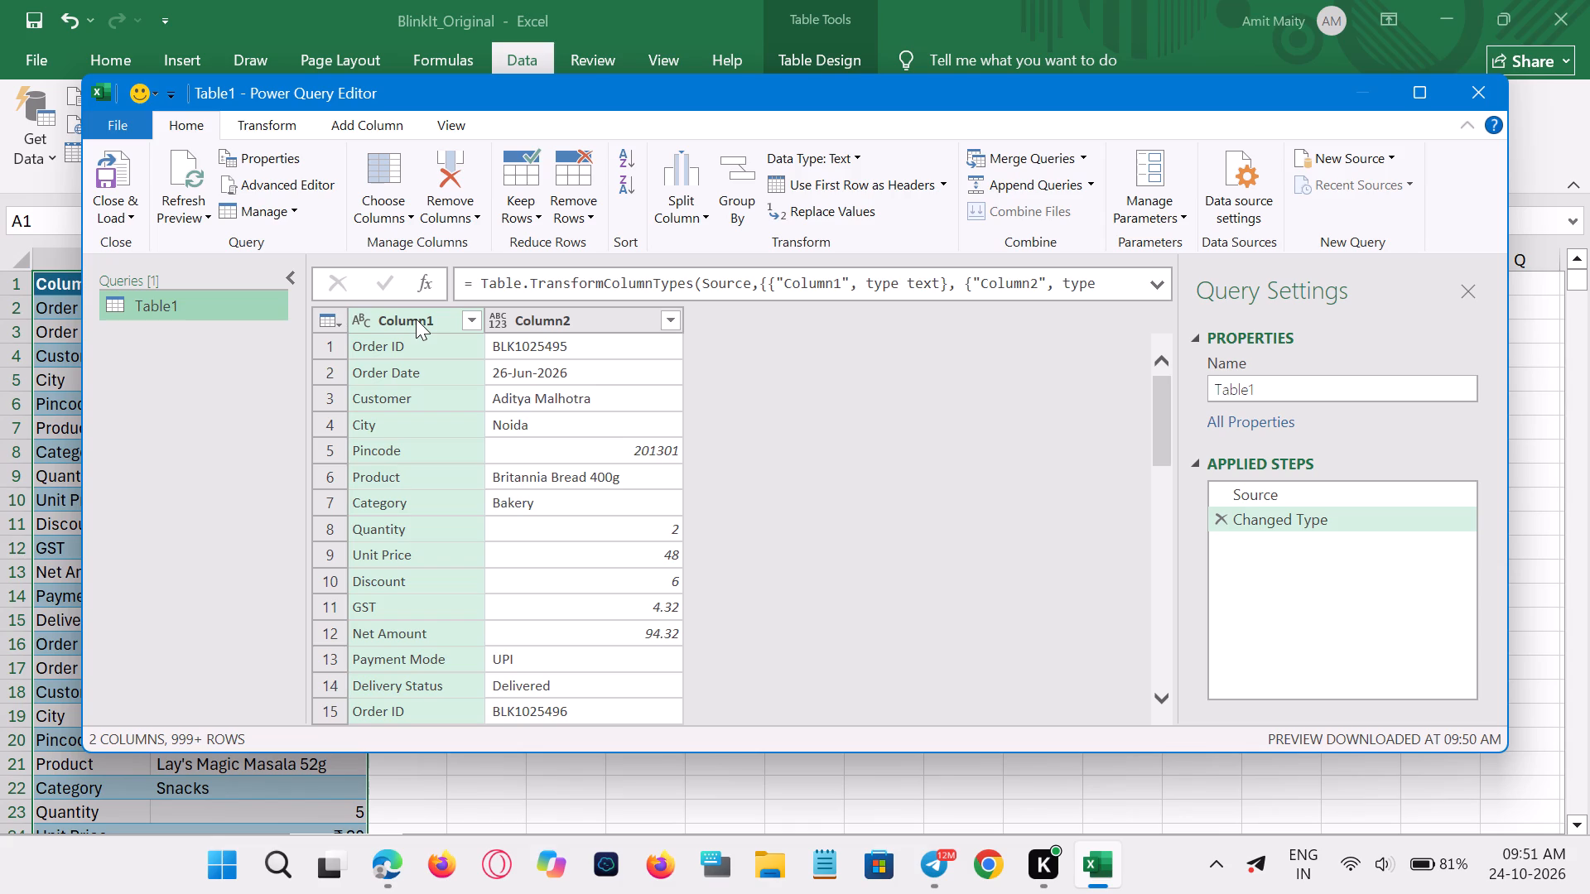
Rename Column1 in the new Table1 query as Field.
double_click(416, 319)
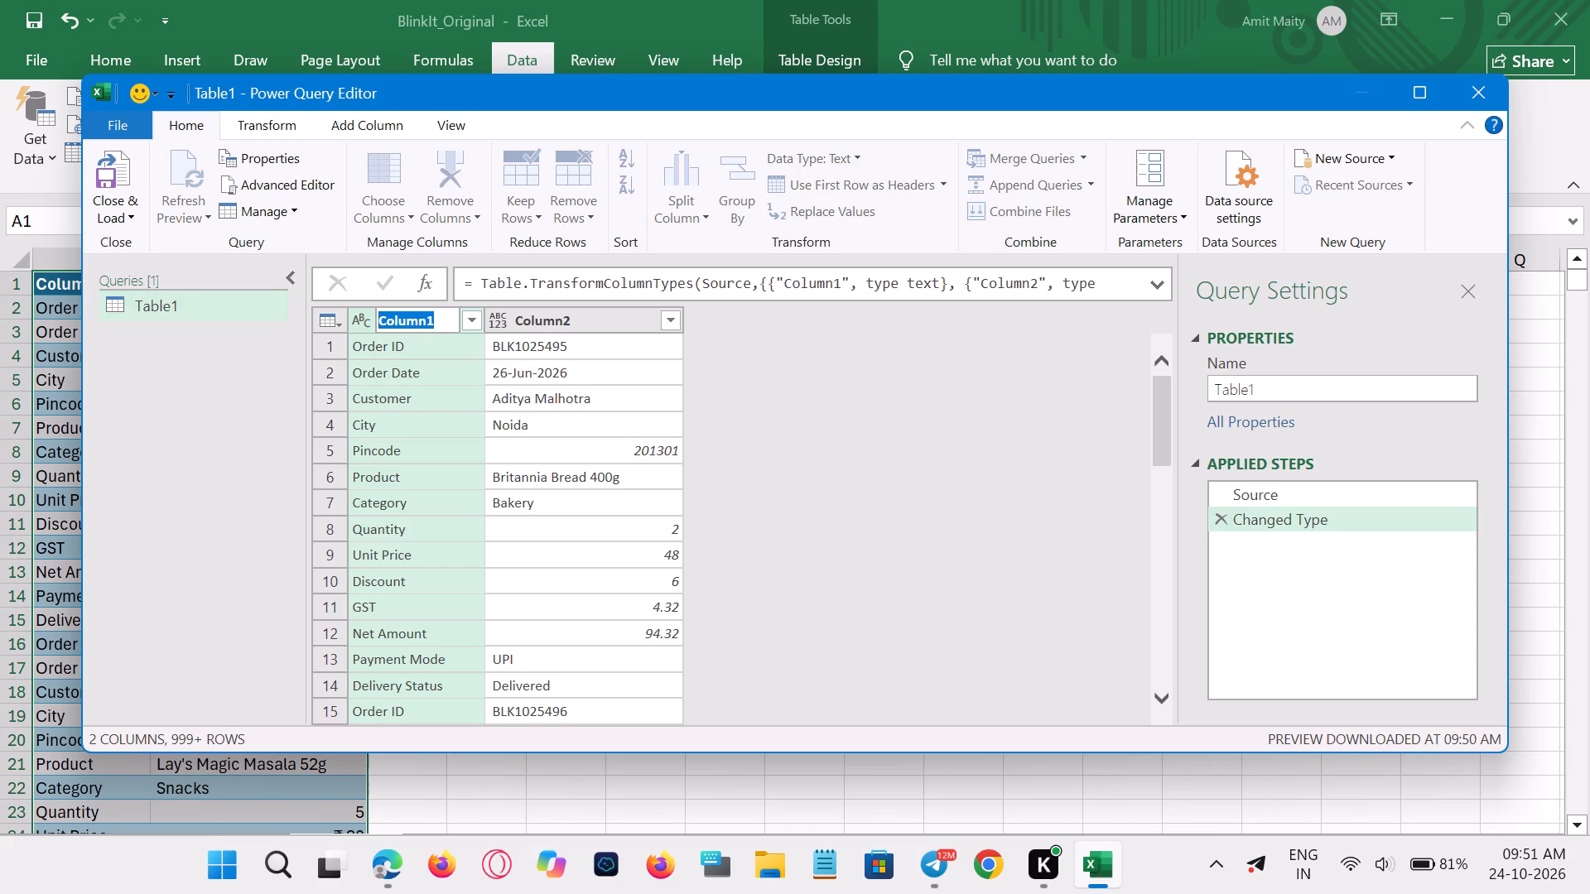
key(BackSpace)
key(shift+f)
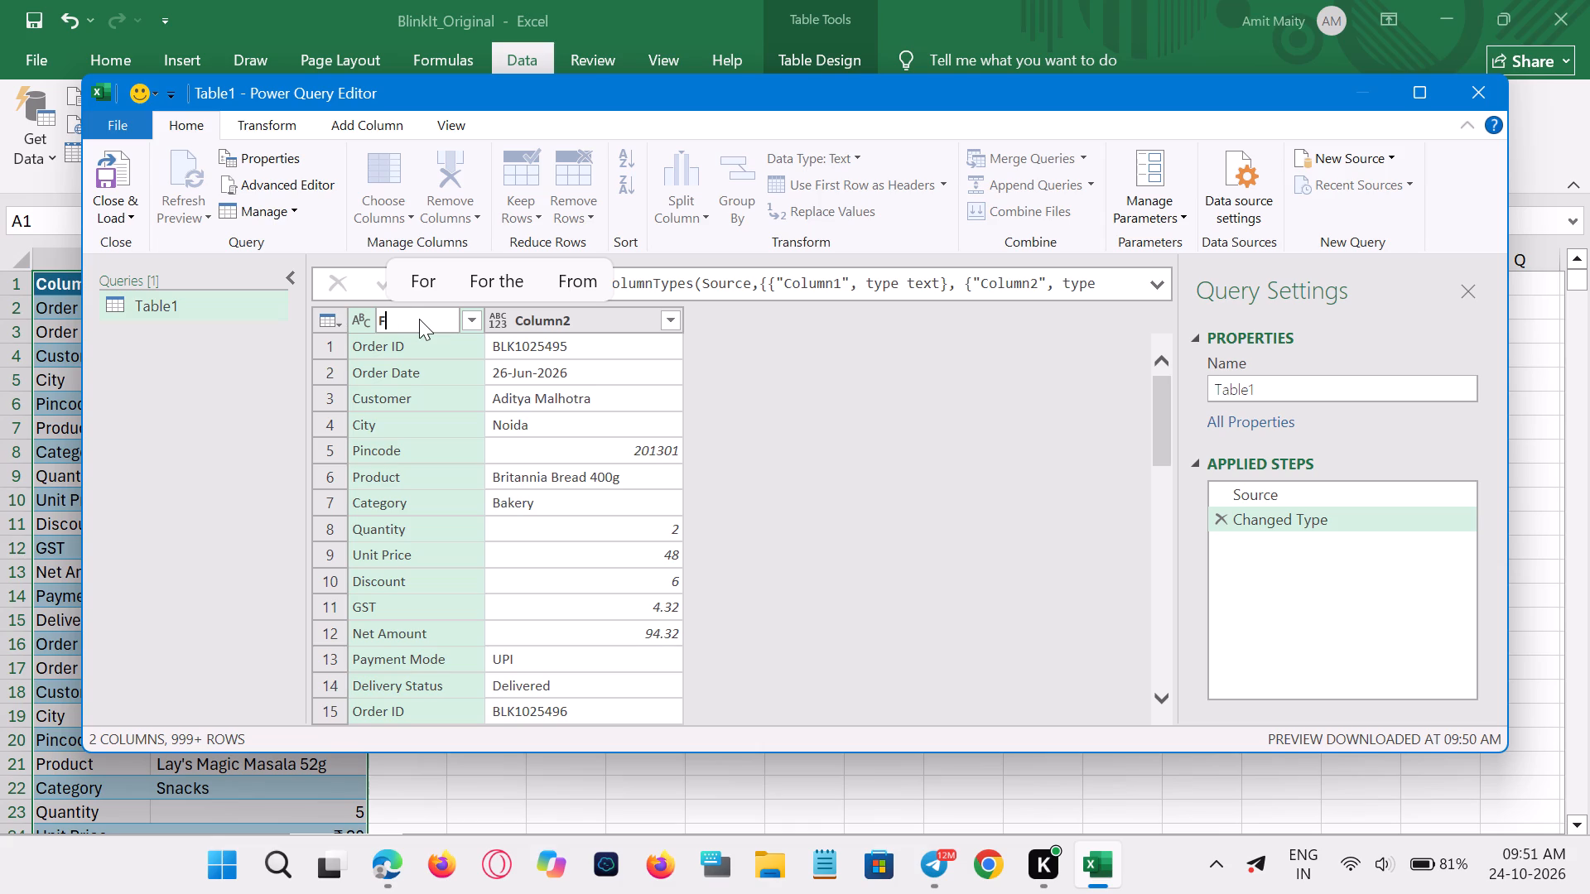
text(ie)
text(ld)
click(560, 318)
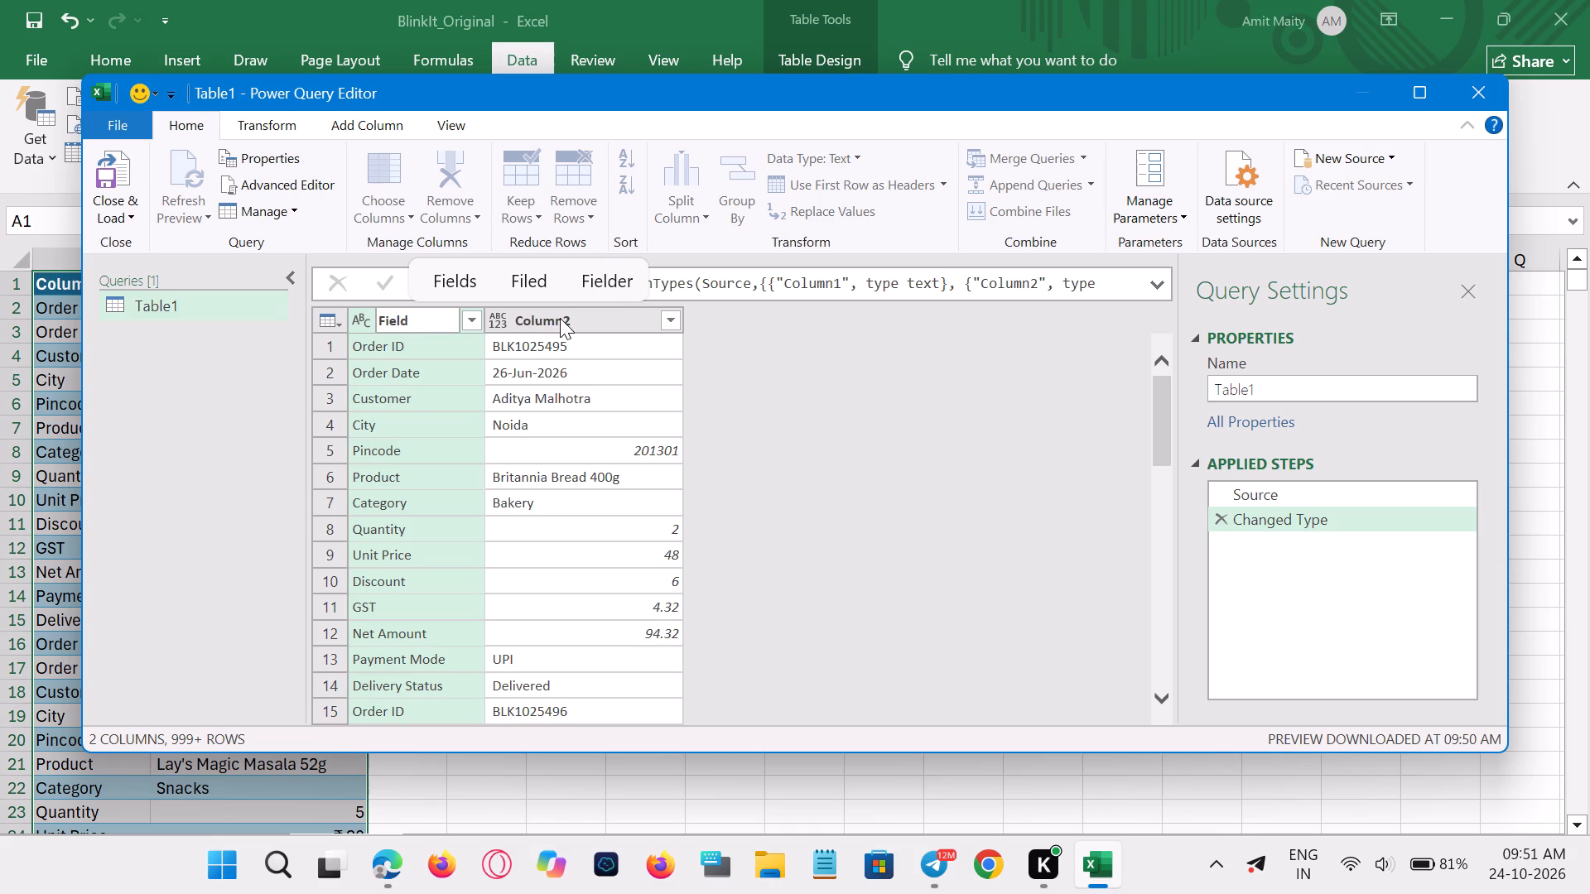
double_click(560, 318)
key(Return)
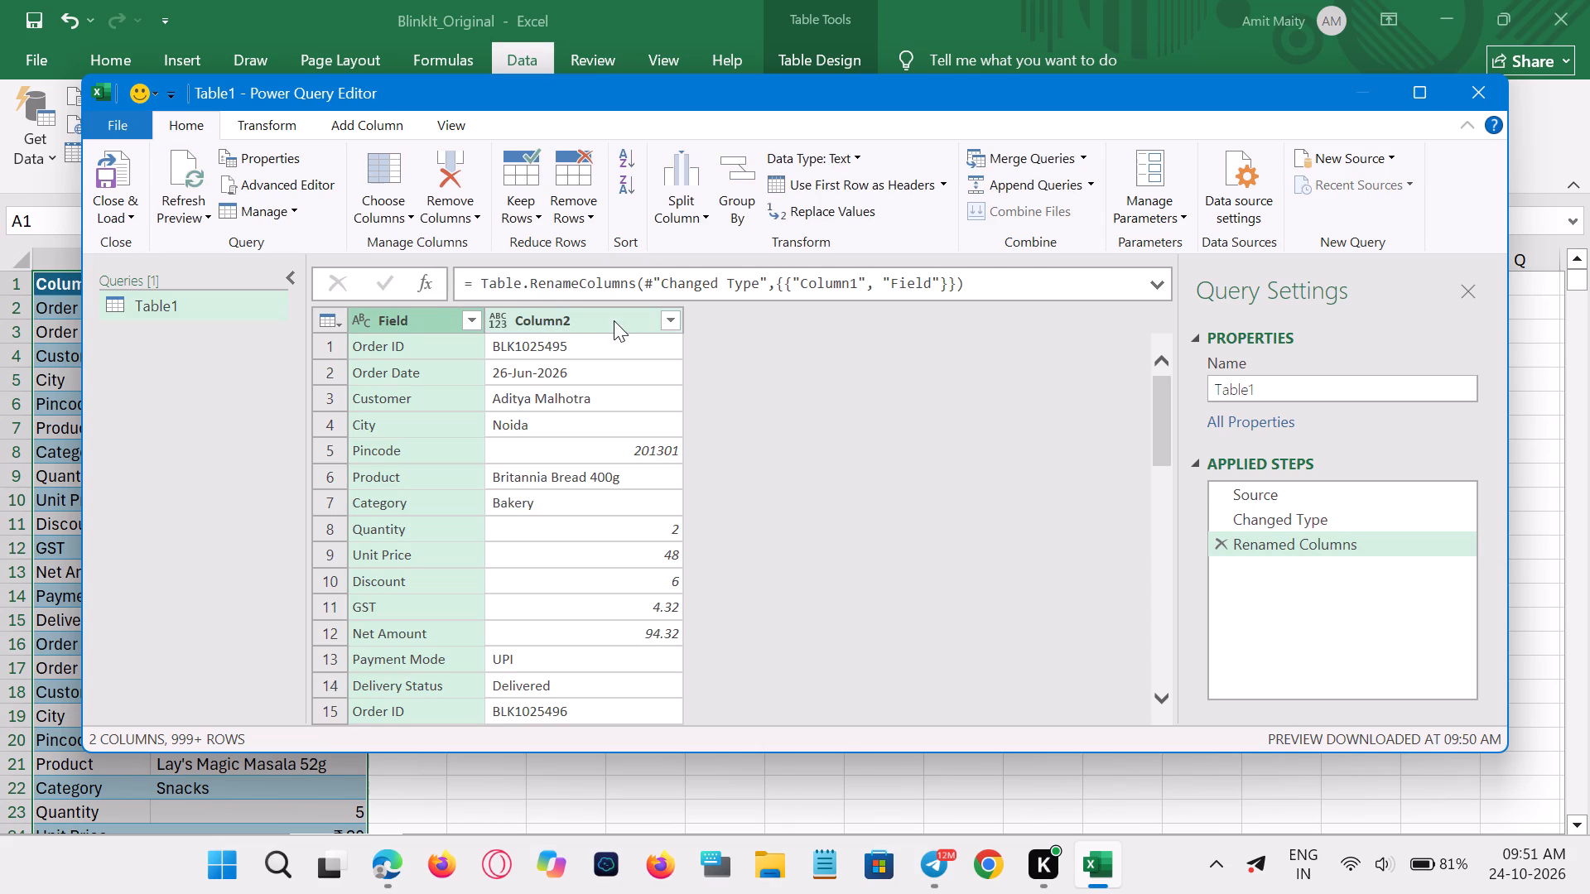
Rename Column2 in the Table1 query as value.
double_click(579, 325)
click(579, 325)
double_click(579, 325)
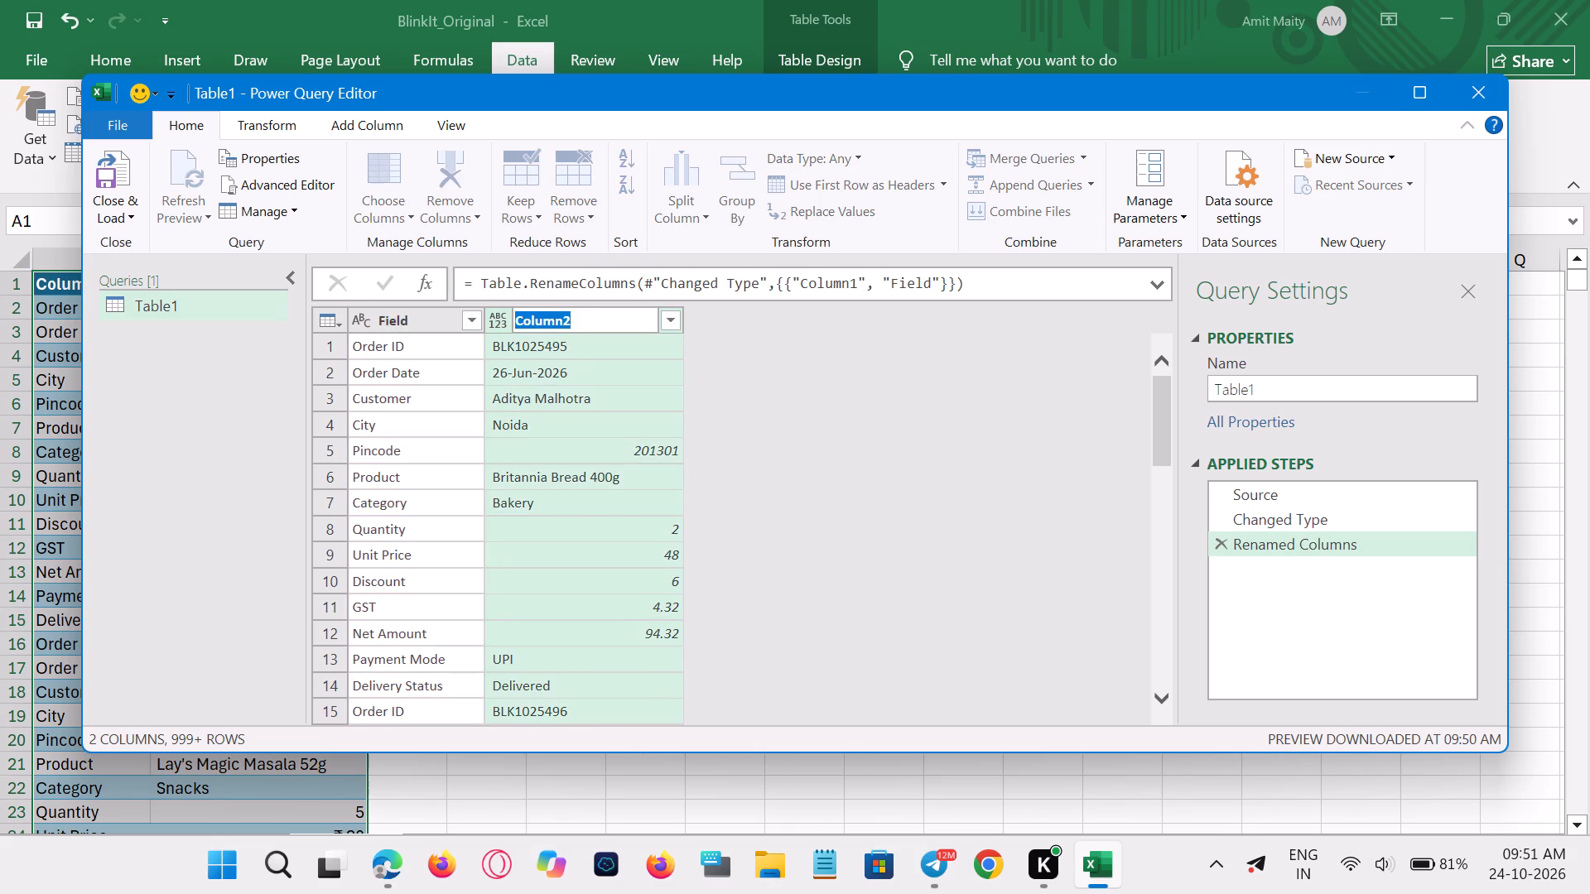
key(BackSpace)
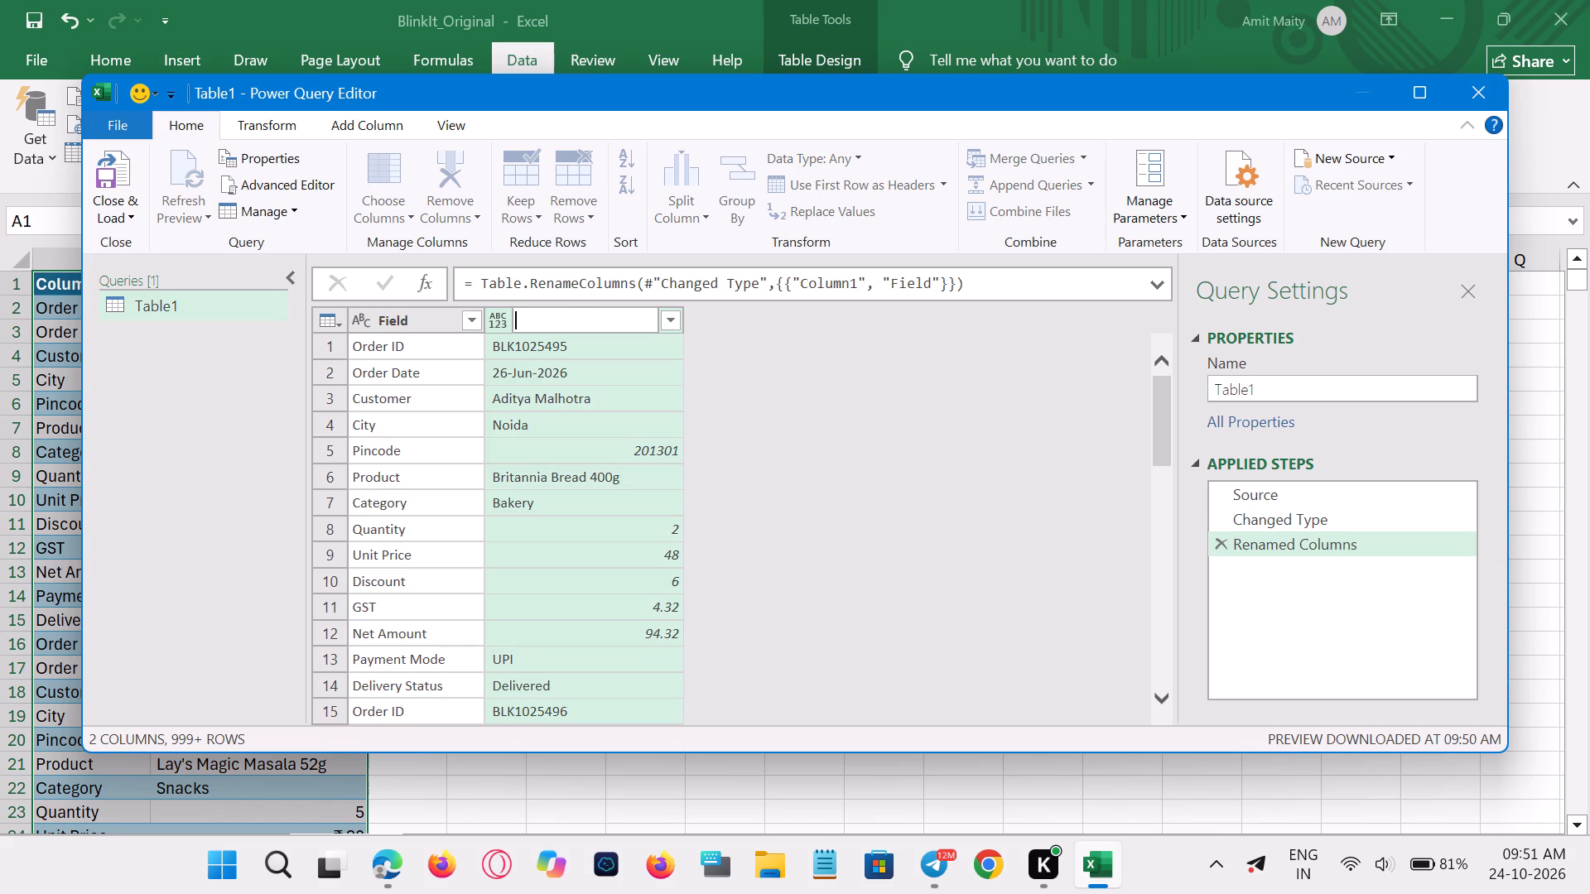
text(va)
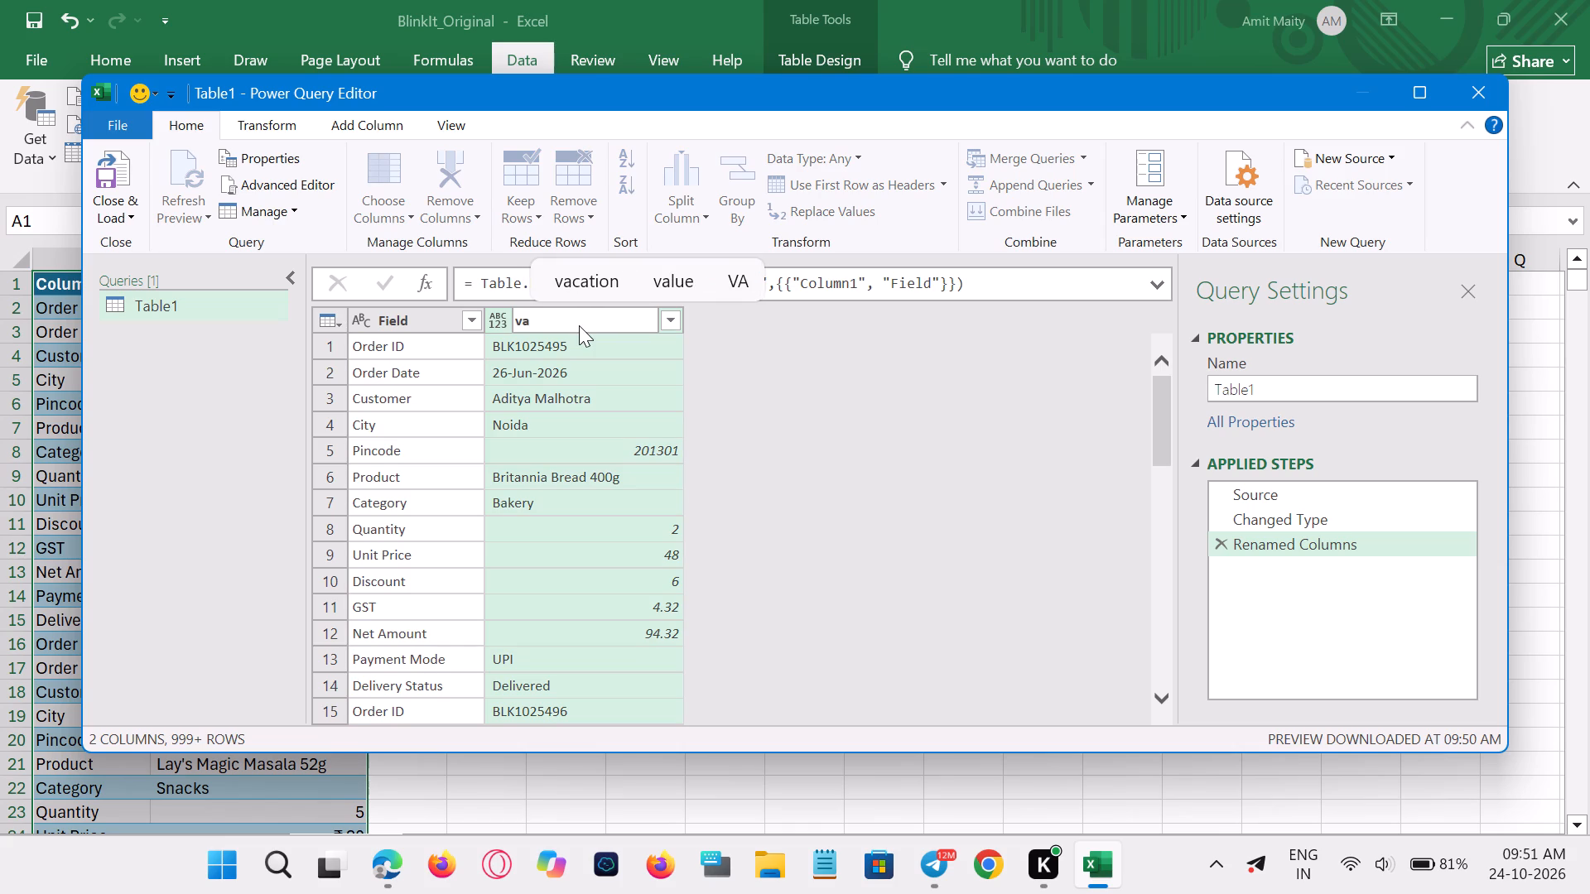
click(649, 281)
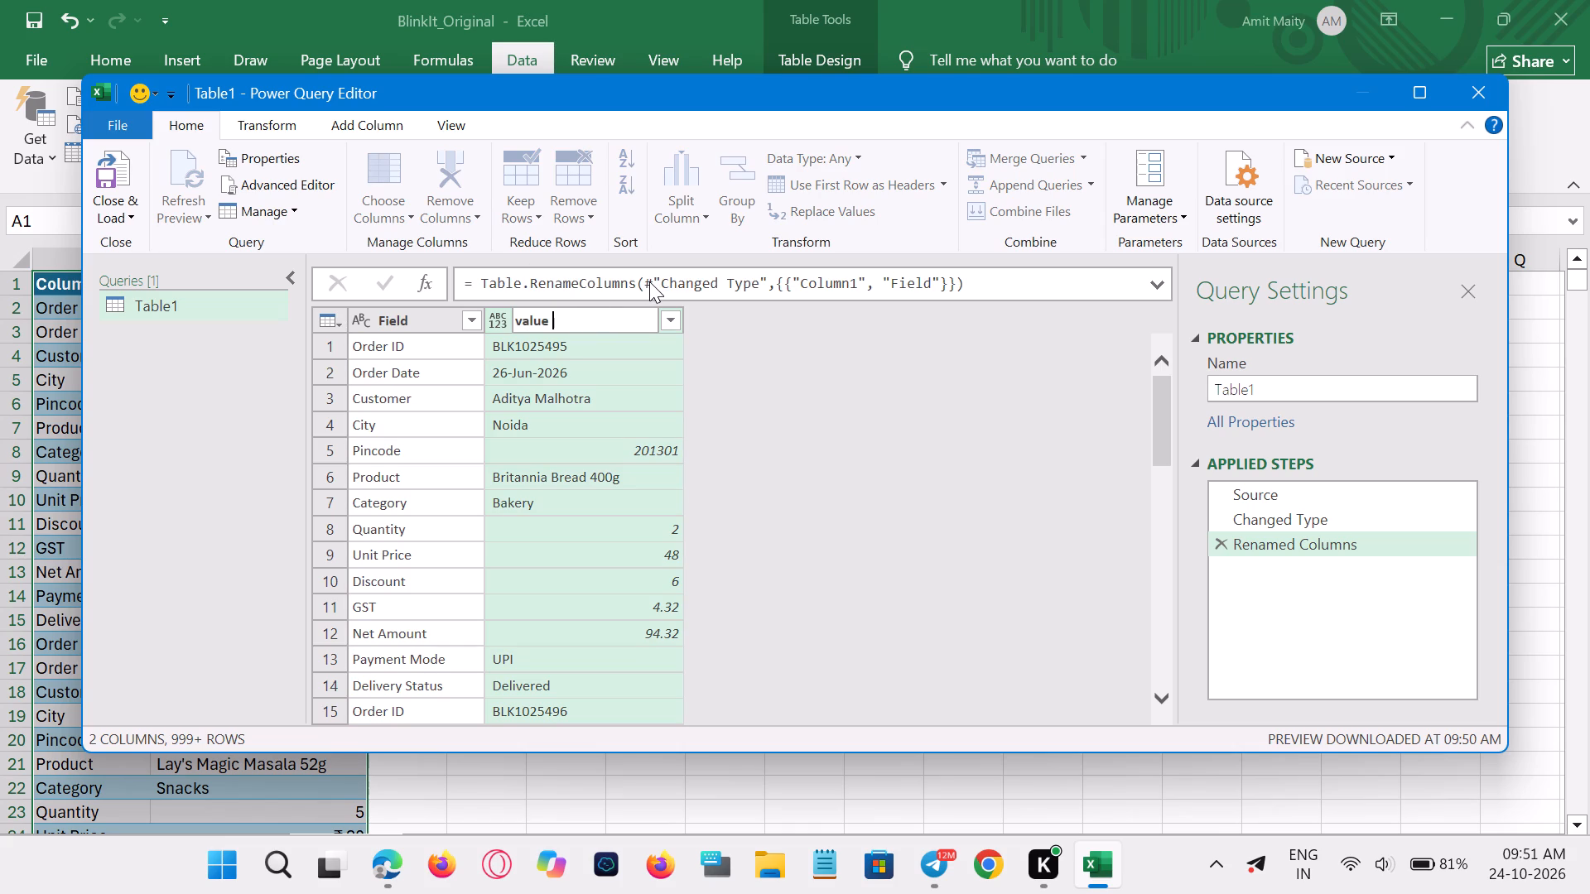
key(Return)
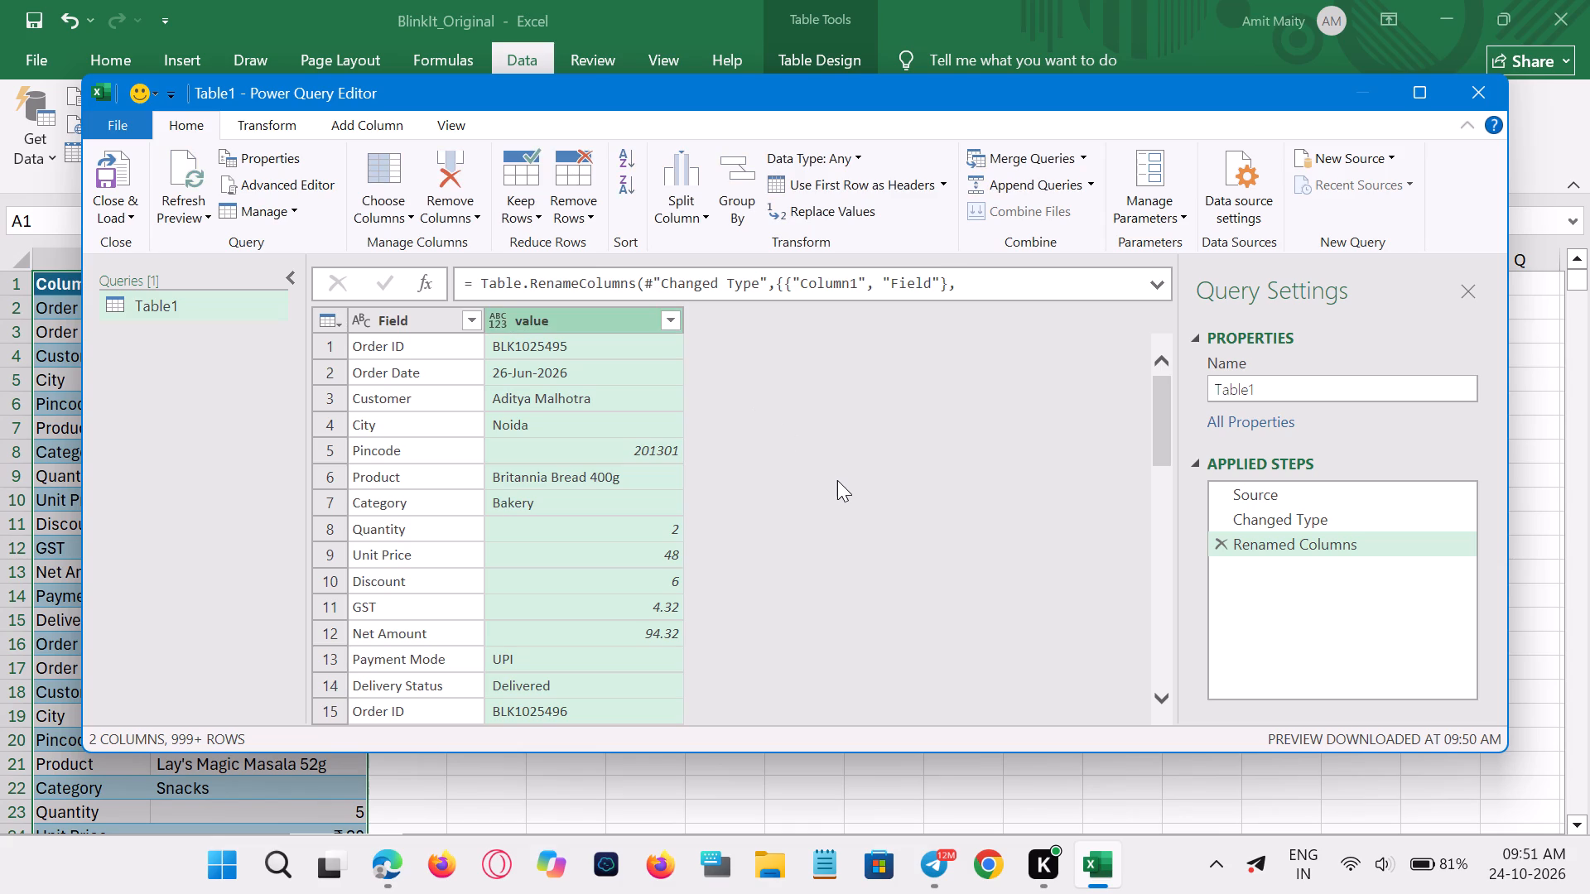
click(837, 480)
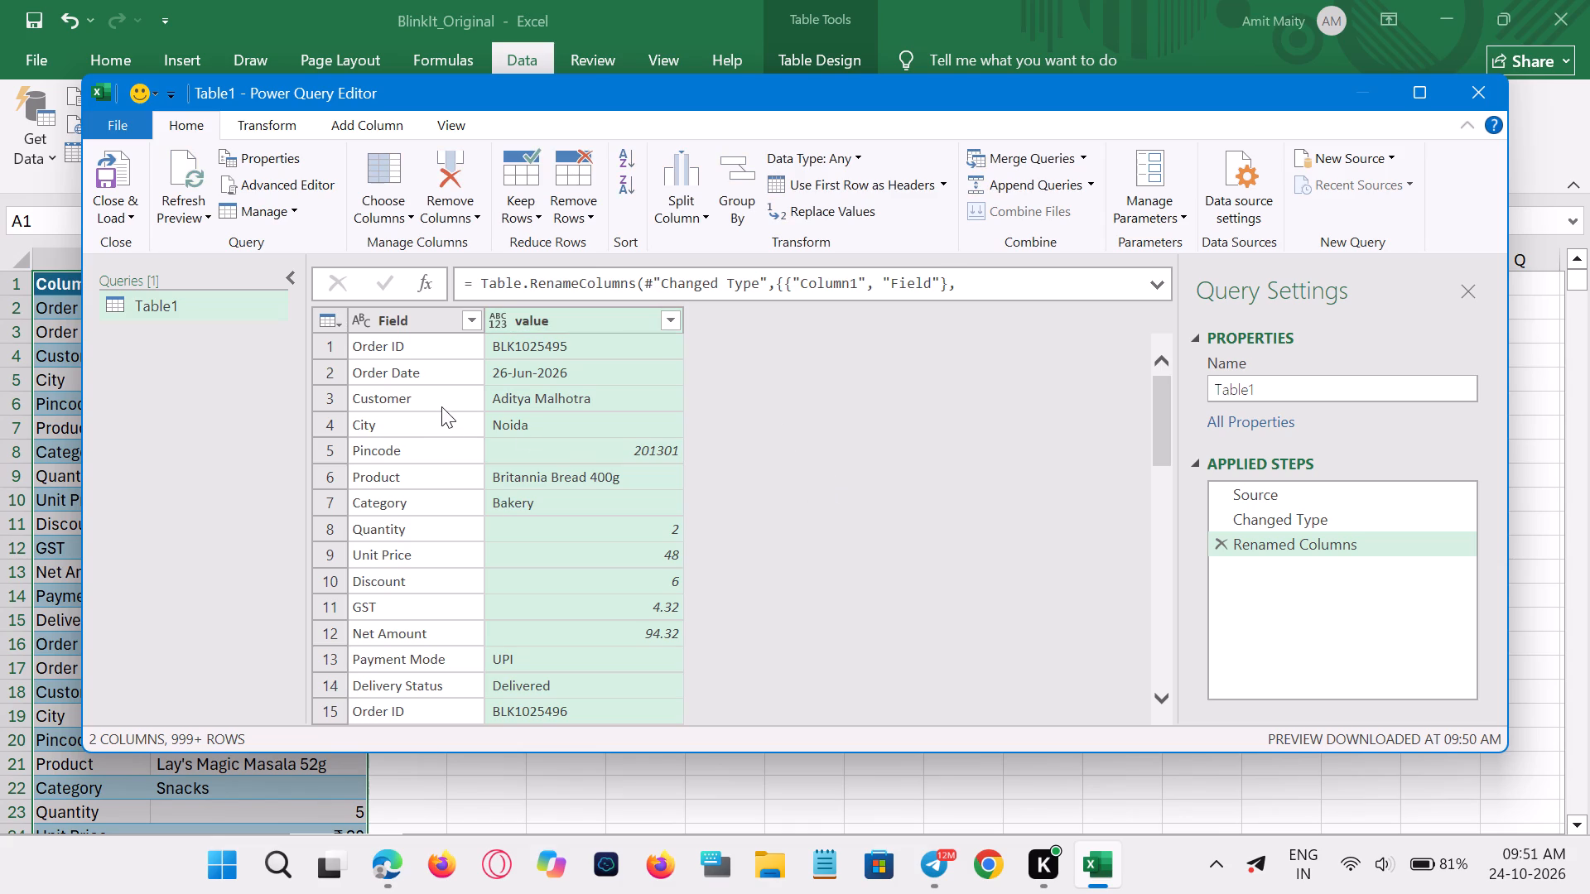
Add an index column starting from 0 to the Table1 query.
click(386, 310)
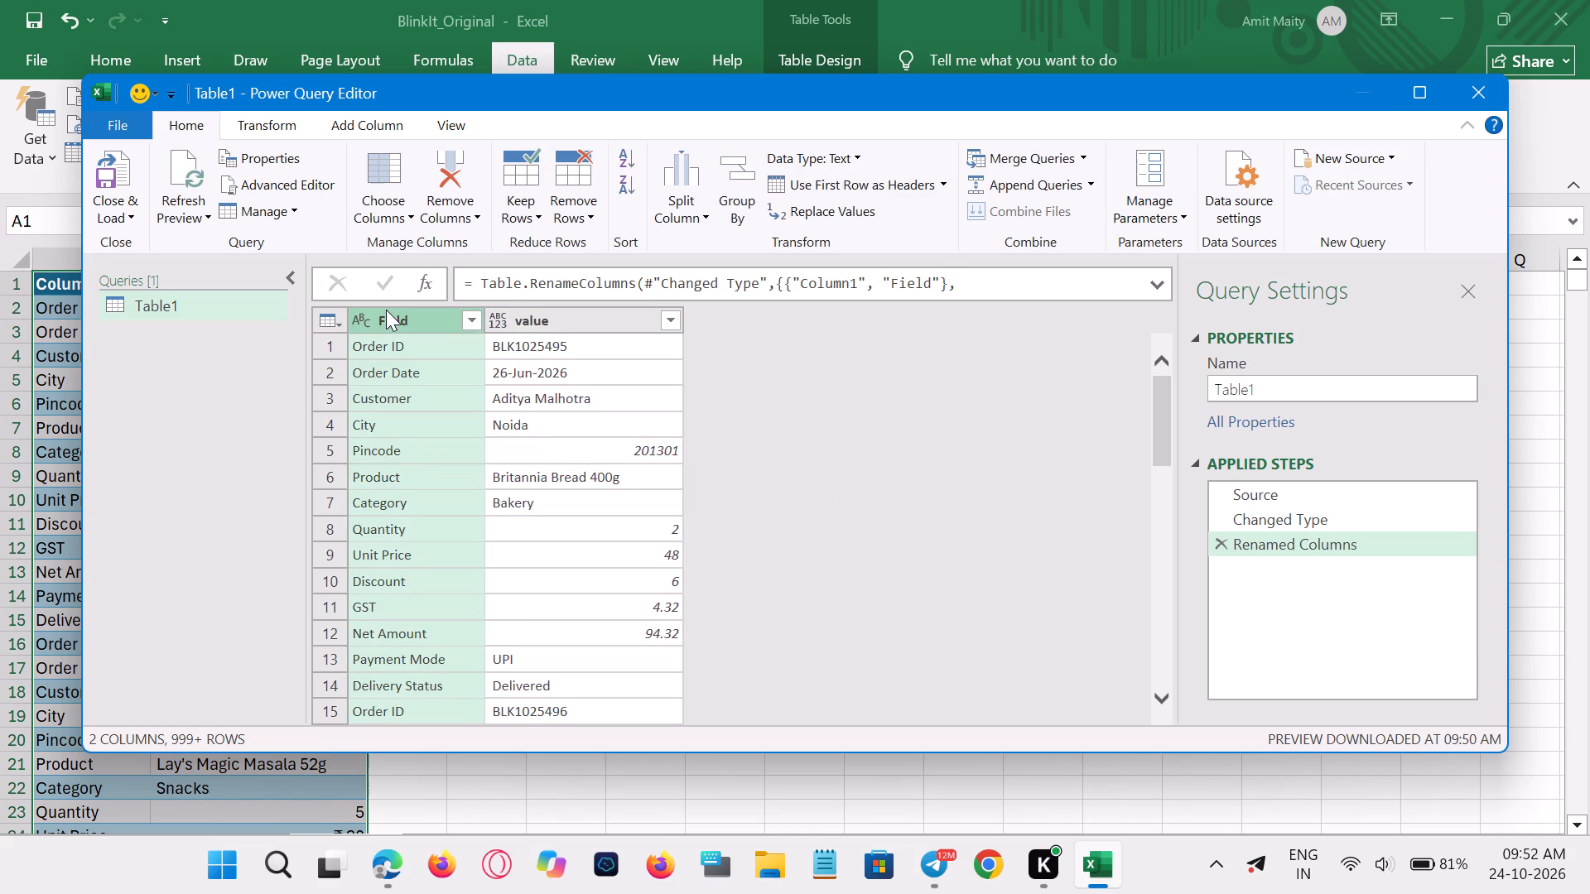
click(364, 125)
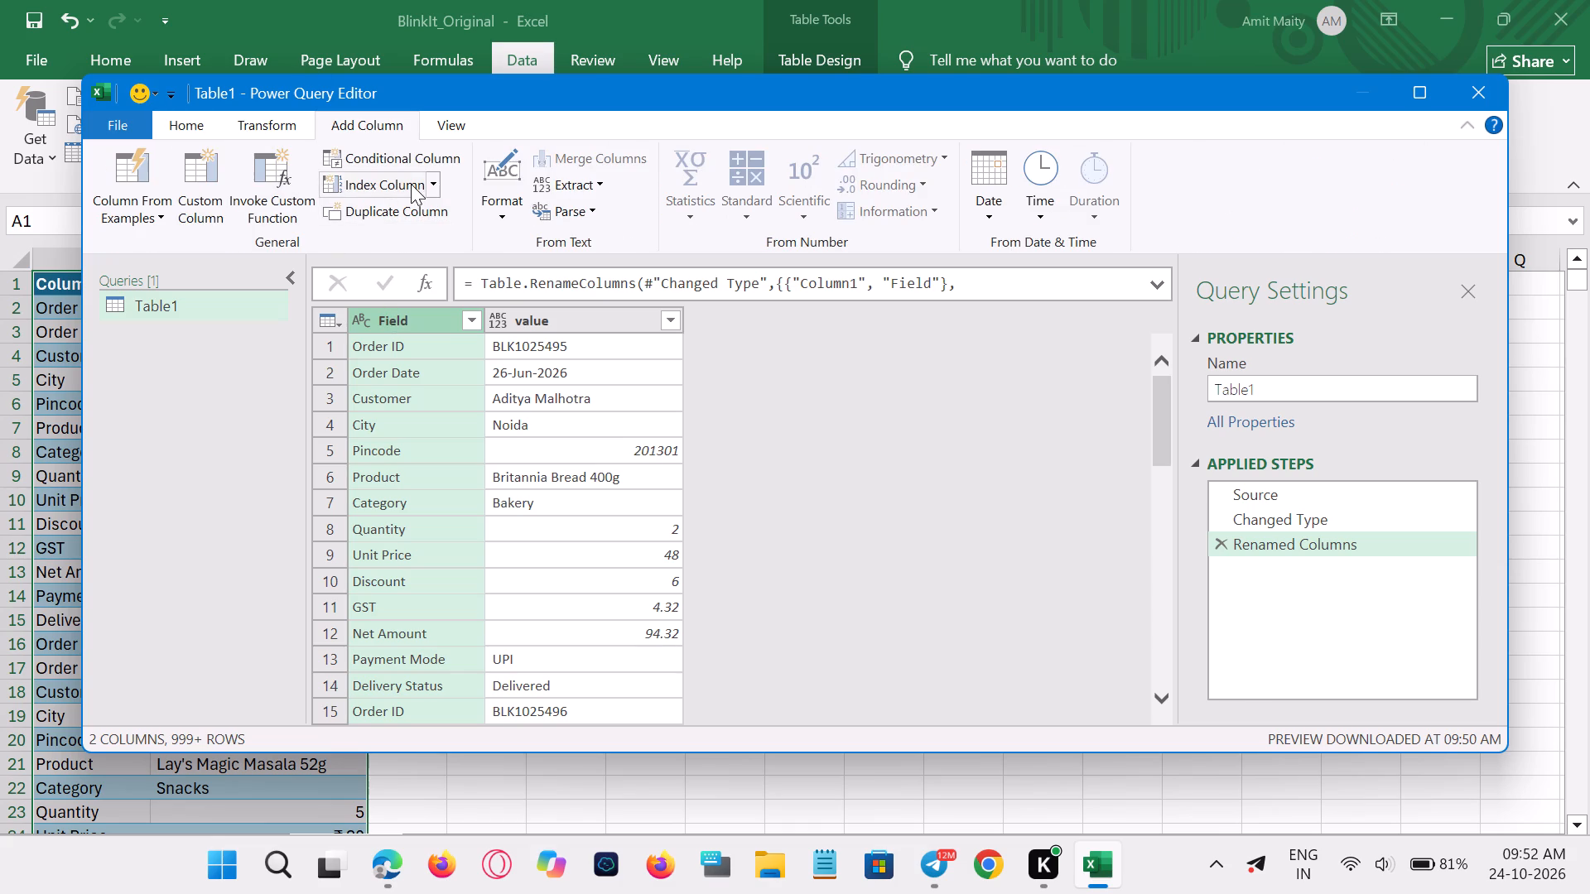
click(426, 184)
click(390, 214)
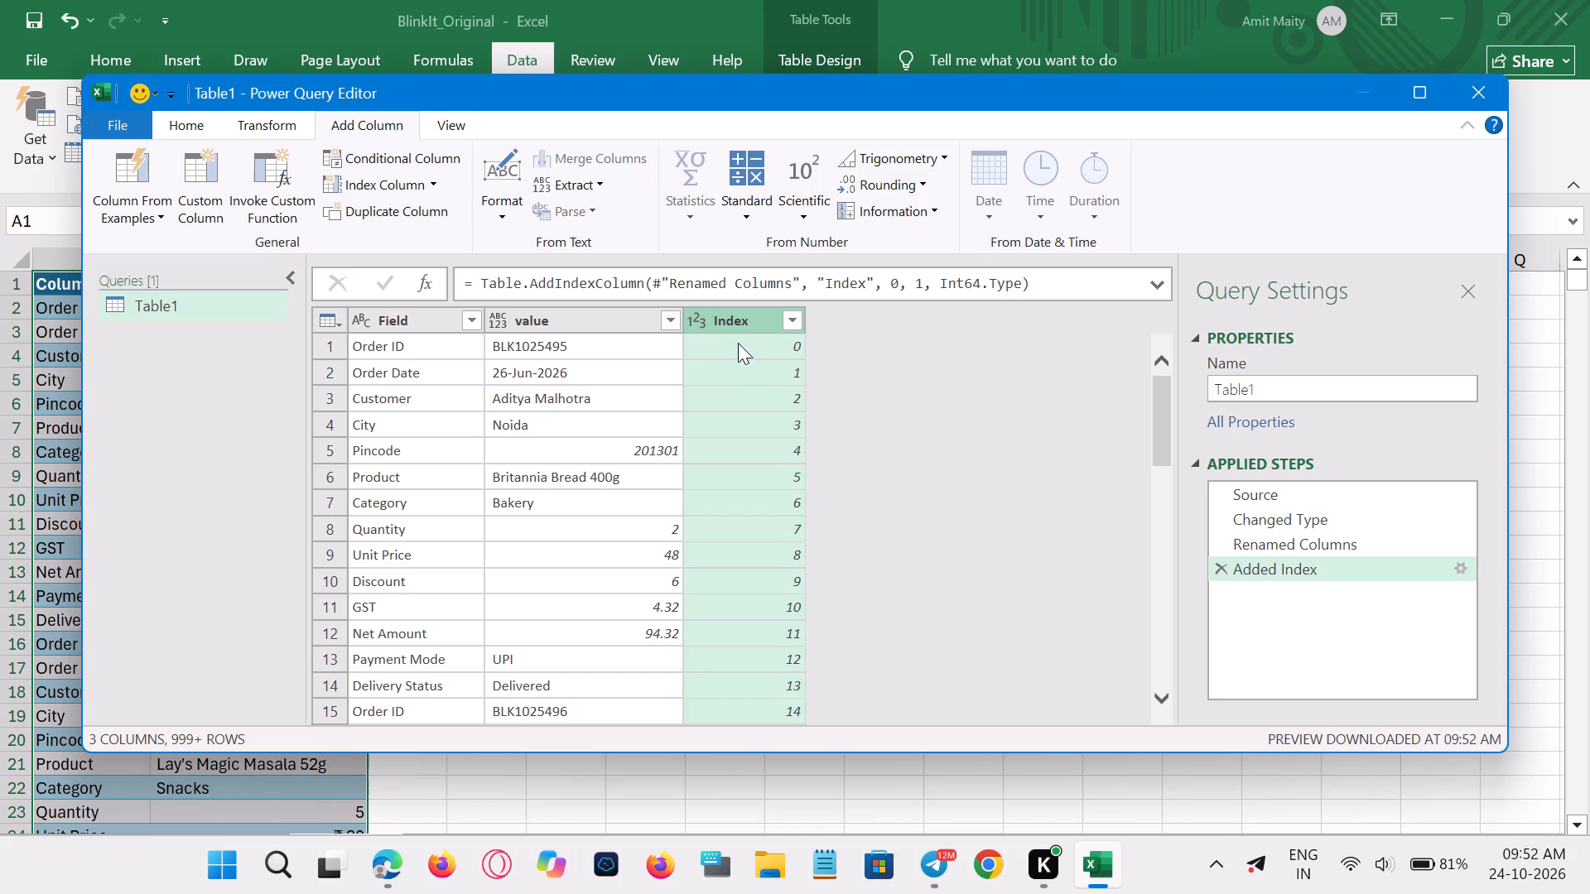
Move the Index column in front of the Field column so it comes first in the table.
drag(734, 318, 389, 311)
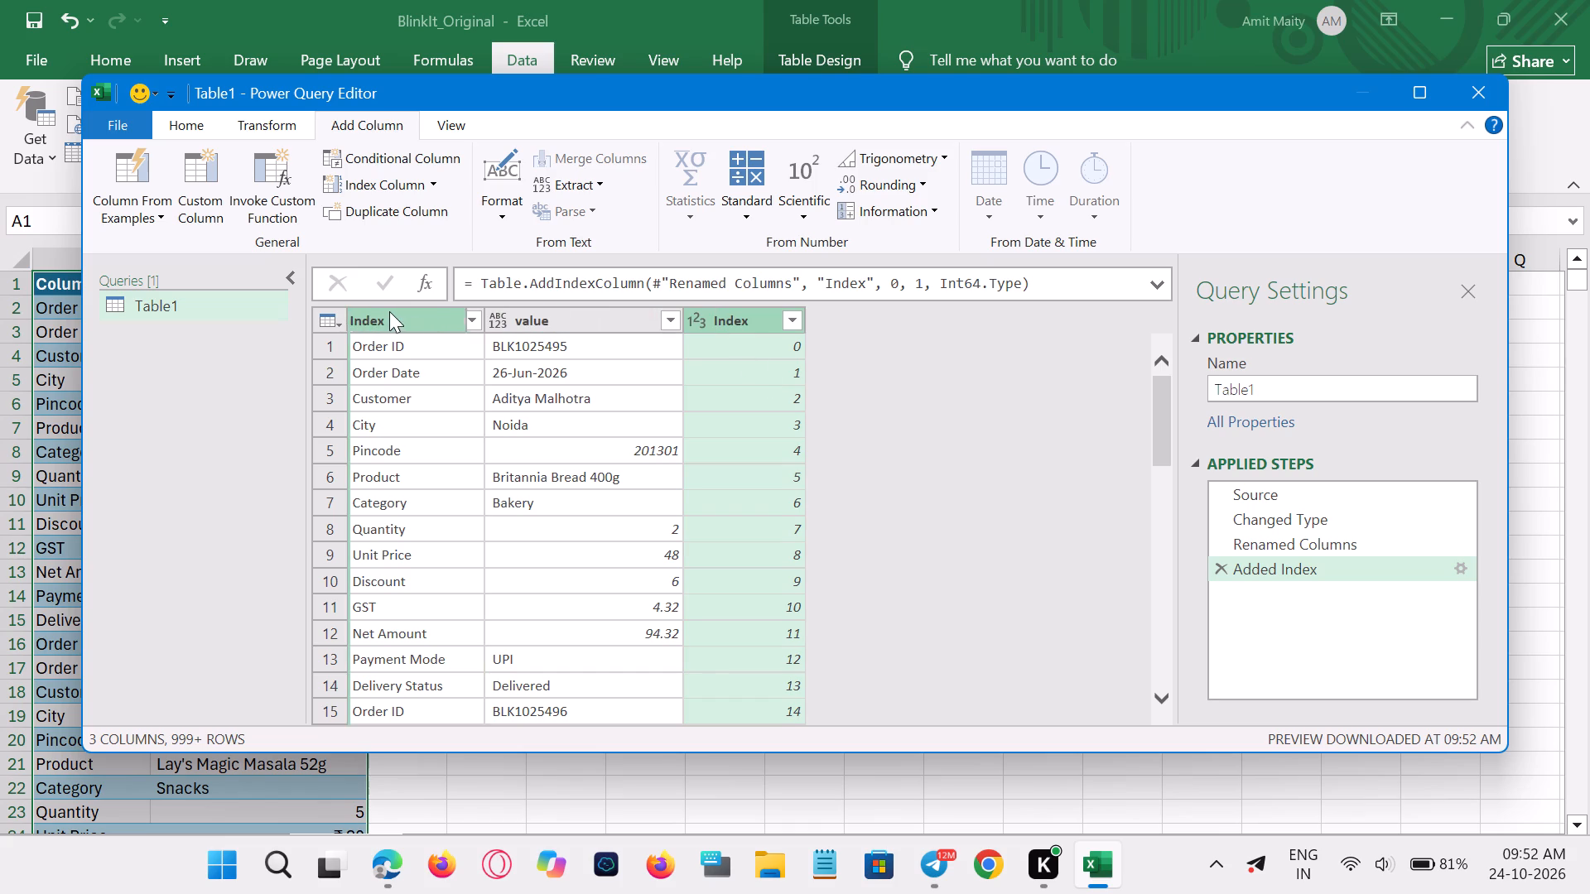
drag(389, 311, 353, 311)
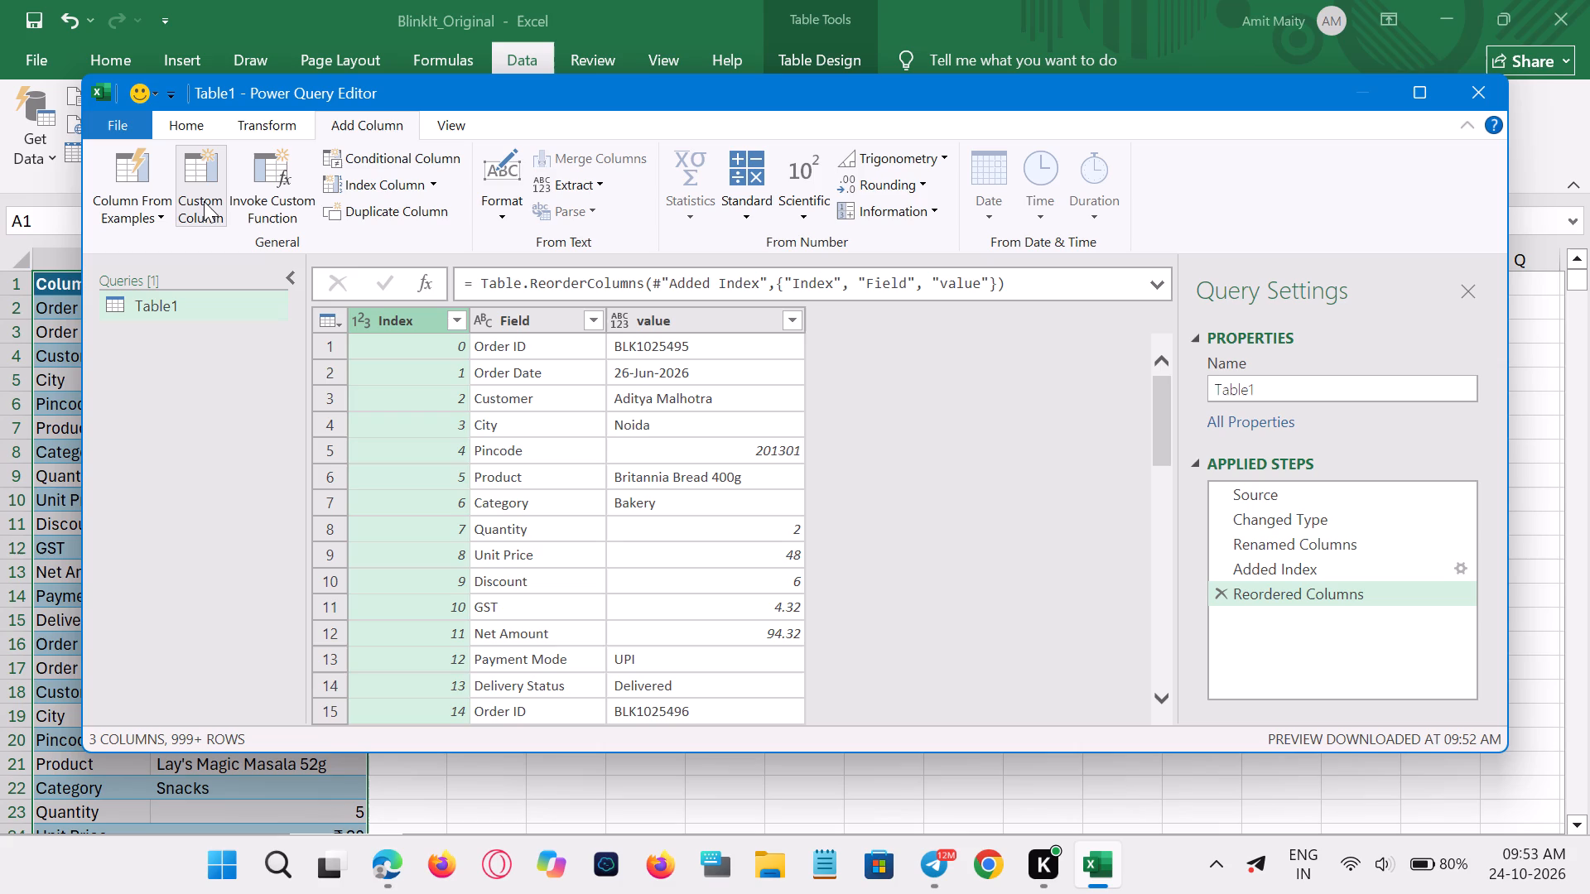
Start a new custom column and name it "Group coll.".
click(354, 127)
click(209, 190)
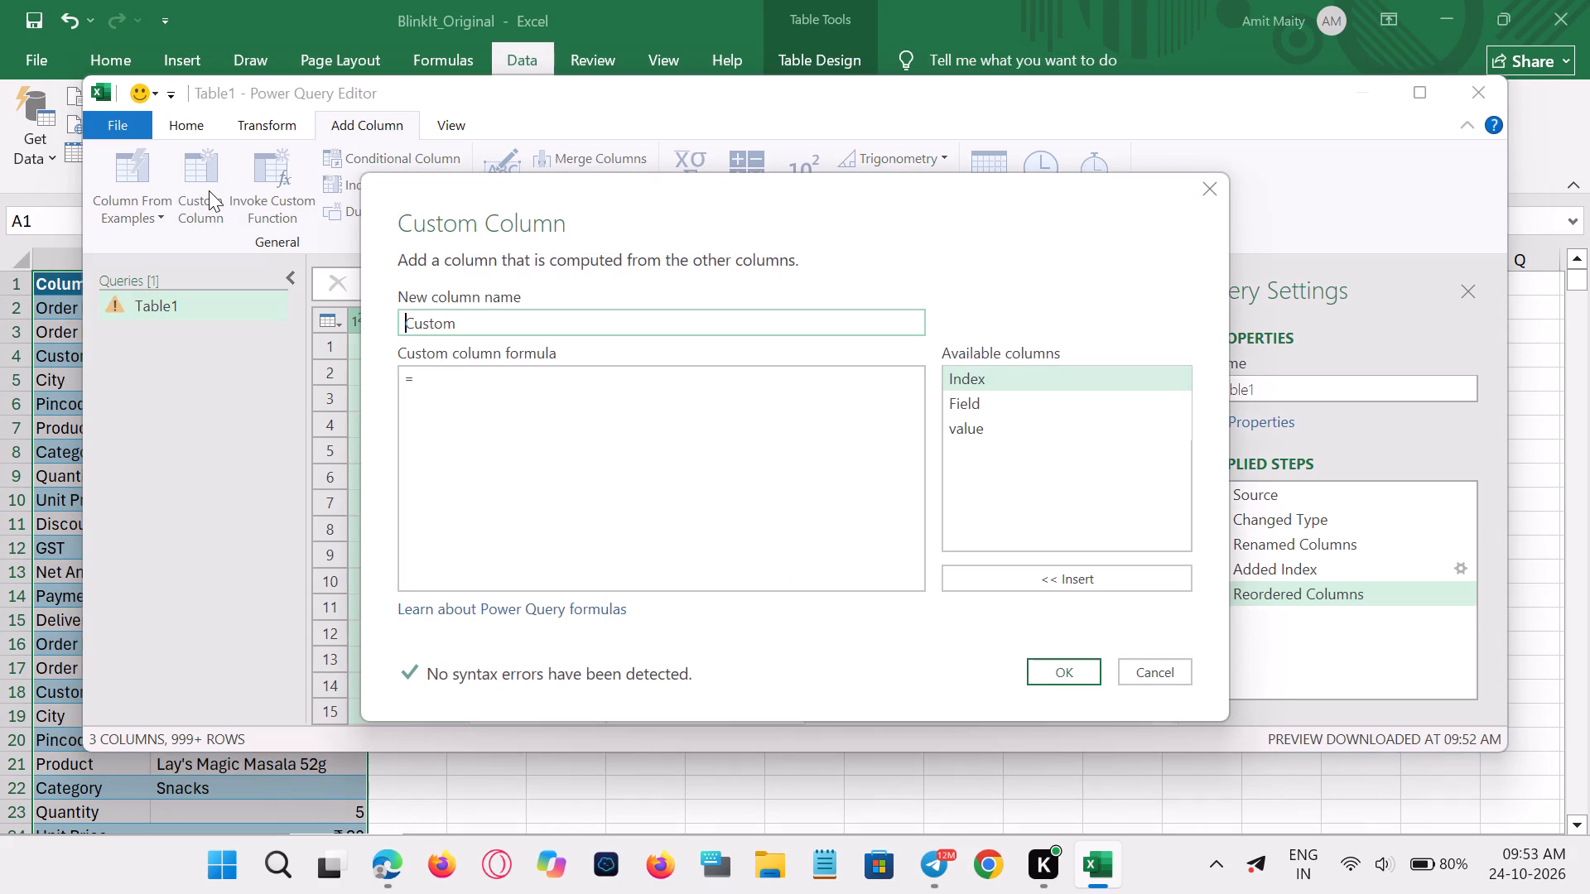
click(145, 300)
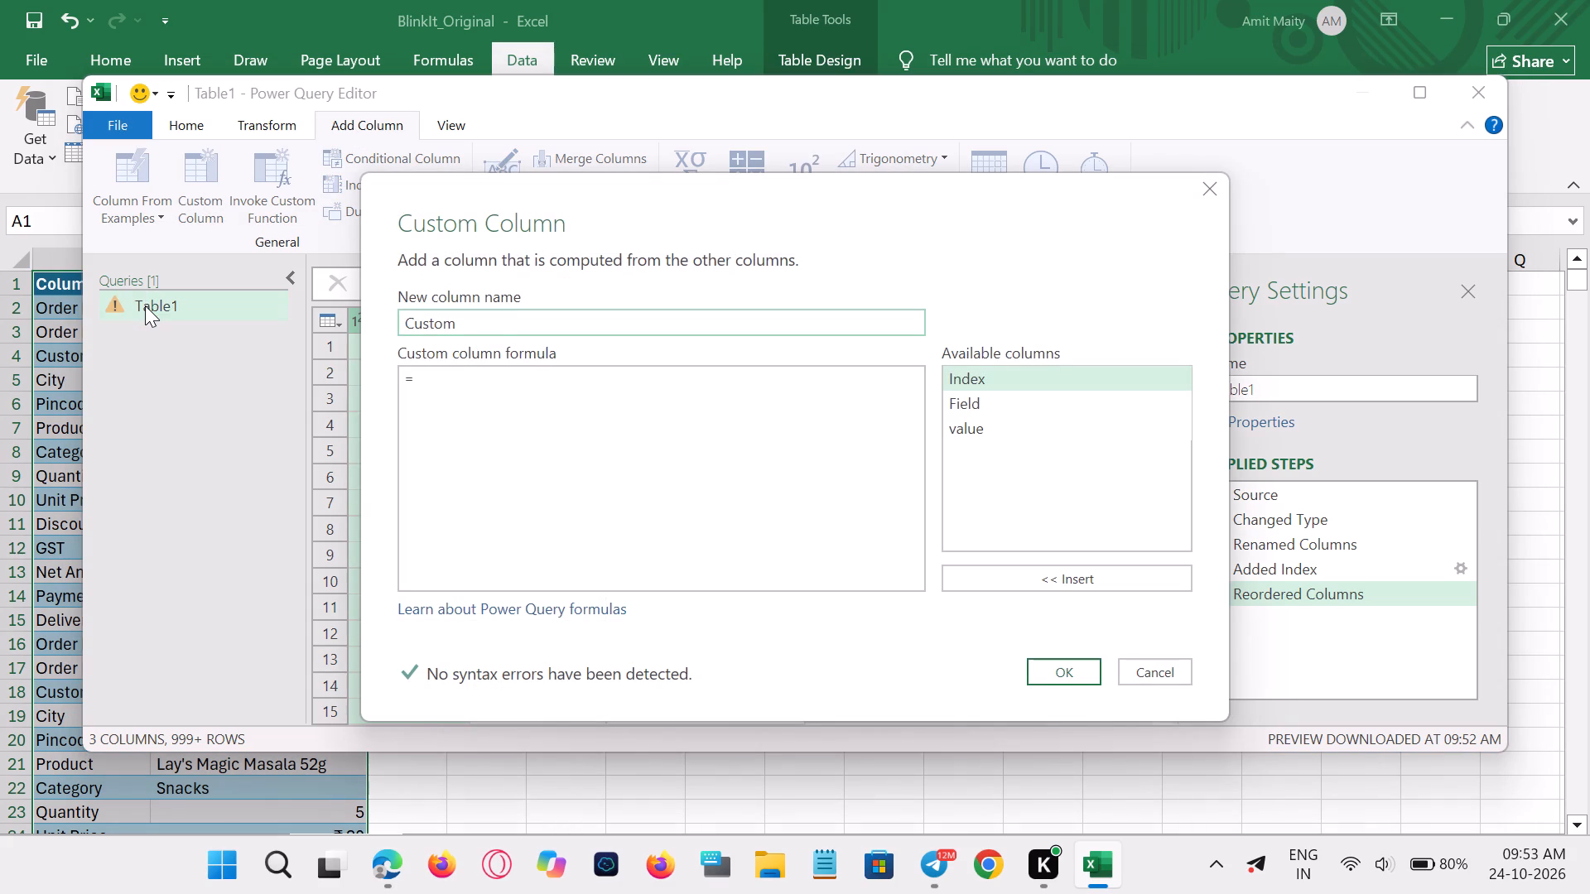
click(145, 305)
key(shift+g)
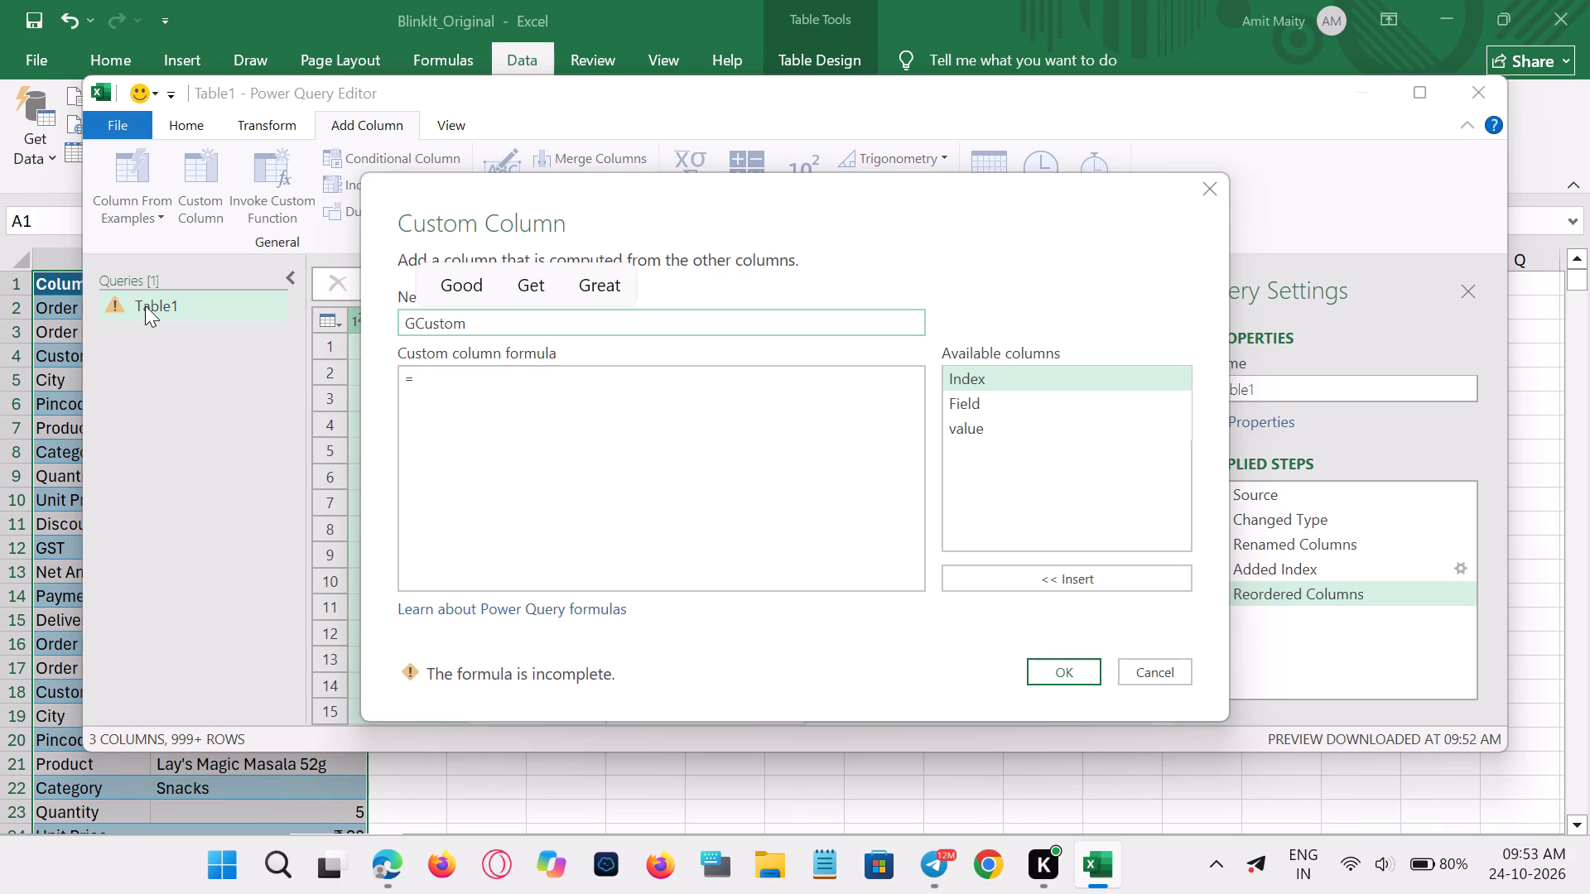
double_click(508, 315)
key(Right)
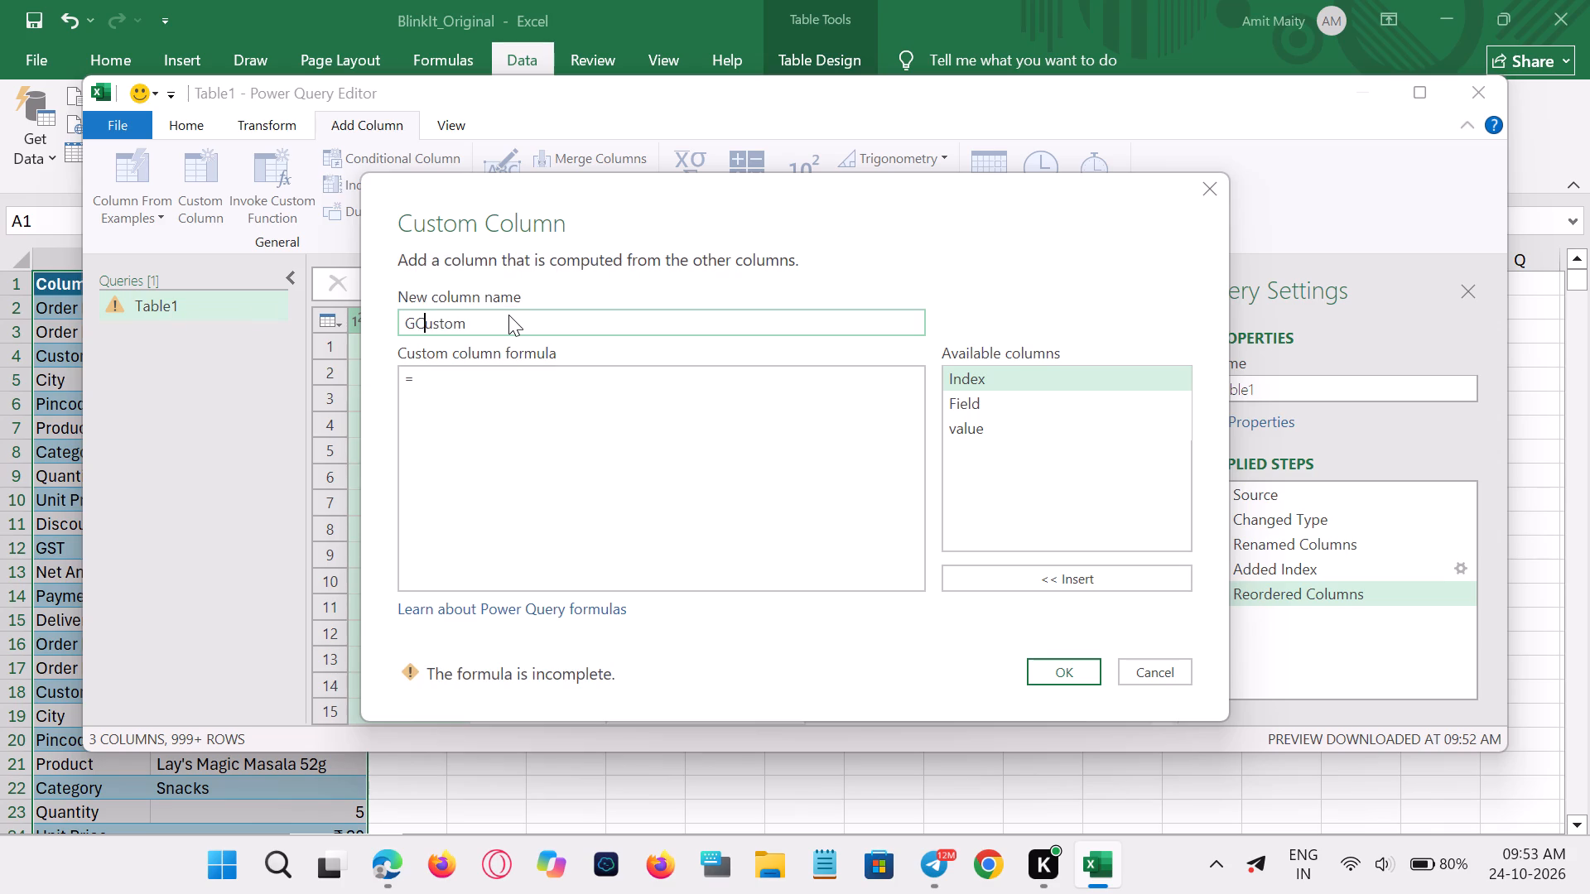
key(Right)
key(Right)
key(Right)
key(Right)
key(Right)
key(Right)
key(BackSpace)
key(BackSpace)
key(BackSpace)
key(BackSpace)
key(BackSpace)
key(BackSpace)
text(rou)
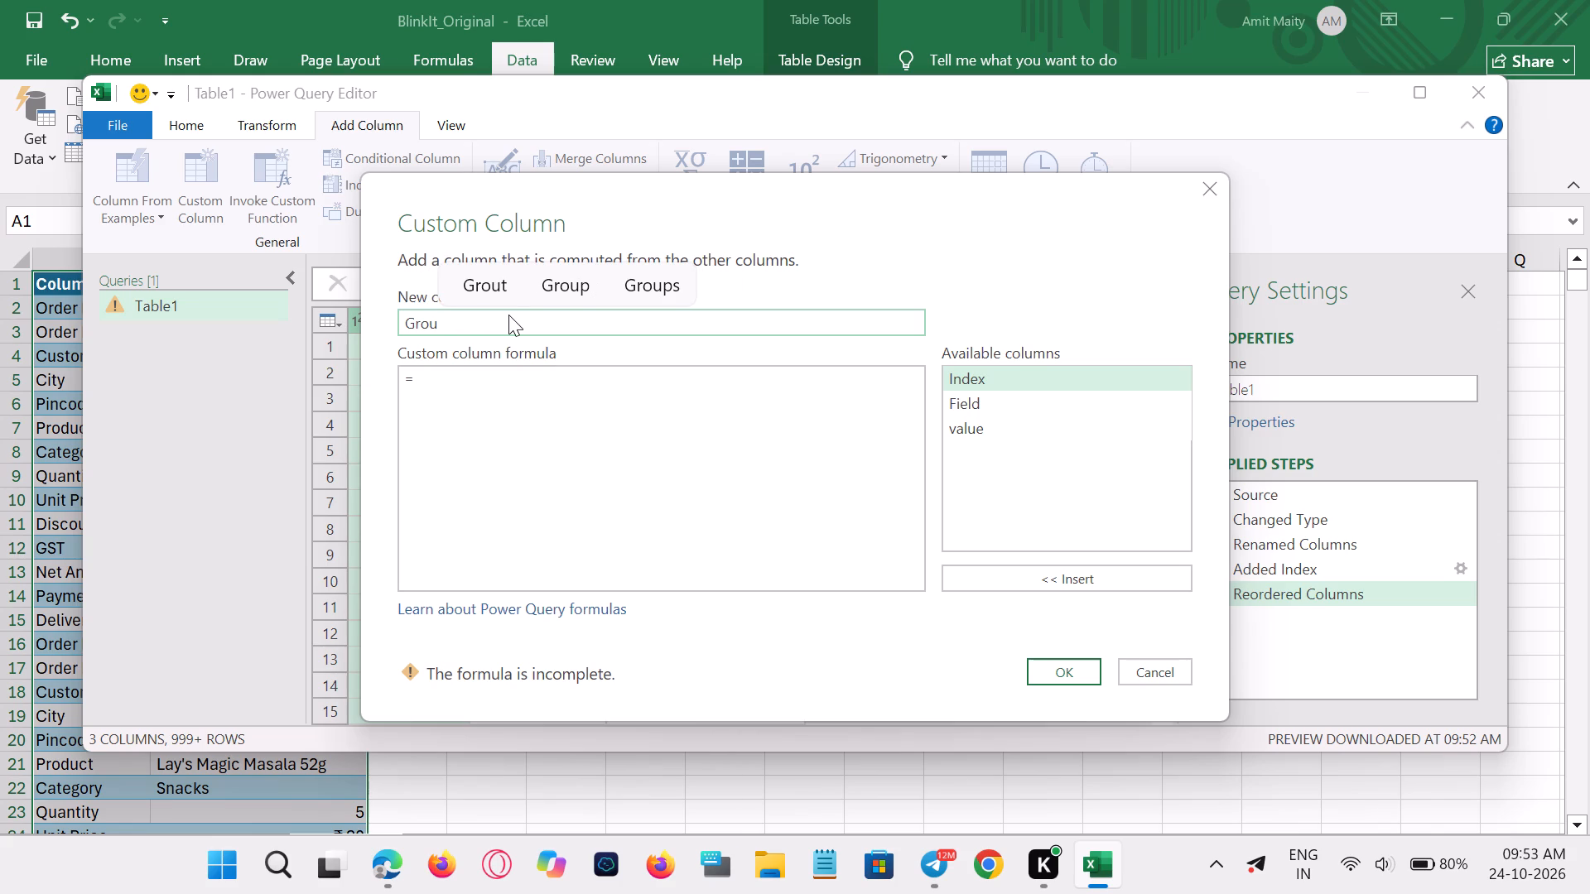
click(552, 278)
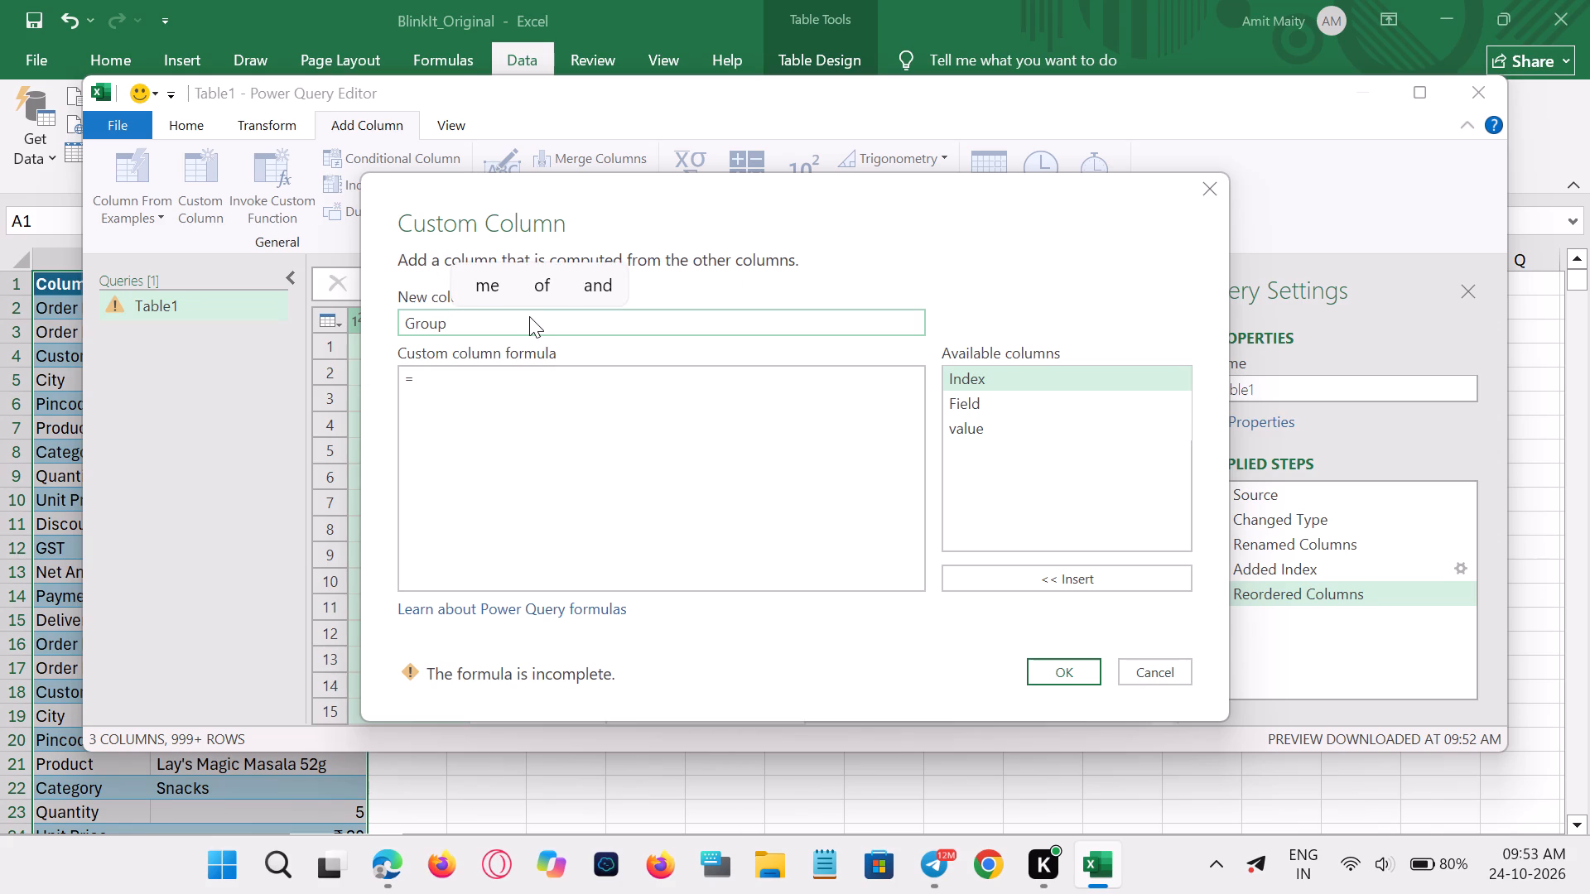
text(col)
key(l)
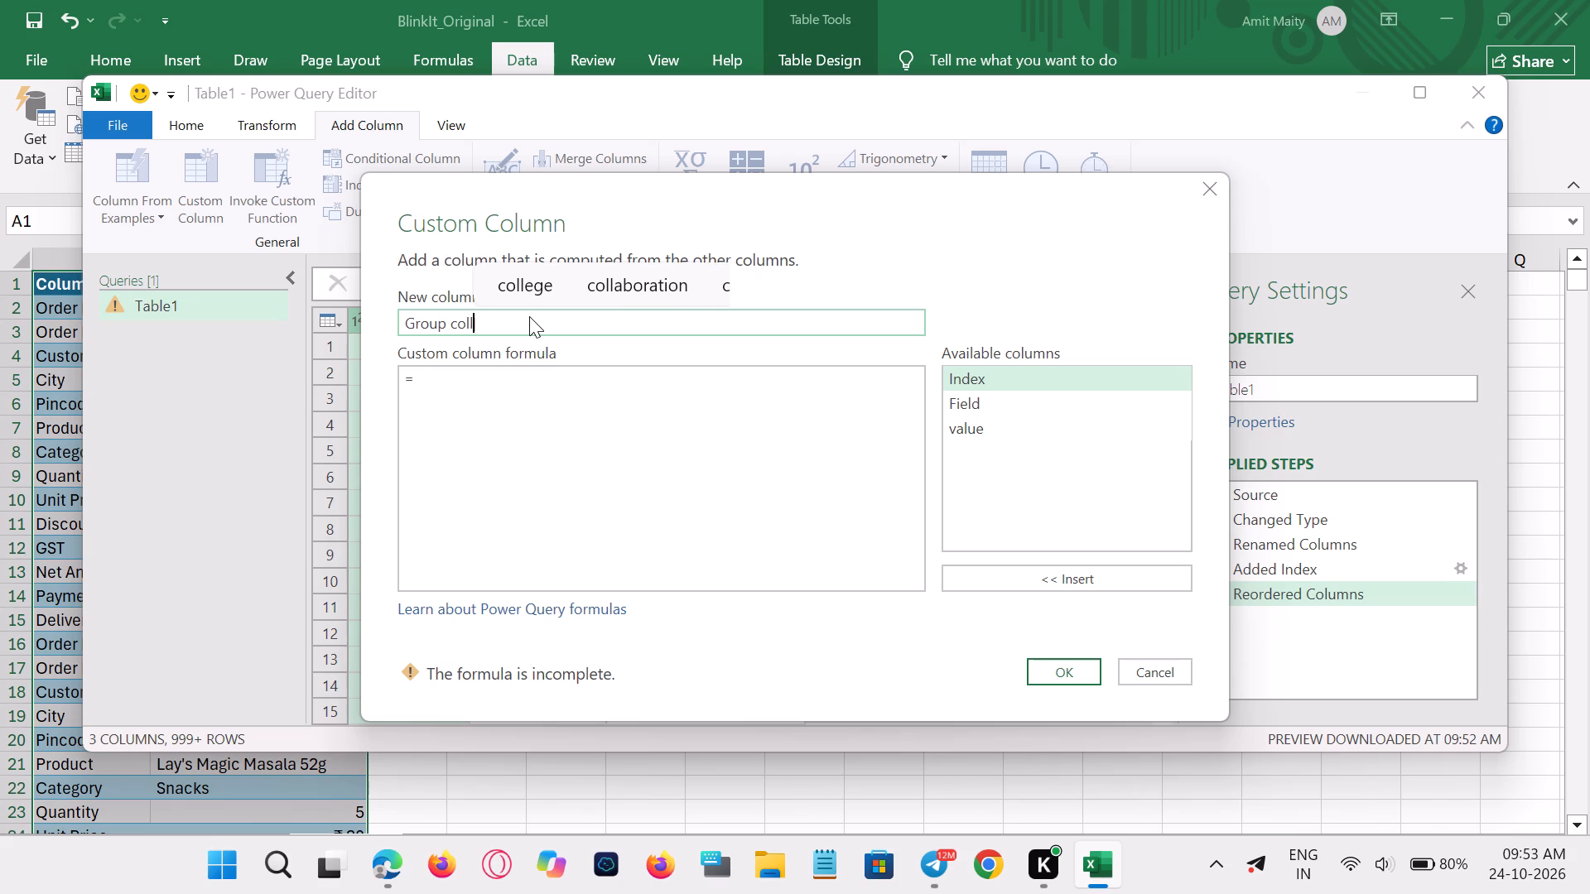
key(period)
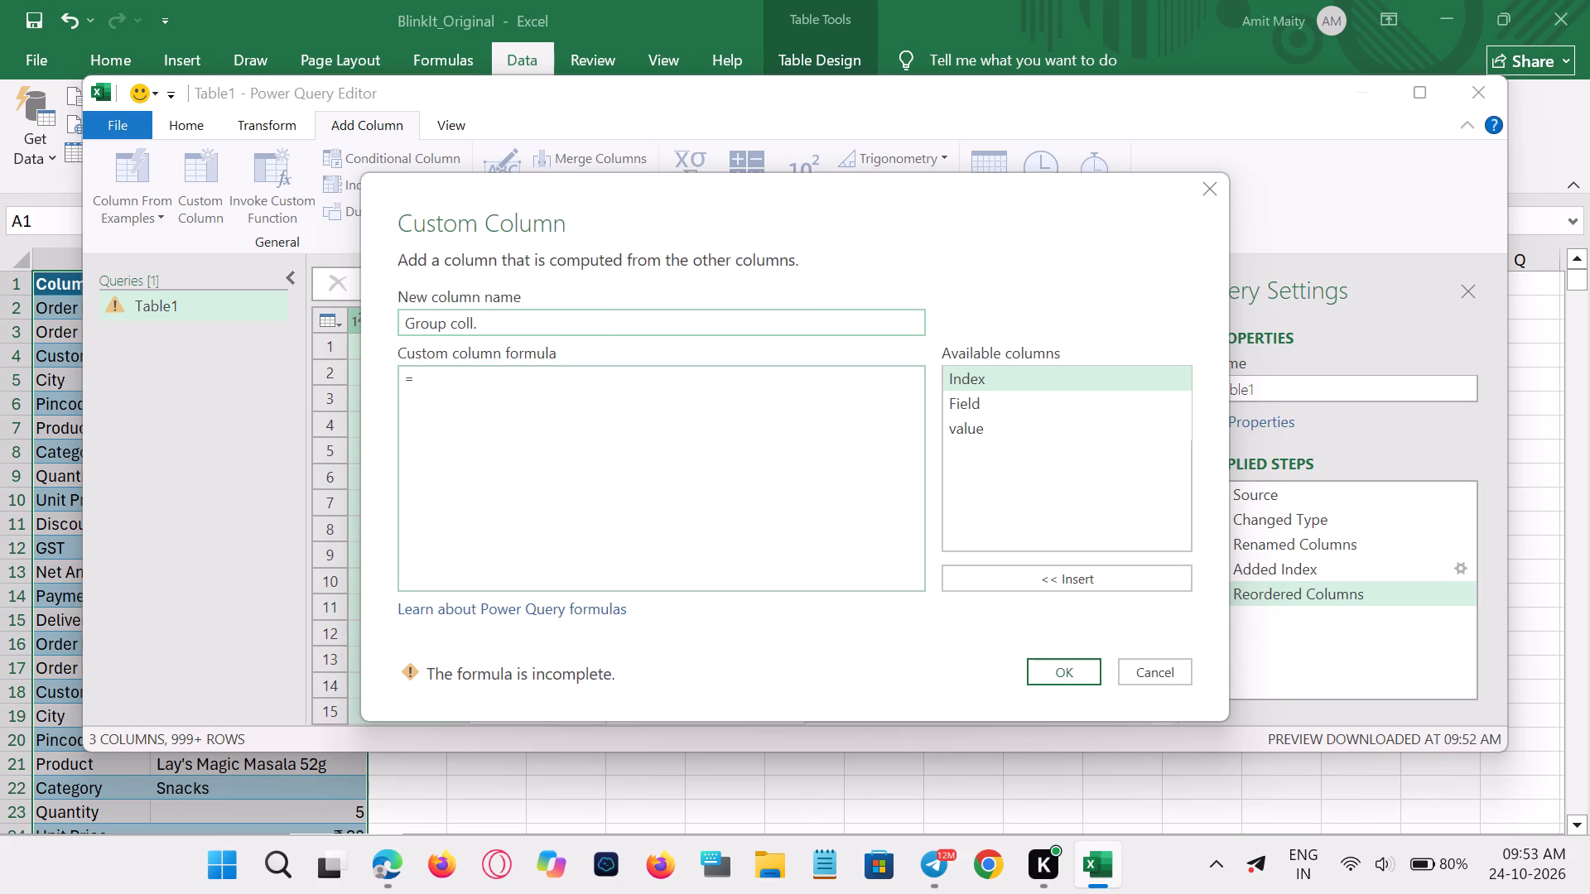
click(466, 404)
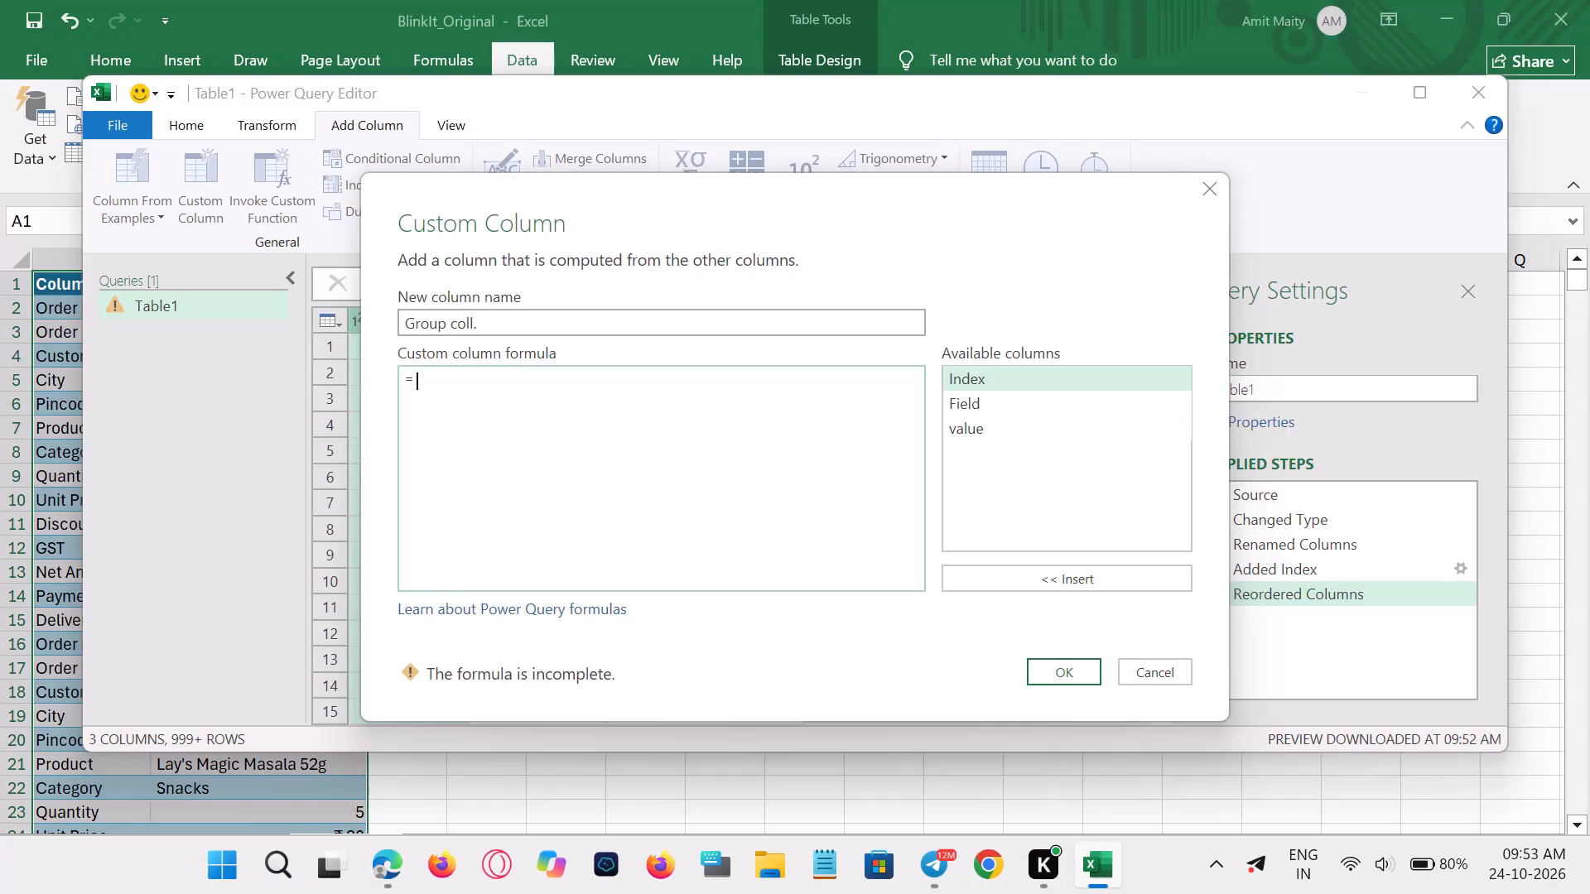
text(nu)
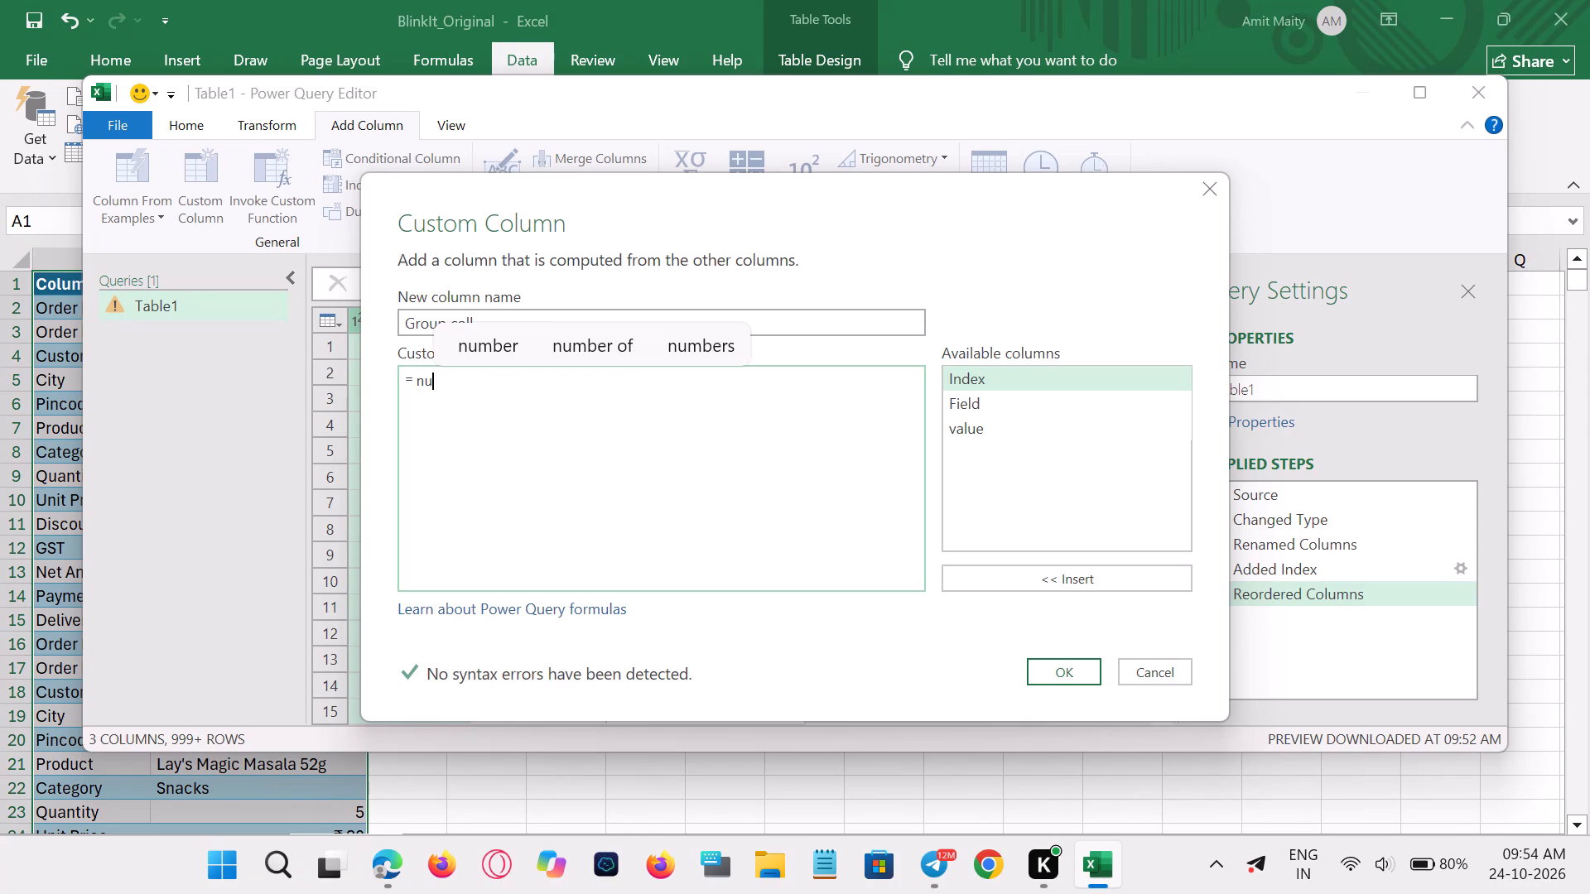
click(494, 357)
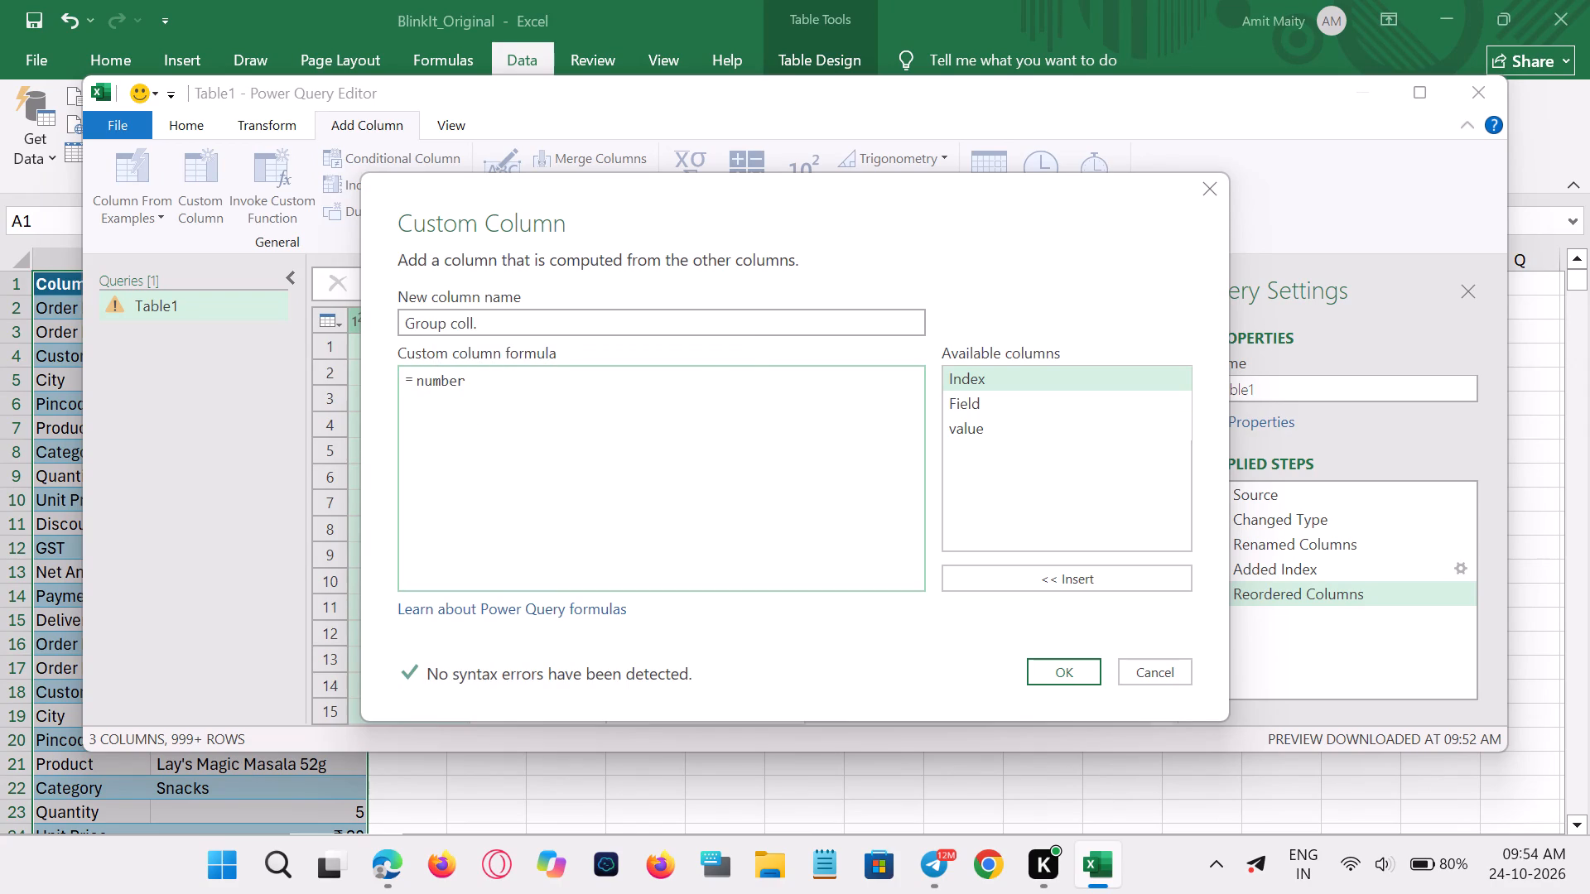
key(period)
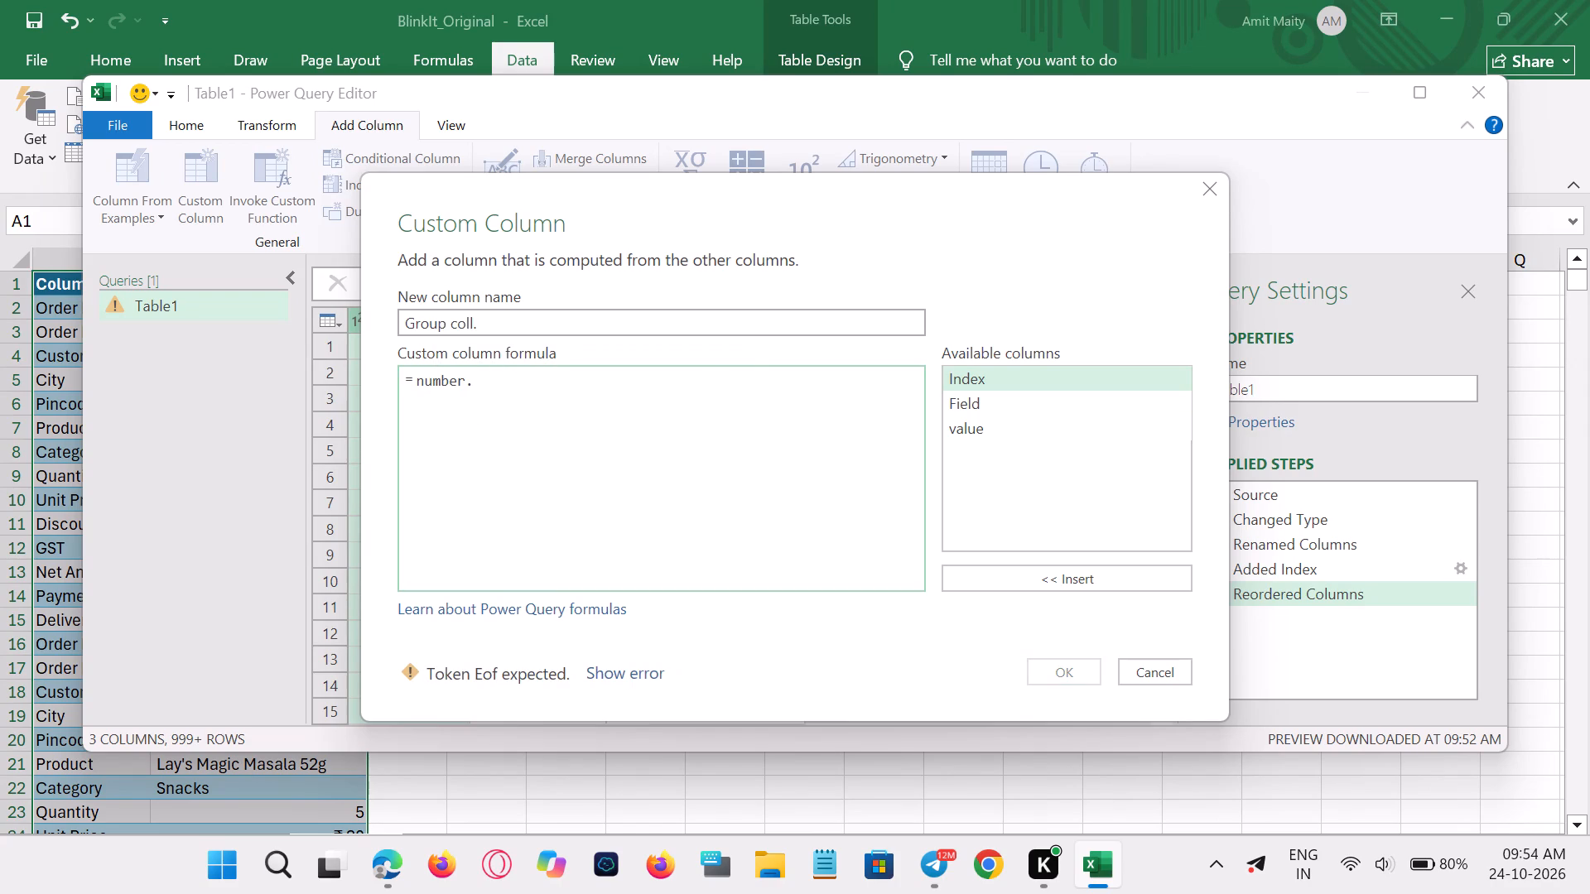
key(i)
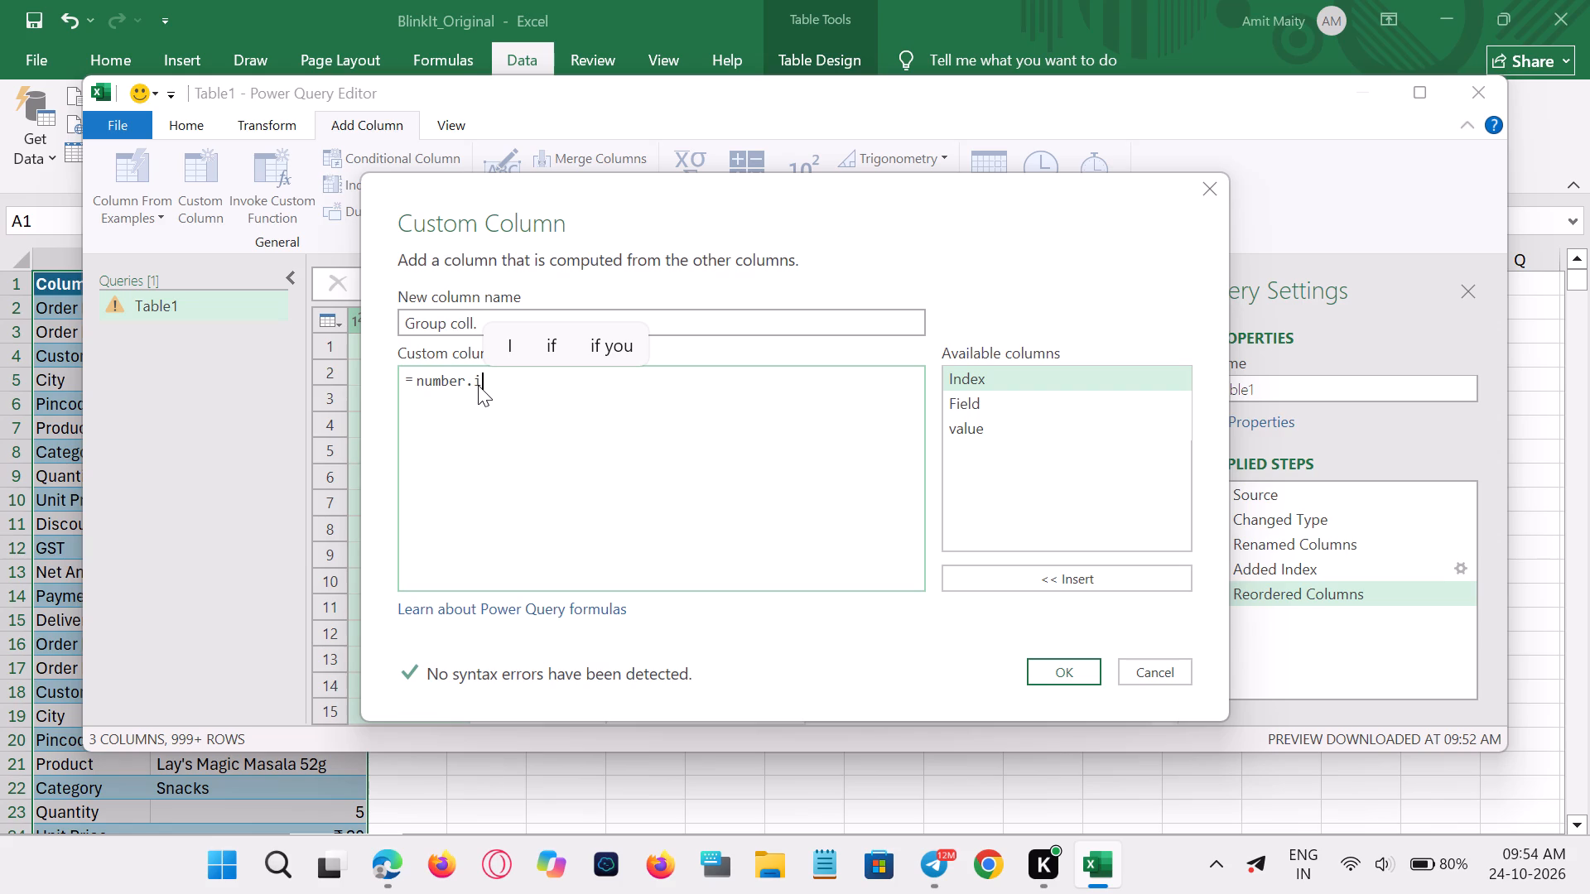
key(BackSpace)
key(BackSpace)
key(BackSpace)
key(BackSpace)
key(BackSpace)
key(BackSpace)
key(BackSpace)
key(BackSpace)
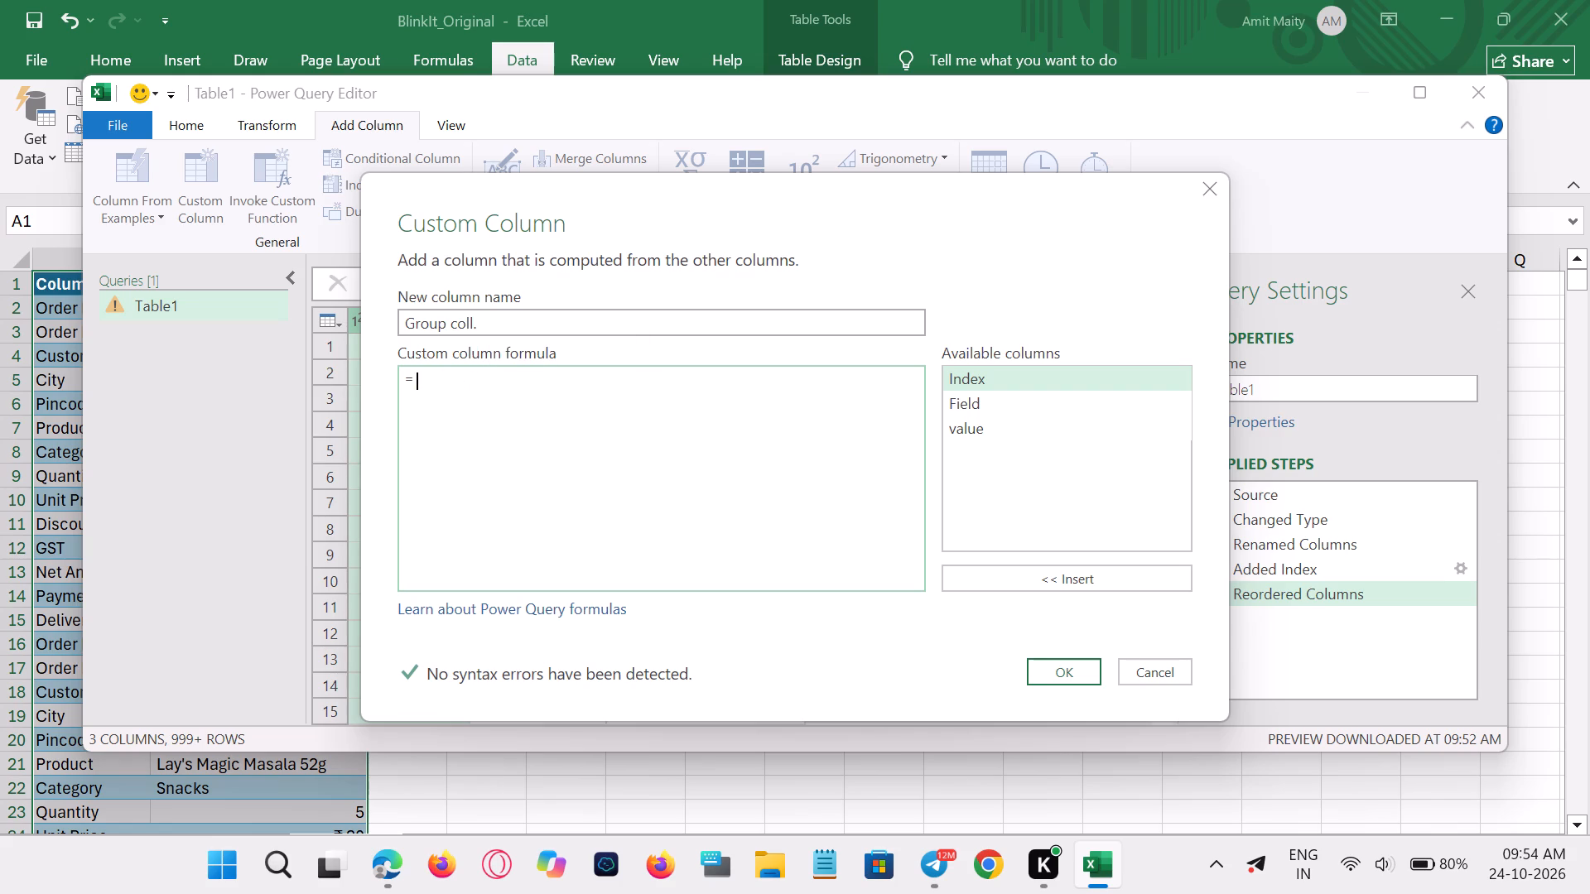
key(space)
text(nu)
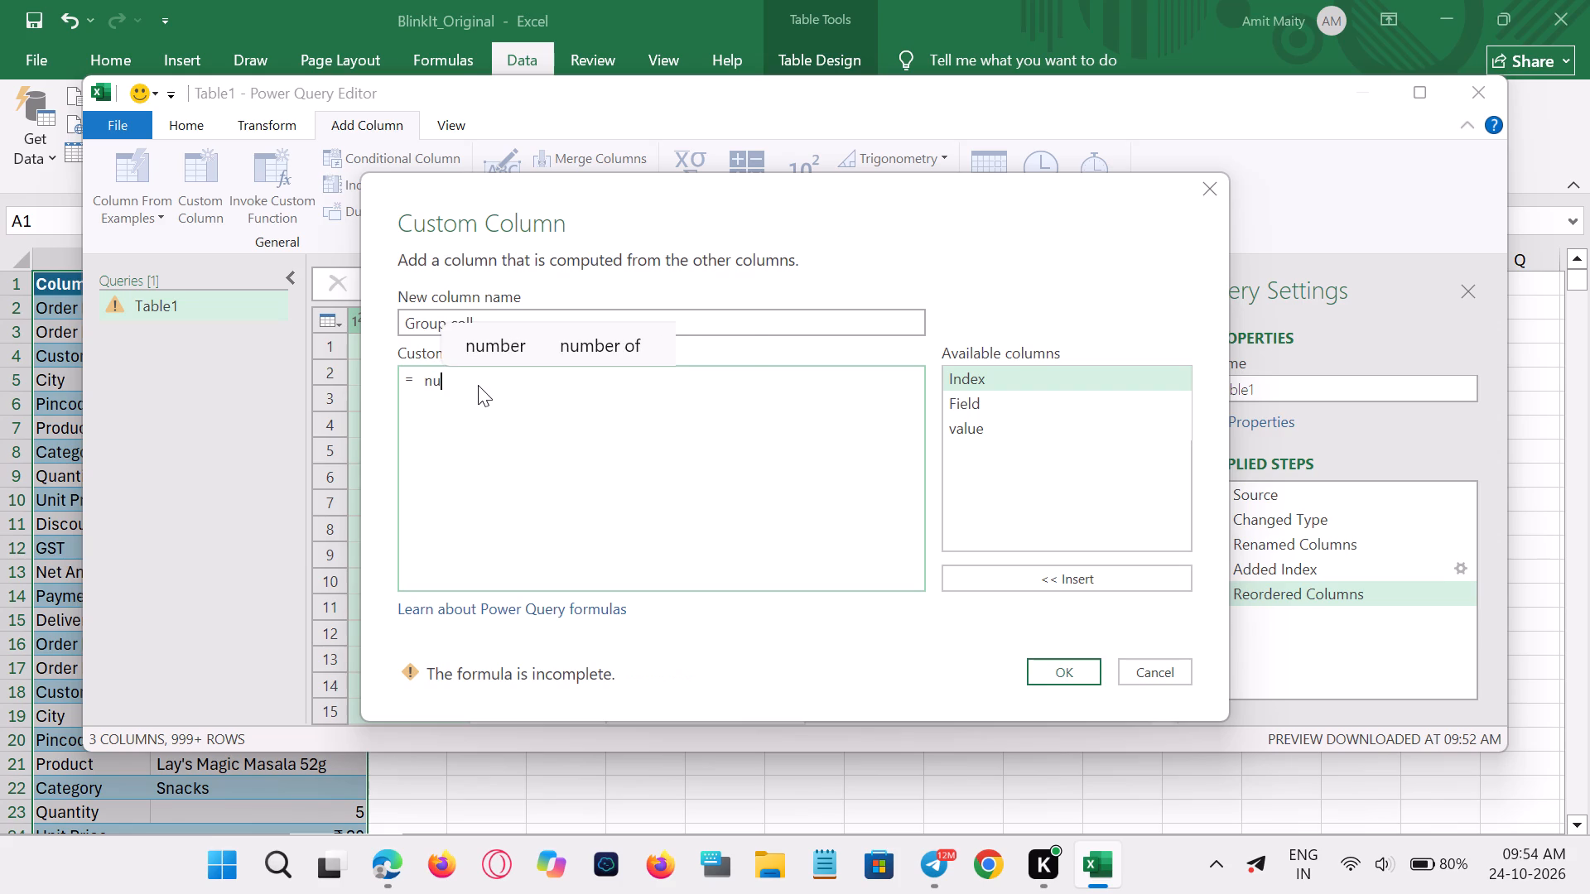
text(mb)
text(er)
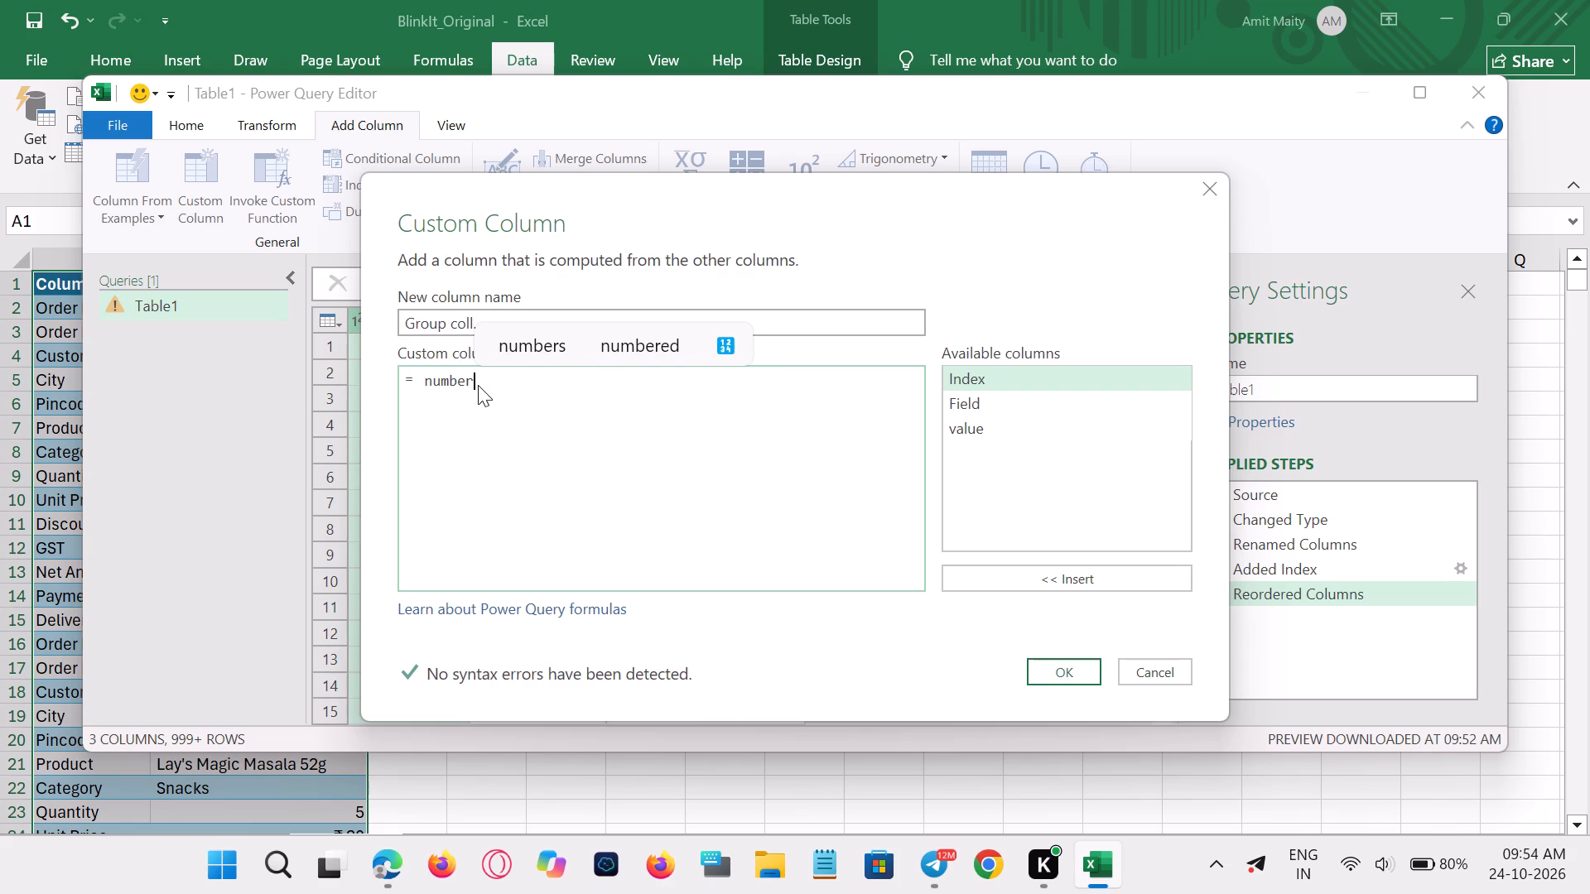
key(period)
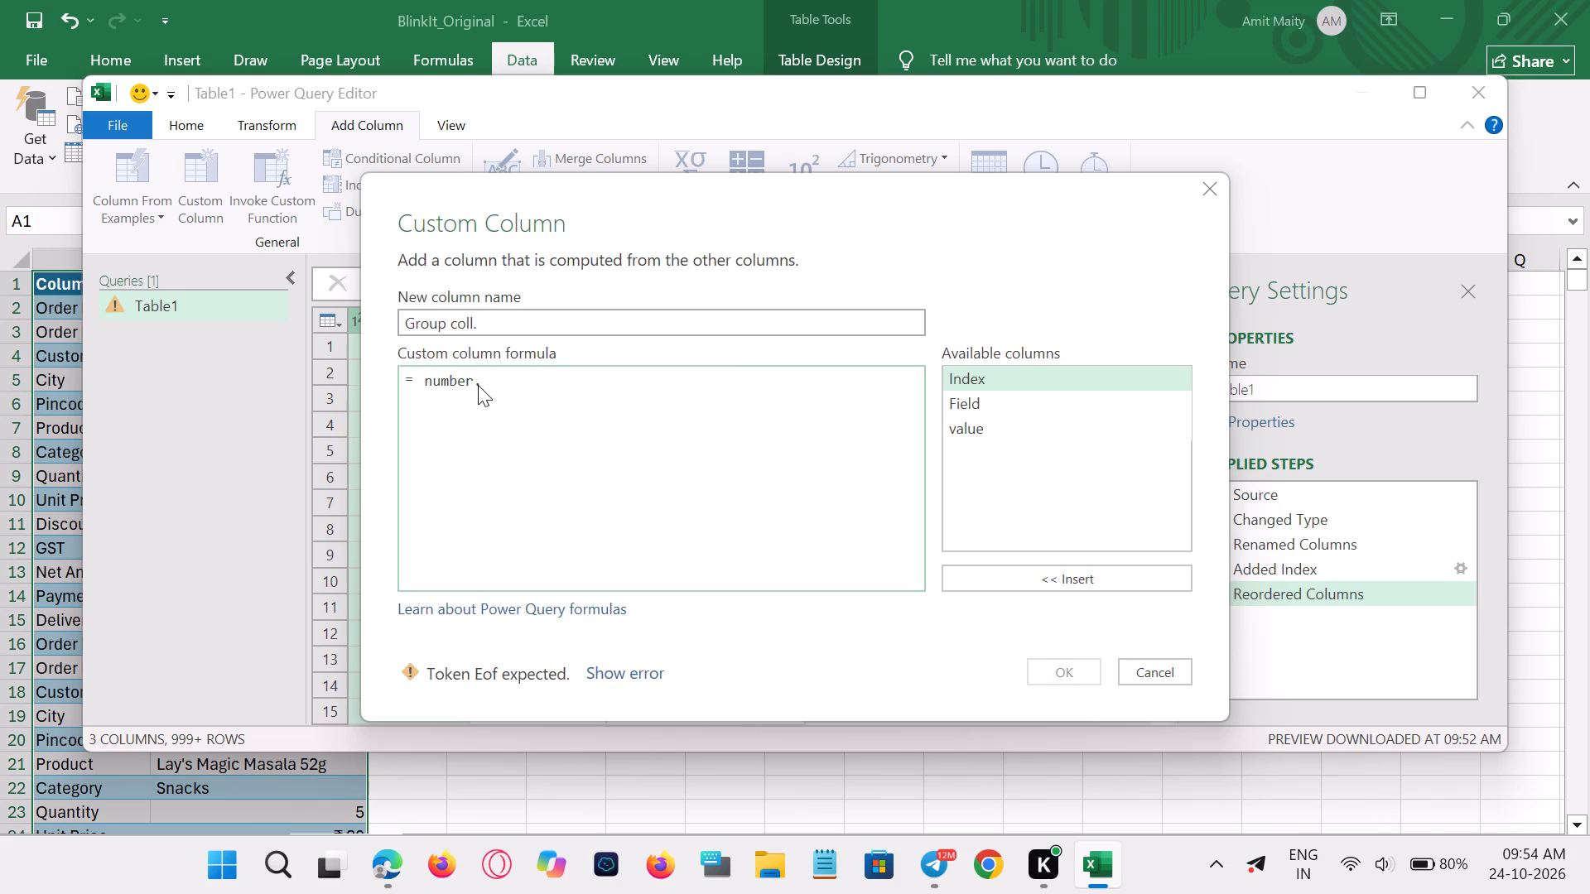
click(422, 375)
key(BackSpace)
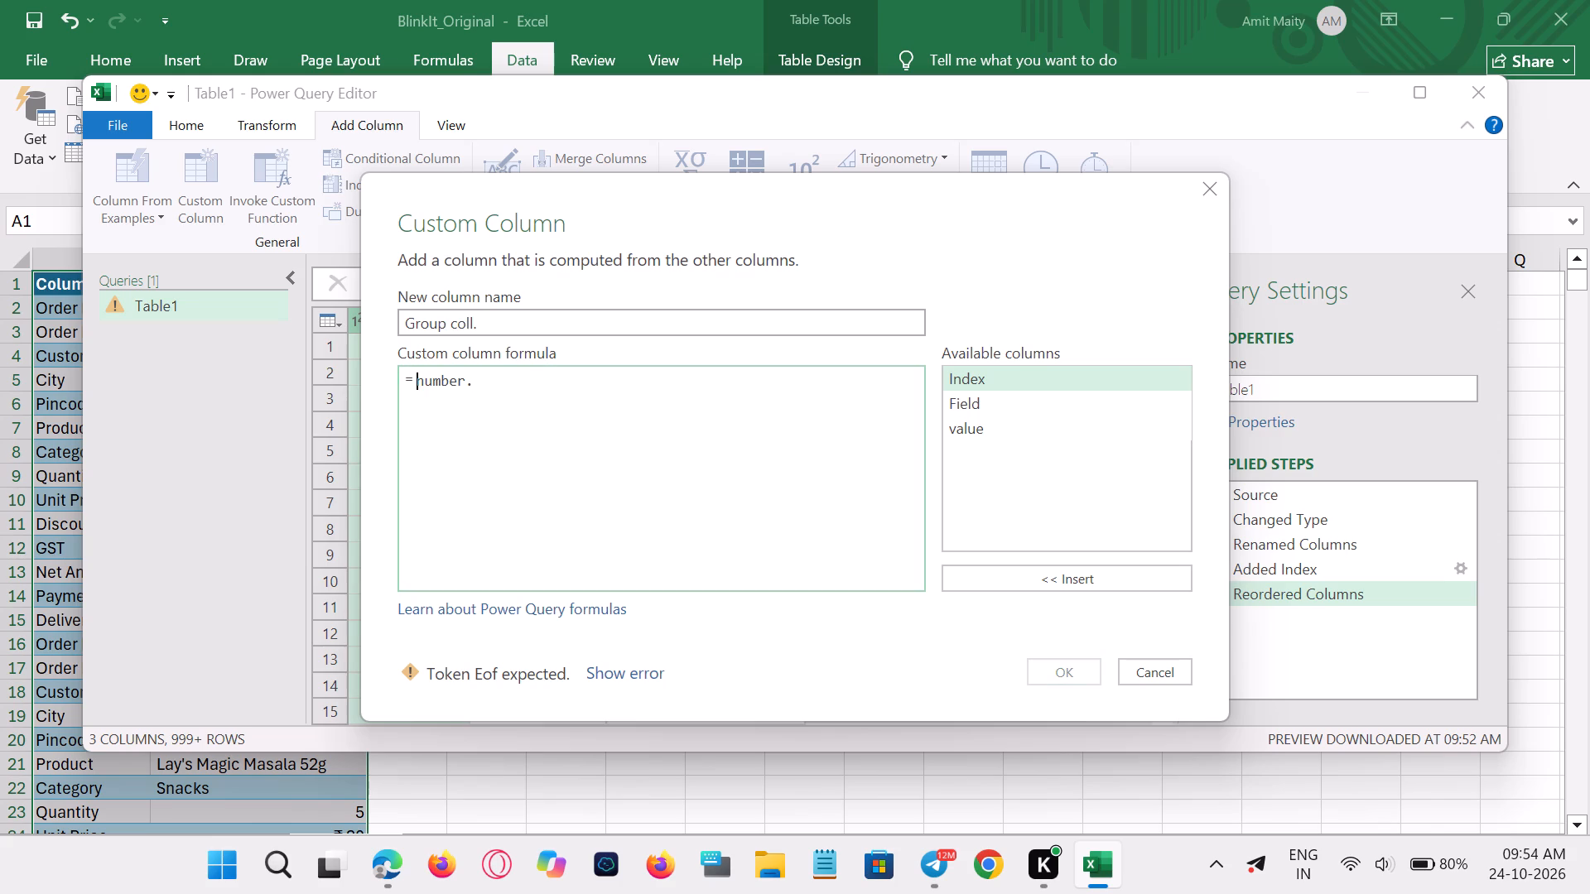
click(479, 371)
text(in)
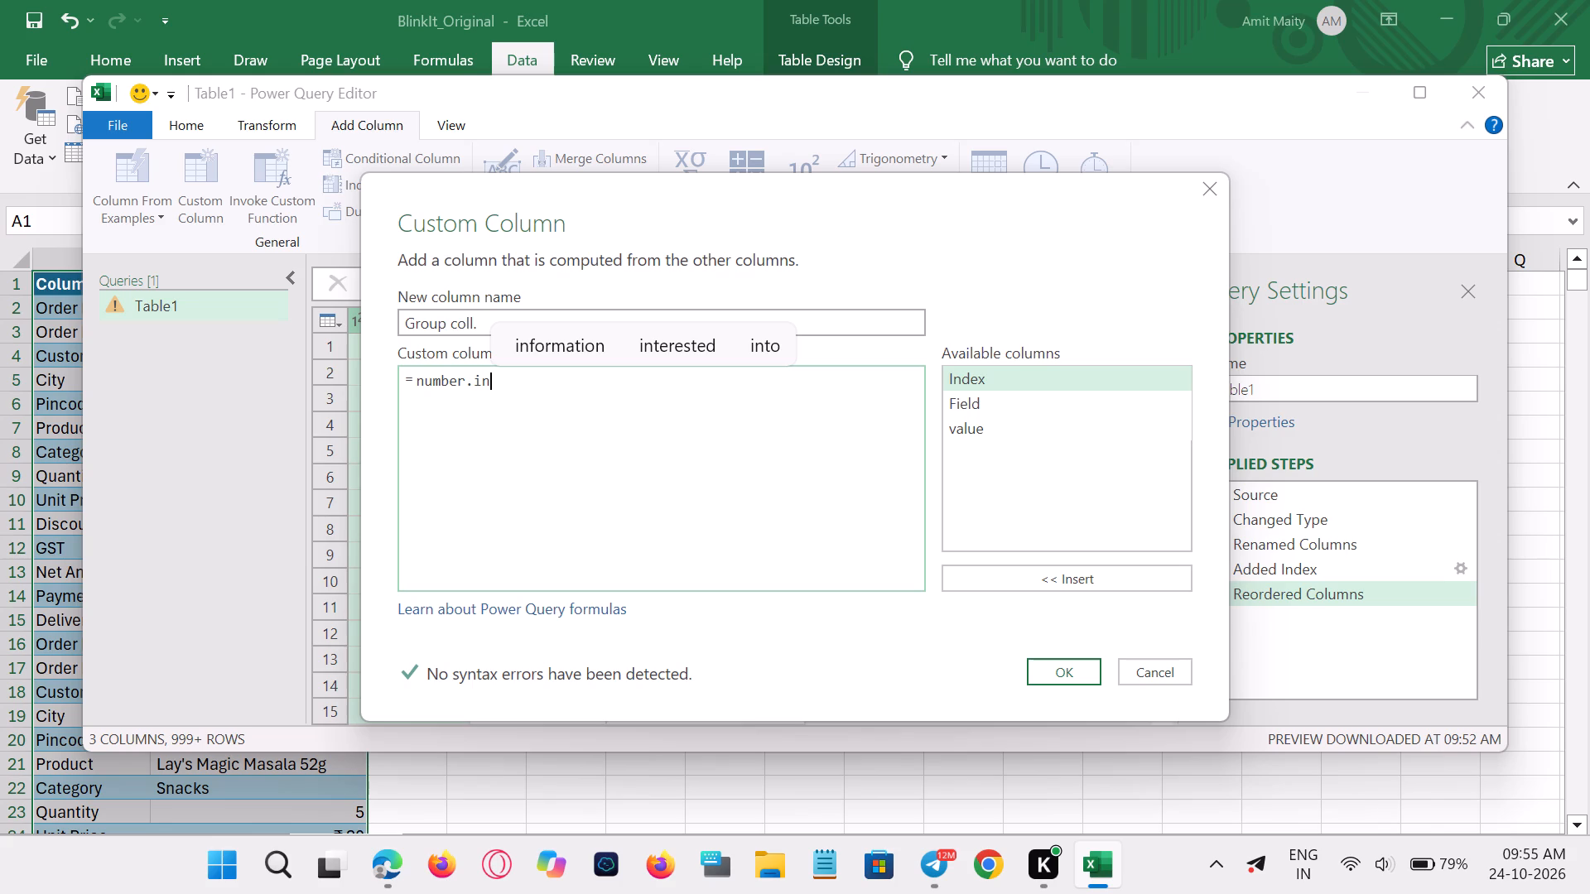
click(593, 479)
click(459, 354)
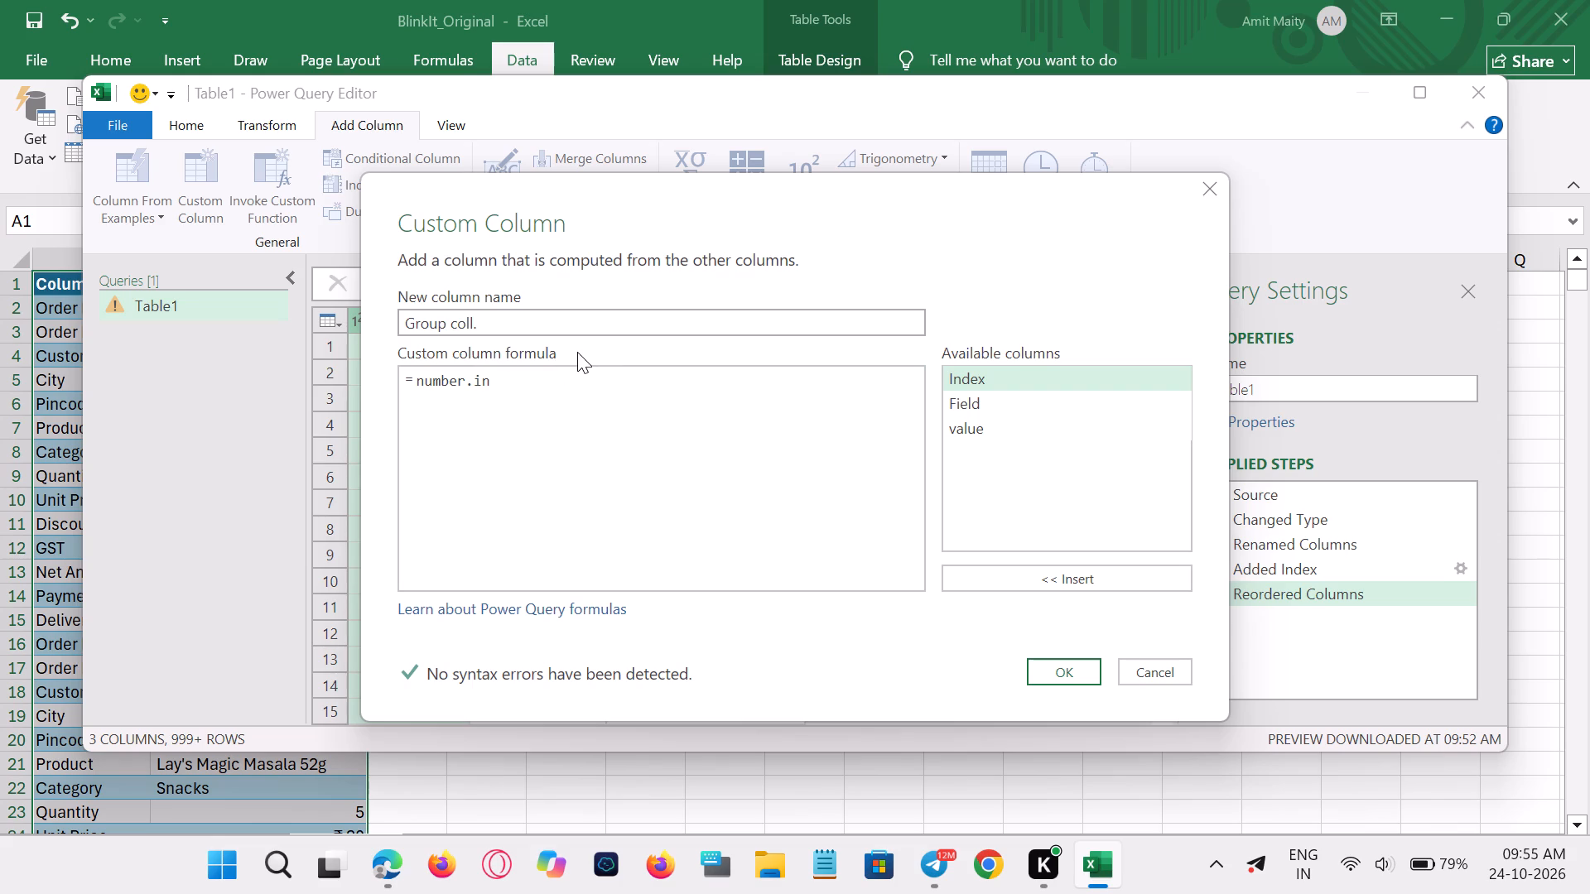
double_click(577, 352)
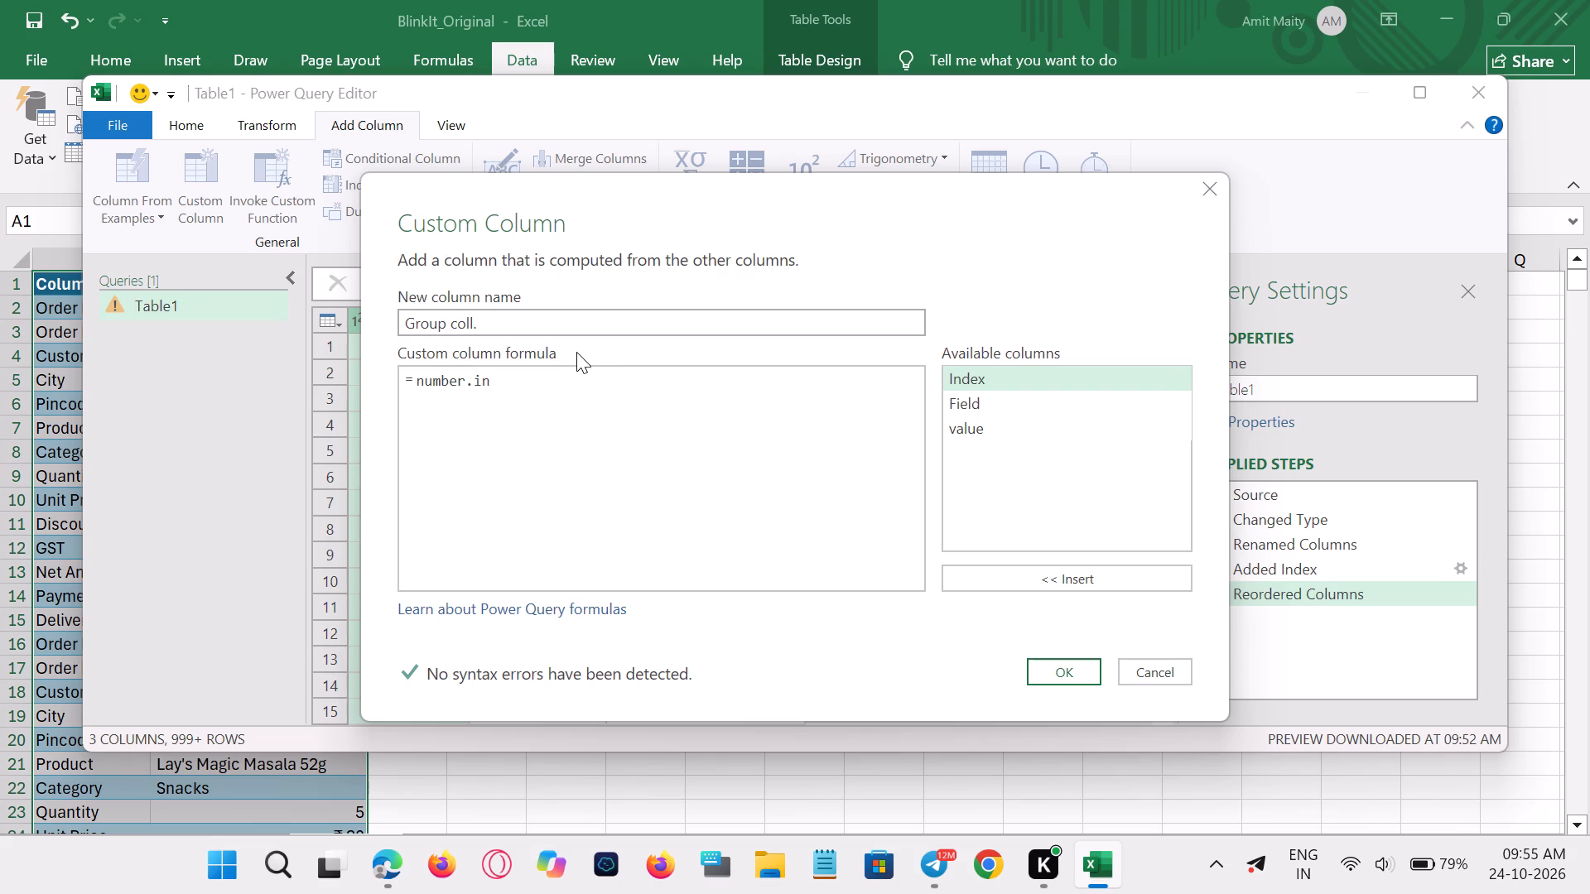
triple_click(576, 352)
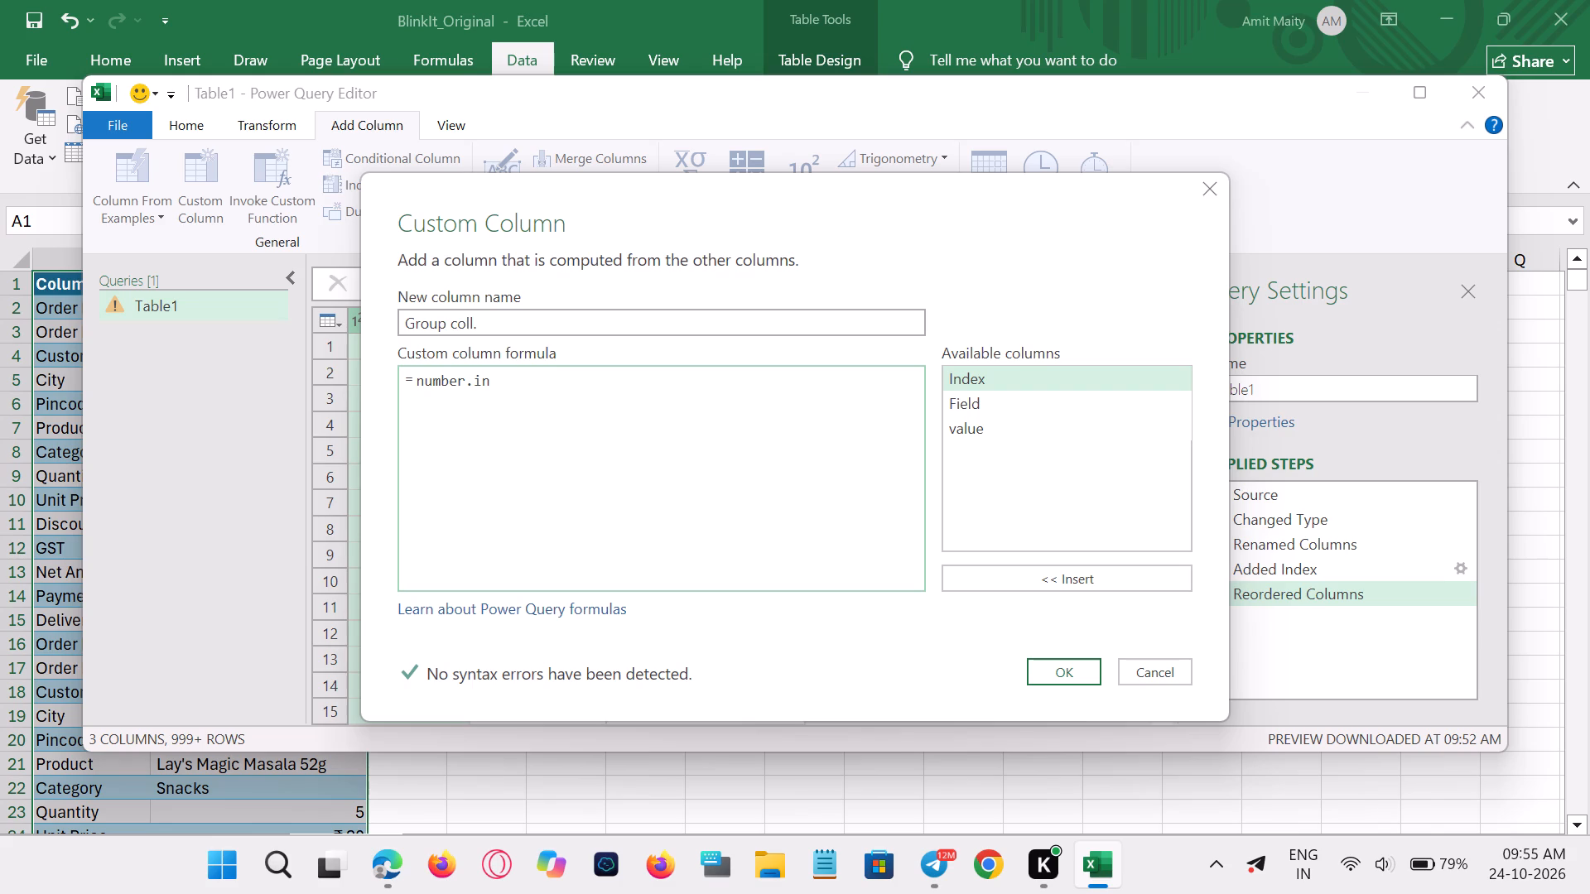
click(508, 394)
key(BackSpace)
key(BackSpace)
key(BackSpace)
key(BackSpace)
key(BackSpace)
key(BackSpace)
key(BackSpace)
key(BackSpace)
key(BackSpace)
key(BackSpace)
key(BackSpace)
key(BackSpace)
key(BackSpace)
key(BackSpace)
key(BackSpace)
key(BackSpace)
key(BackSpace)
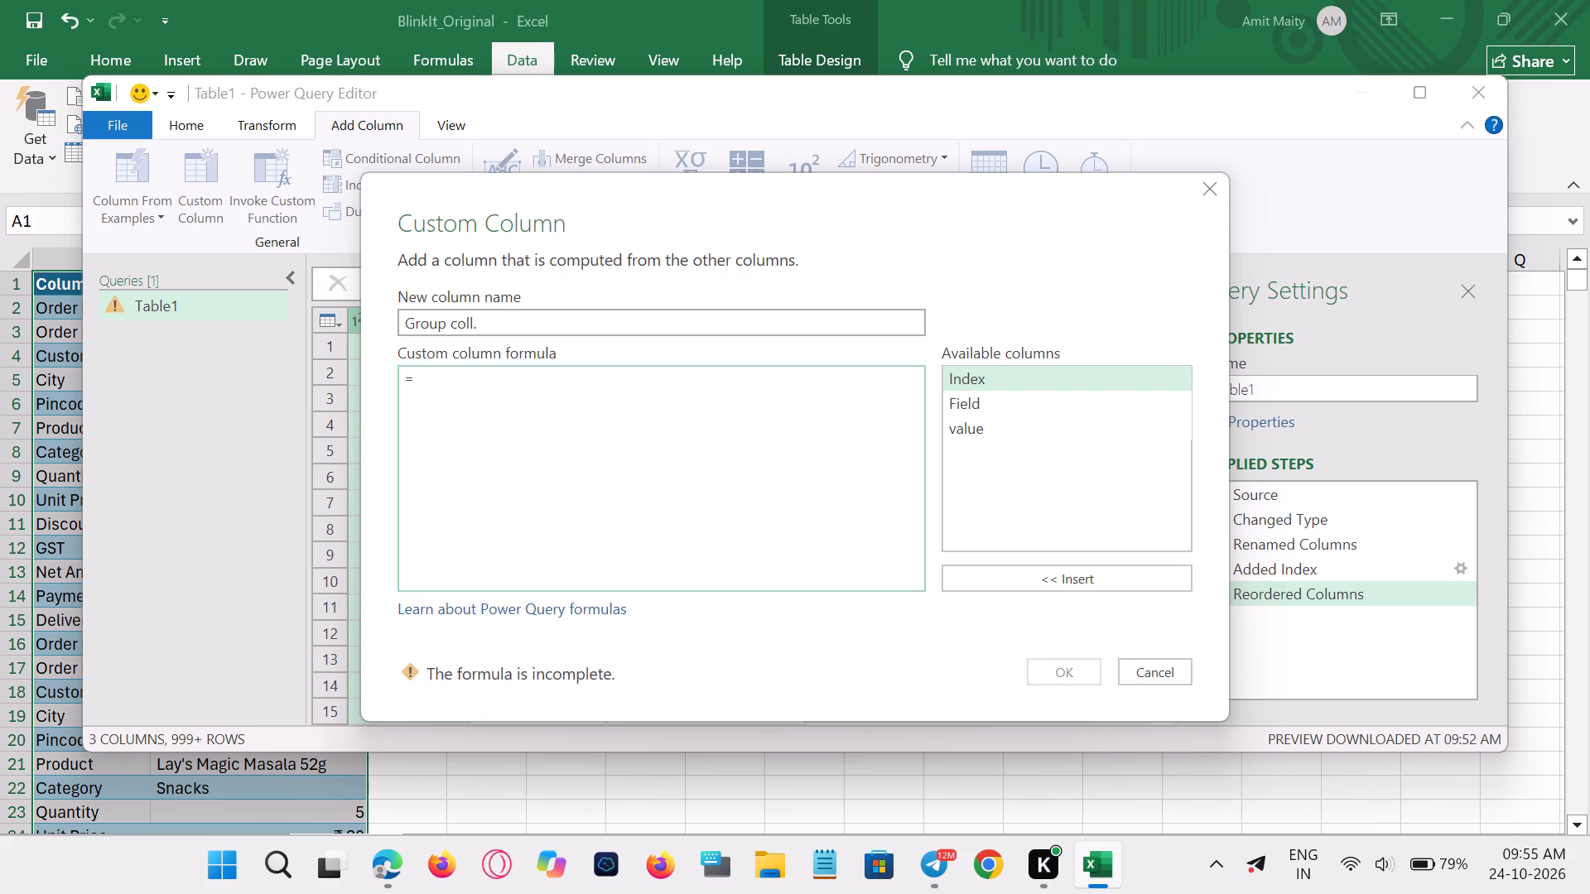
Begin the Group coll. custom column formula with the function name number.IntegerDivide.
key(BackSpace)
key(BackSpace)
key(BackSpace)
key(BackSpace)
key(BackSpace)
text(nnn)
key(BackSpace)
key(BackSpace)
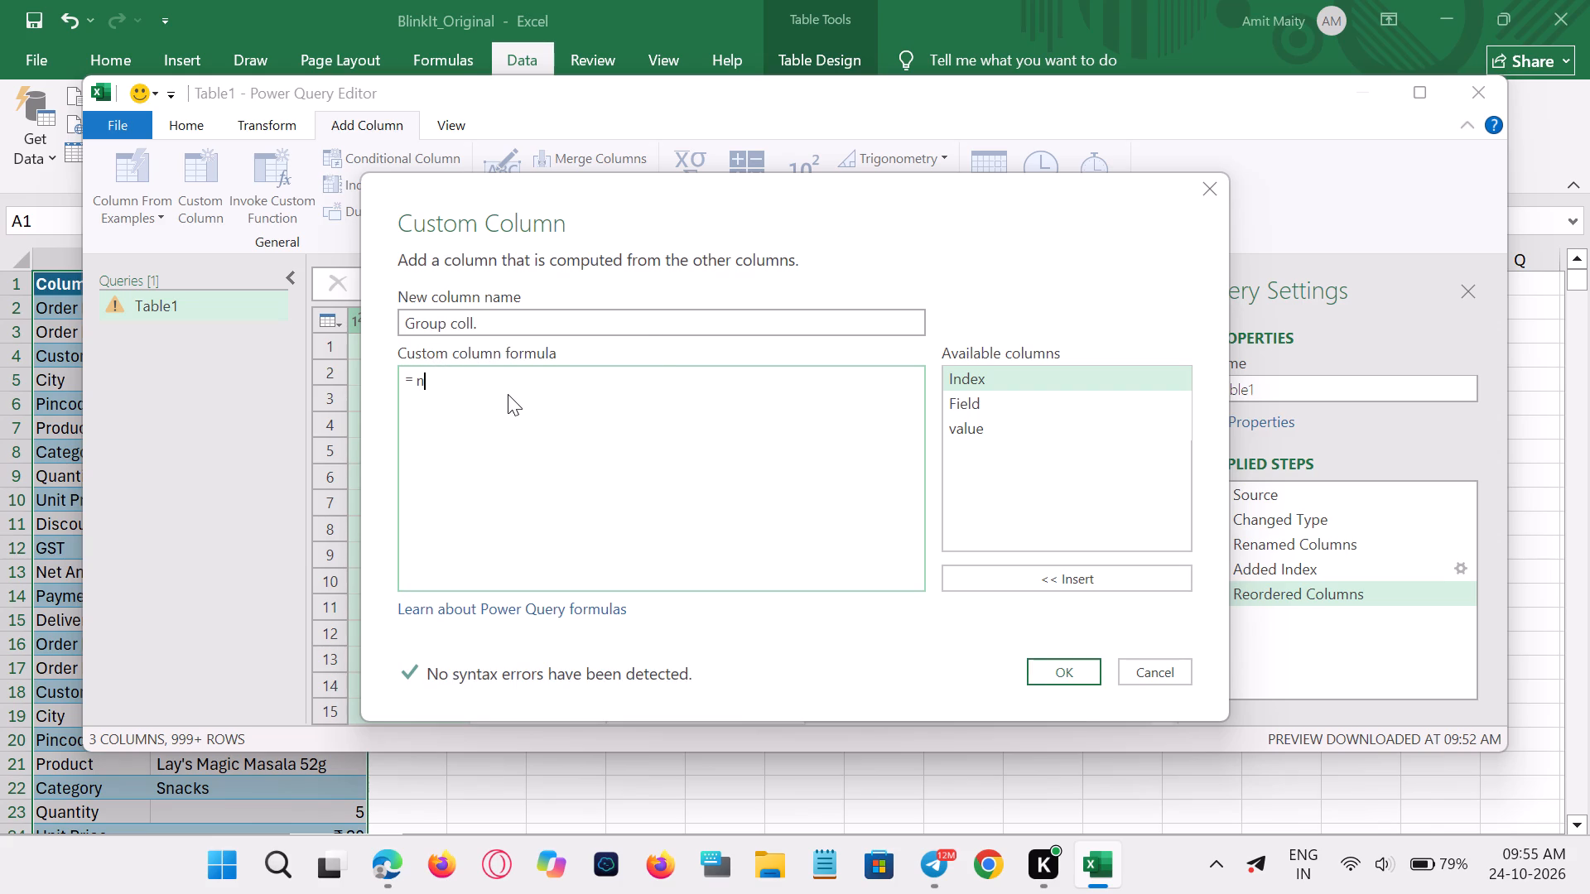
key(u)
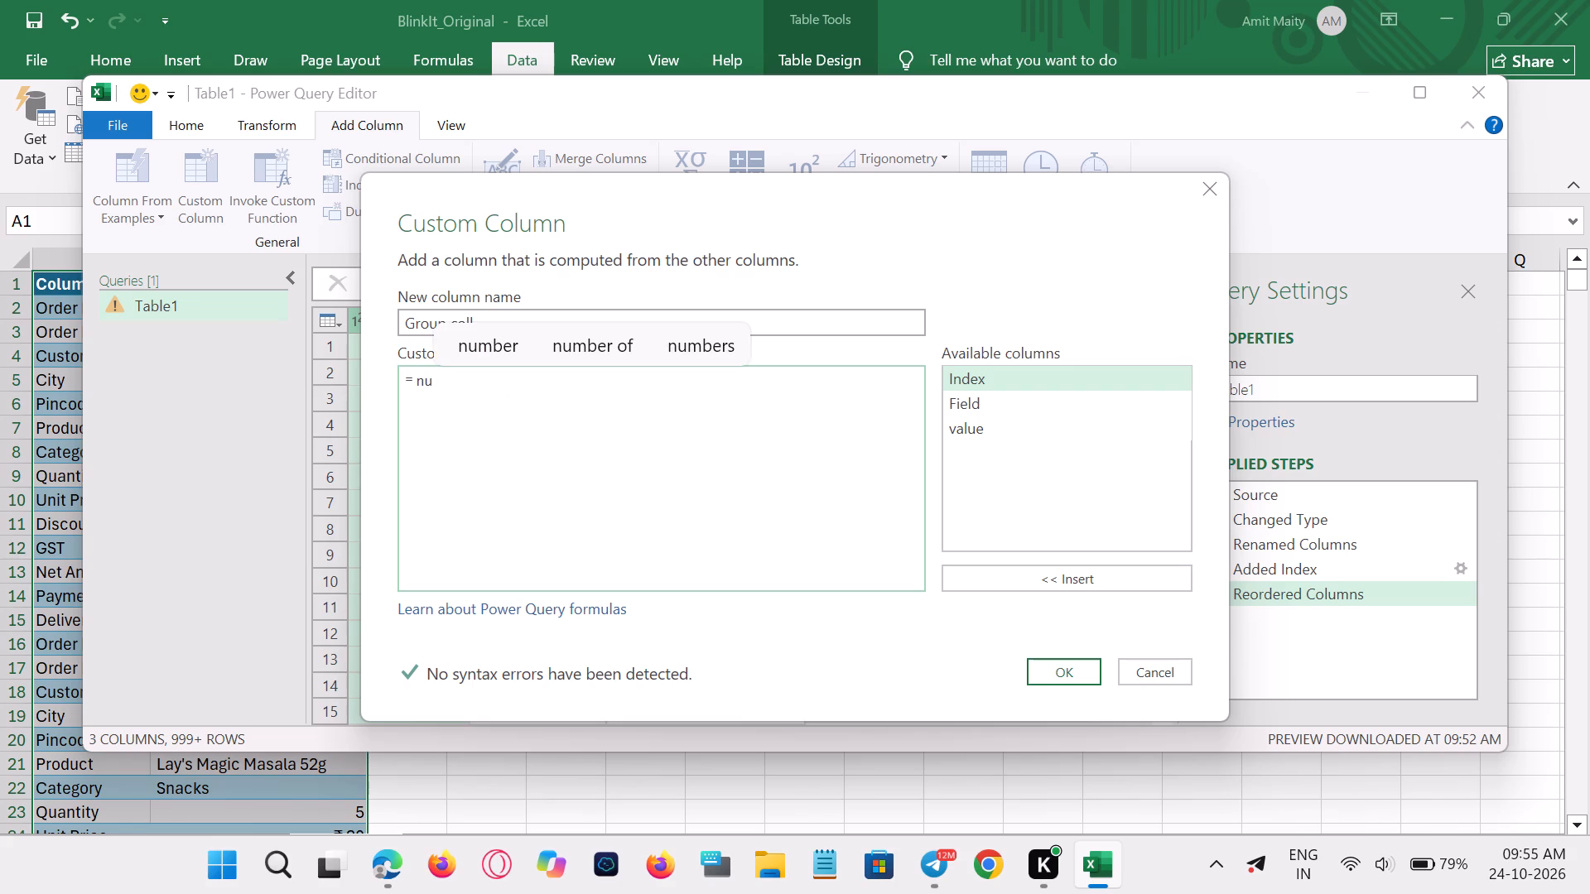
click(499, 347)
key(BackSpace)
key(period)
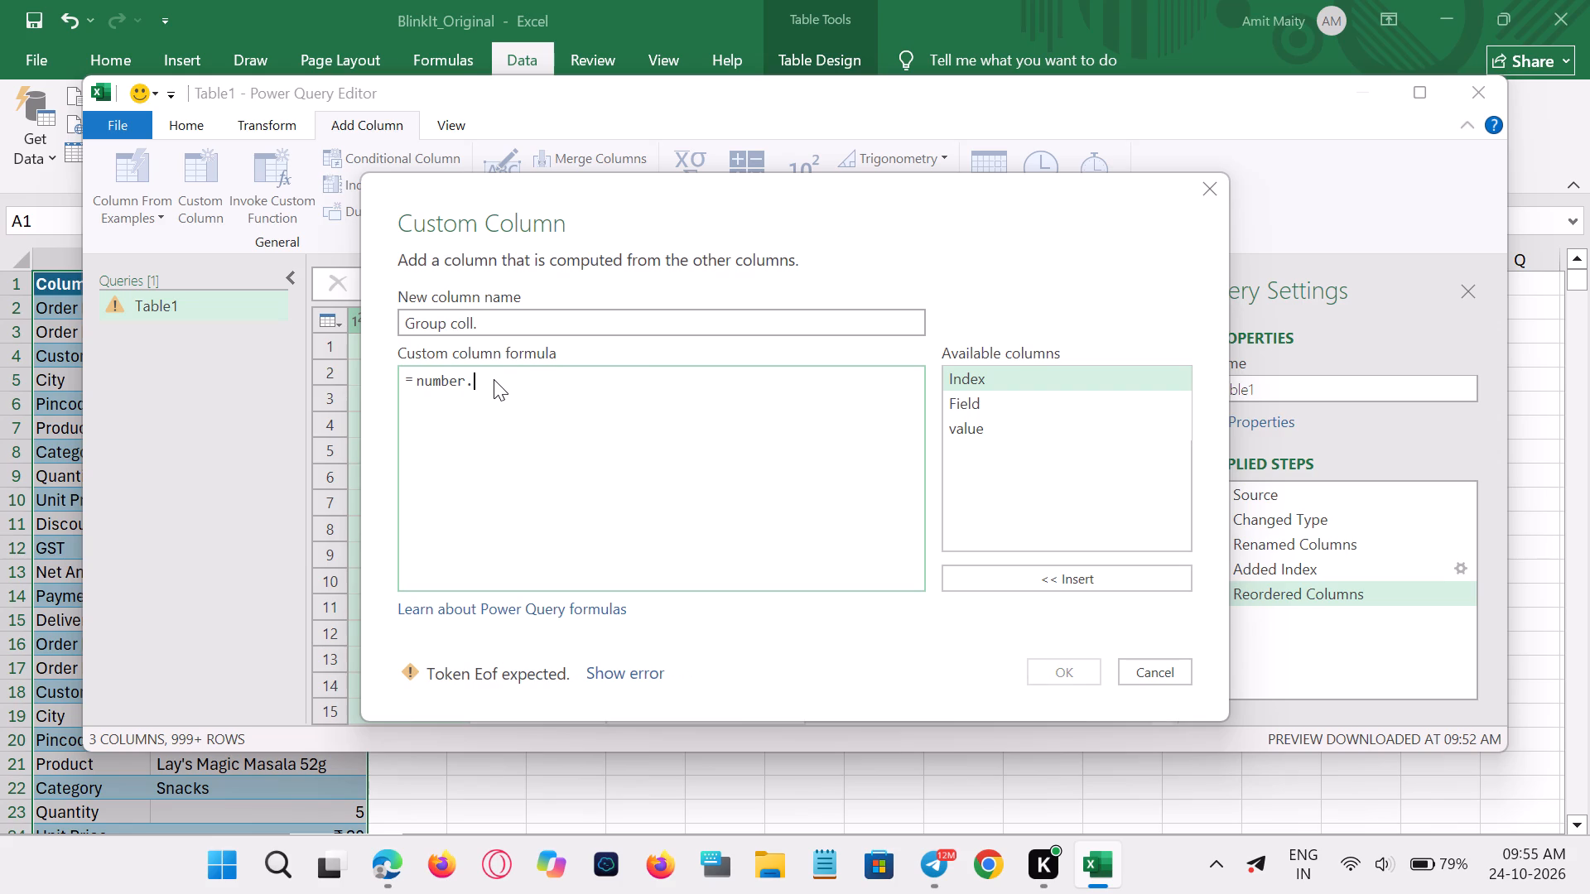
key(shift+i)
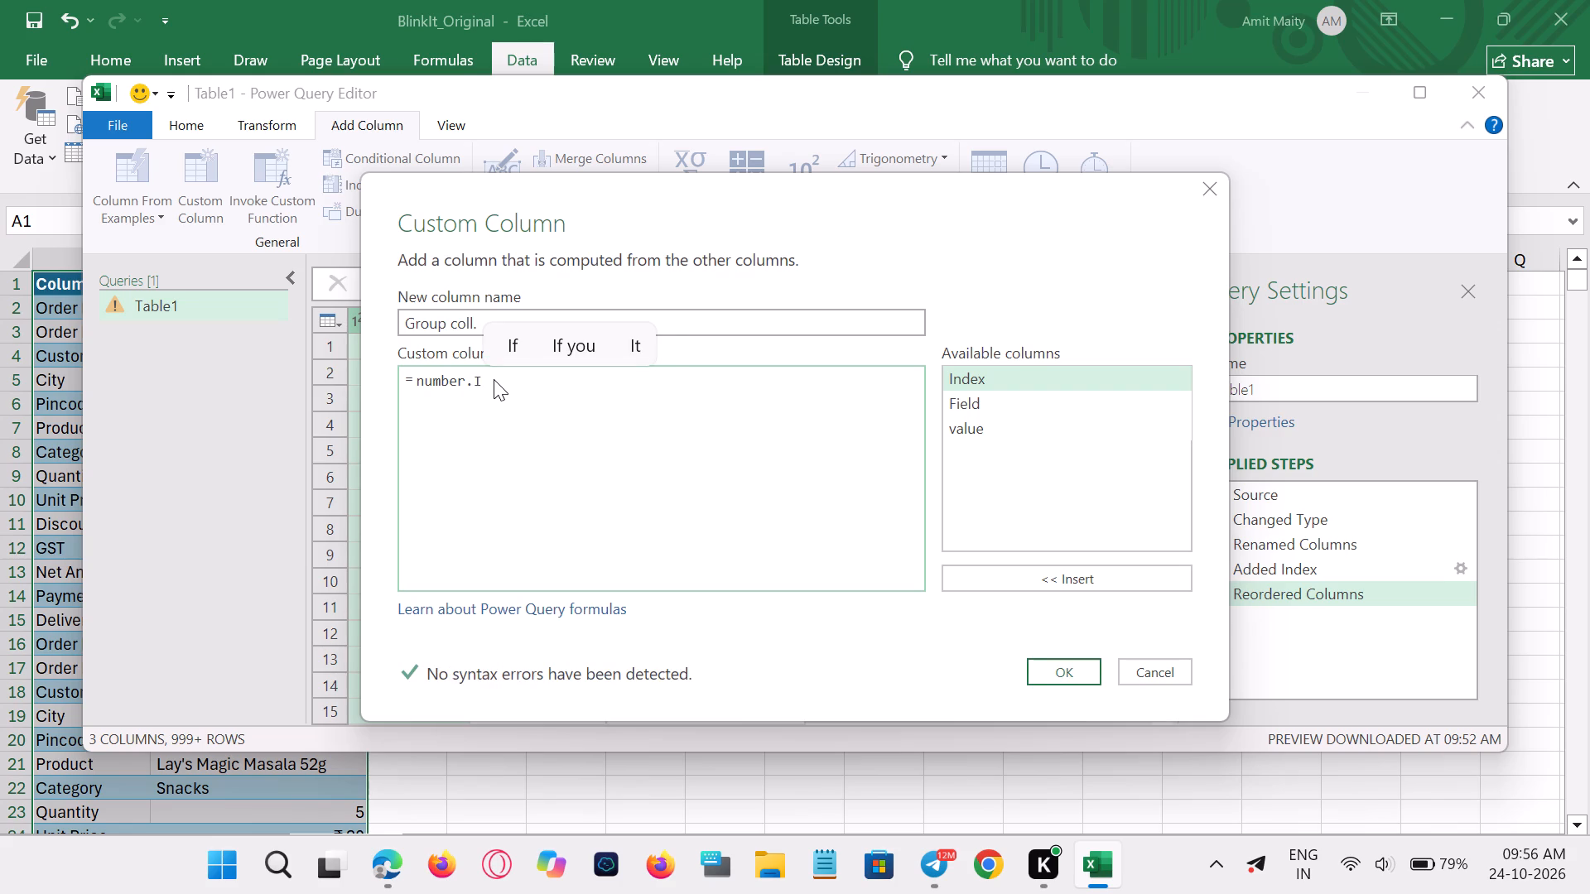
key(n)
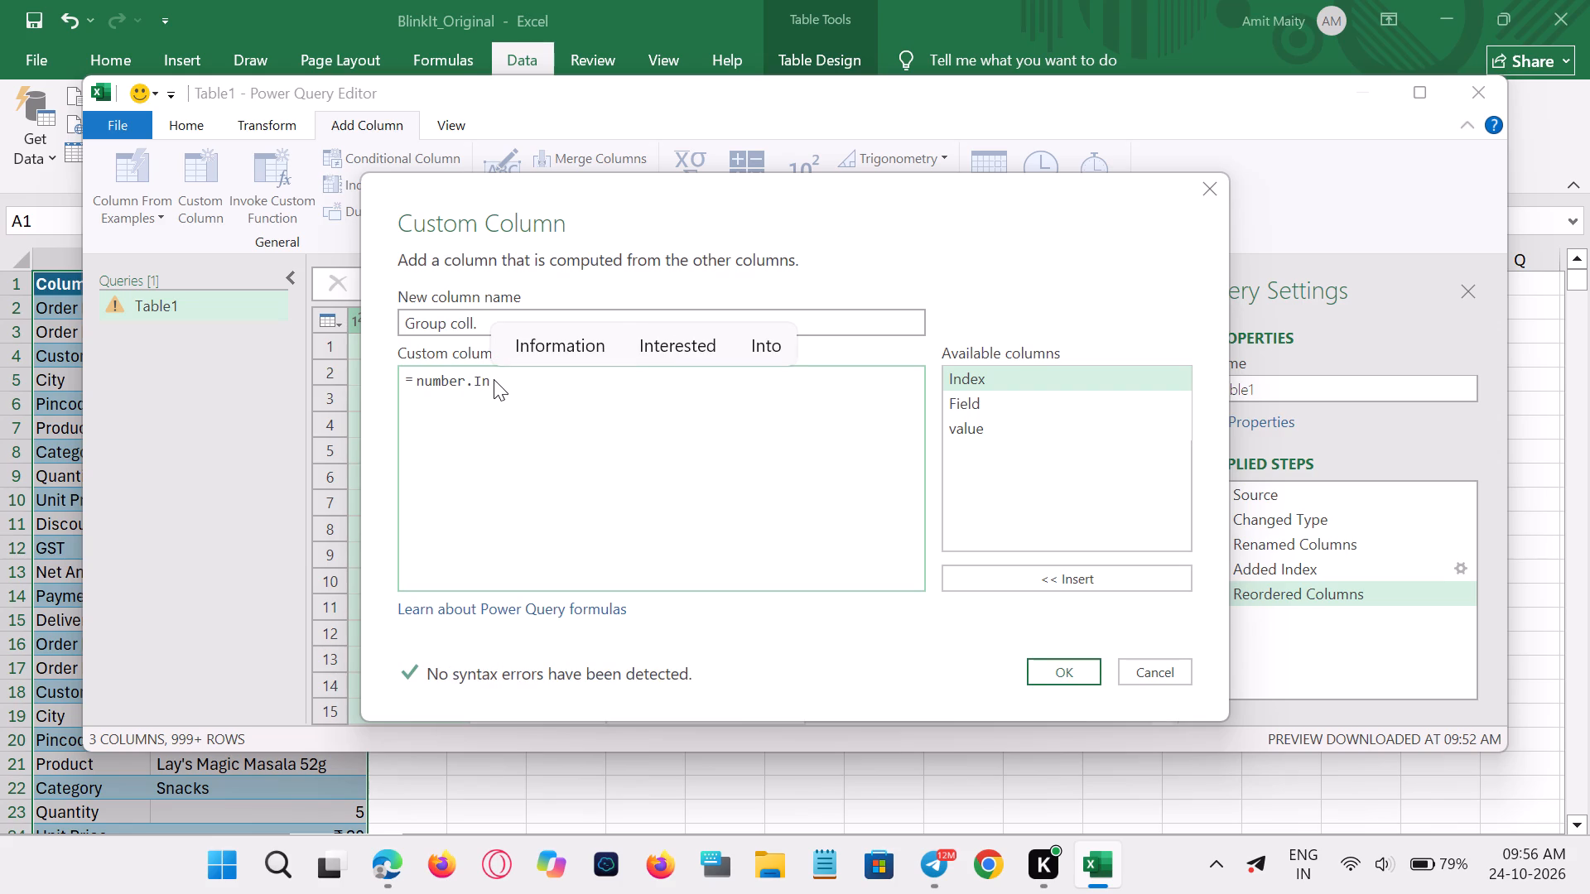
text(teg)
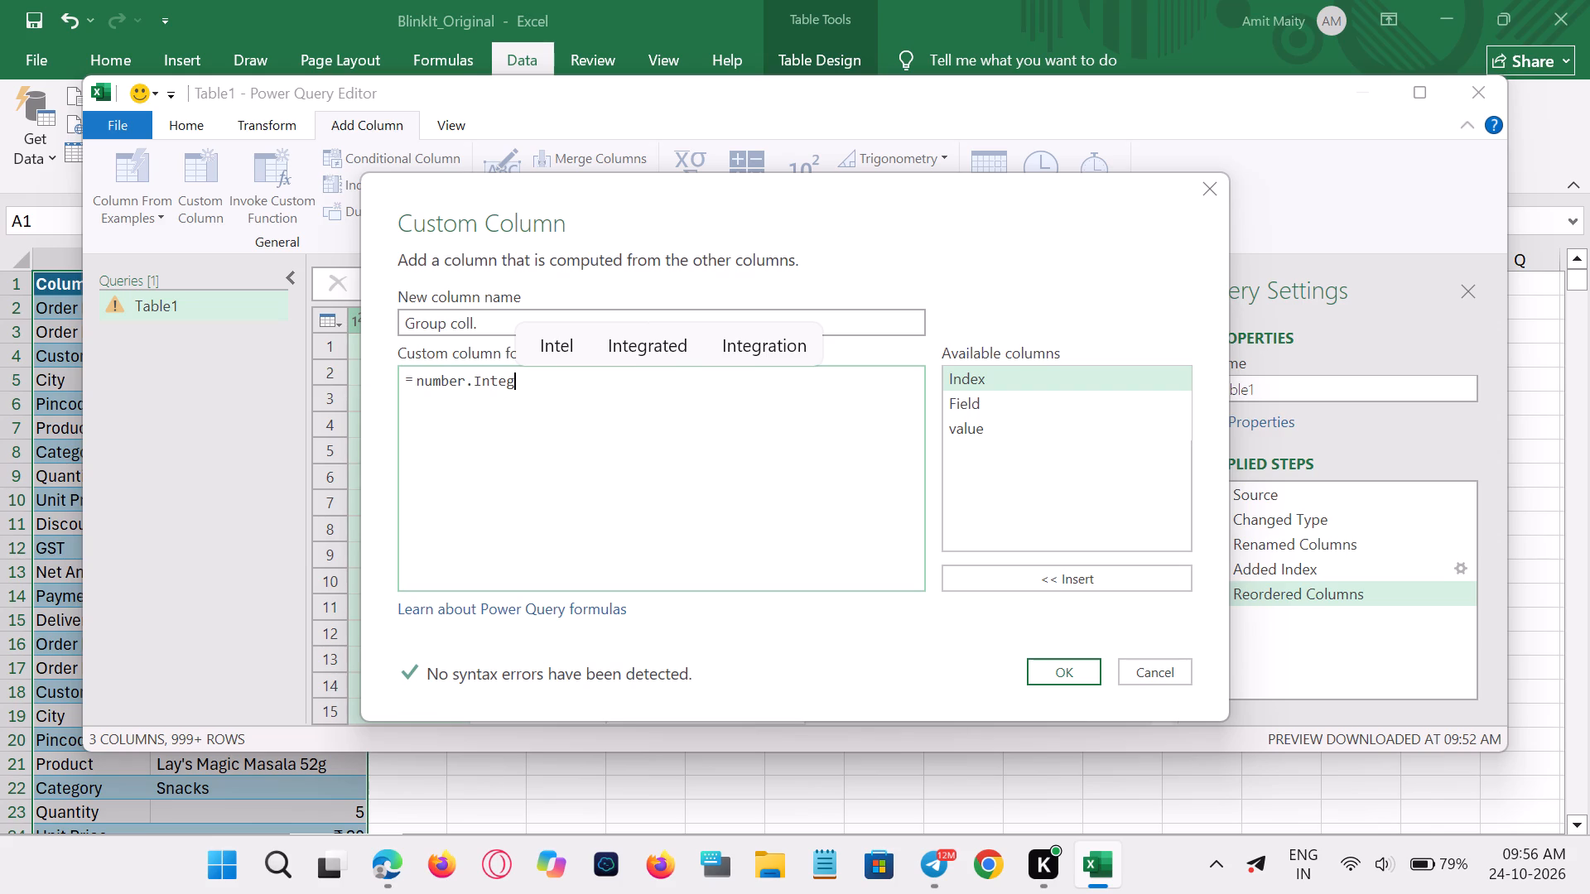
text(er)
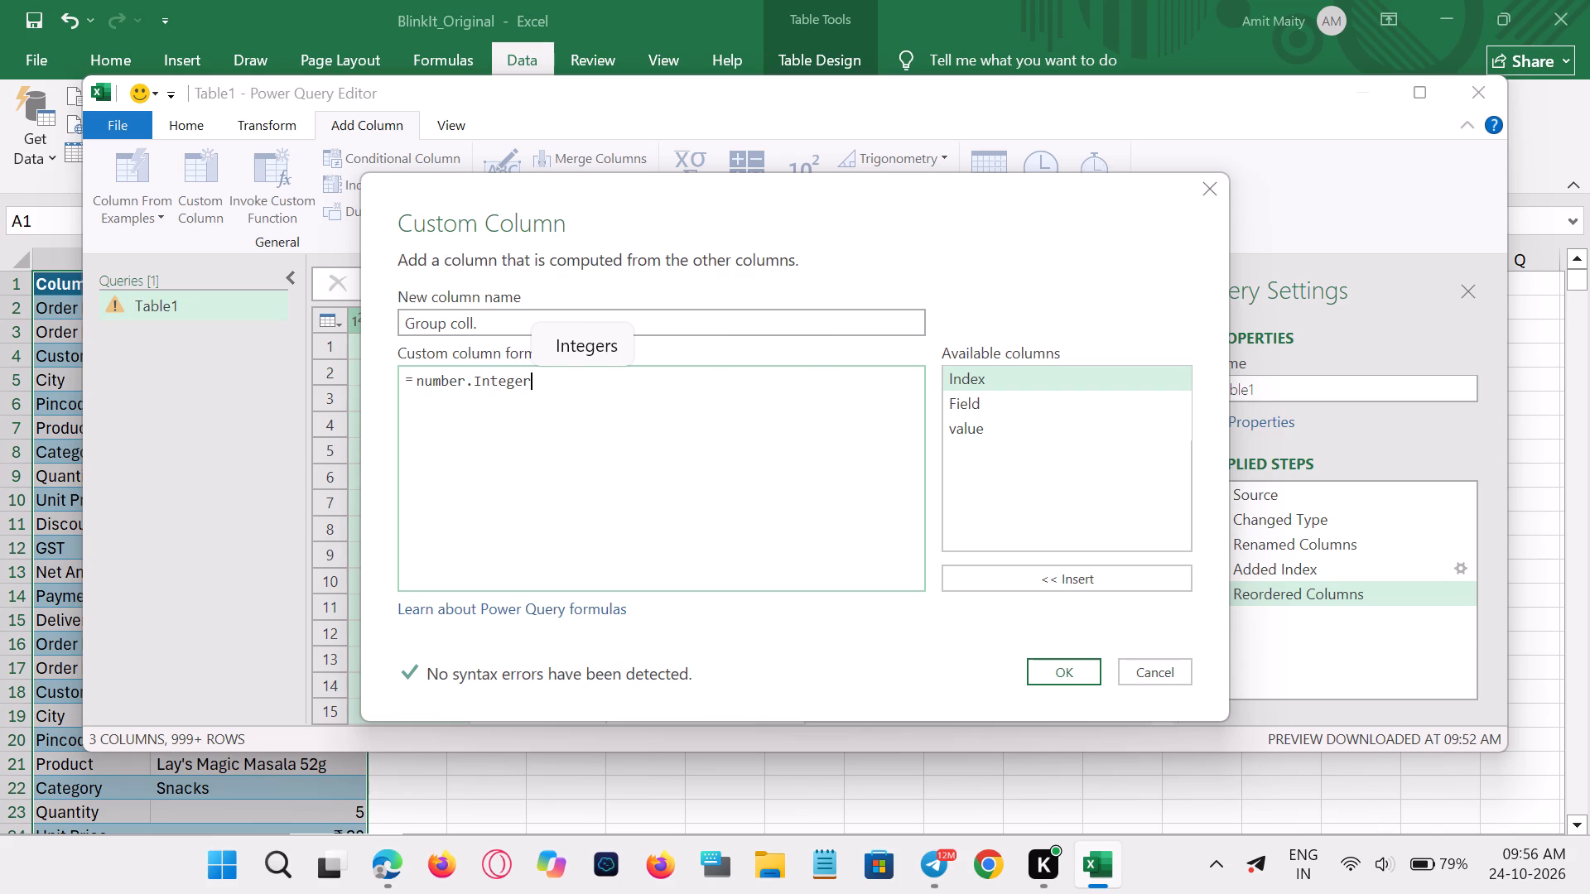
key(shift+d)
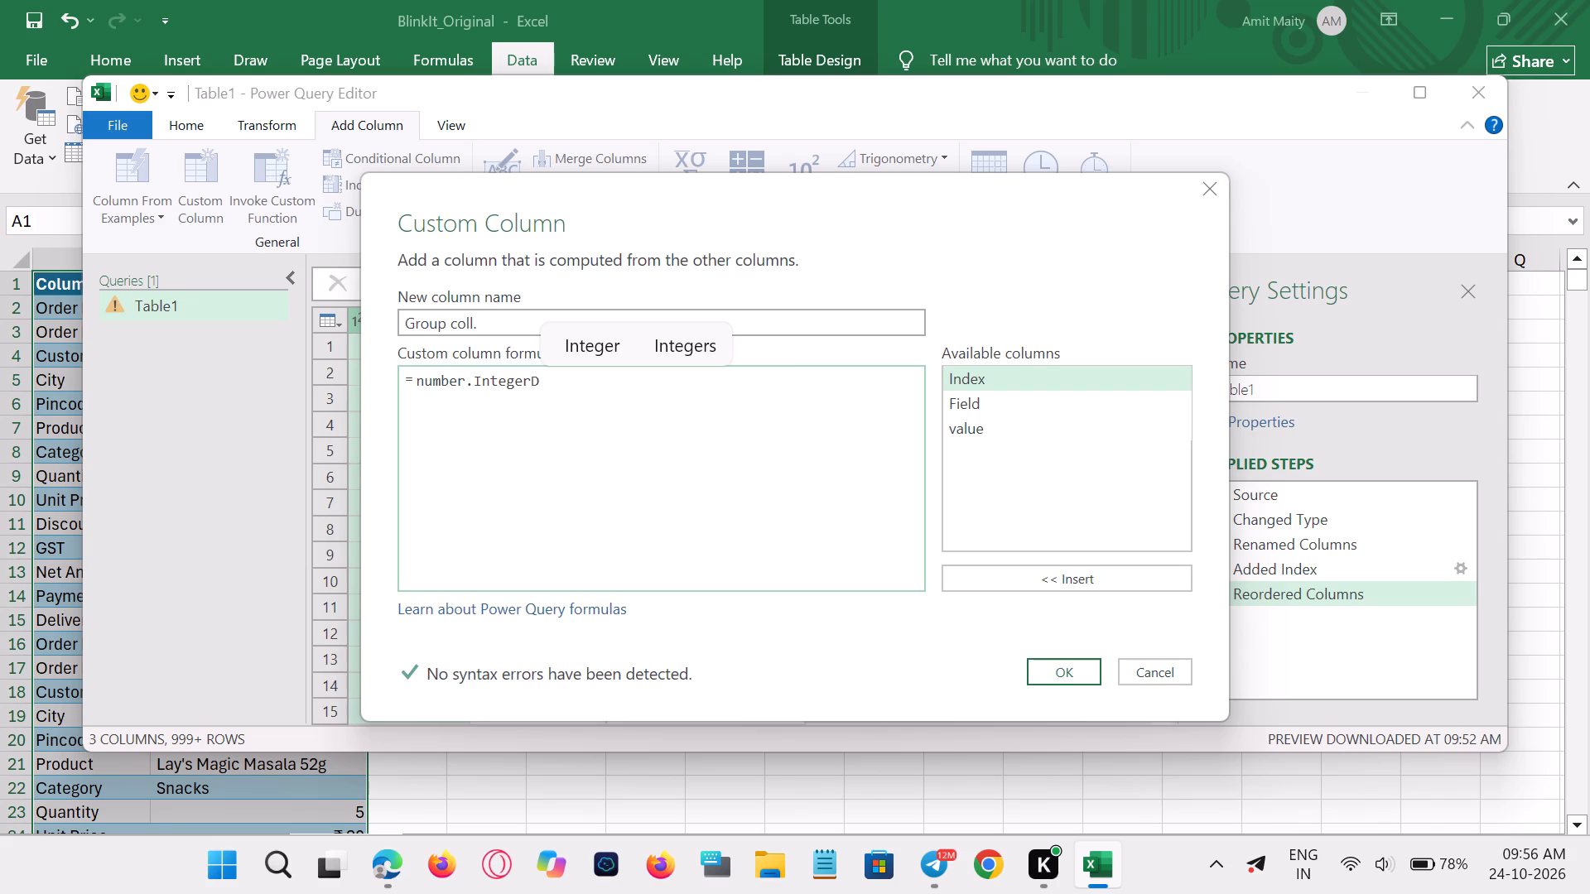
text(ivide)
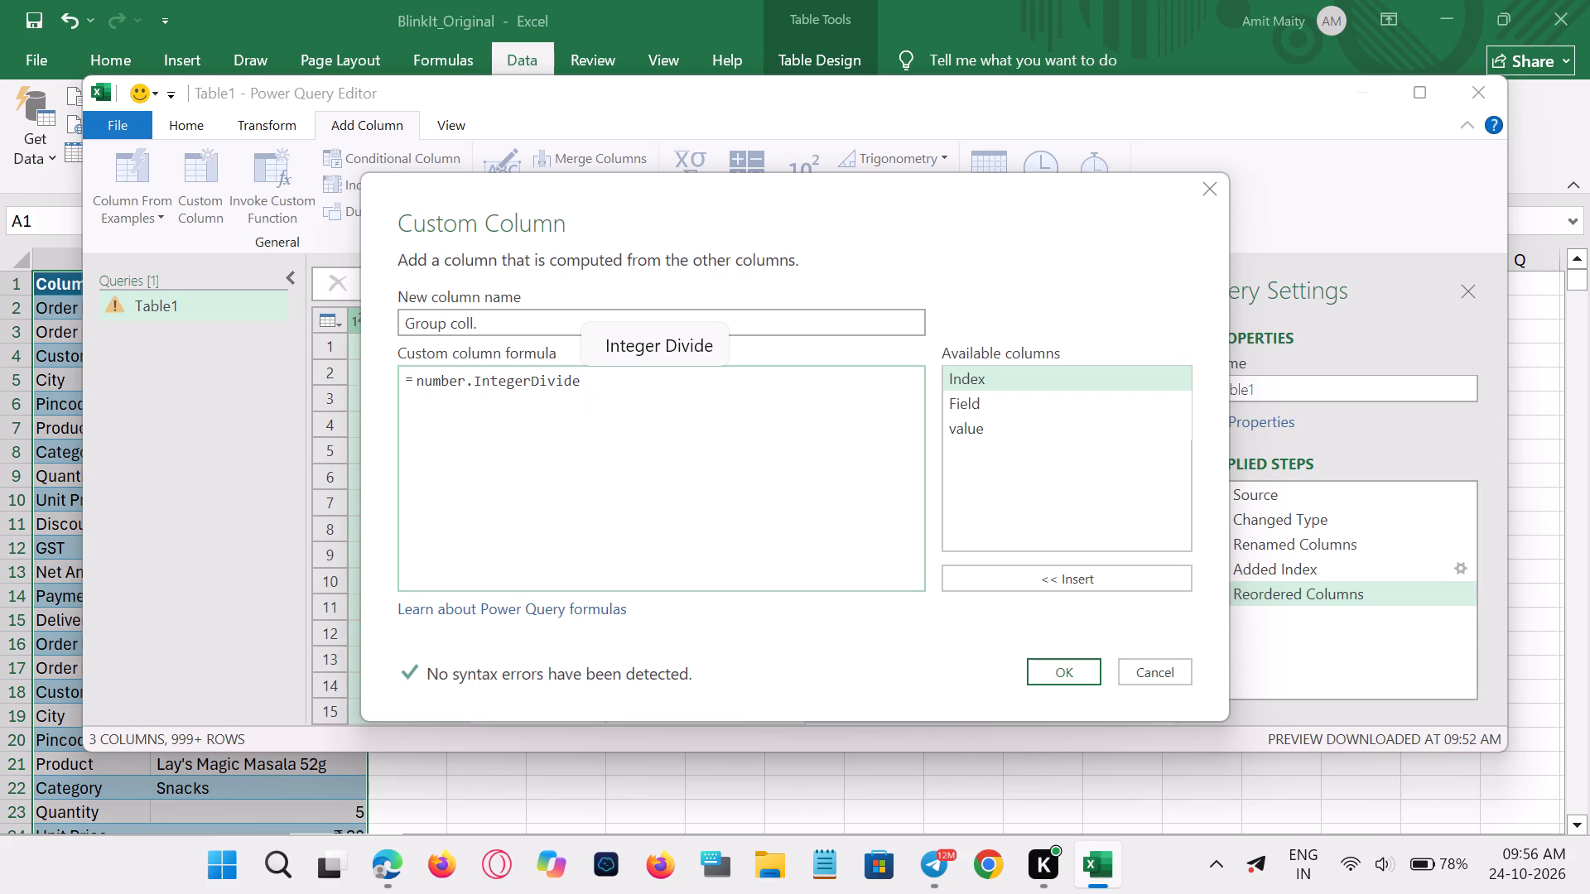
Add the arguments ([[Index],14) to the Group coll. formula, inserting Index from the available columns, and try to create the column.
key(space)
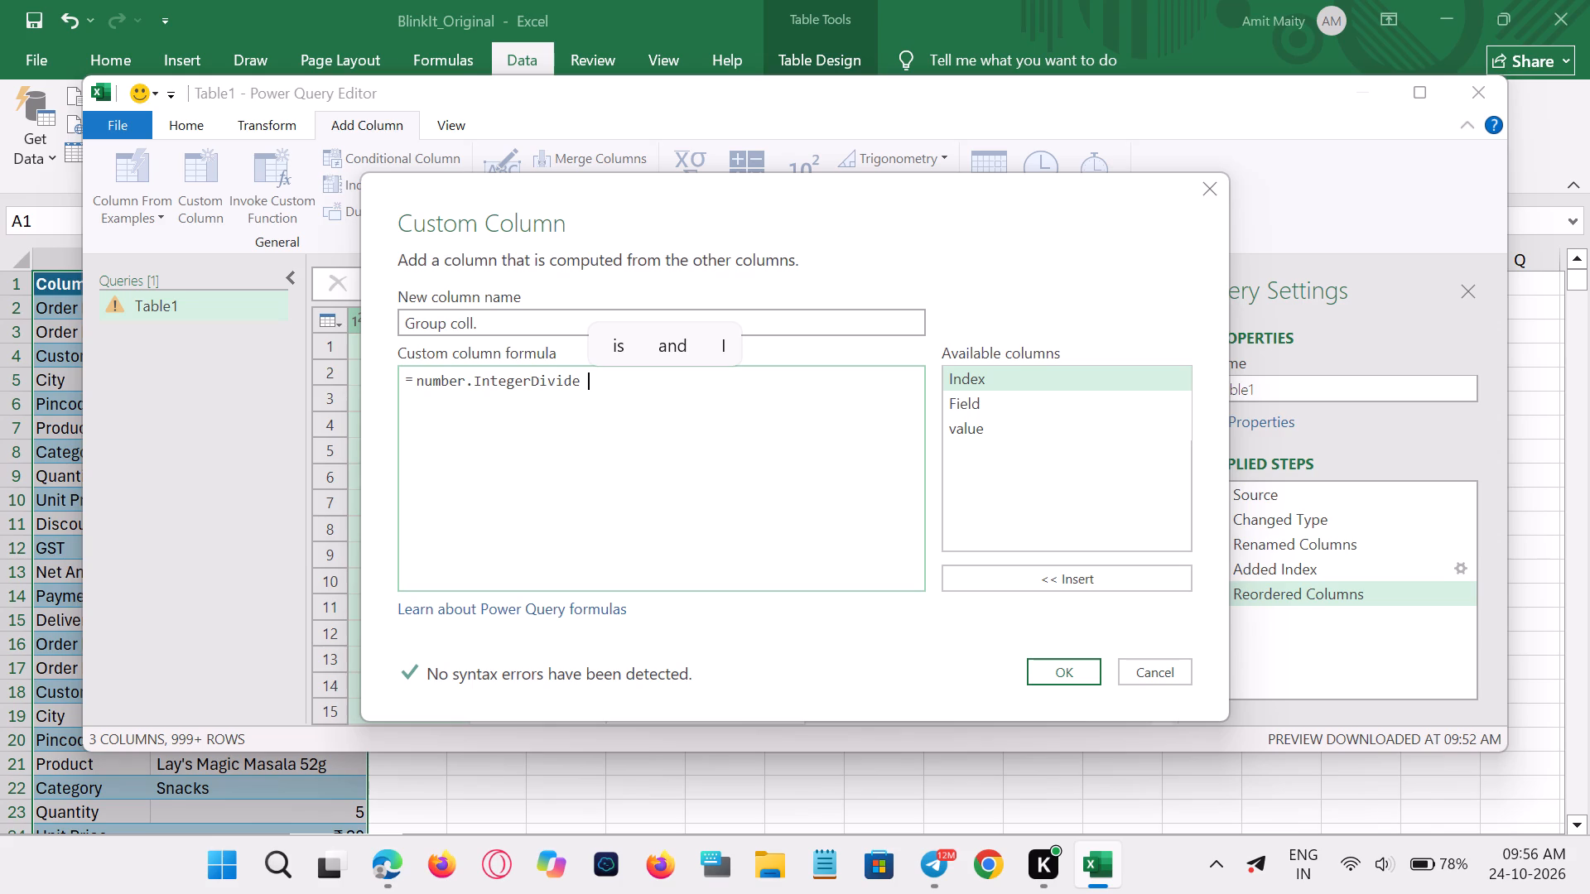
key(9)
key(BackSpace)
key(shift+parenleft)
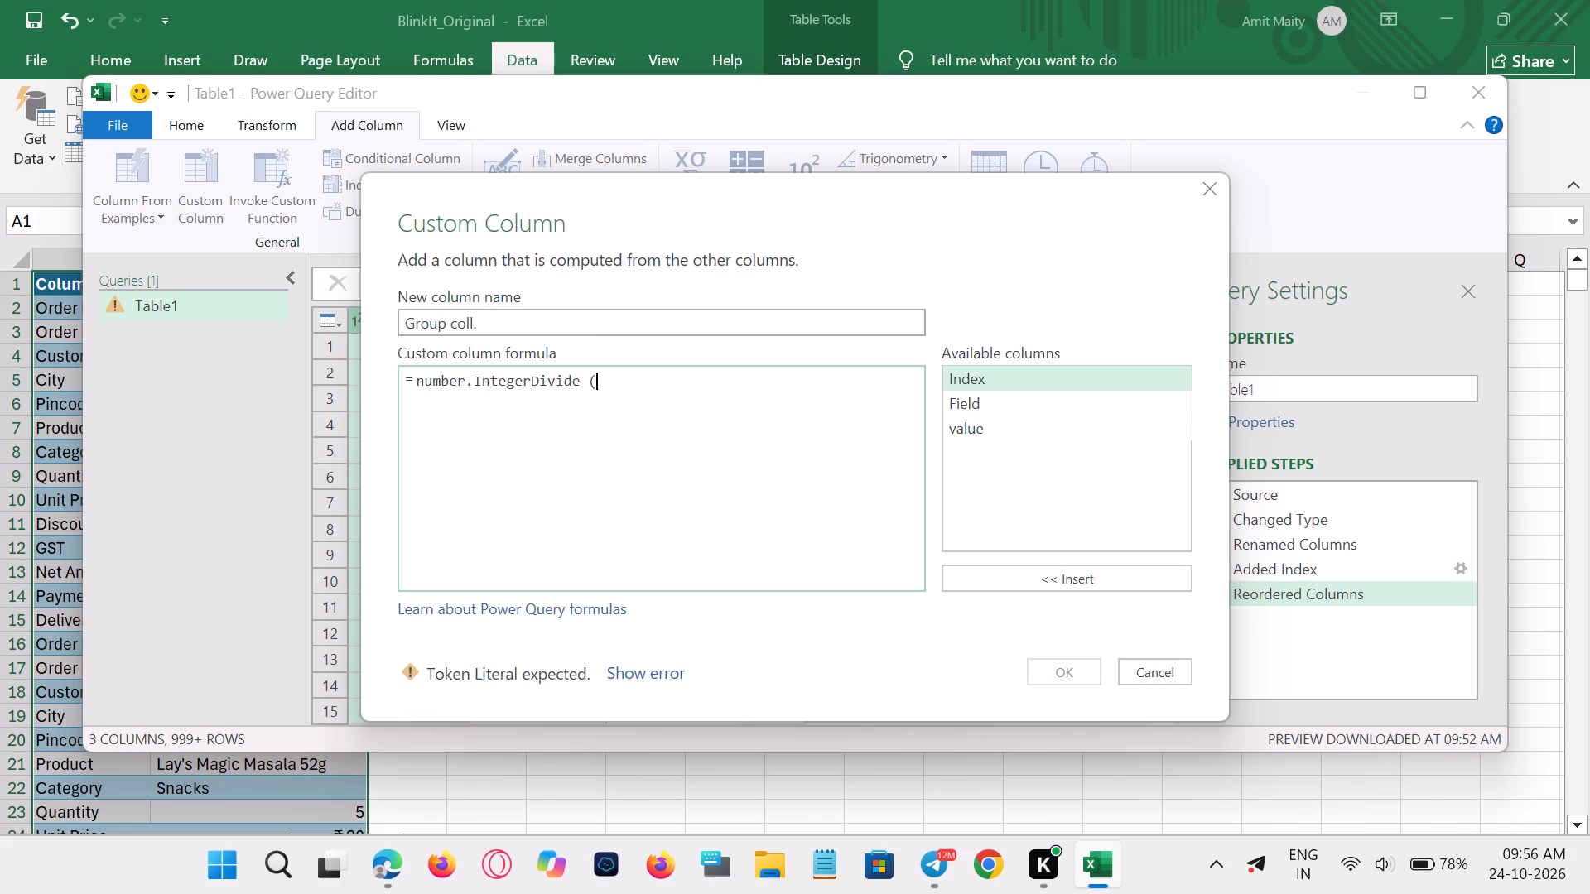
key(bracketleft)
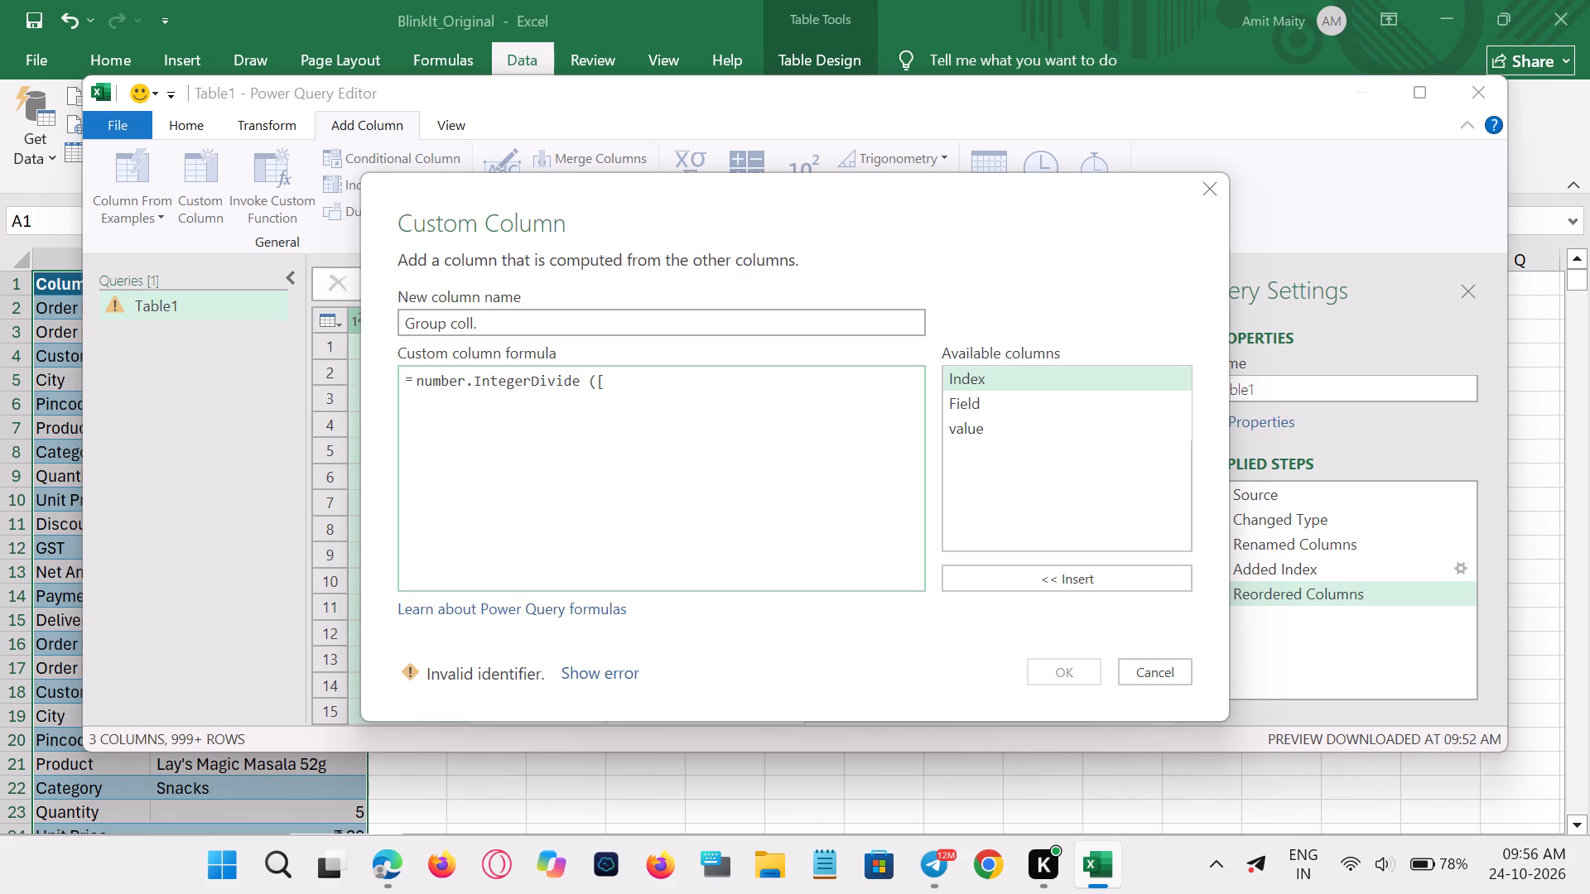
click(977, 378)
click(977, 378)
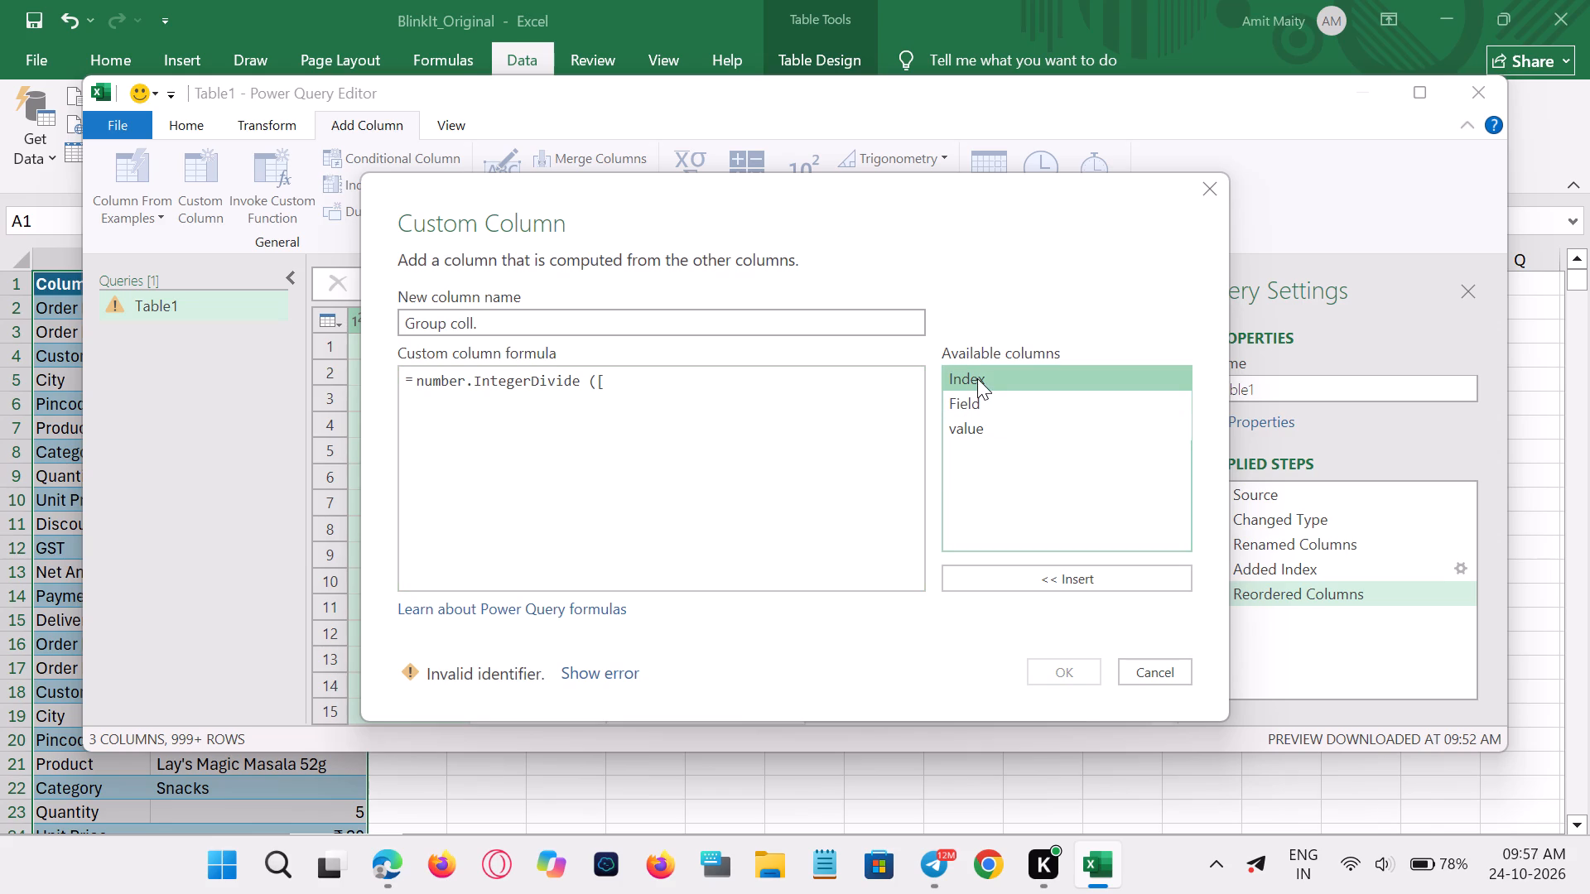
double_click(977, 378)
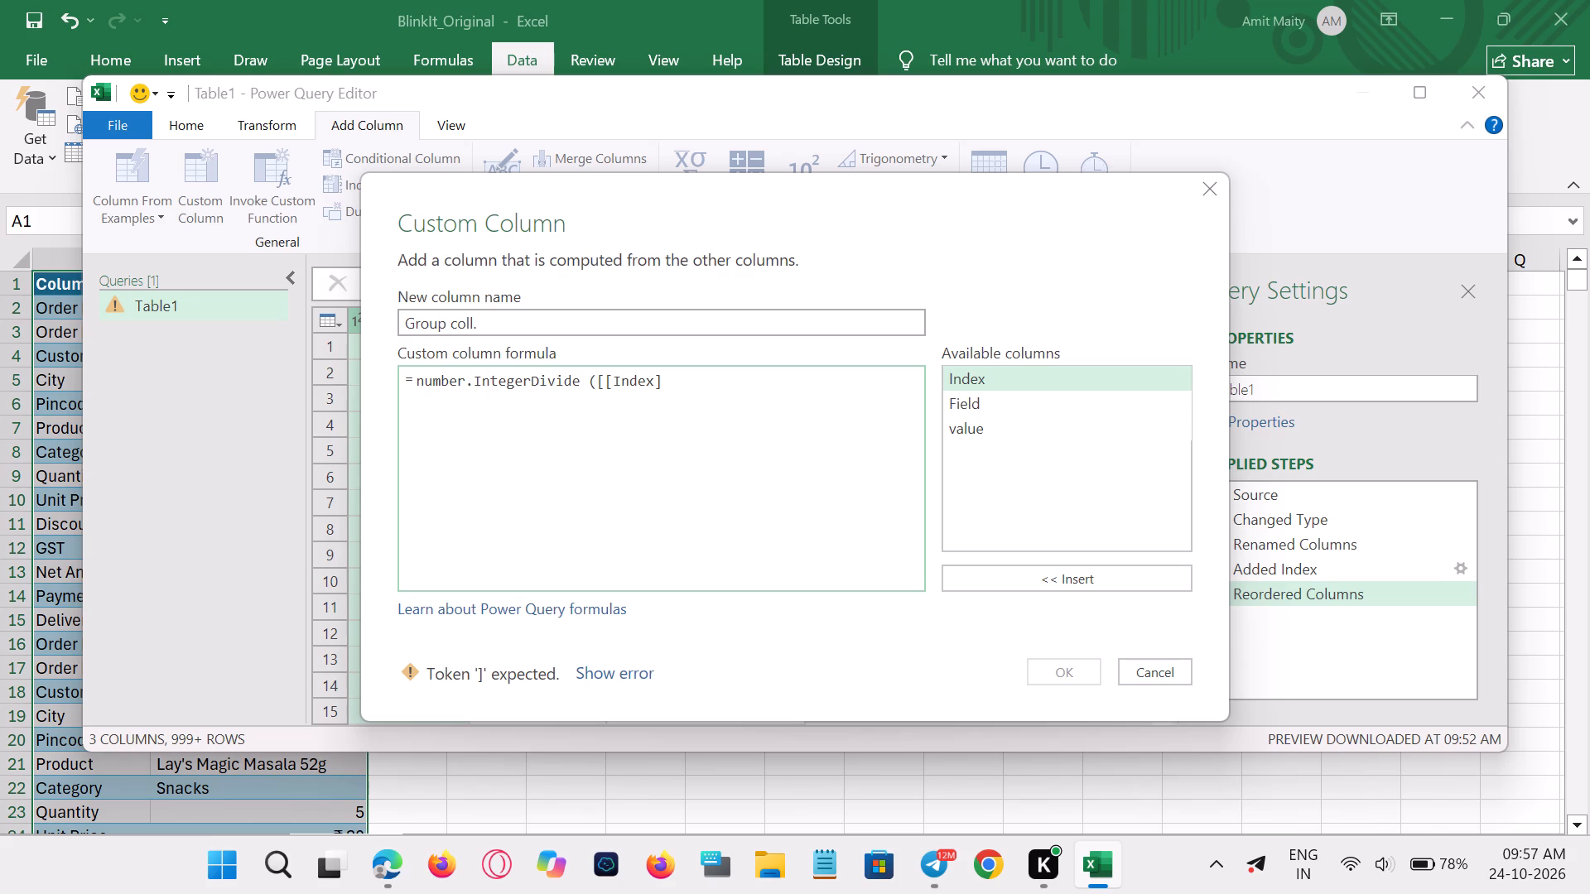
key(comma)
text(14)
key(shift+parenright)
triple_click(1052, 669)
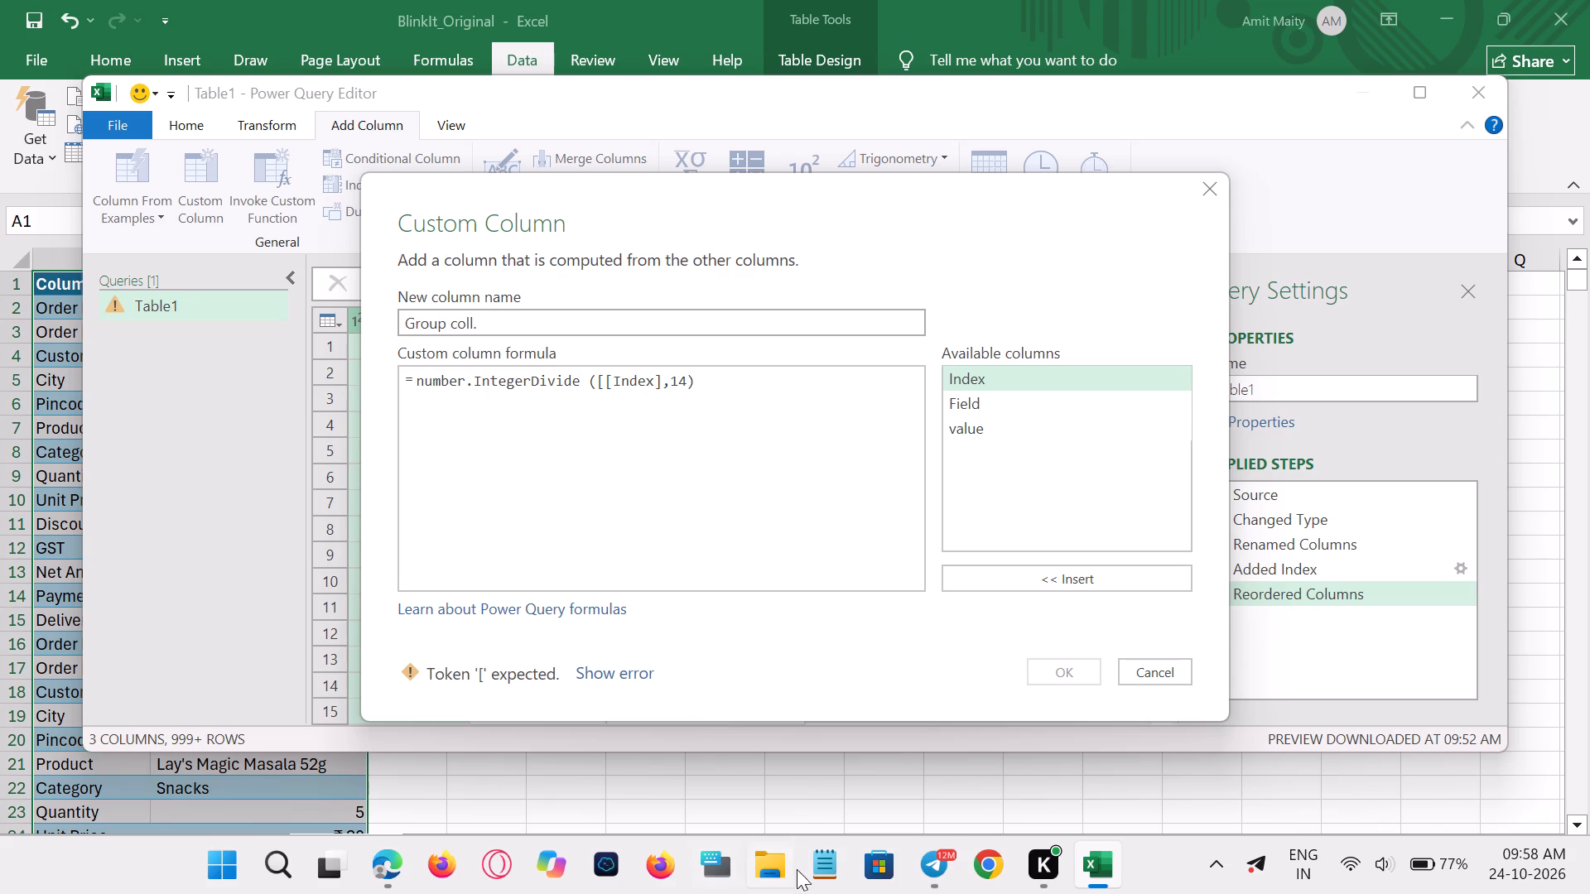
Switch to Microsoft Edge and examine the SOL price chart on the Jupiter YOLO page.
click(374, 861)
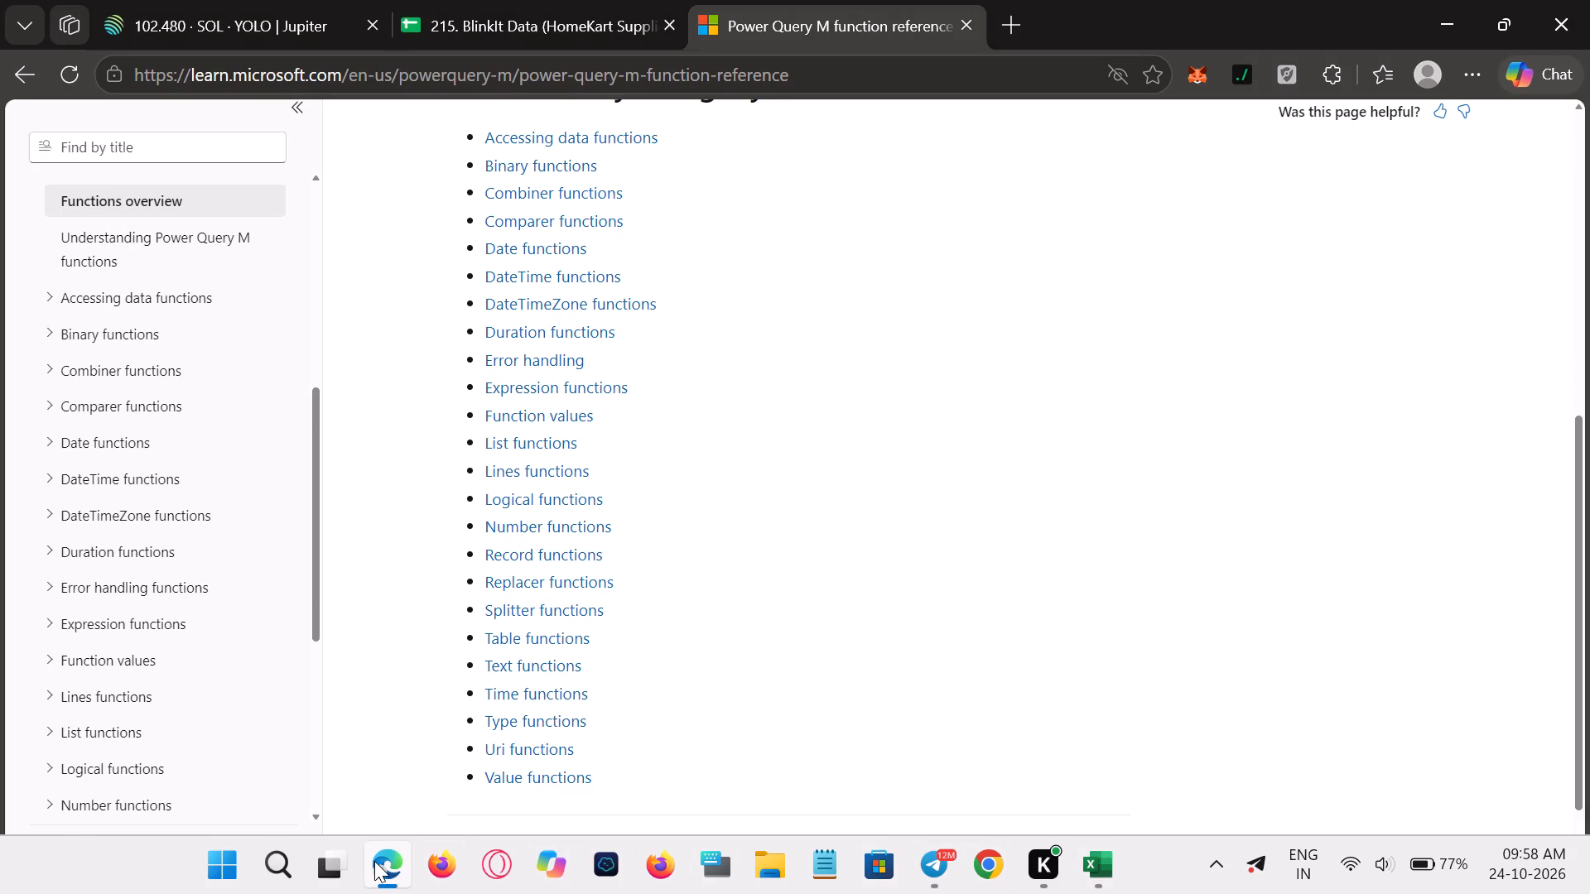
click(489, 0)
click(205, 26)
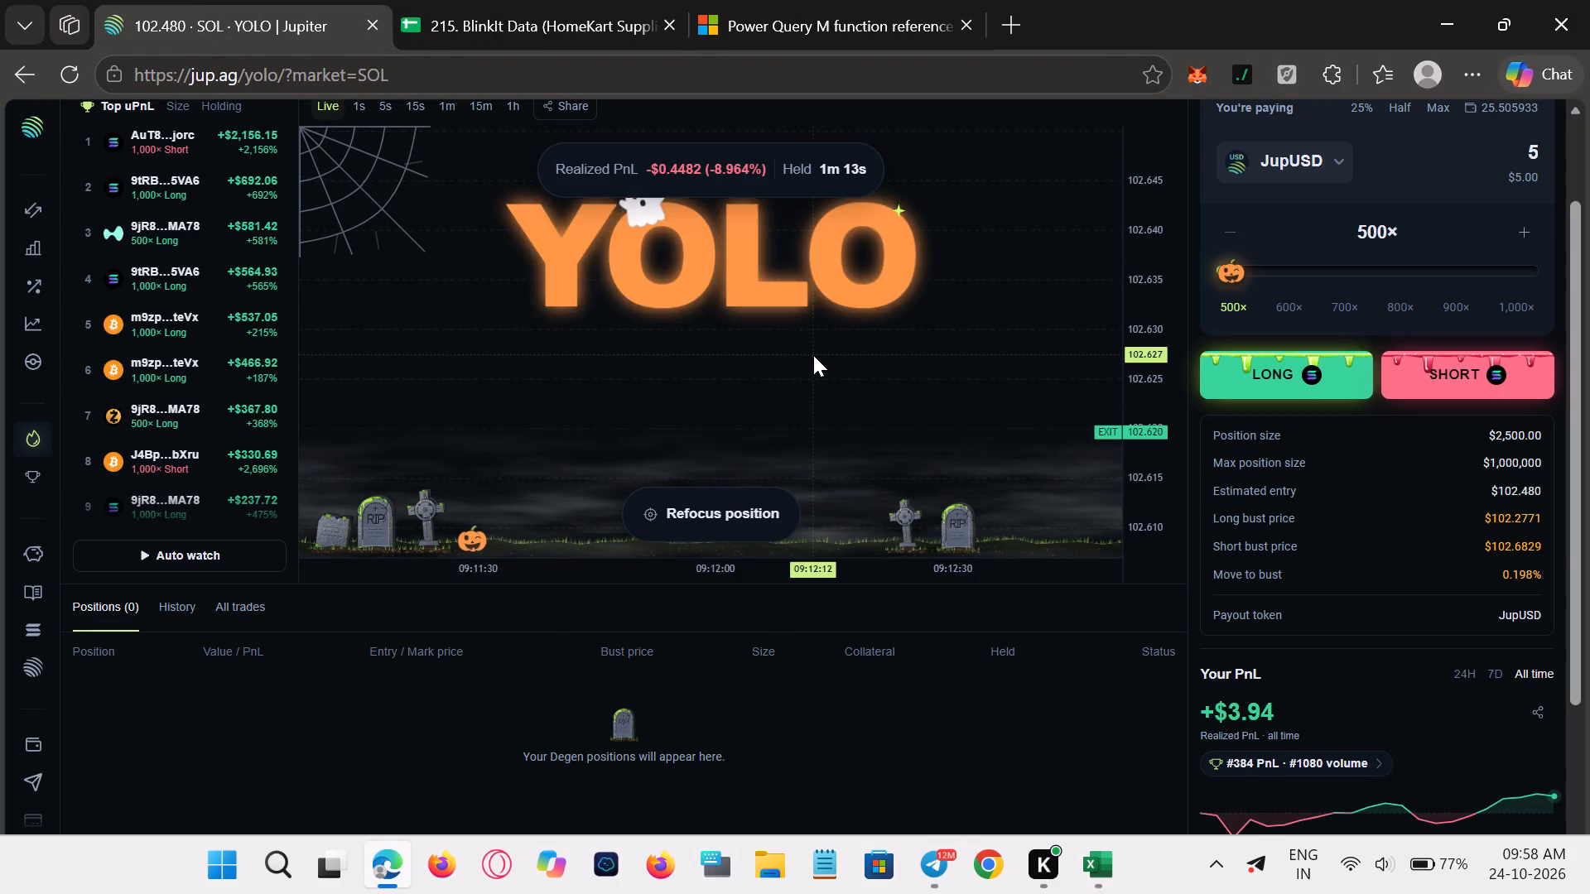
scroll(818, 364, down, 6)
drag(740, 354, 1111, 377)
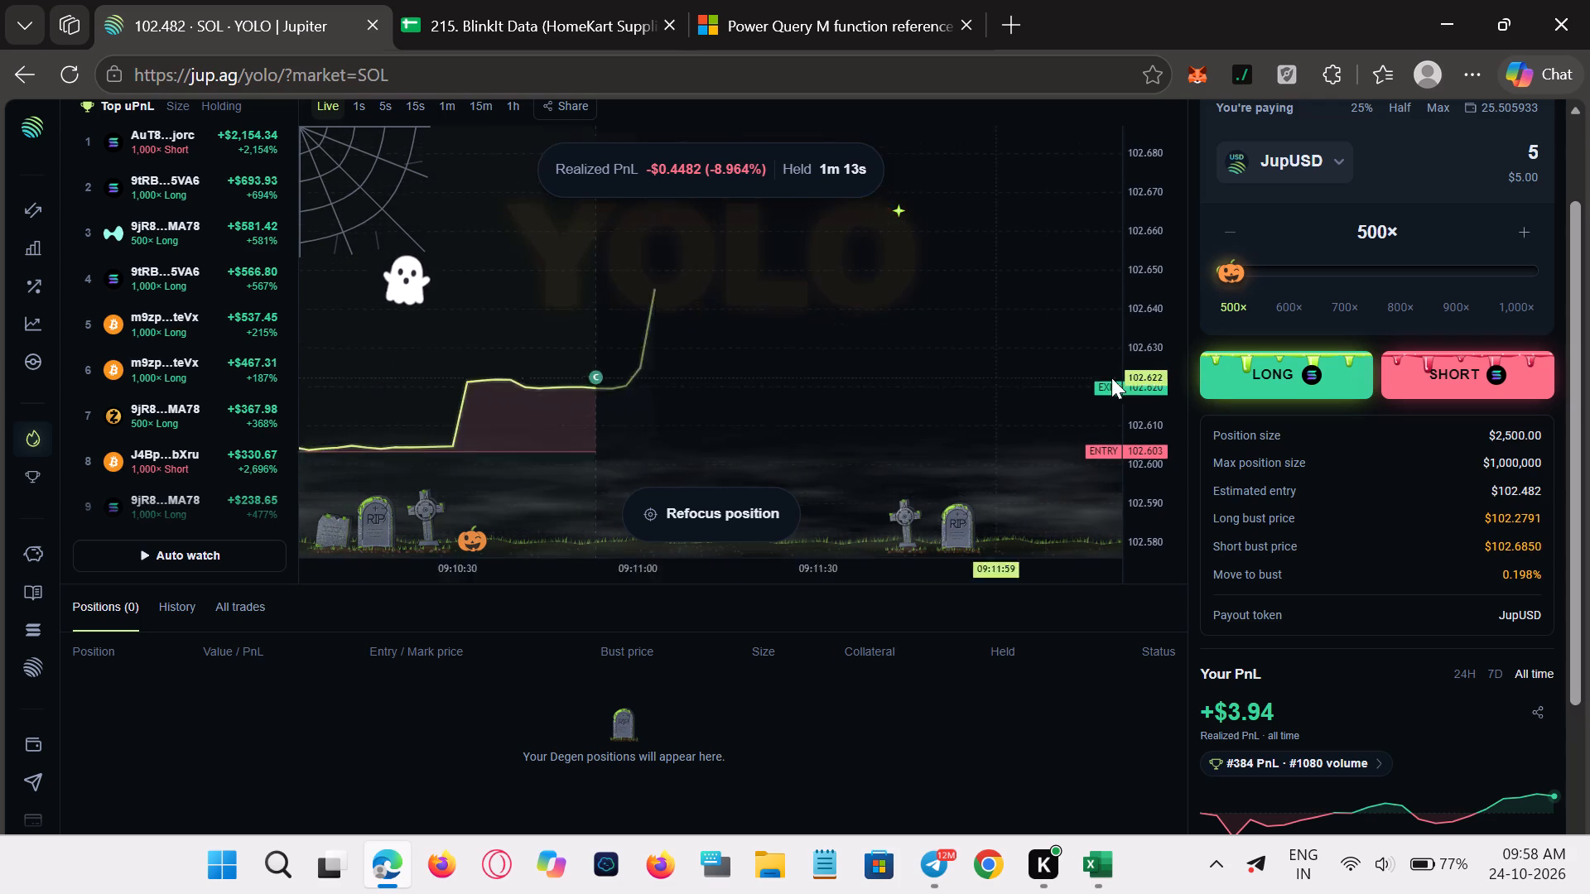
drag(1111, 377, 1122, 377)
scroll(816, 331, down, 1)
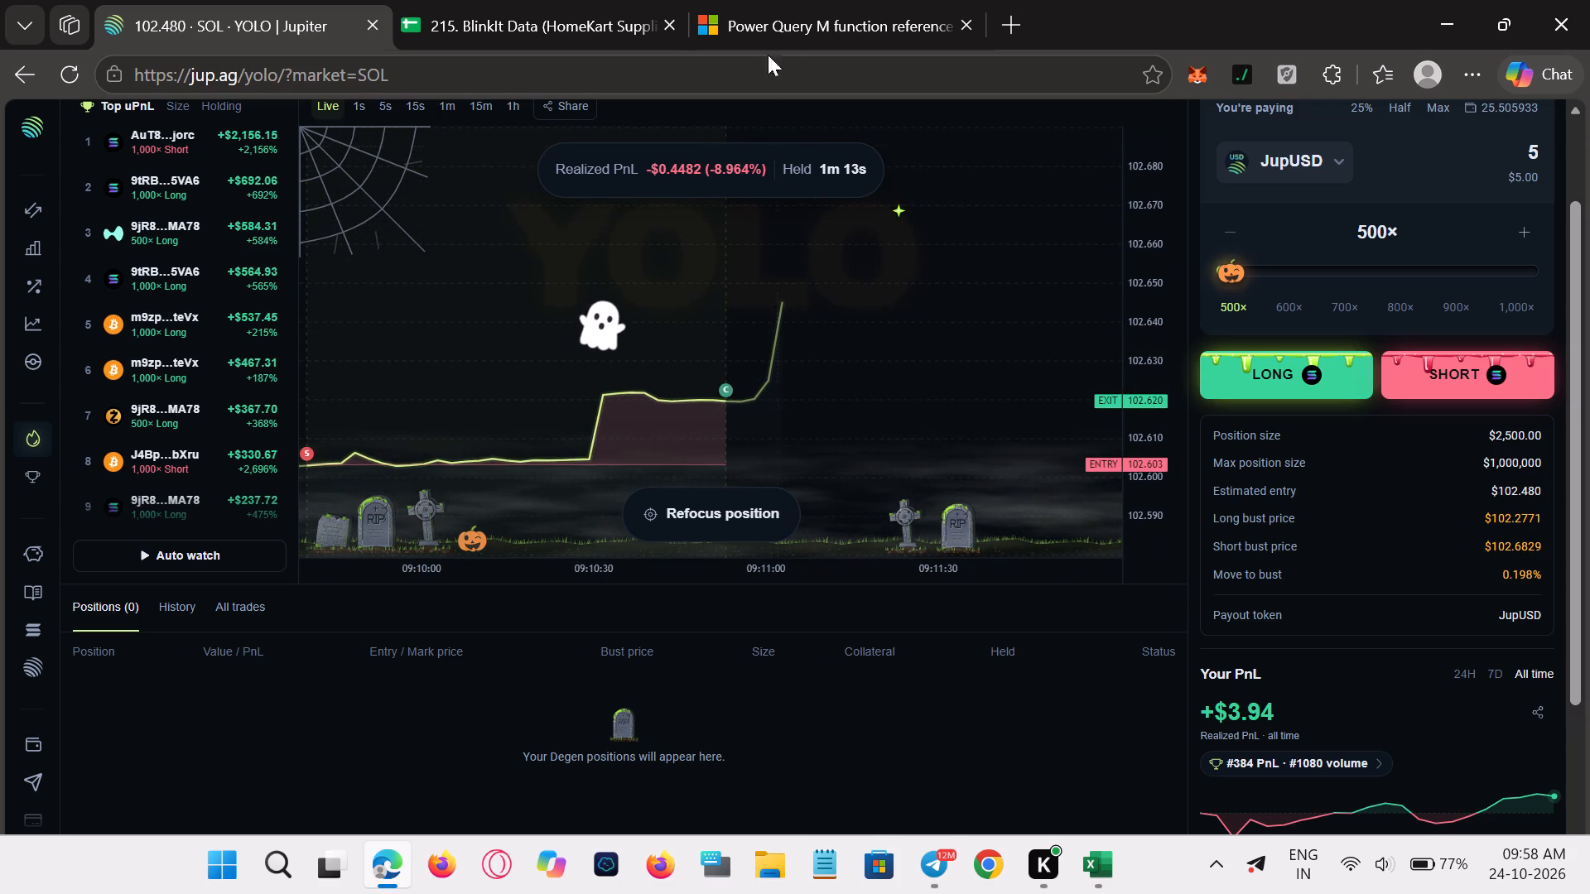
Examine the Number functions page of the Power Query M function reference, looking through its conversion, rounding and operations functions.
click(777, 0)
scroll(606, 368, up, 3)
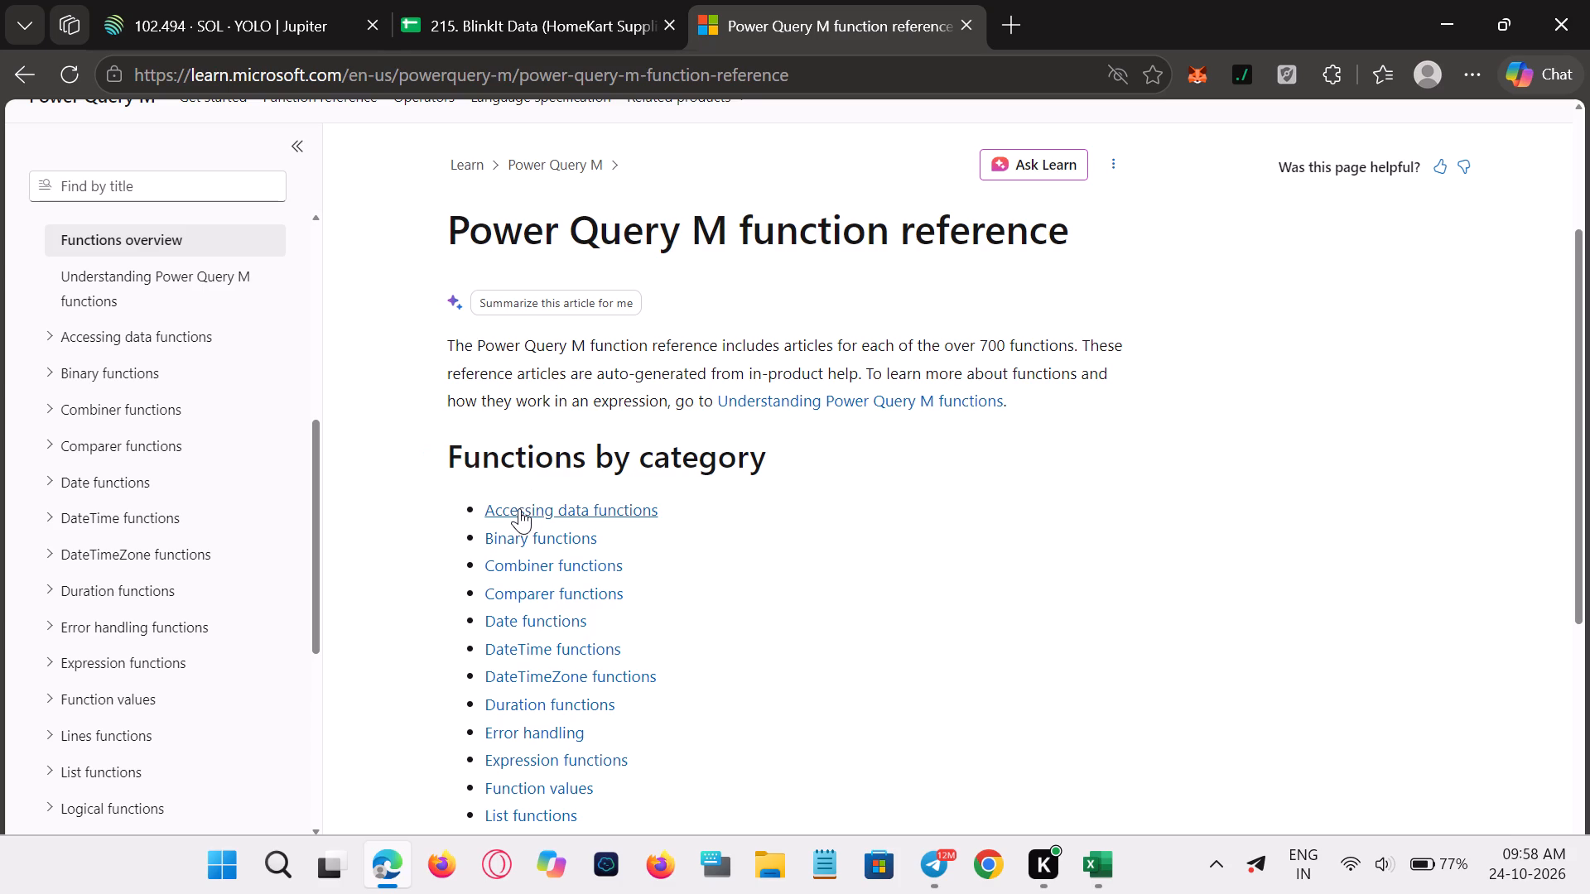
scroll(518, 564, down, 2)
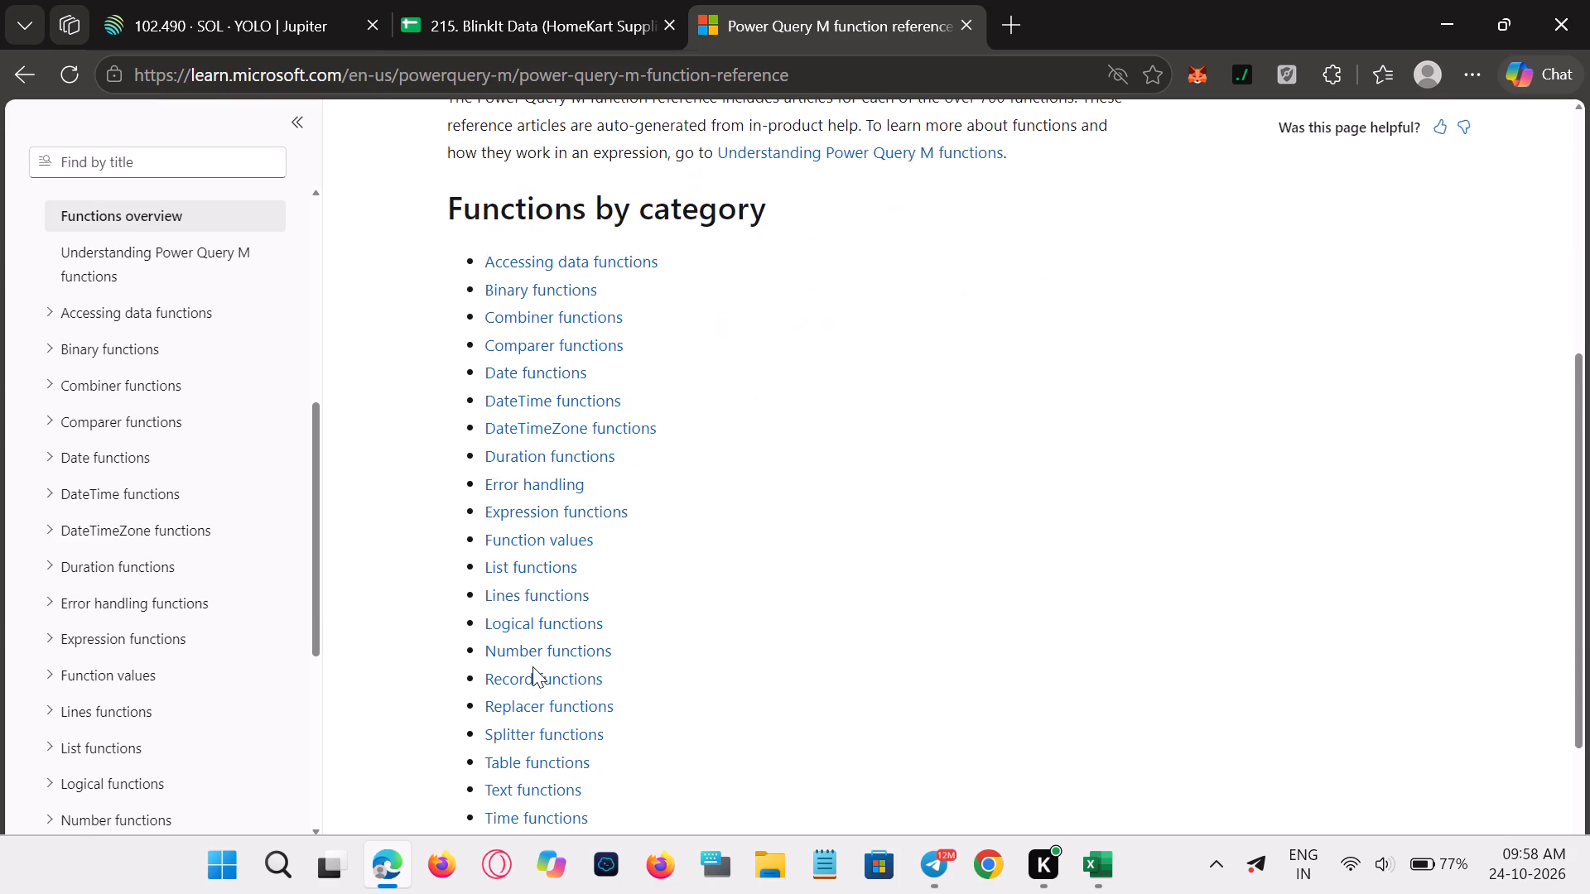
click(537, 650)
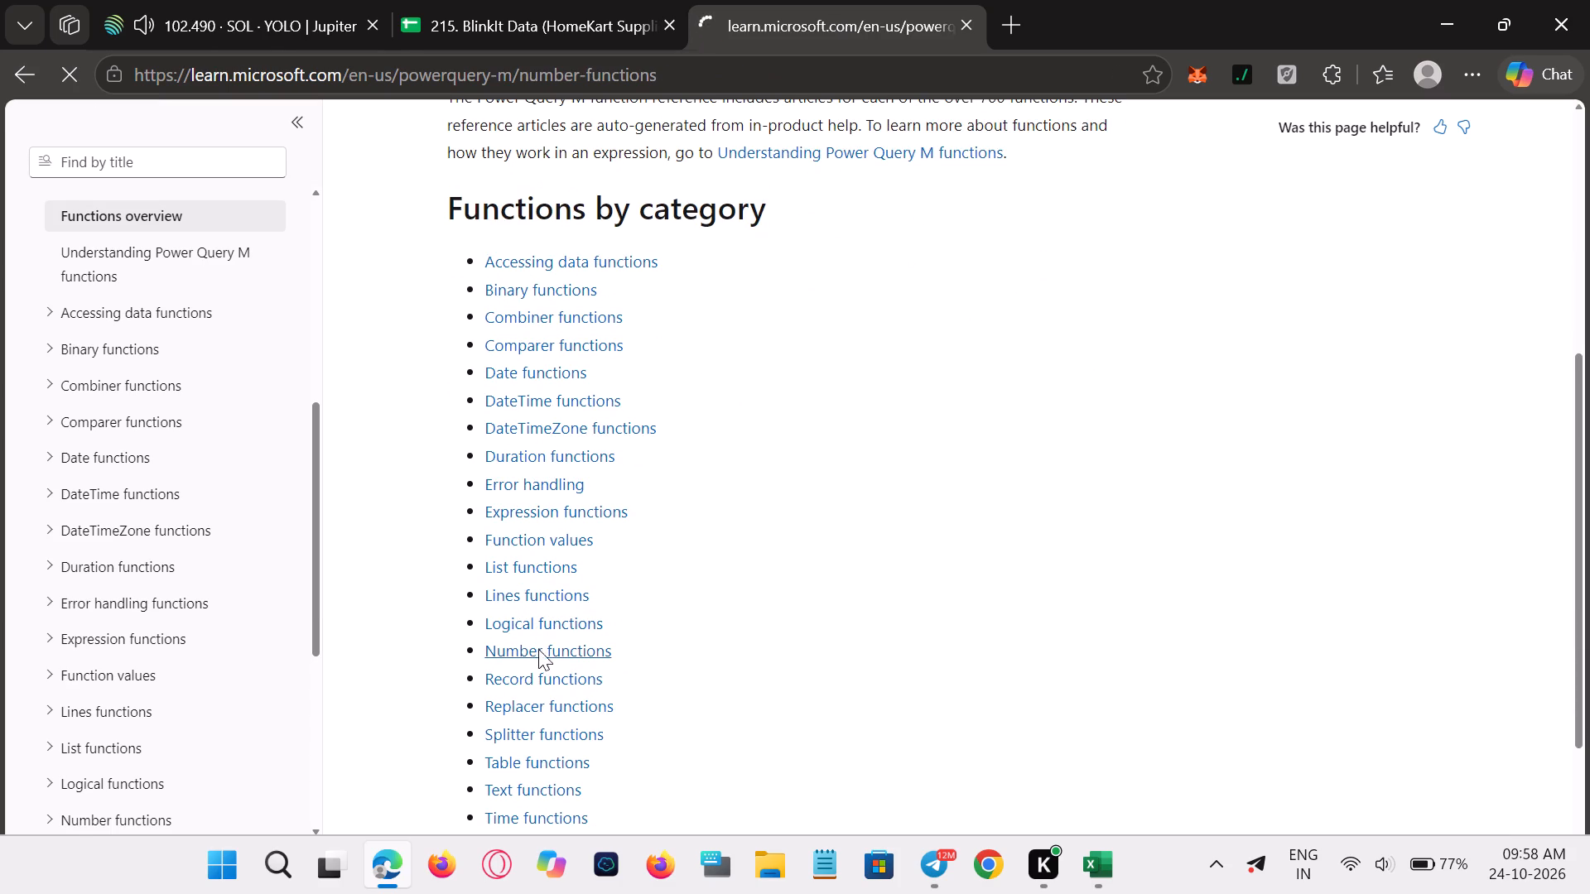
scroll(711, 542, down, 2)
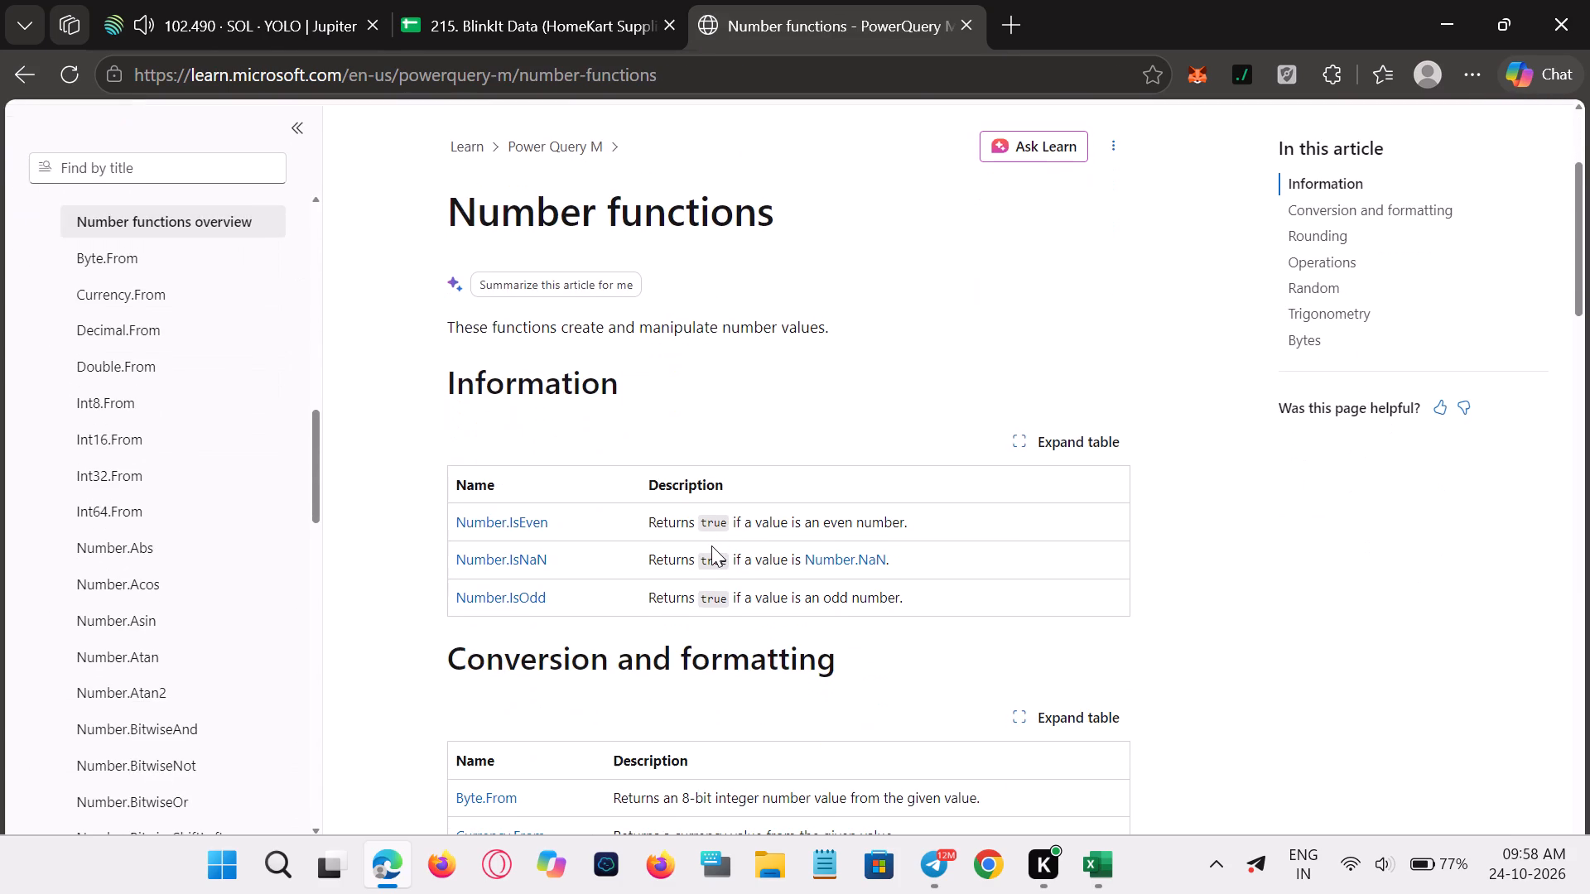
scroll(701, 614, down, 1)
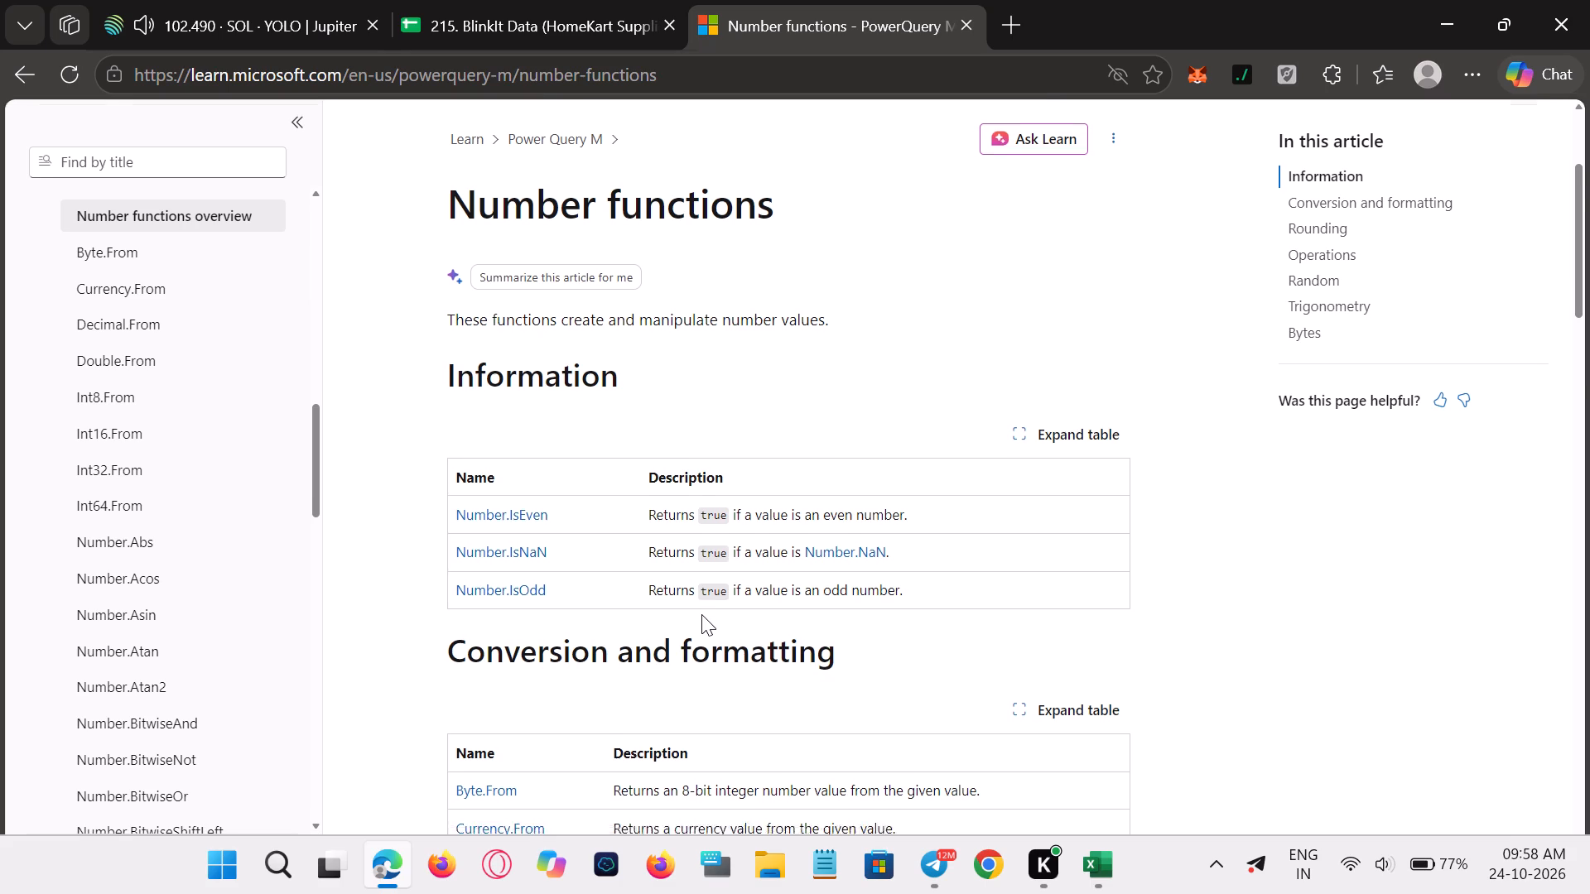
scroll(701, 614, down, 5)
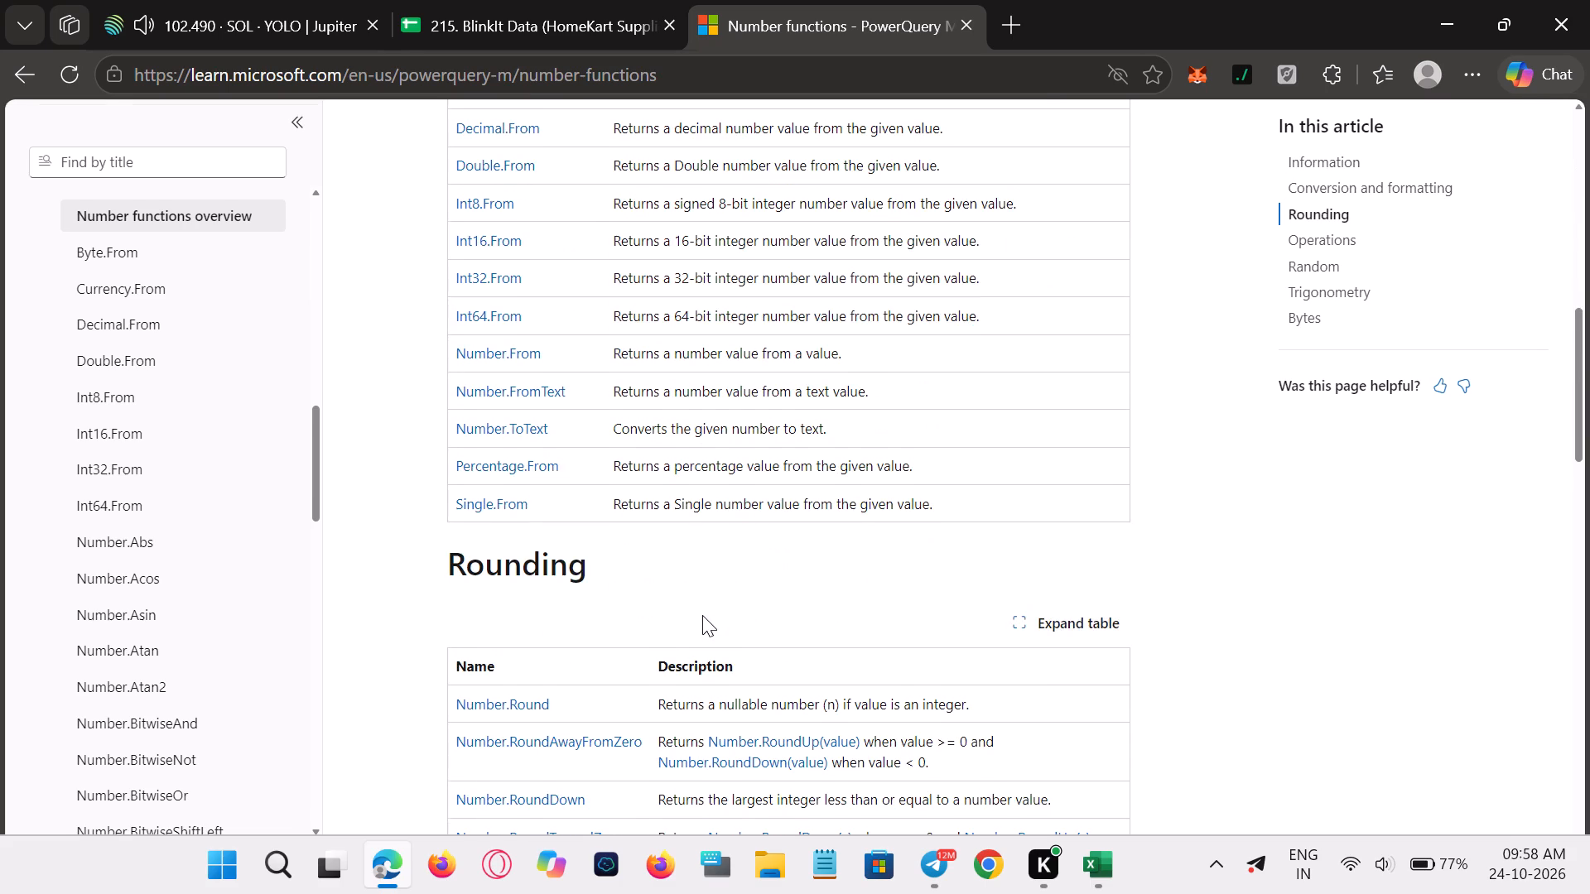
scroll(702, 615, down, 3)
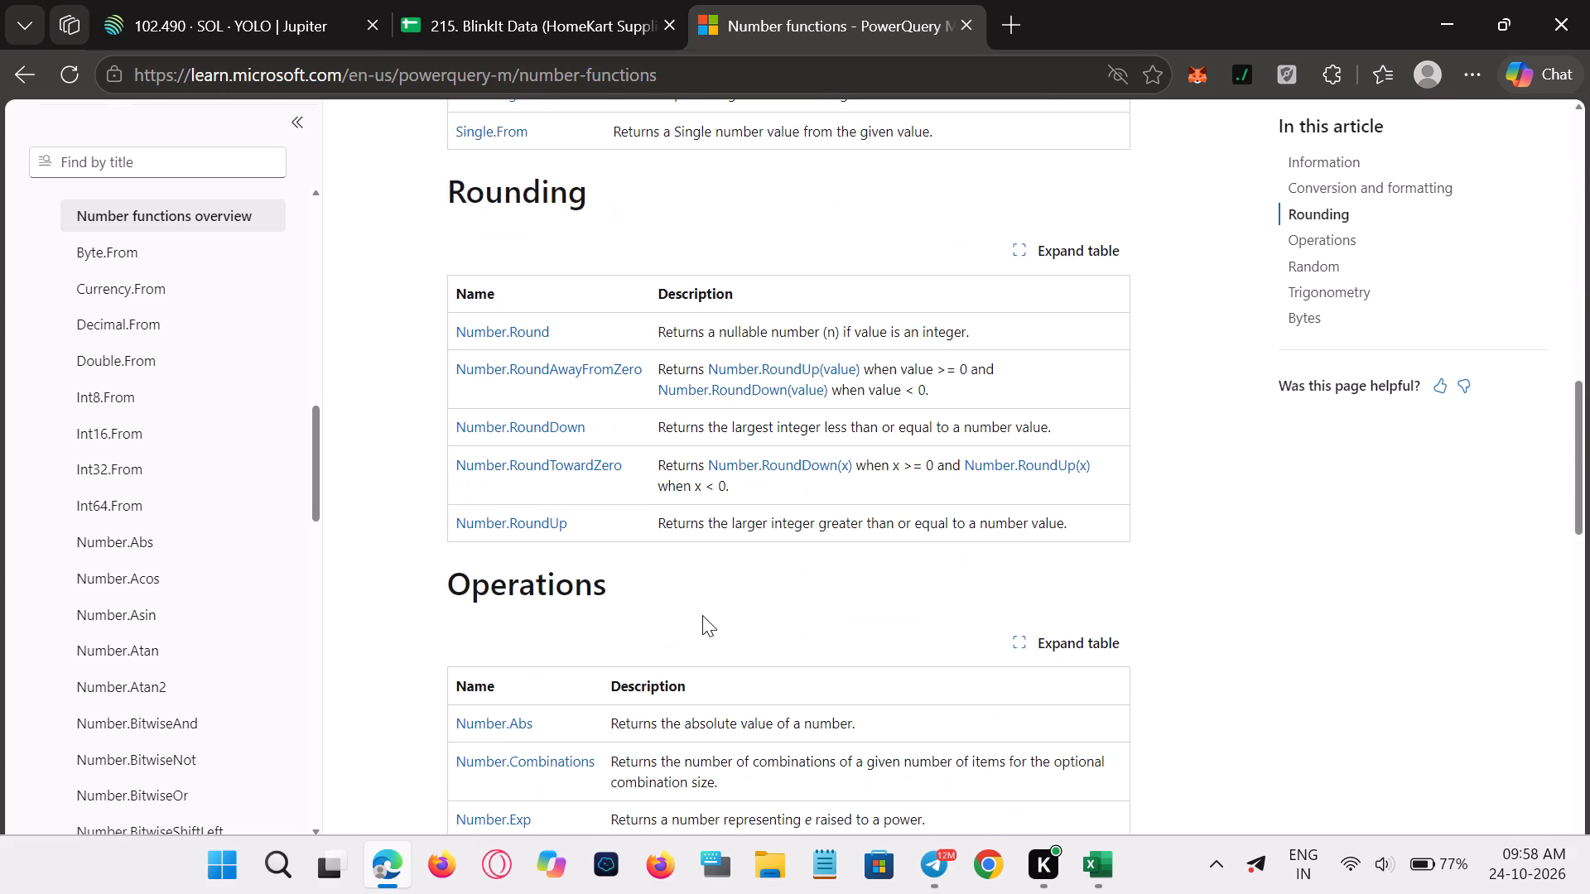
scroll(702, 615, down, 4)
scroll(702, 615, up, 4)
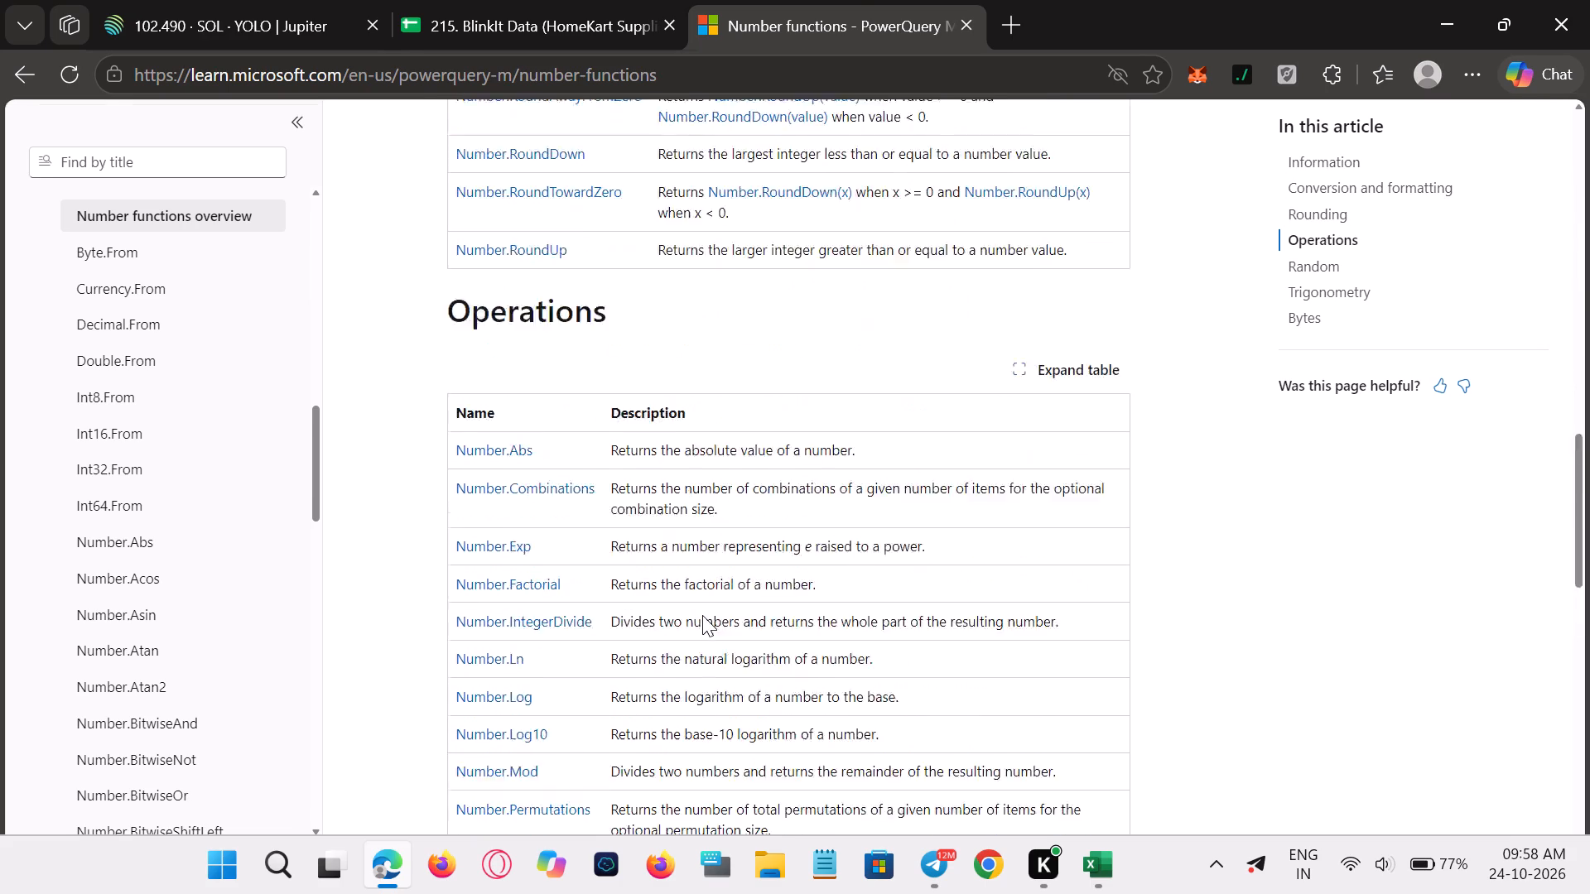
click(851, 0)
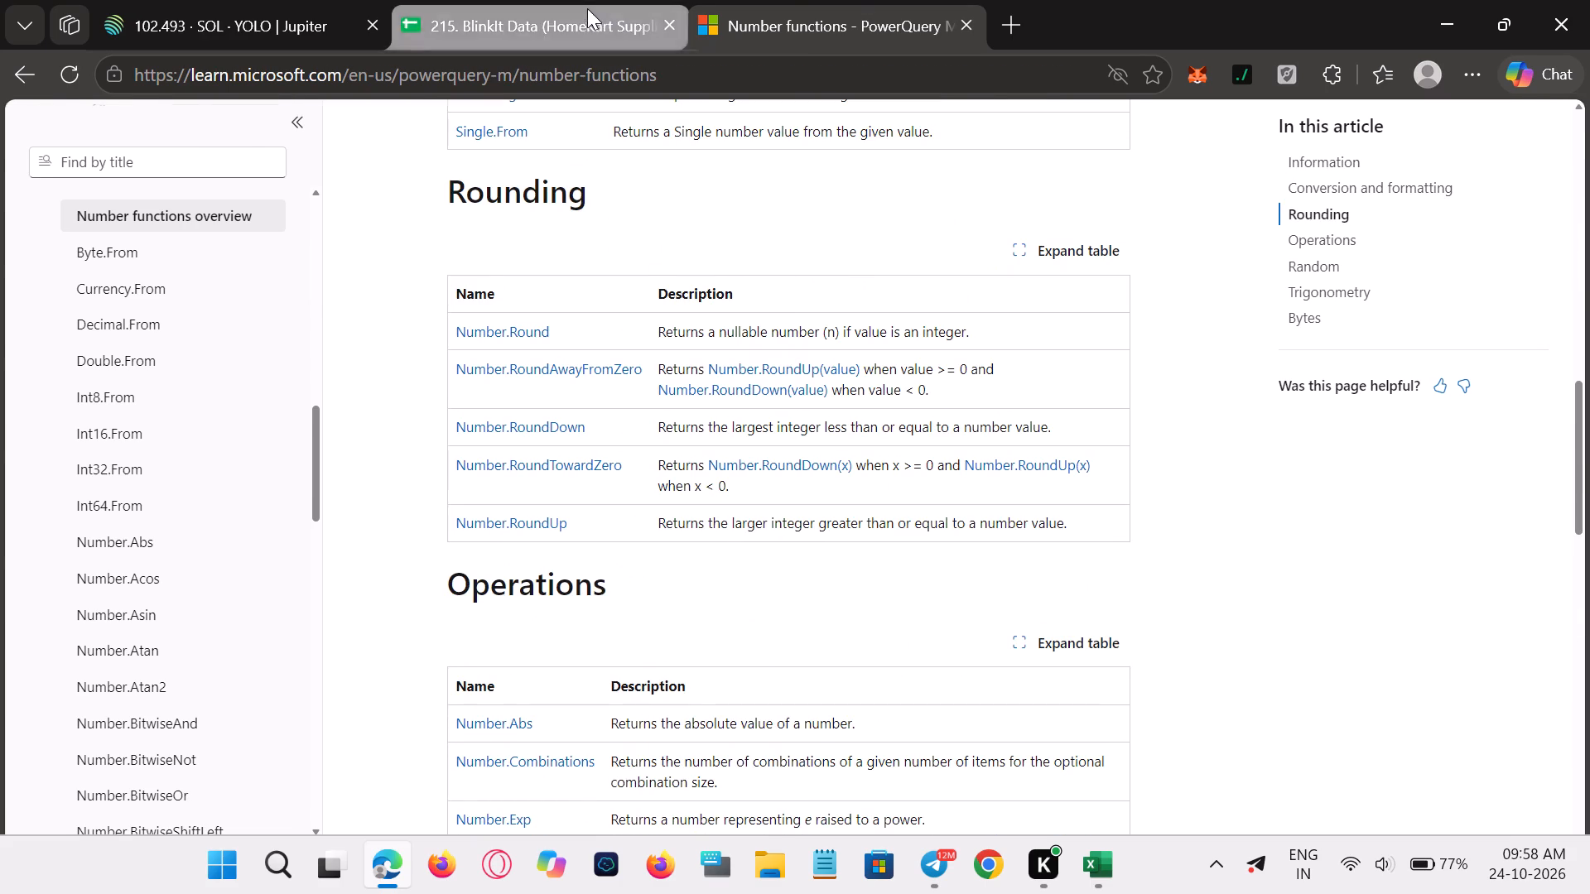
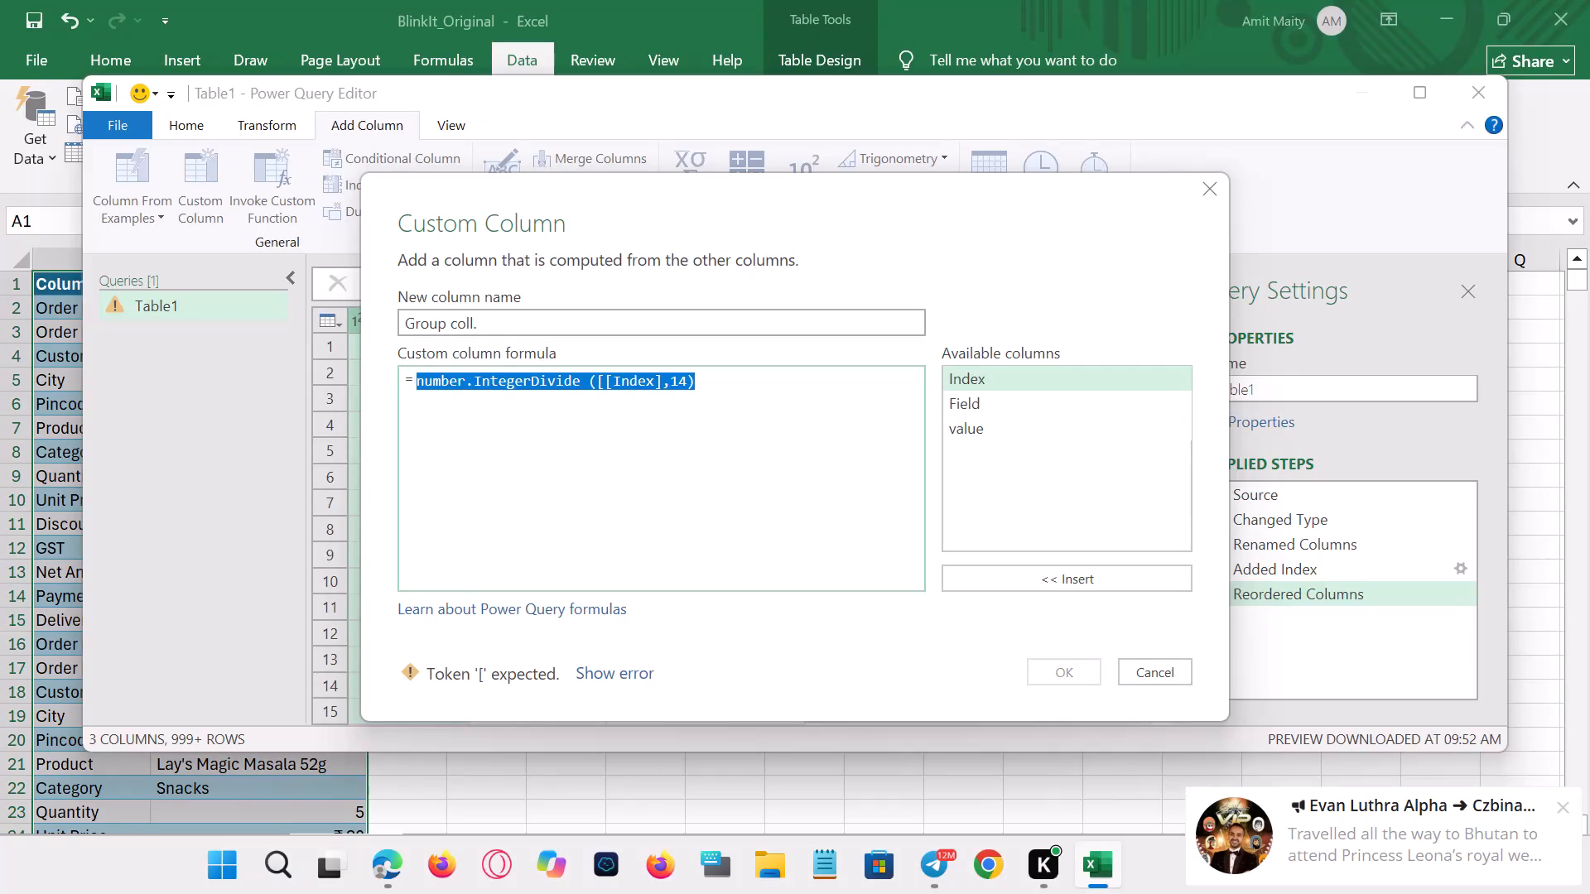
Clear the entire number.IntegerDivide expression from the Group coll. custom column formula, leaving only the equals sign.
key(Home)
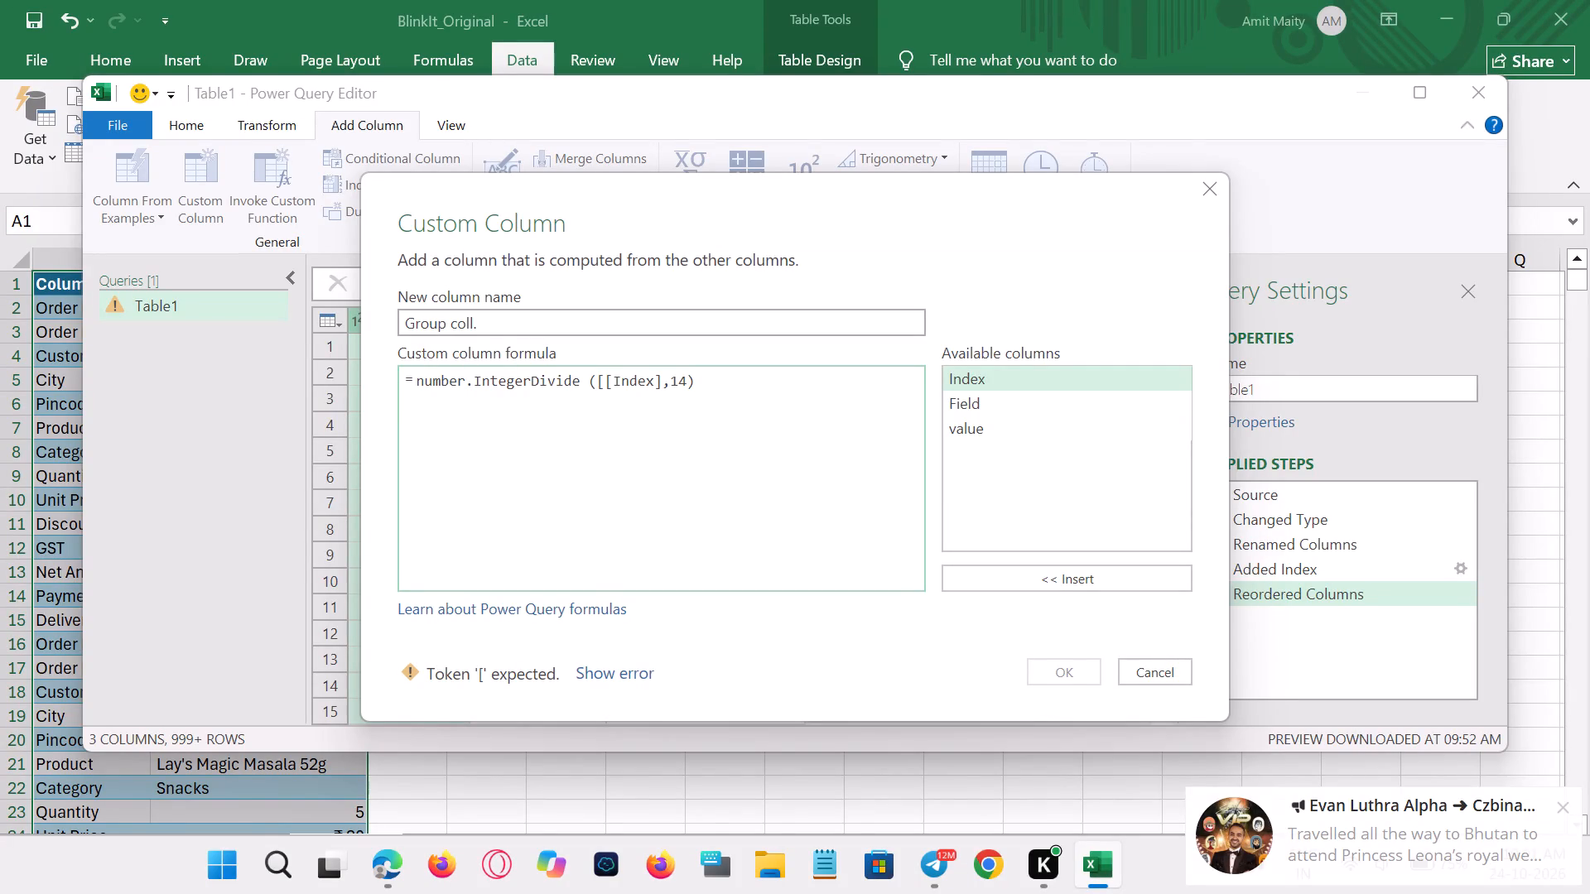
key(shift+End)
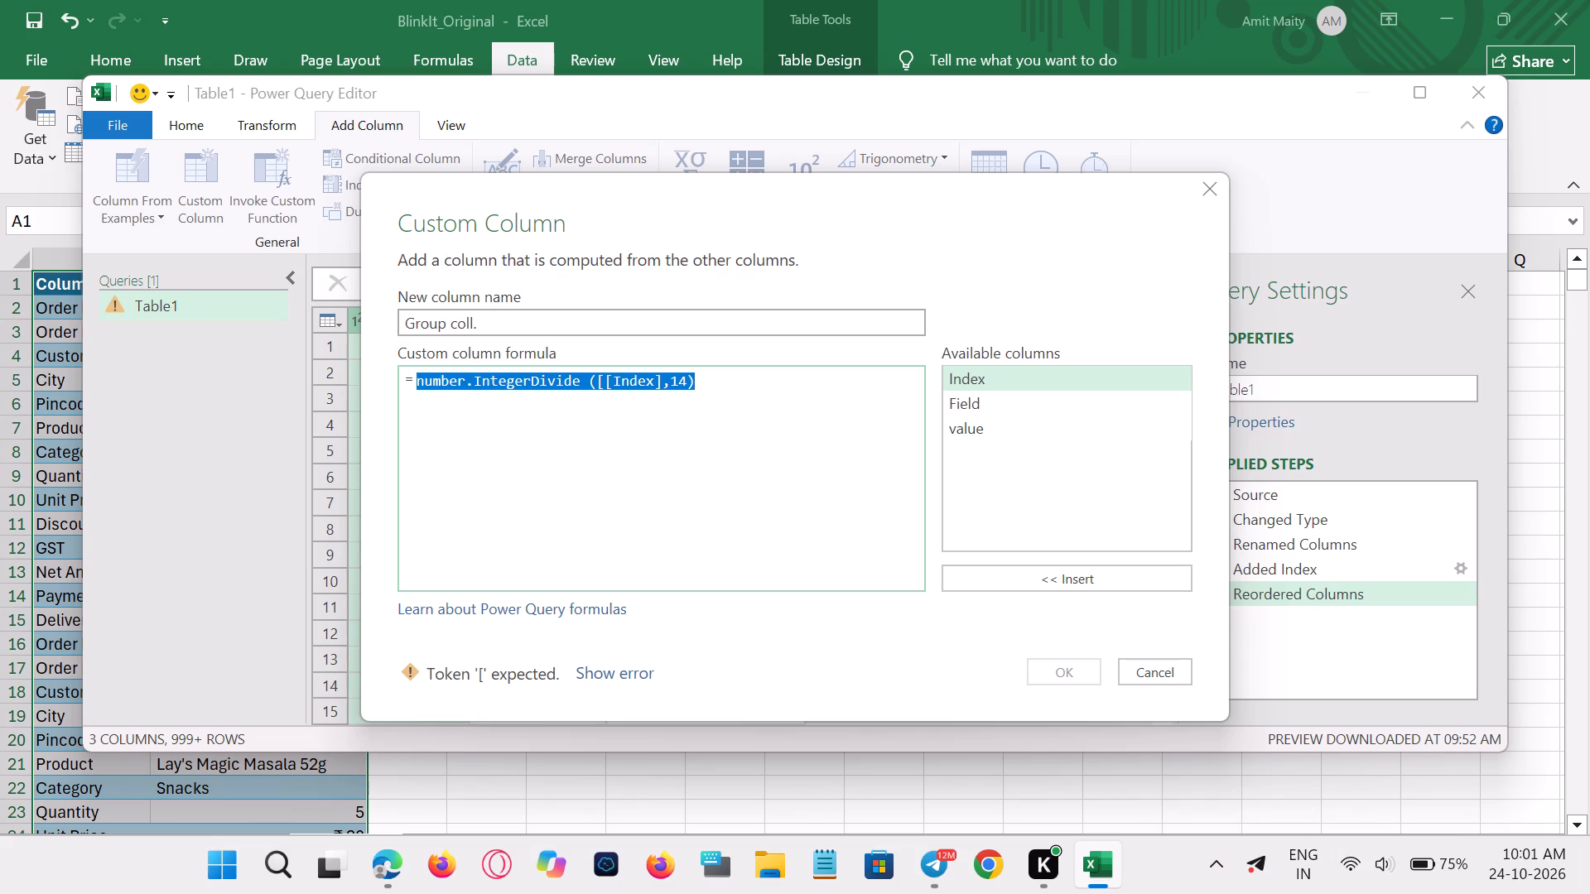
key(BackSpace)
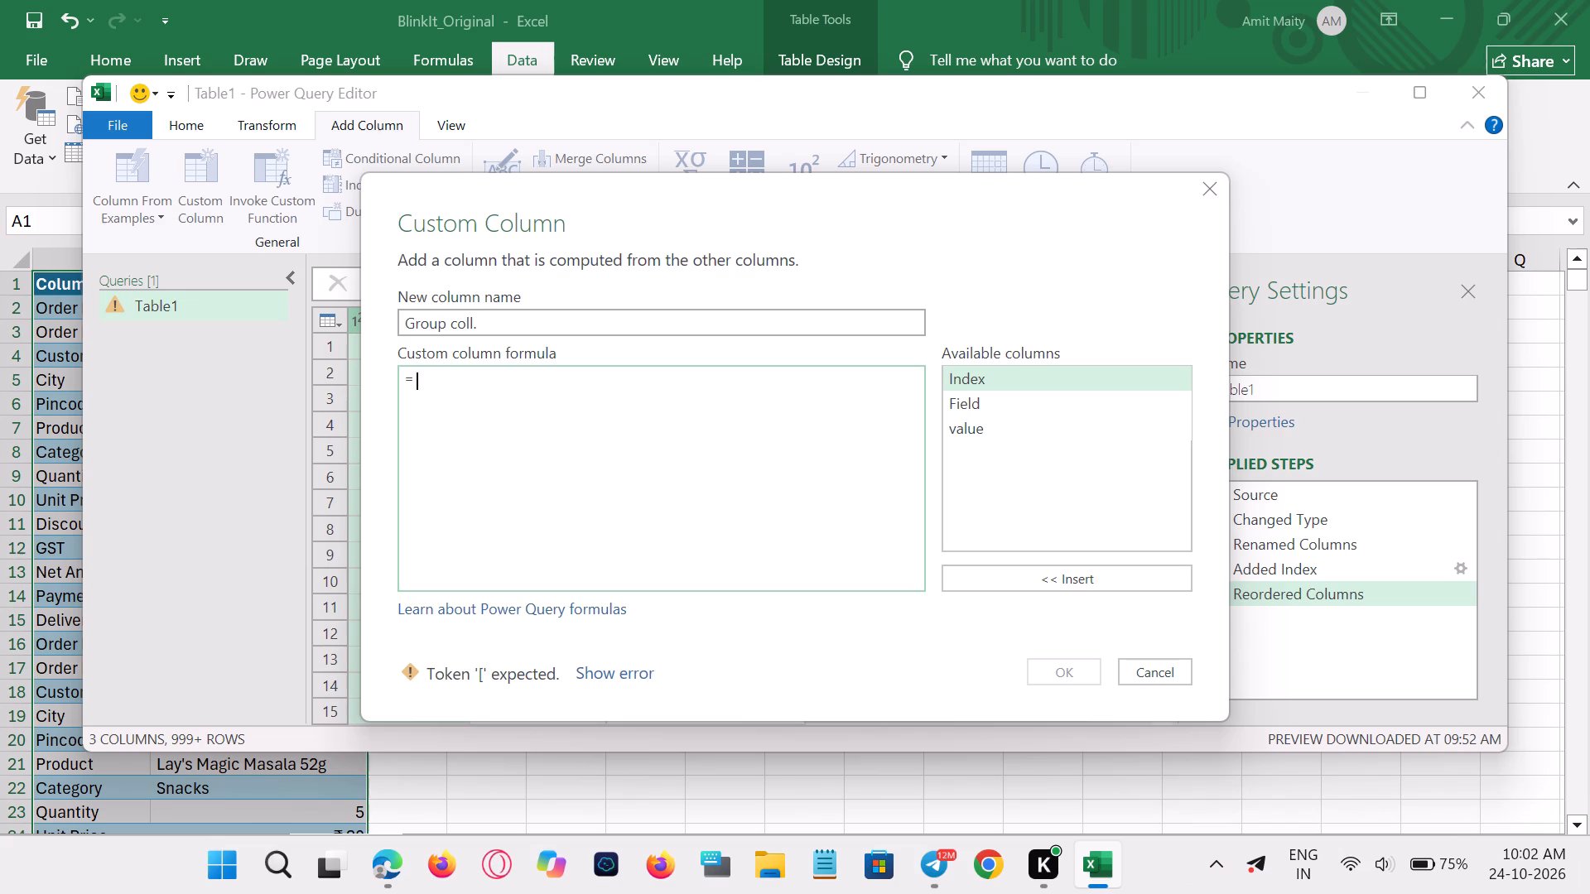
key(BackSpace)
key(BackSpace)
key(BackSpace)
key(BackSpace)
key(BackSpace)
key(BackSpace)
key(BackSpace)
key(BackSpace)
key(BackSpace)
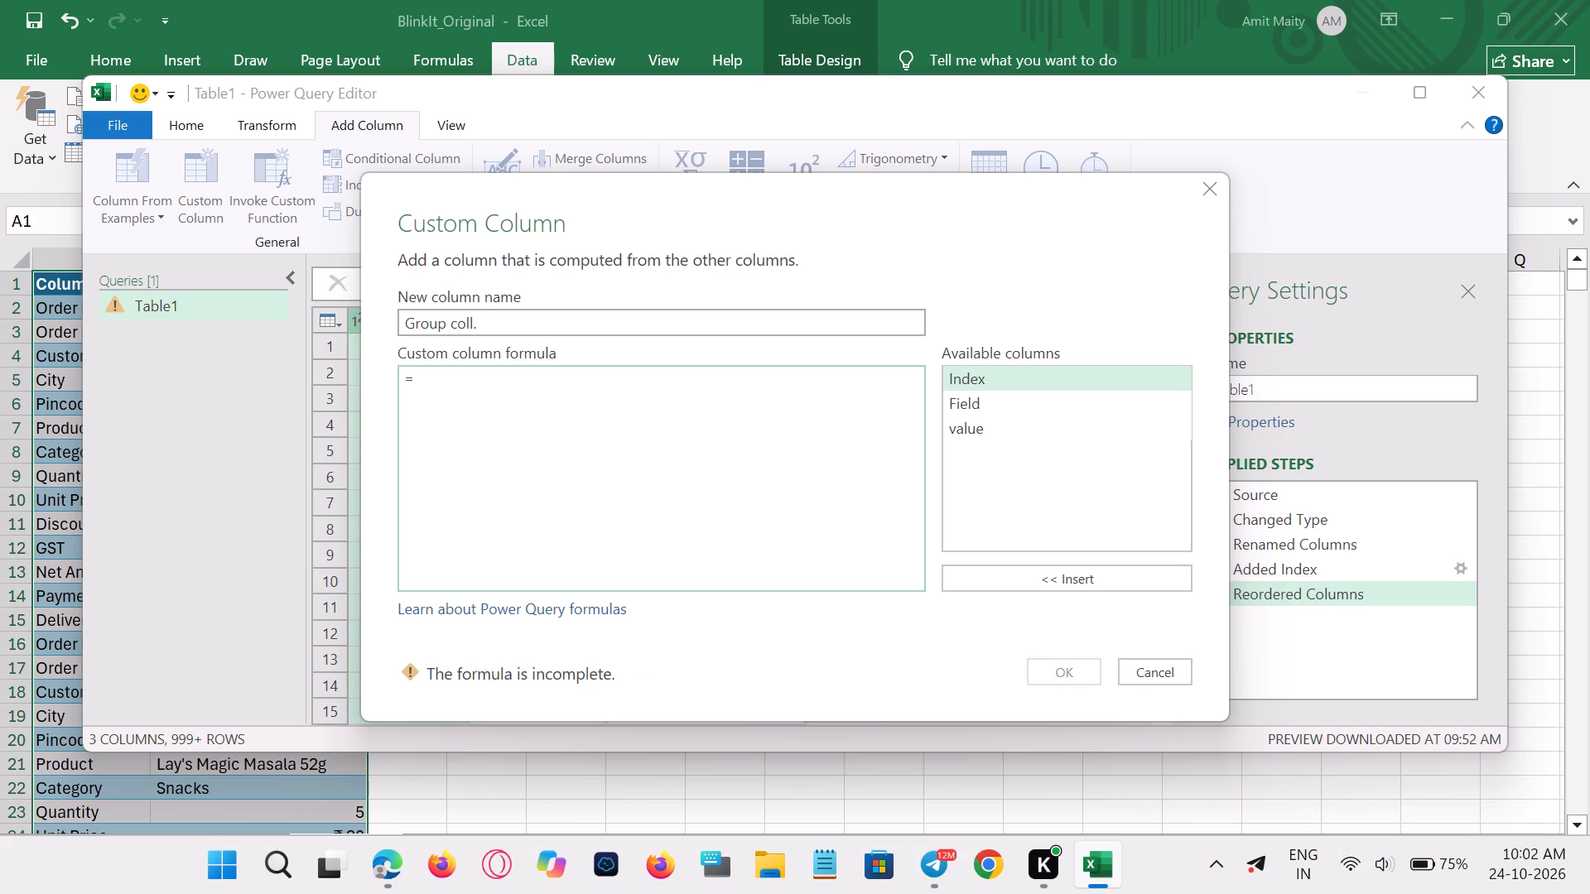
key(BackSpace)
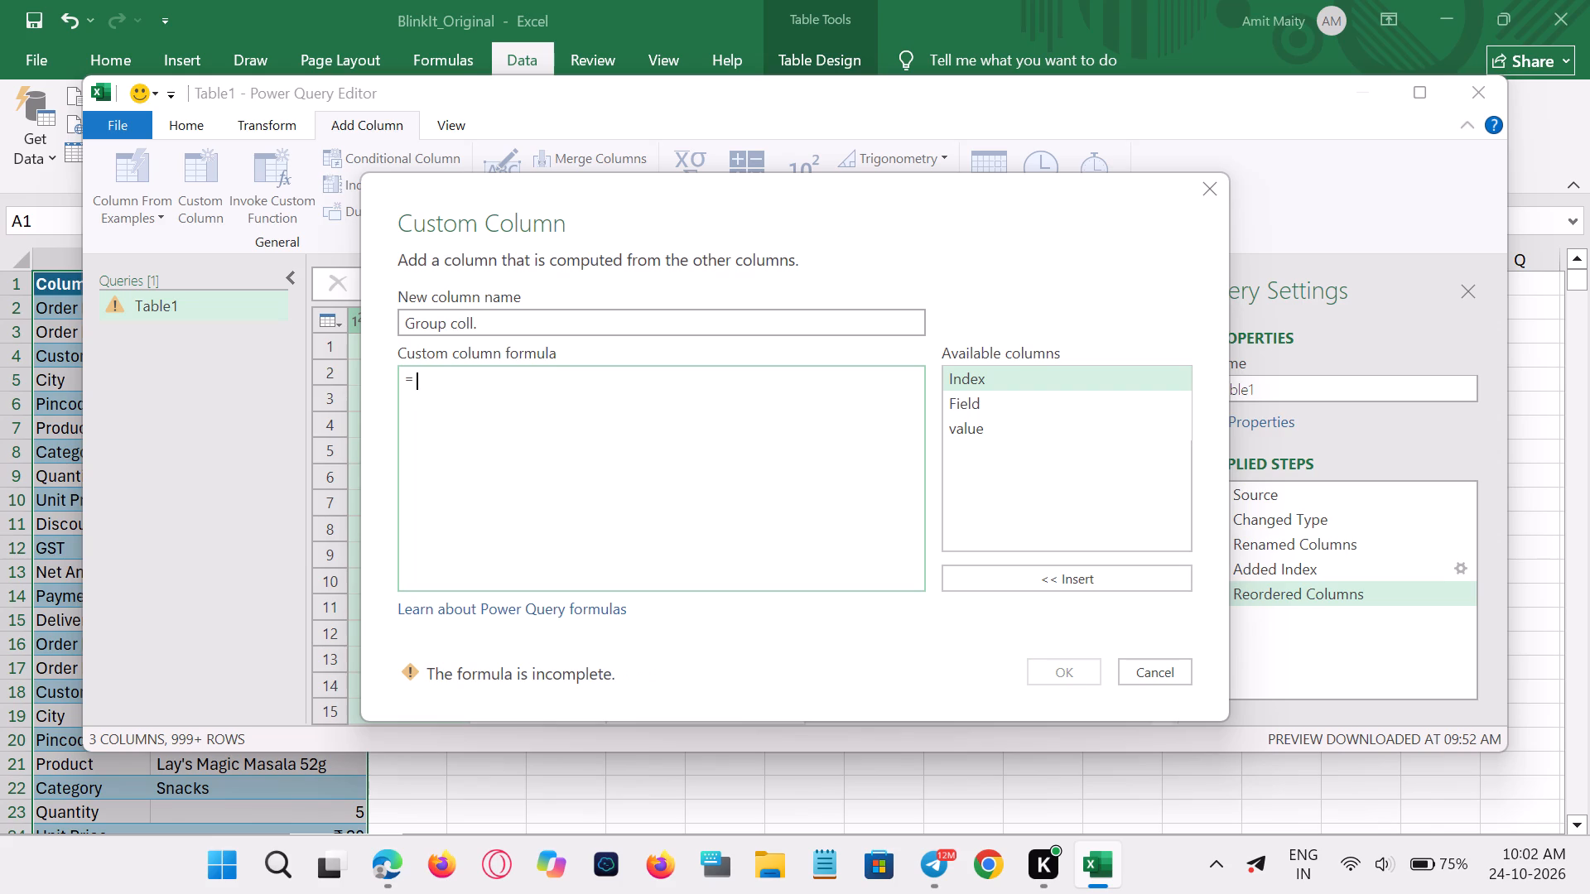
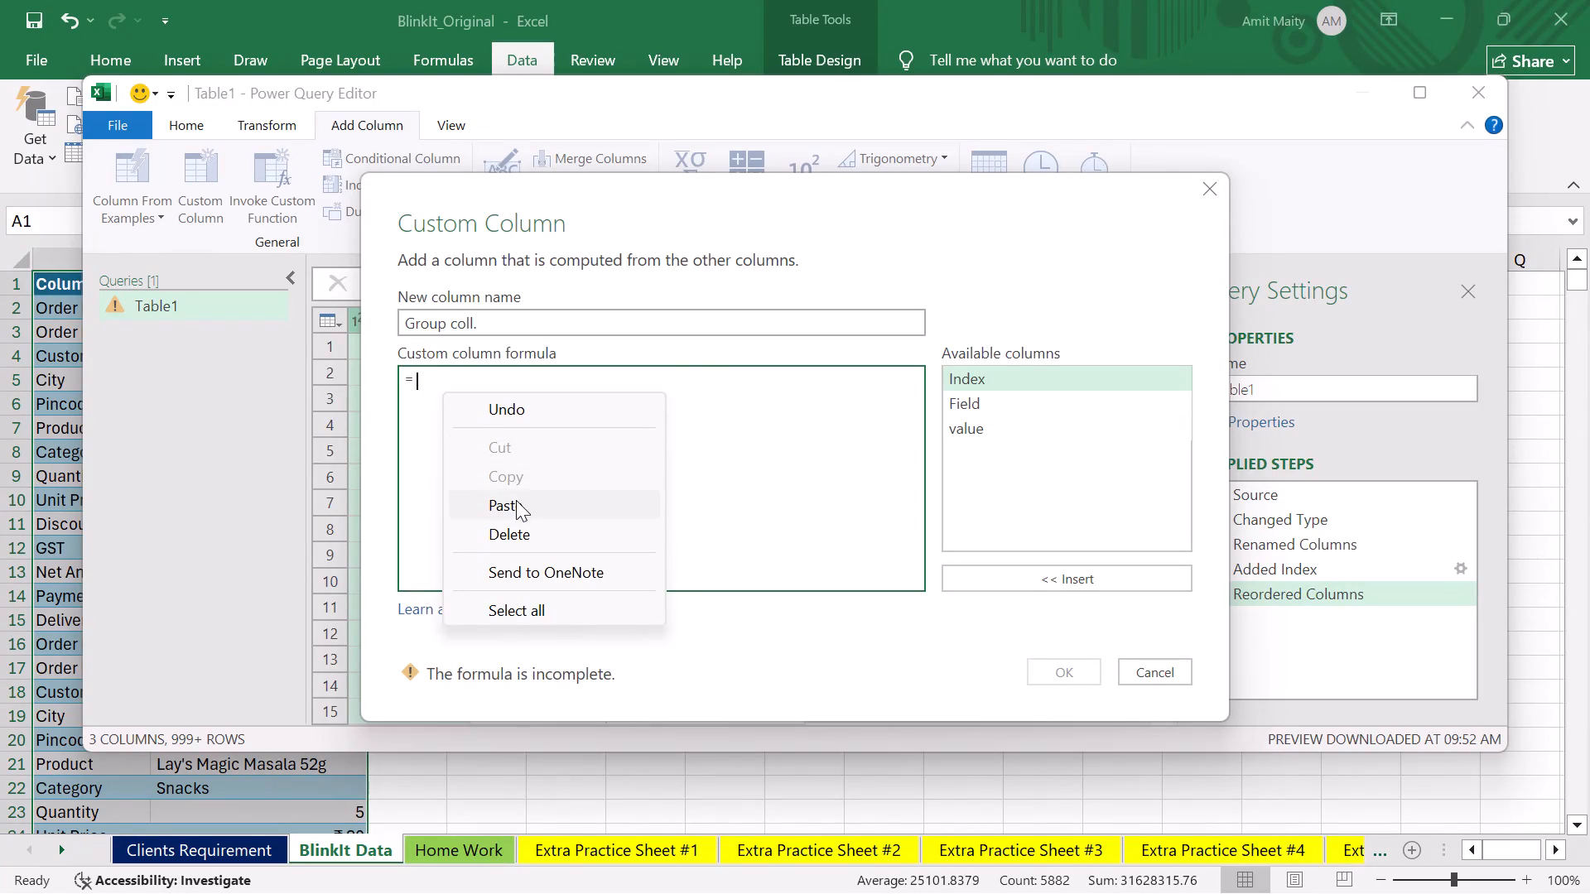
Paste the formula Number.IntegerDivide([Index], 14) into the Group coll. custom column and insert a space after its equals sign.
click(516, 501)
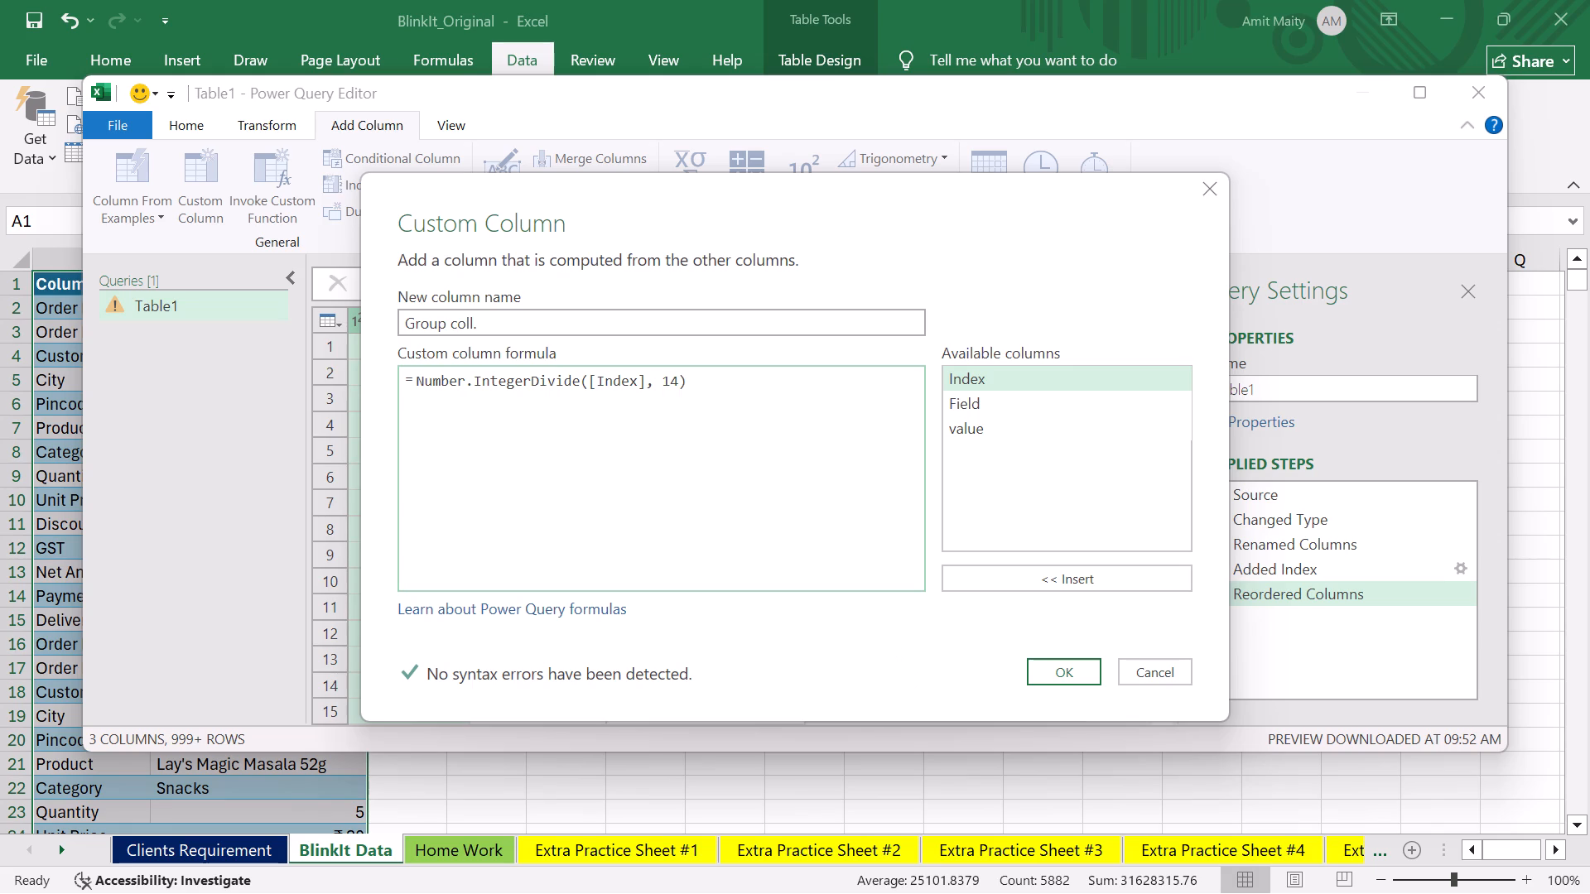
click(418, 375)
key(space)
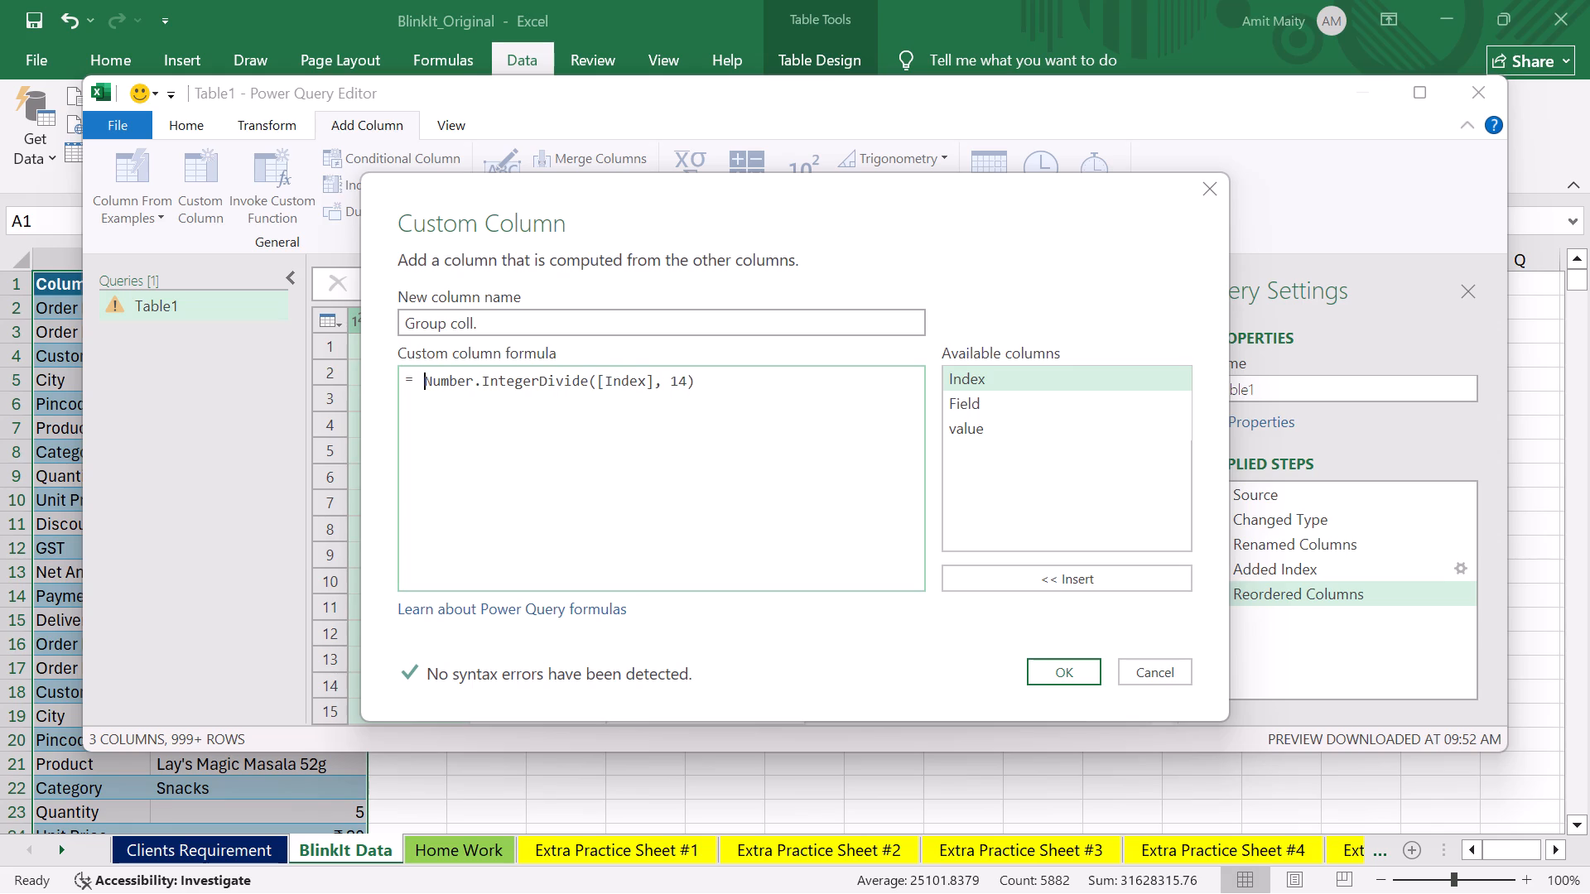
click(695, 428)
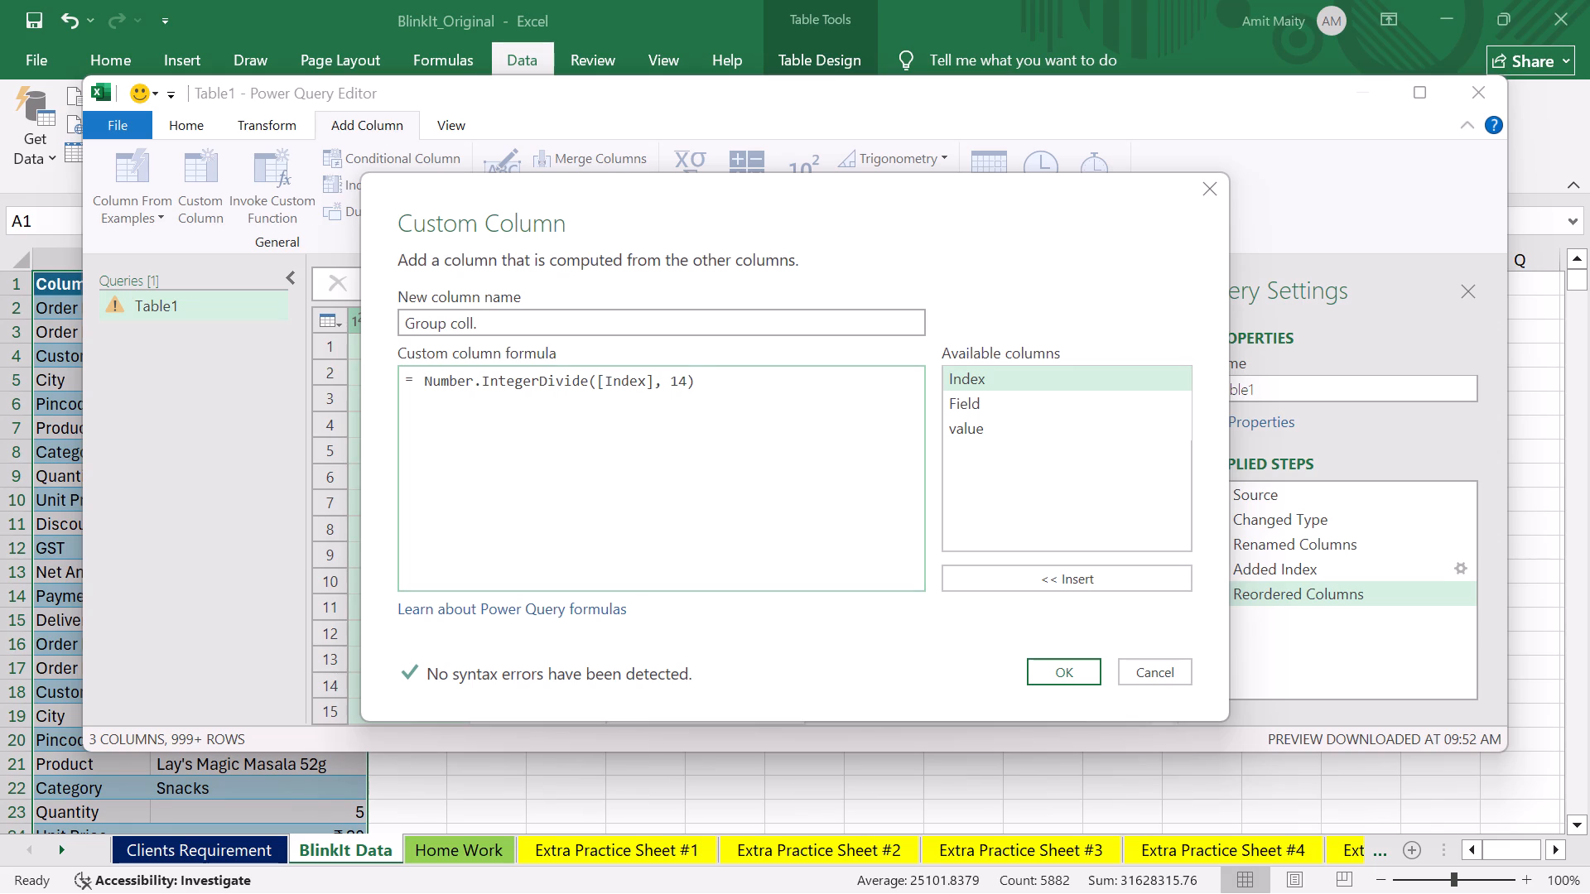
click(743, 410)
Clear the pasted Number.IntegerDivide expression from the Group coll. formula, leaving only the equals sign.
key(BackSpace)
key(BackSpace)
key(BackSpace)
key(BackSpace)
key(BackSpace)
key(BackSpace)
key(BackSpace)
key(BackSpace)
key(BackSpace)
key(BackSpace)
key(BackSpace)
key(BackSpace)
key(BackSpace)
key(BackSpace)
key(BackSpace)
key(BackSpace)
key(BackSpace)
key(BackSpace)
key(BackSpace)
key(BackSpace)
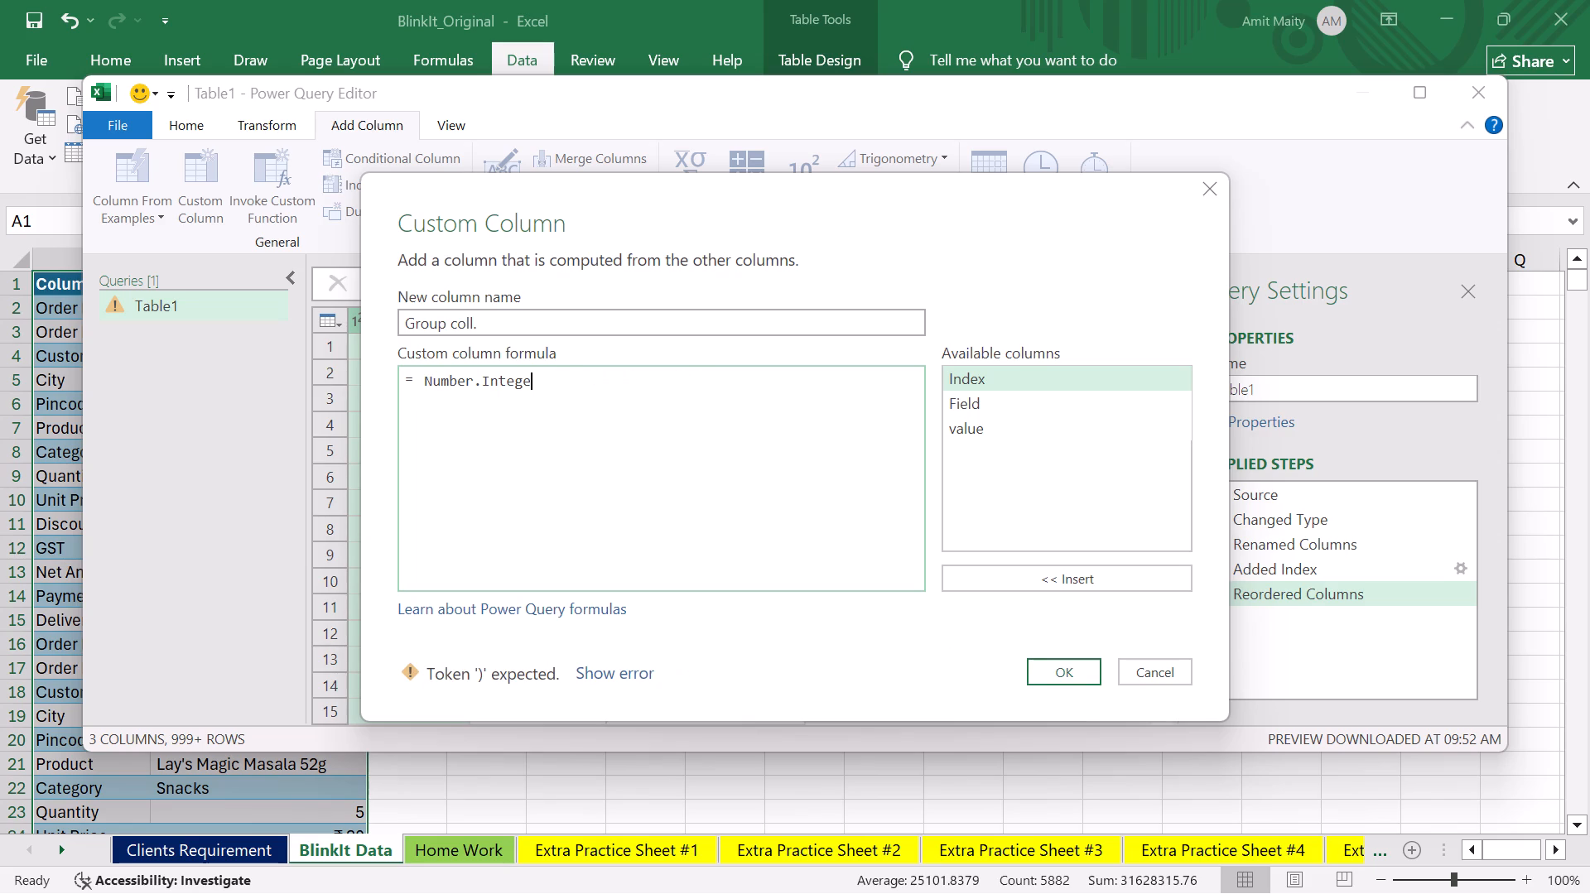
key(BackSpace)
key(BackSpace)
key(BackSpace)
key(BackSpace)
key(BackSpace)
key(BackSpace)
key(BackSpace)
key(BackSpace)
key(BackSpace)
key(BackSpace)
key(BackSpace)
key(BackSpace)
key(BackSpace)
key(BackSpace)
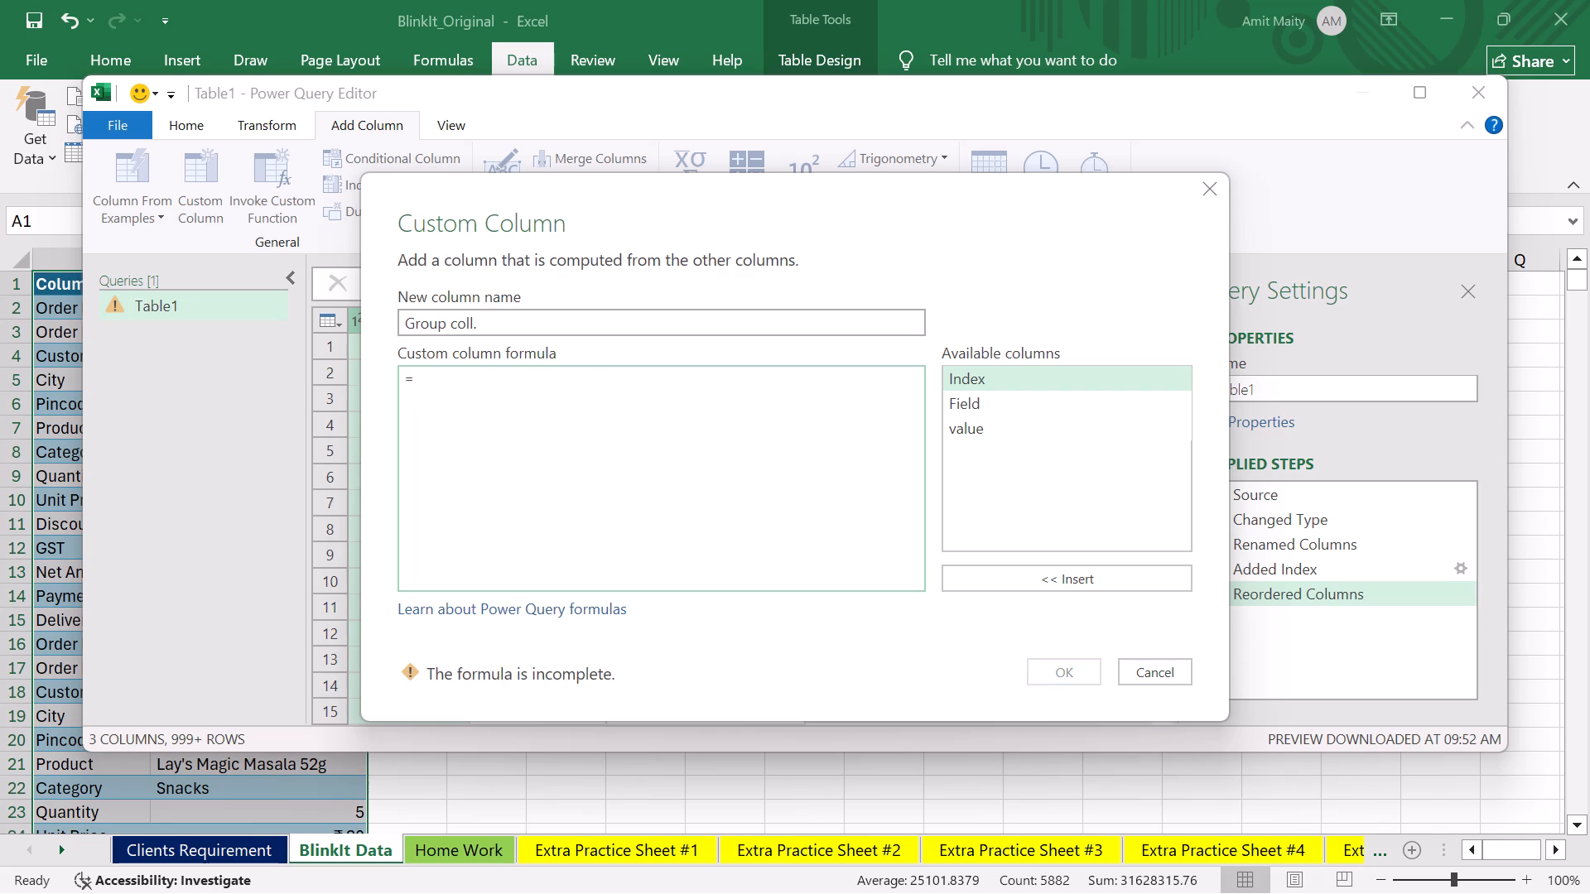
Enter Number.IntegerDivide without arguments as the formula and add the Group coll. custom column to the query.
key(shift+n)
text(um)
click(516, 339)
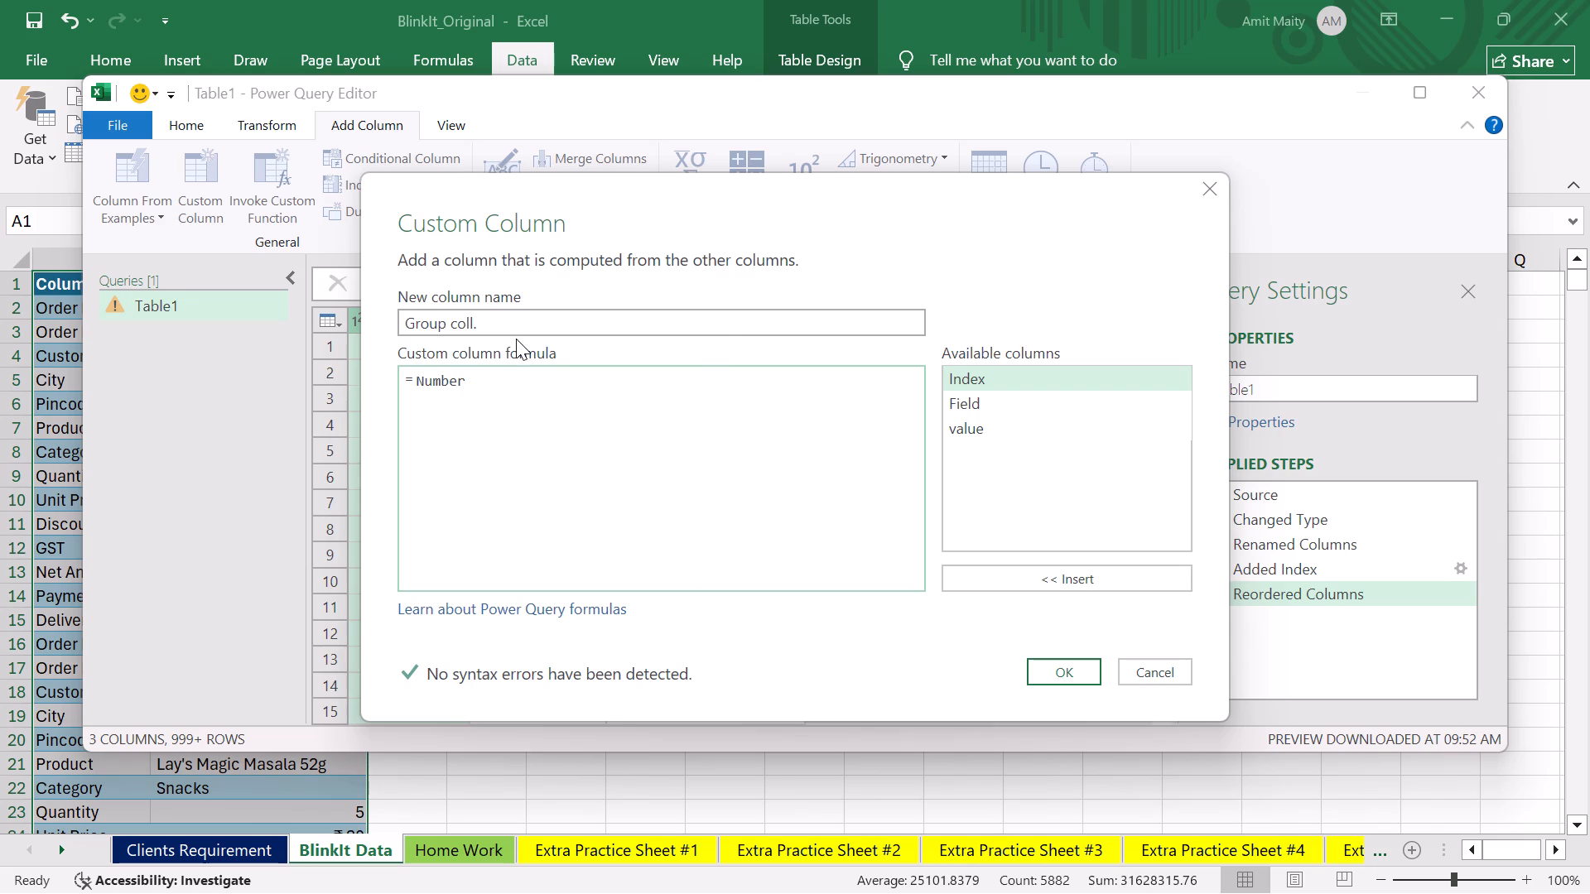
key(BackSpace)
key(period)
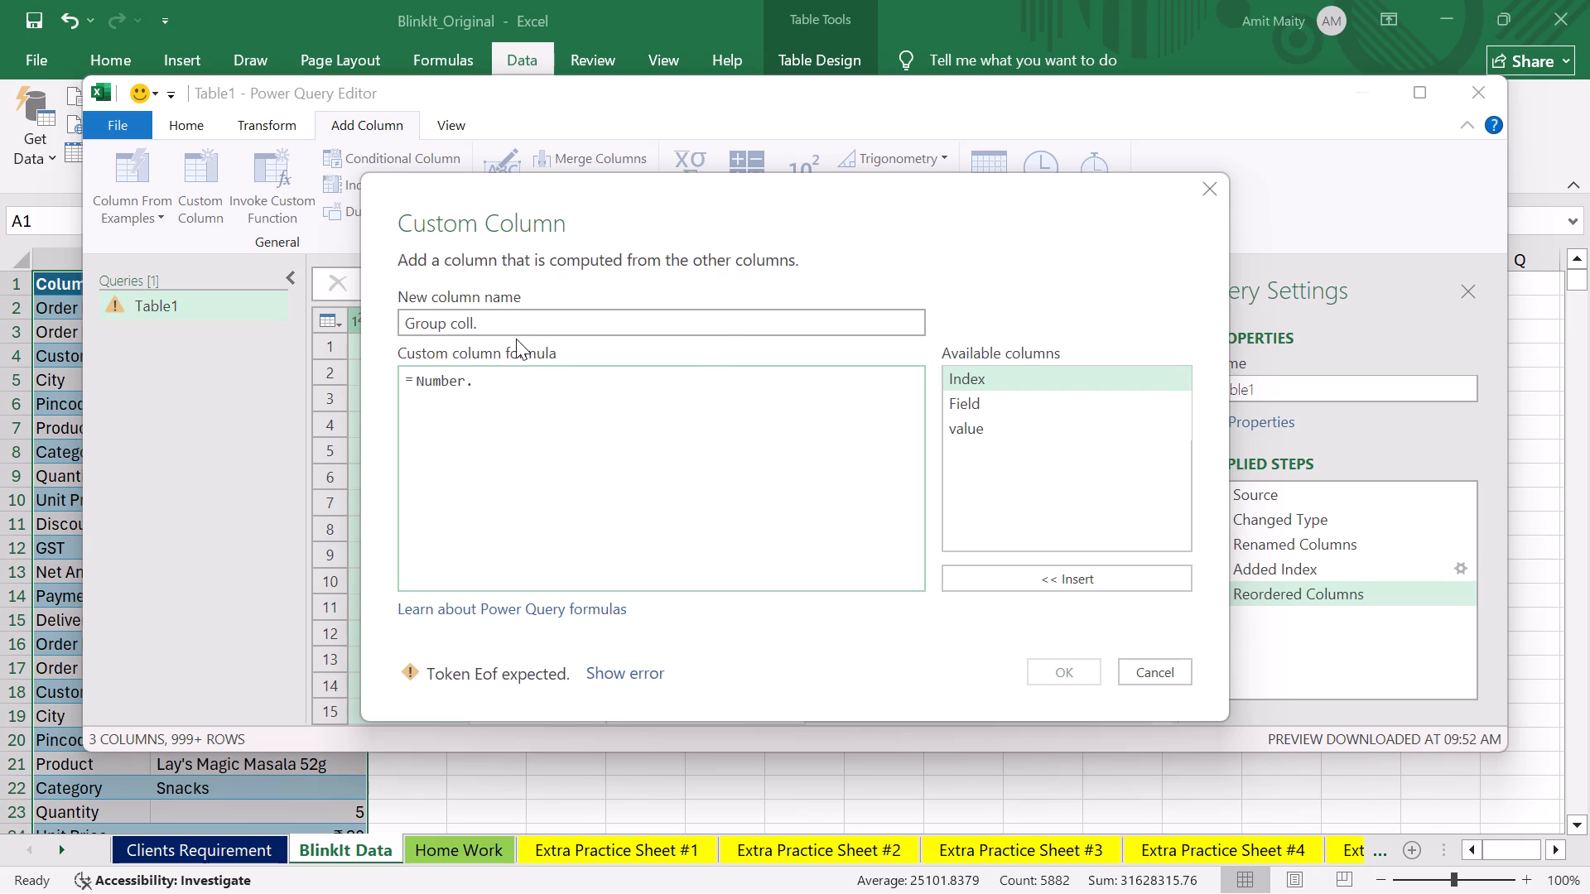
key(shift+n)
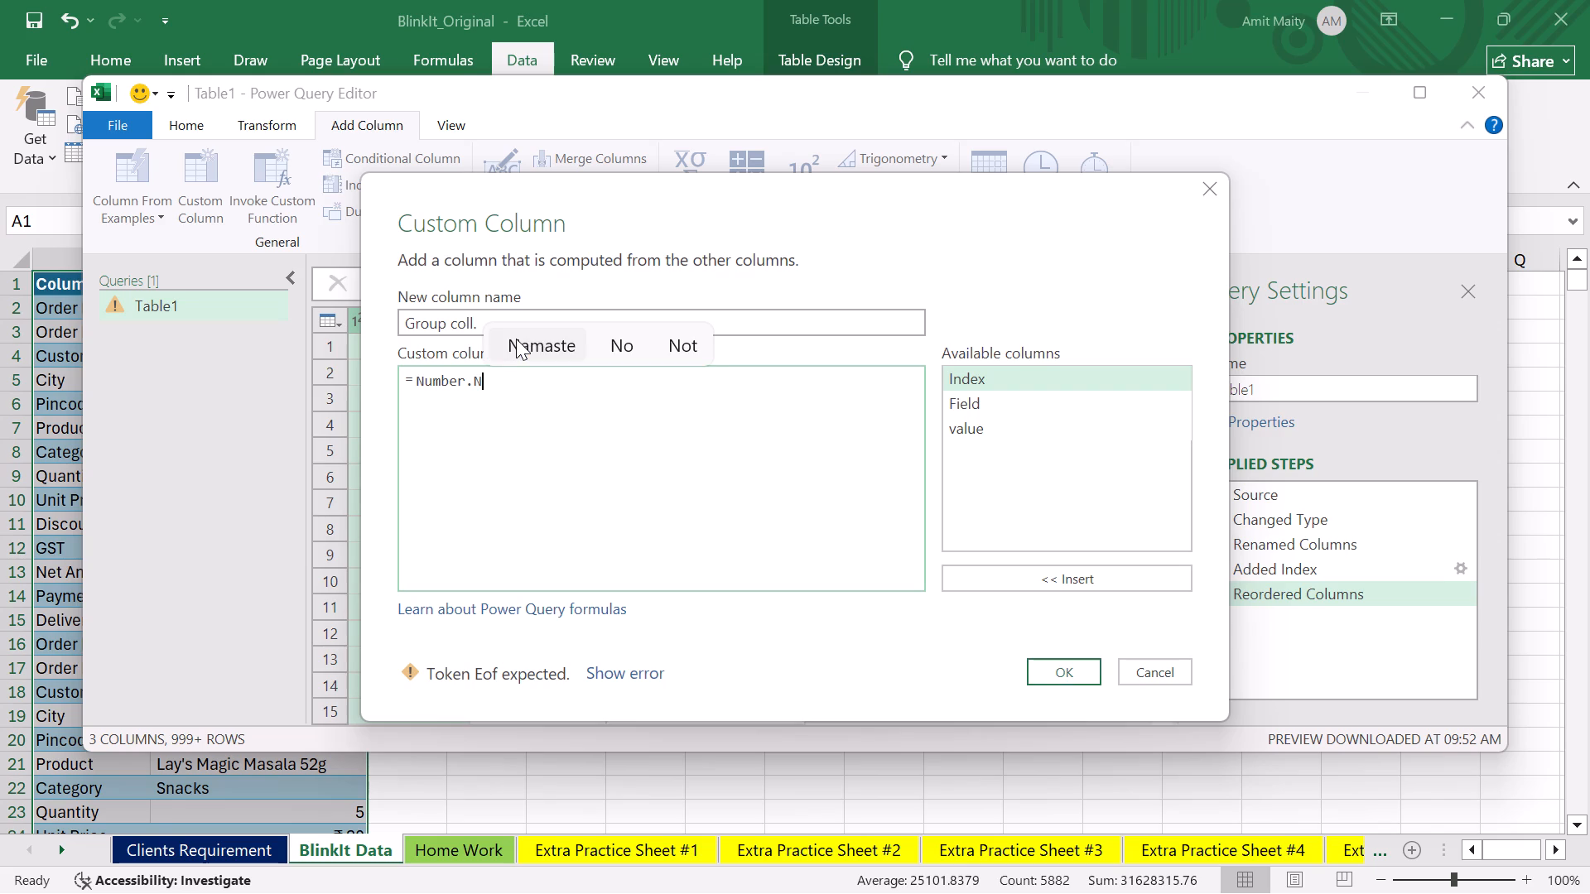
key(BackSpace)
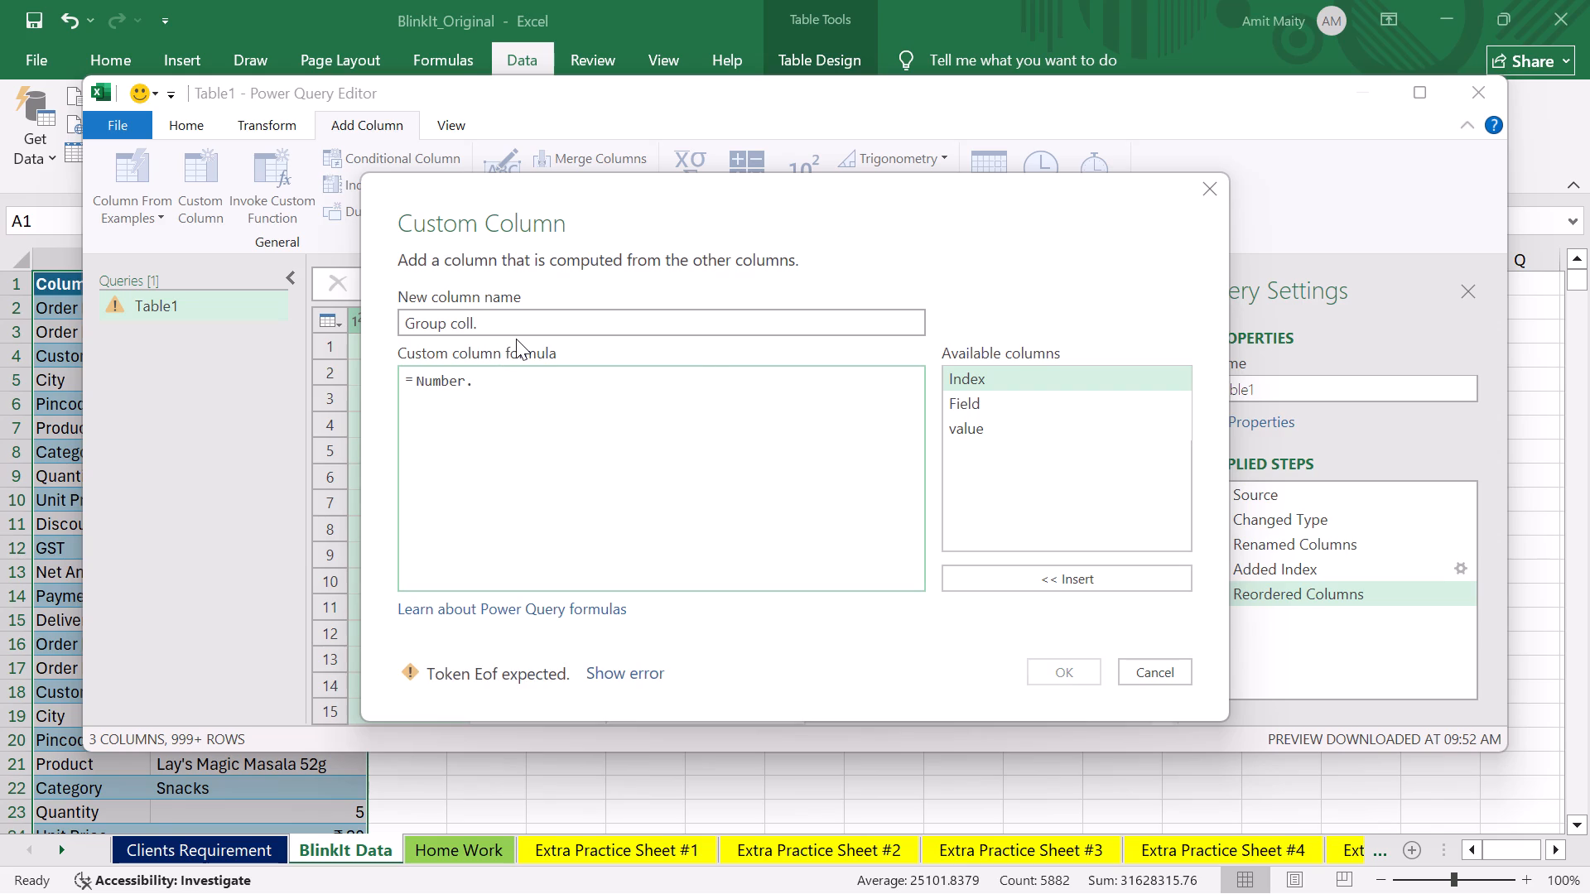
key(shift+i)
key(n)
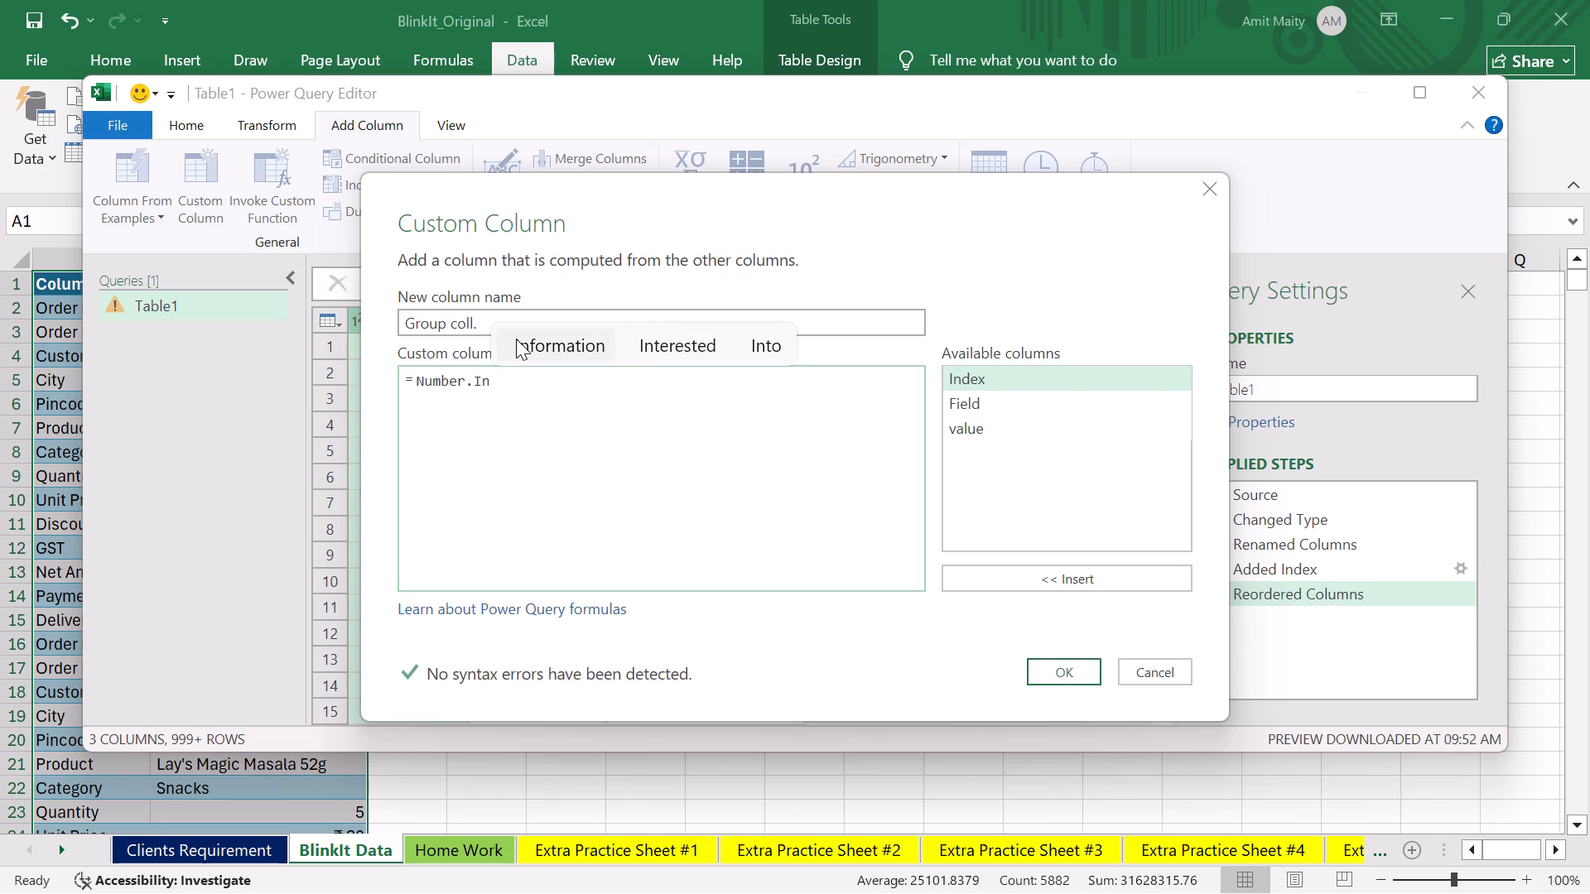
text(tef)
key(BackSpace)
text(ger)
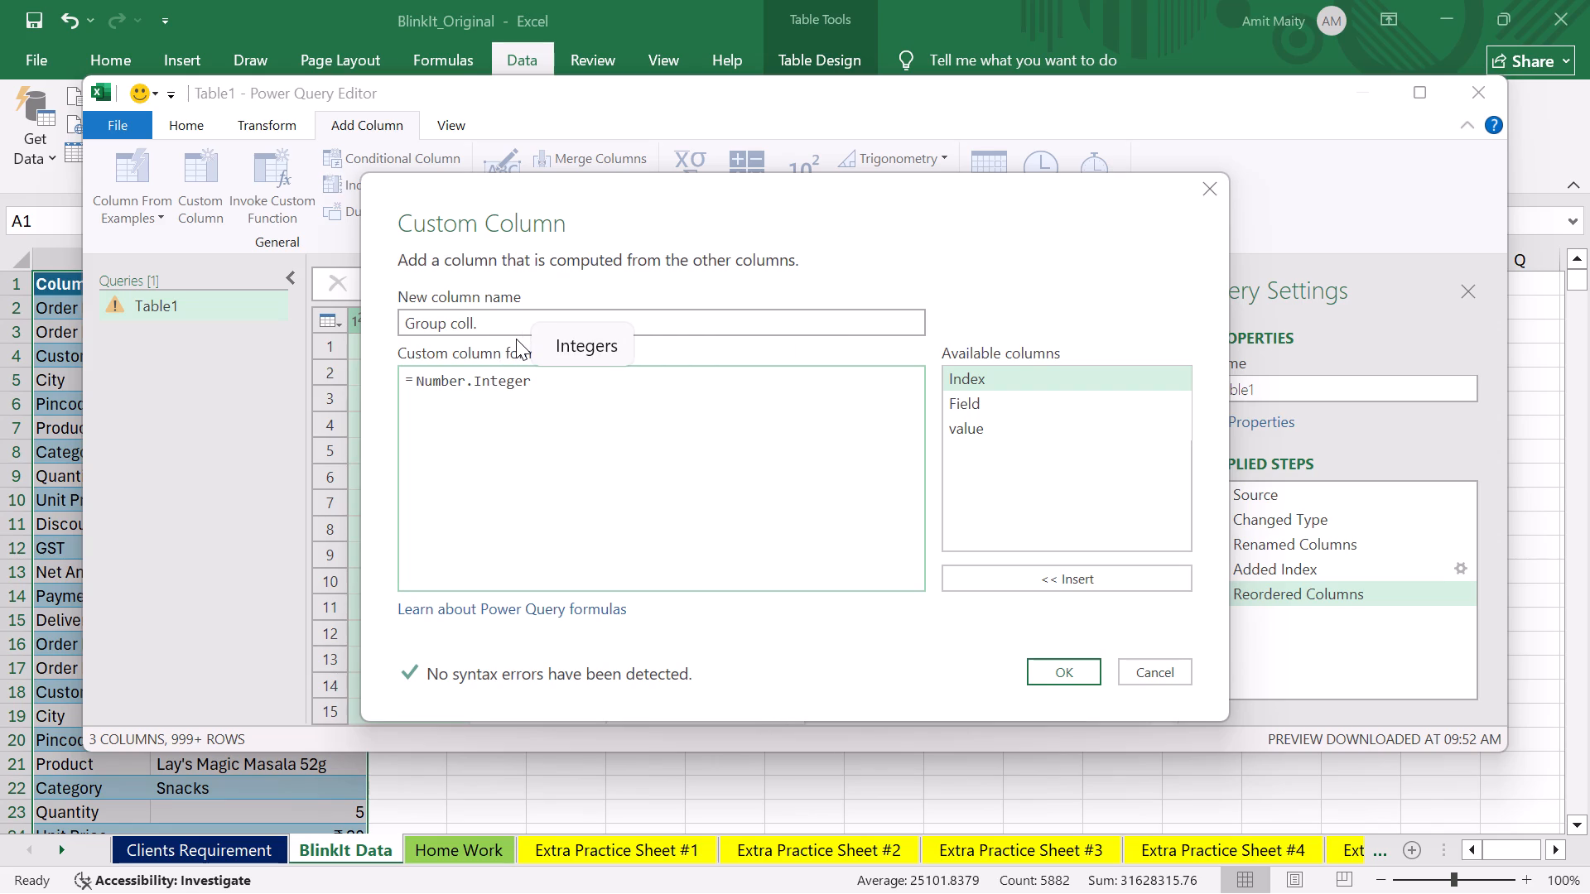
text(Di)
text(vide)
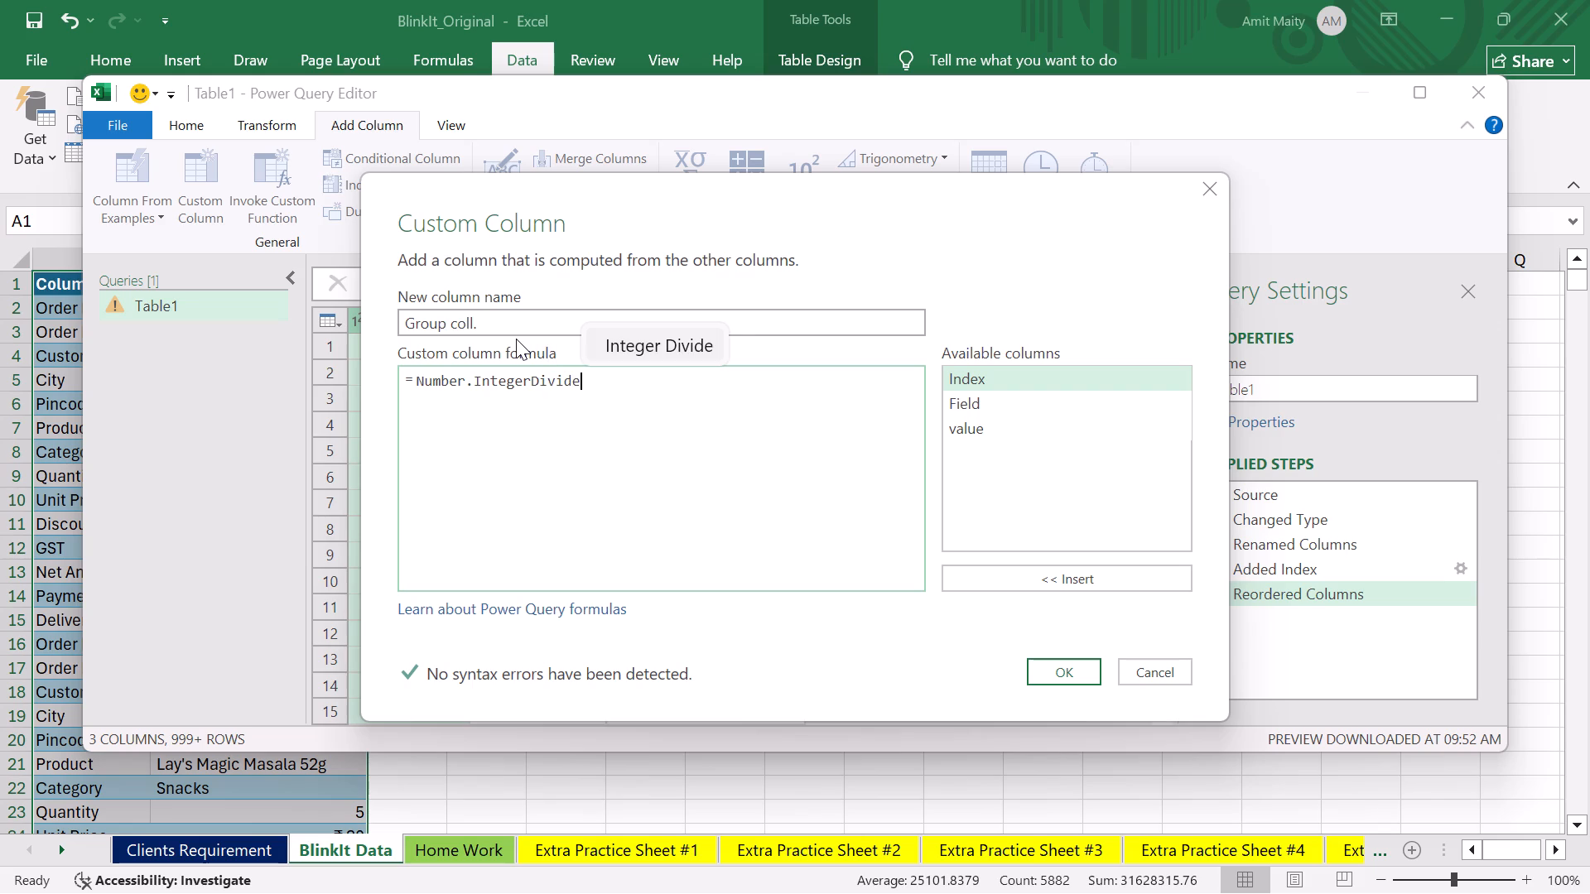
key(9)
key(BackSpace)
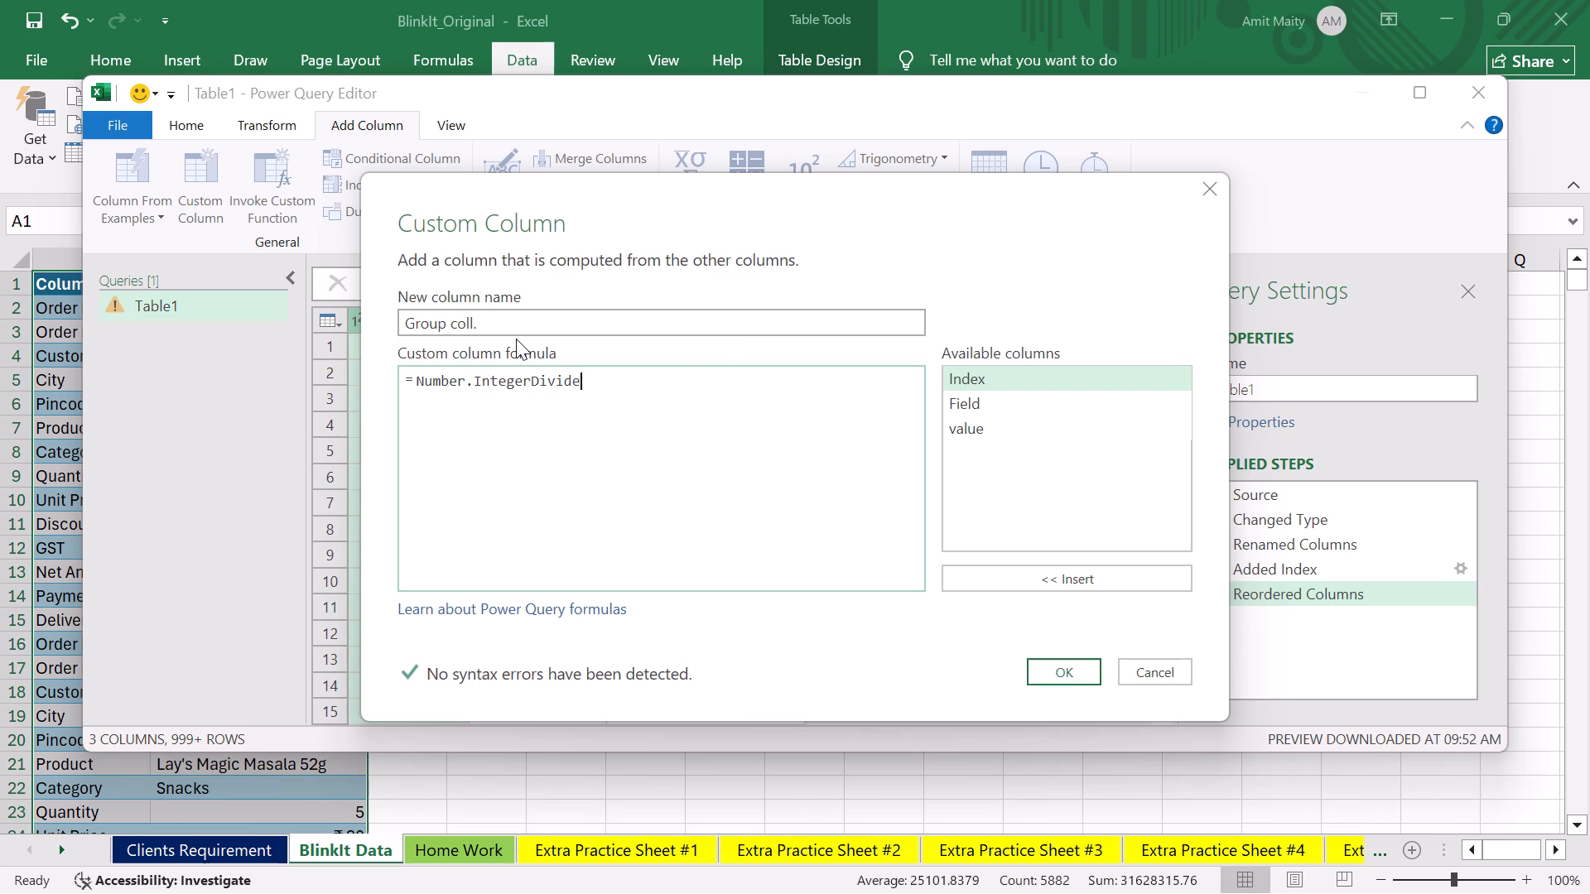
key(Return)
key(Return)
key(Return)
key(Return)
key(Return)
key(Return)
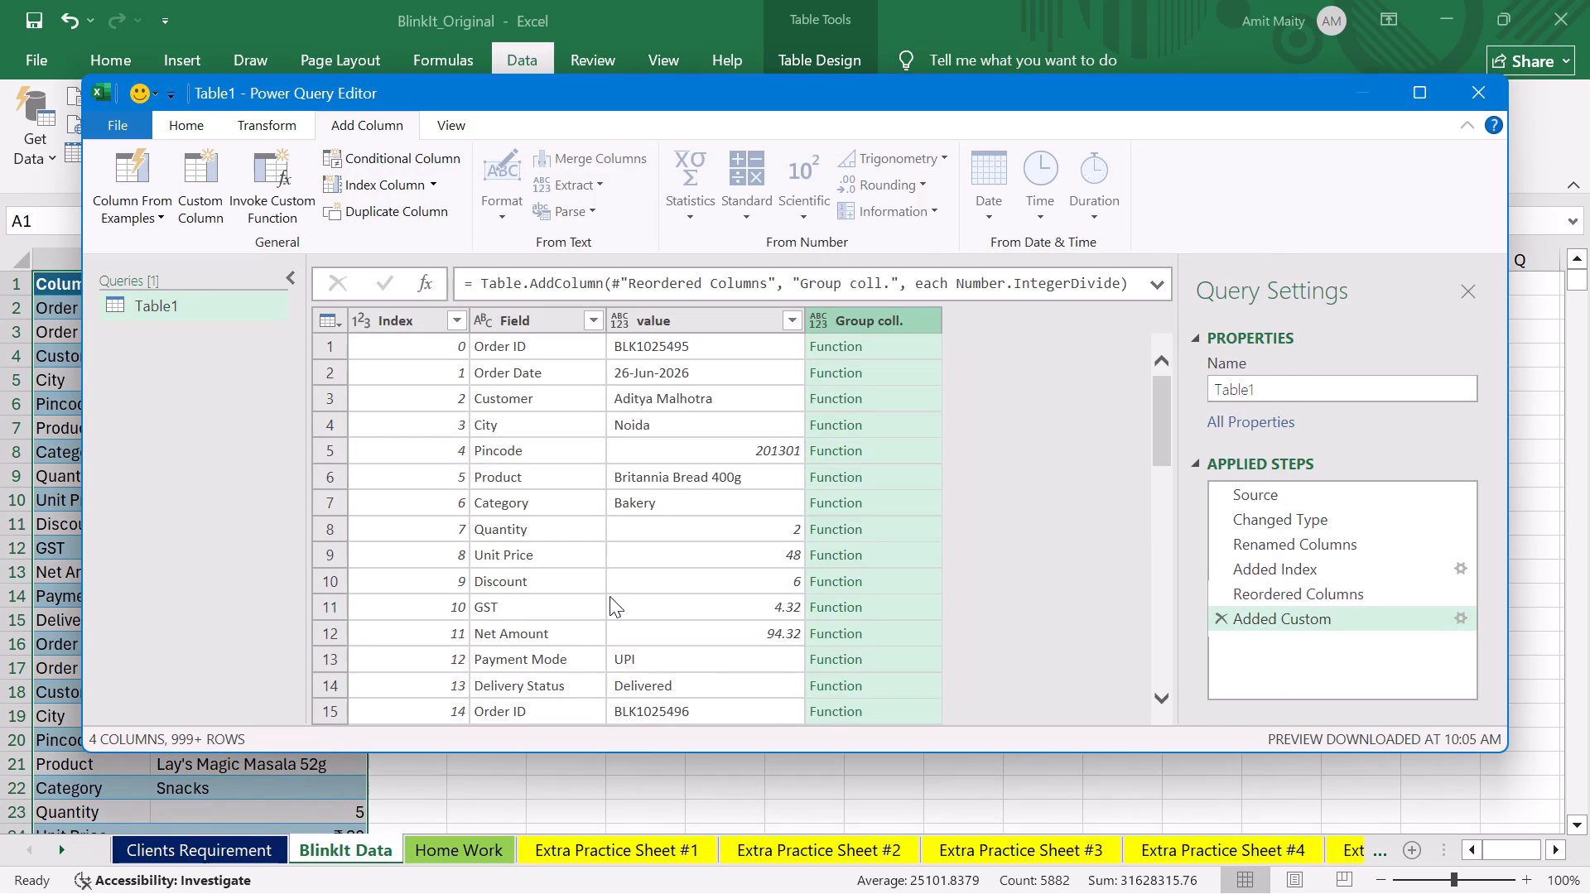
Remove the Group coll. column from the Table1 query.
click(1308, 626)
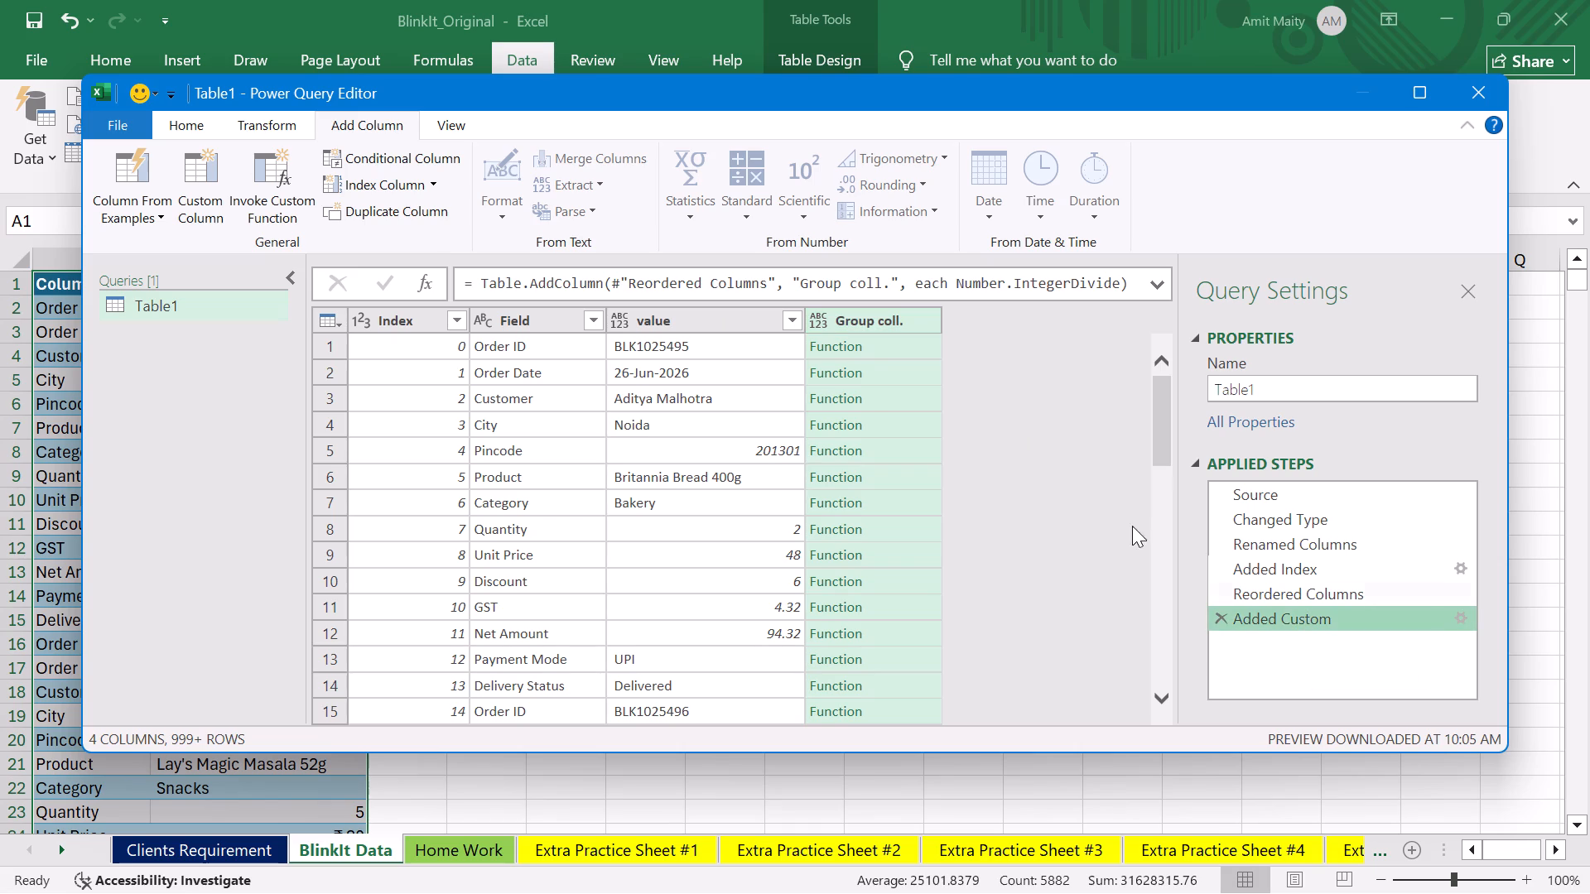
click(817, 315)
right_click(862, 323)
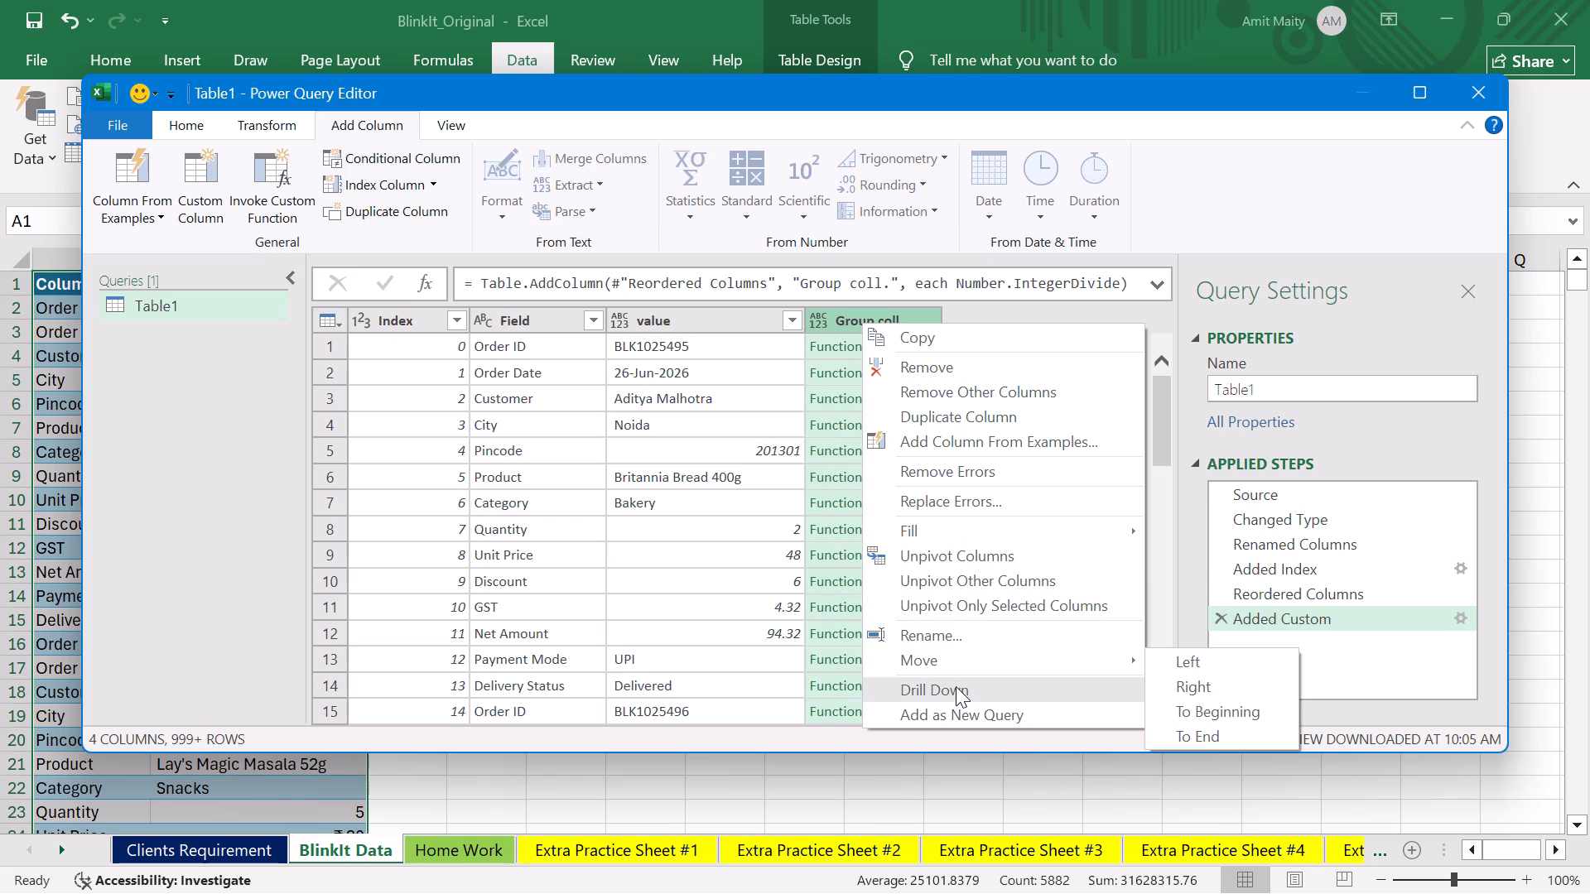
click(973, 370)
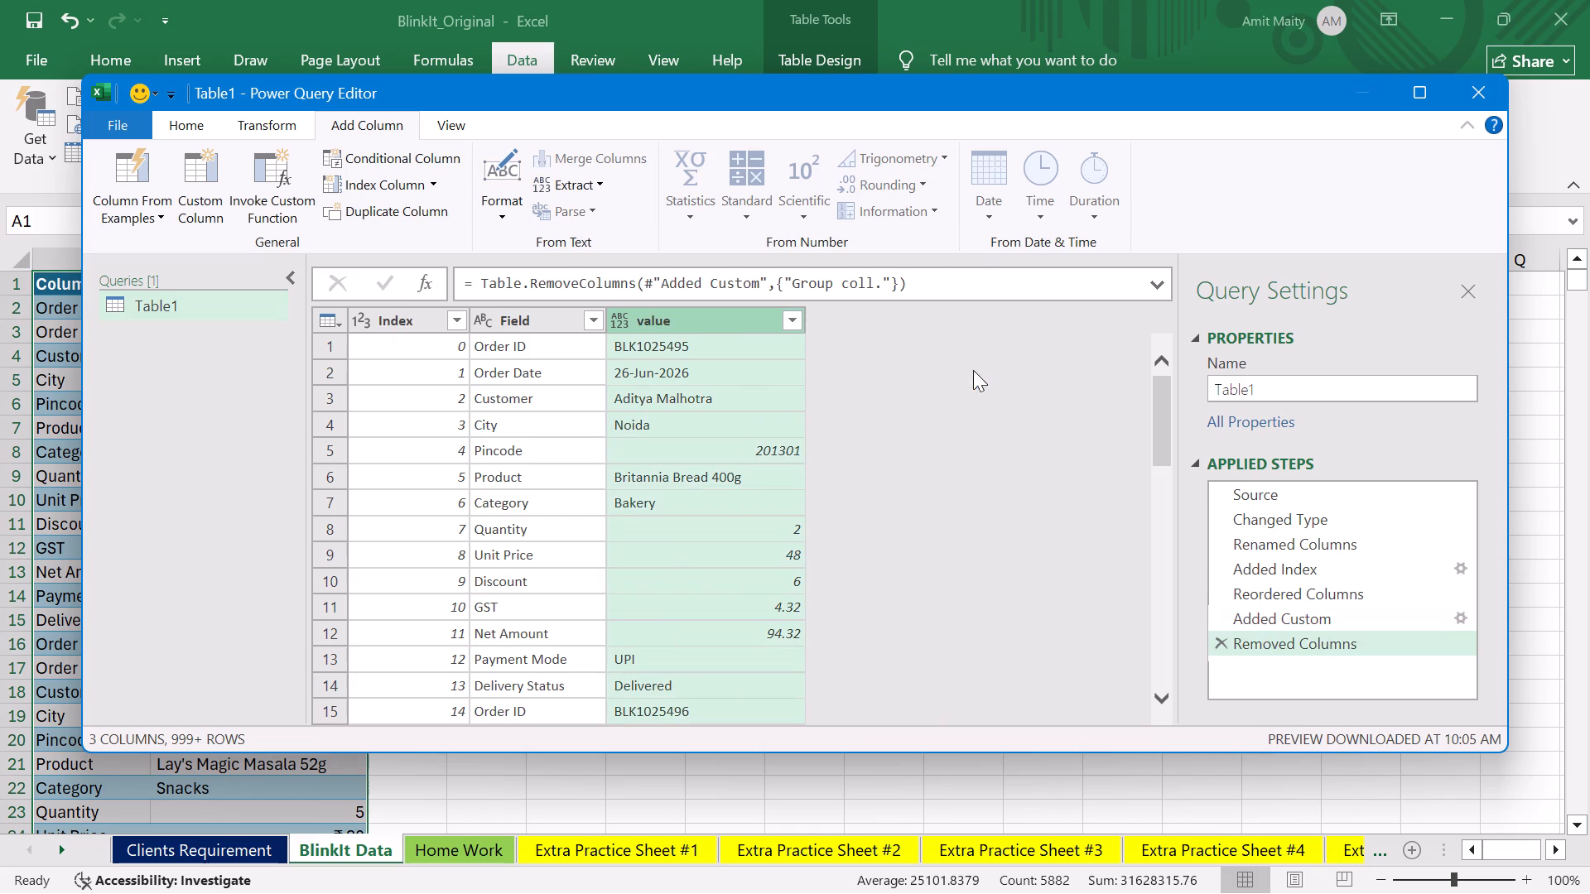
Start a new custom column in the Table1 query and name it "group col.".
click(397, 321)
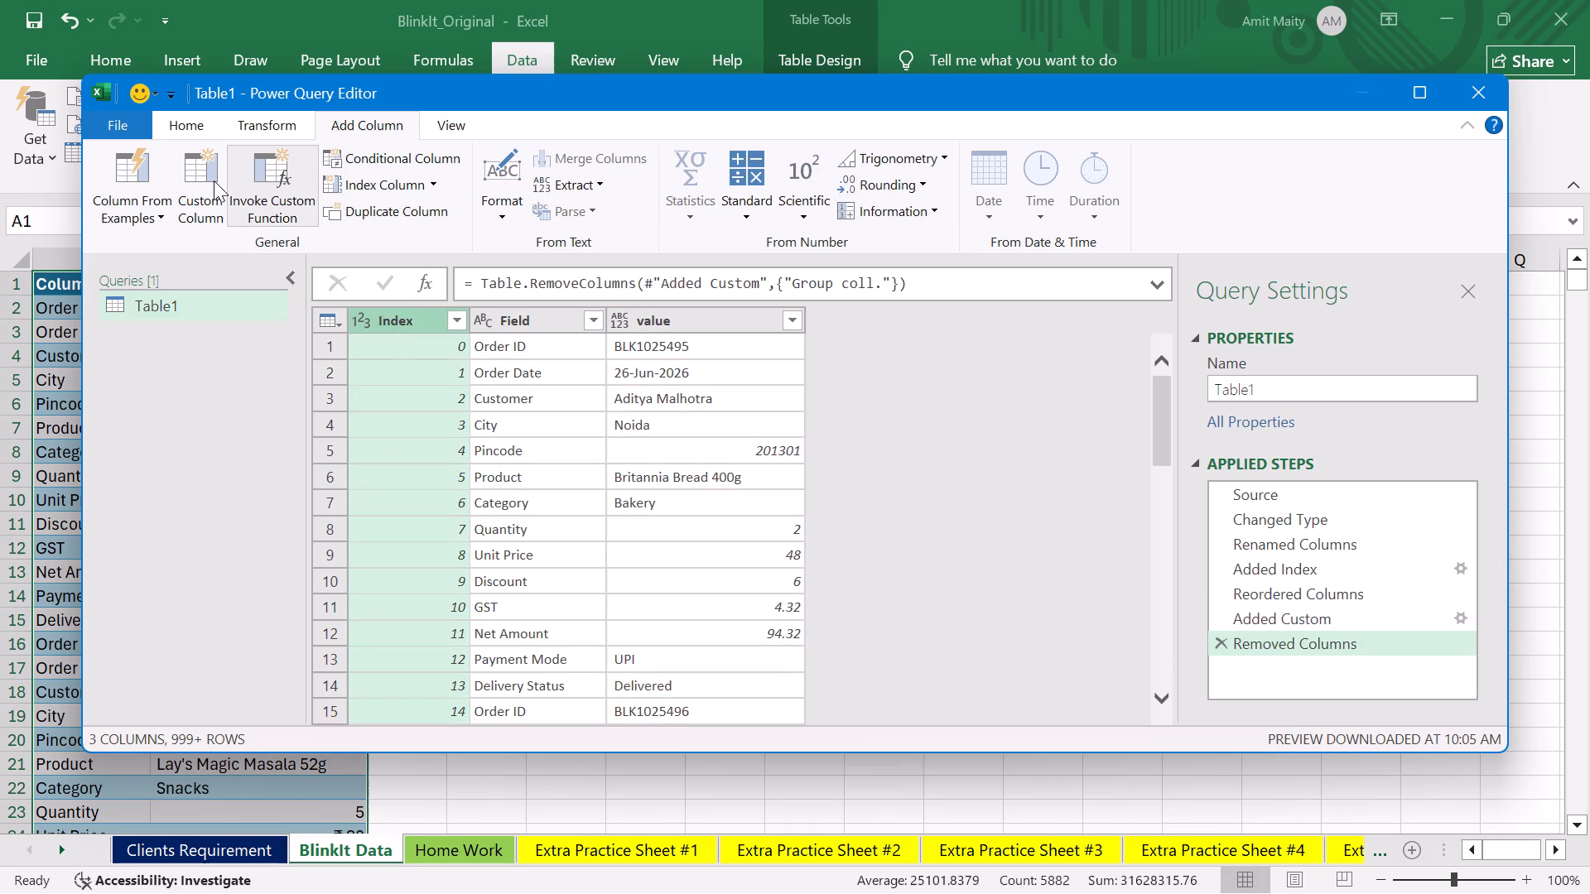
click(201, 174)
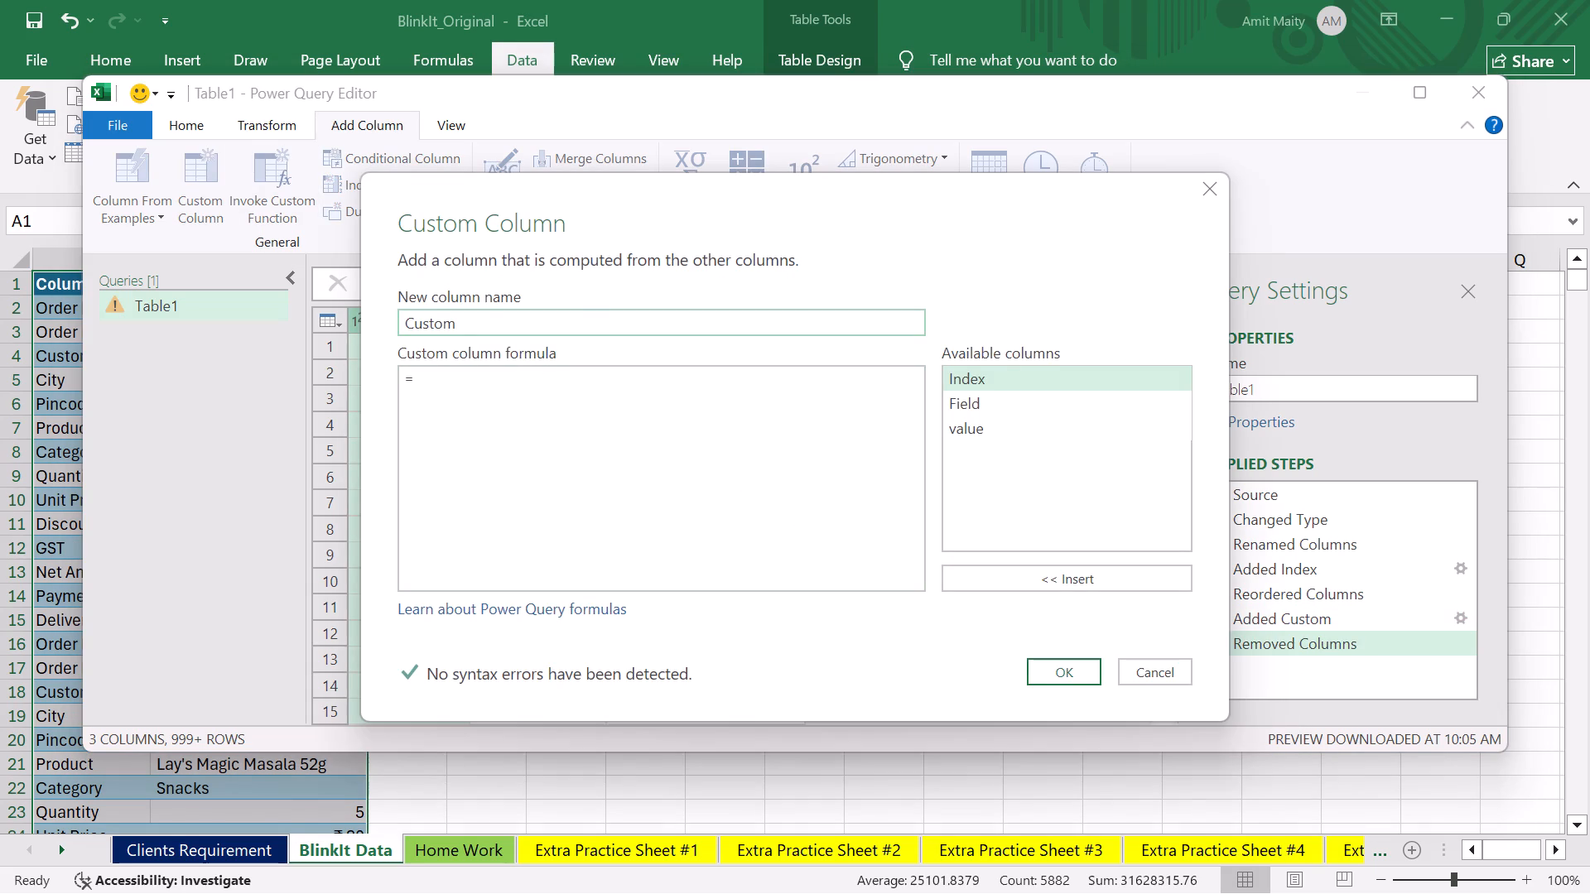
triple_click(499, 324)
key(BackSpace)
key(BackSpace)
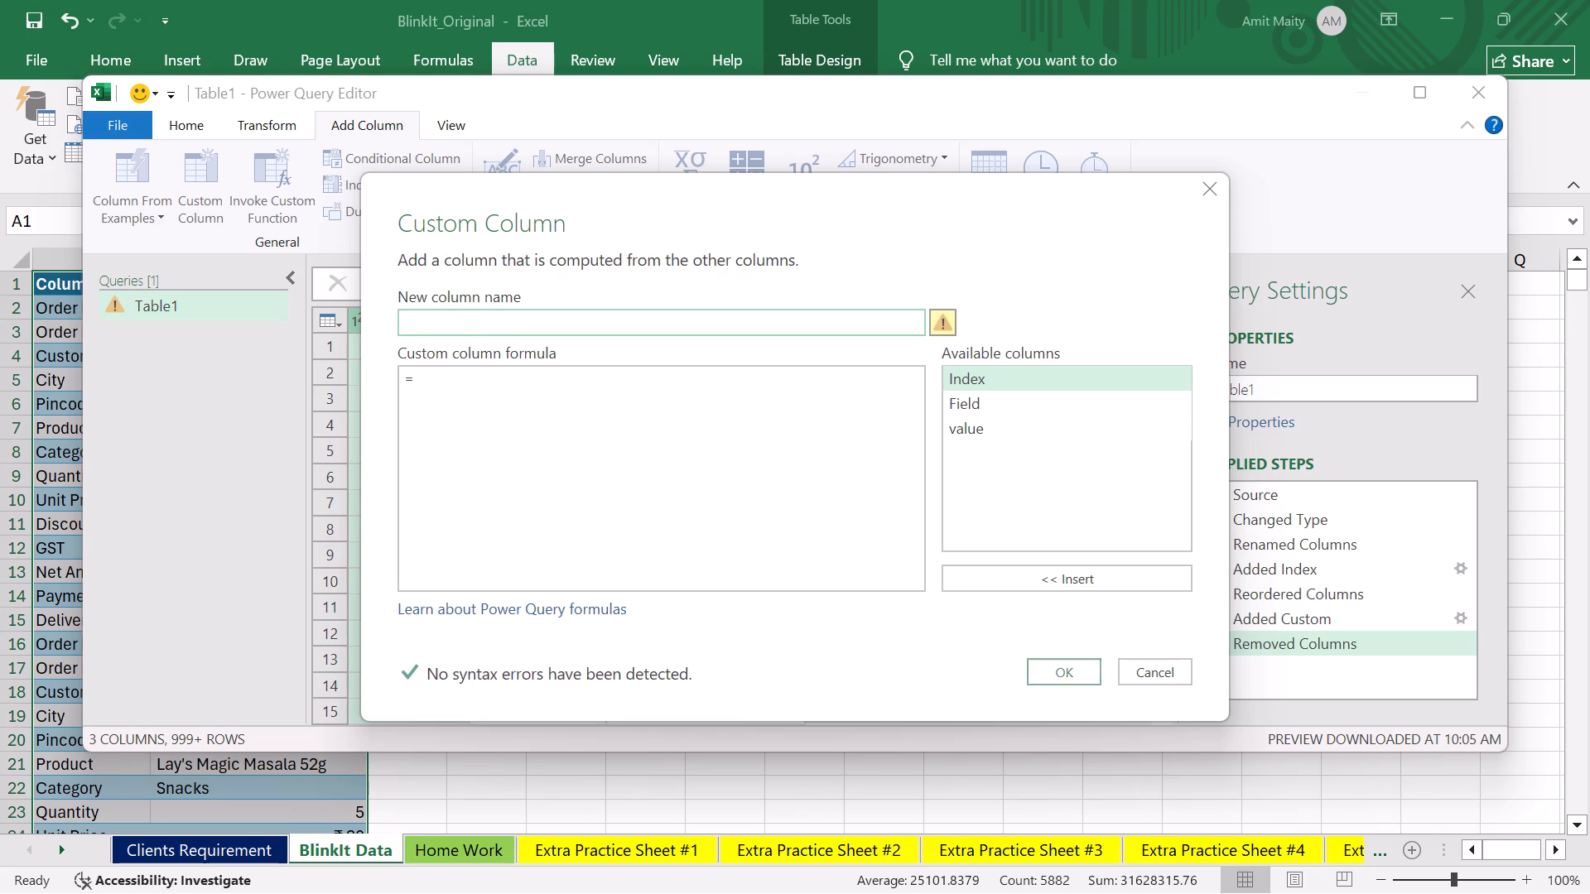
text(gr)
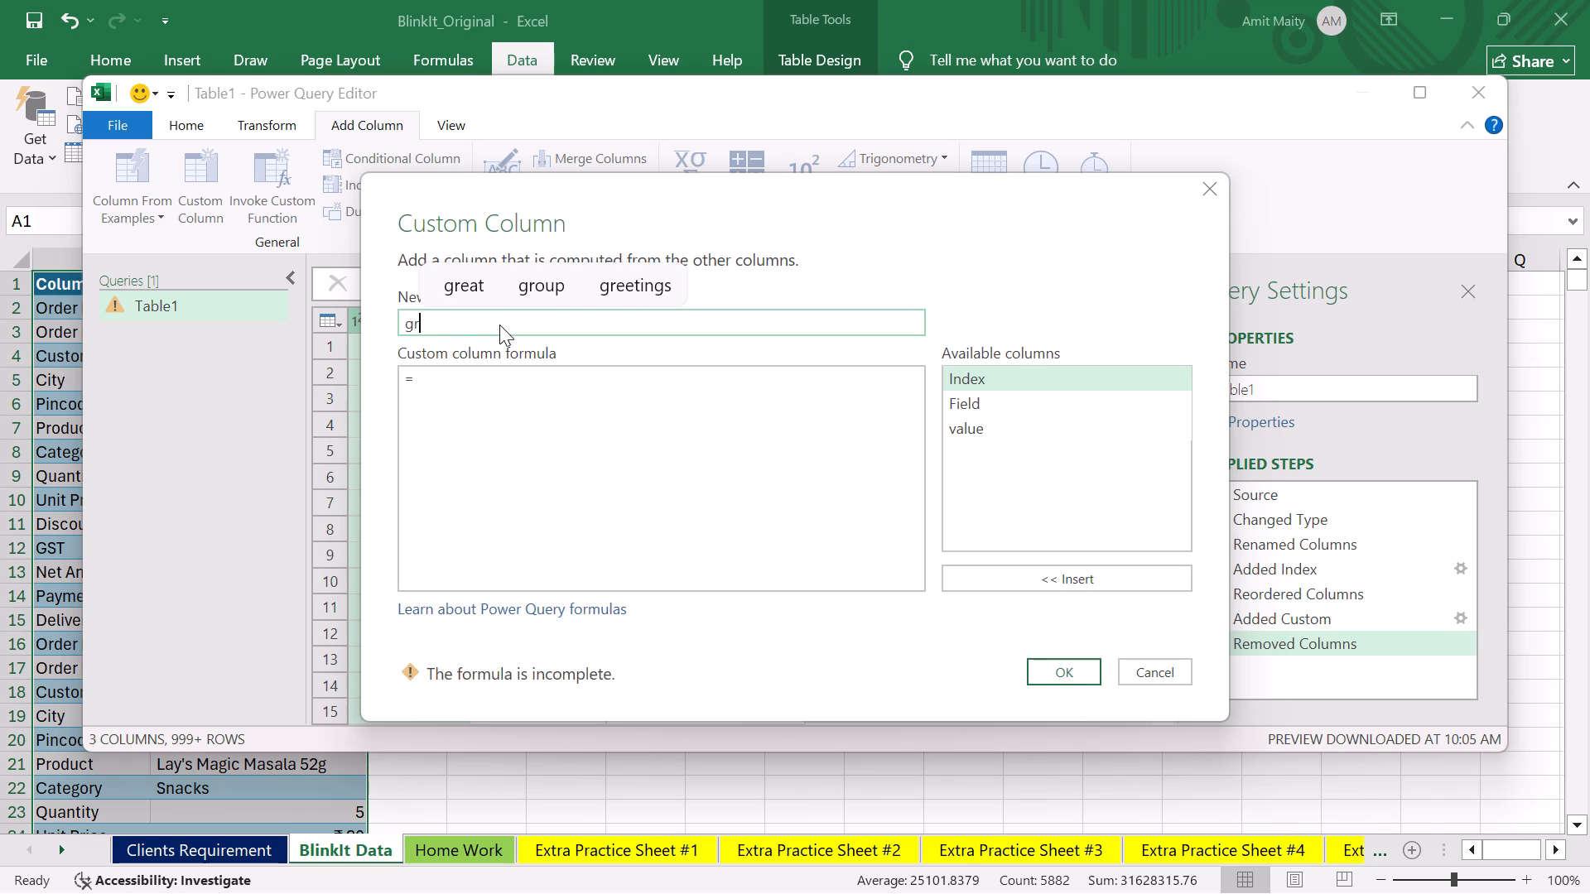
text(oup col)
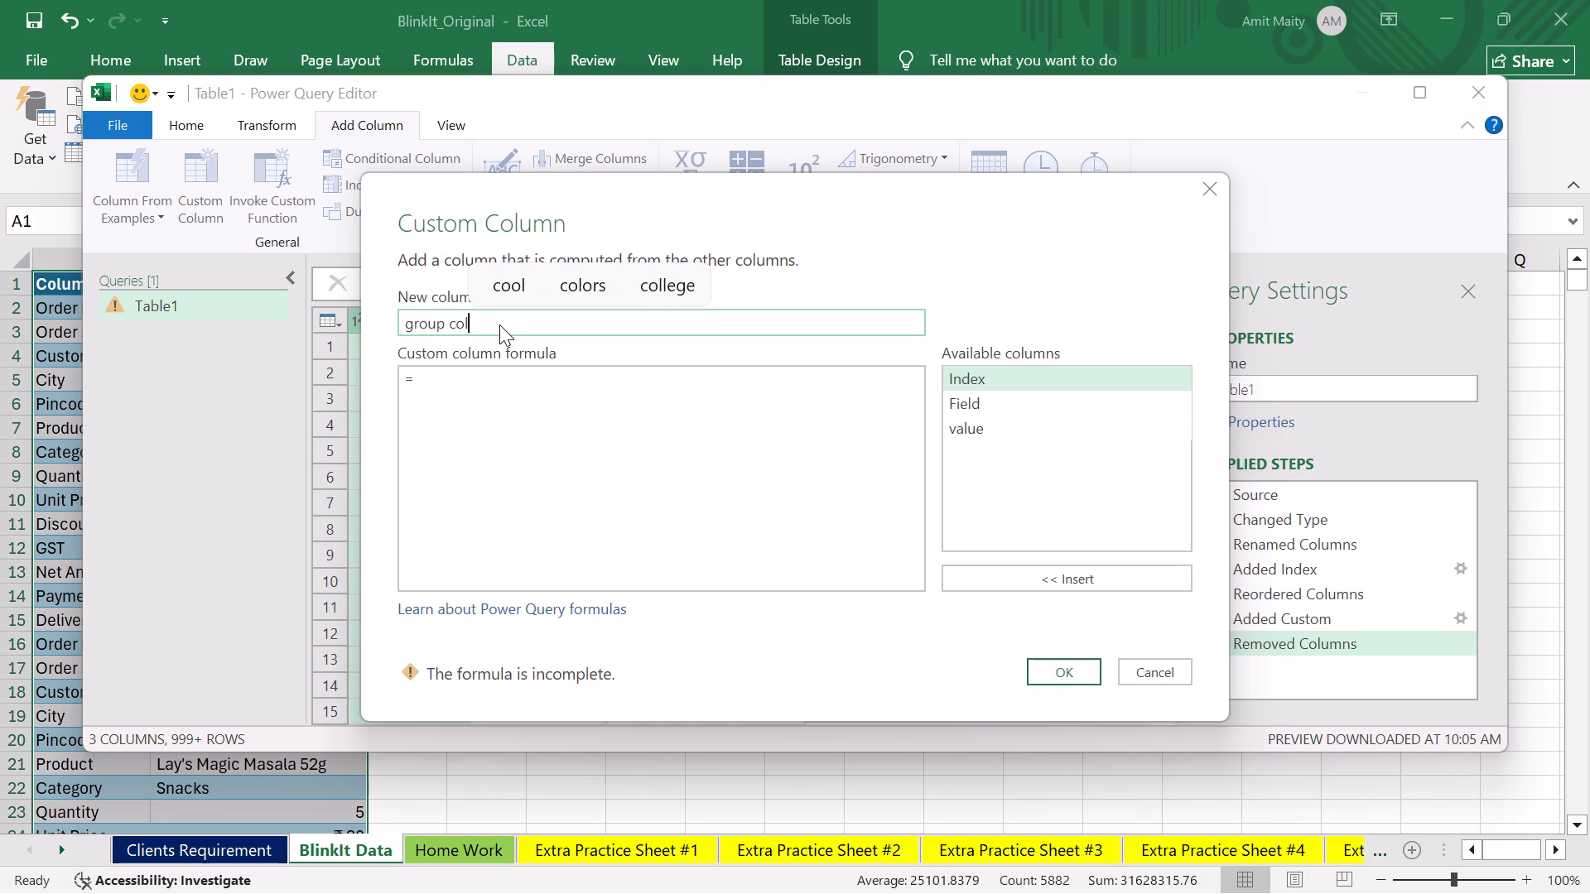
key(period)
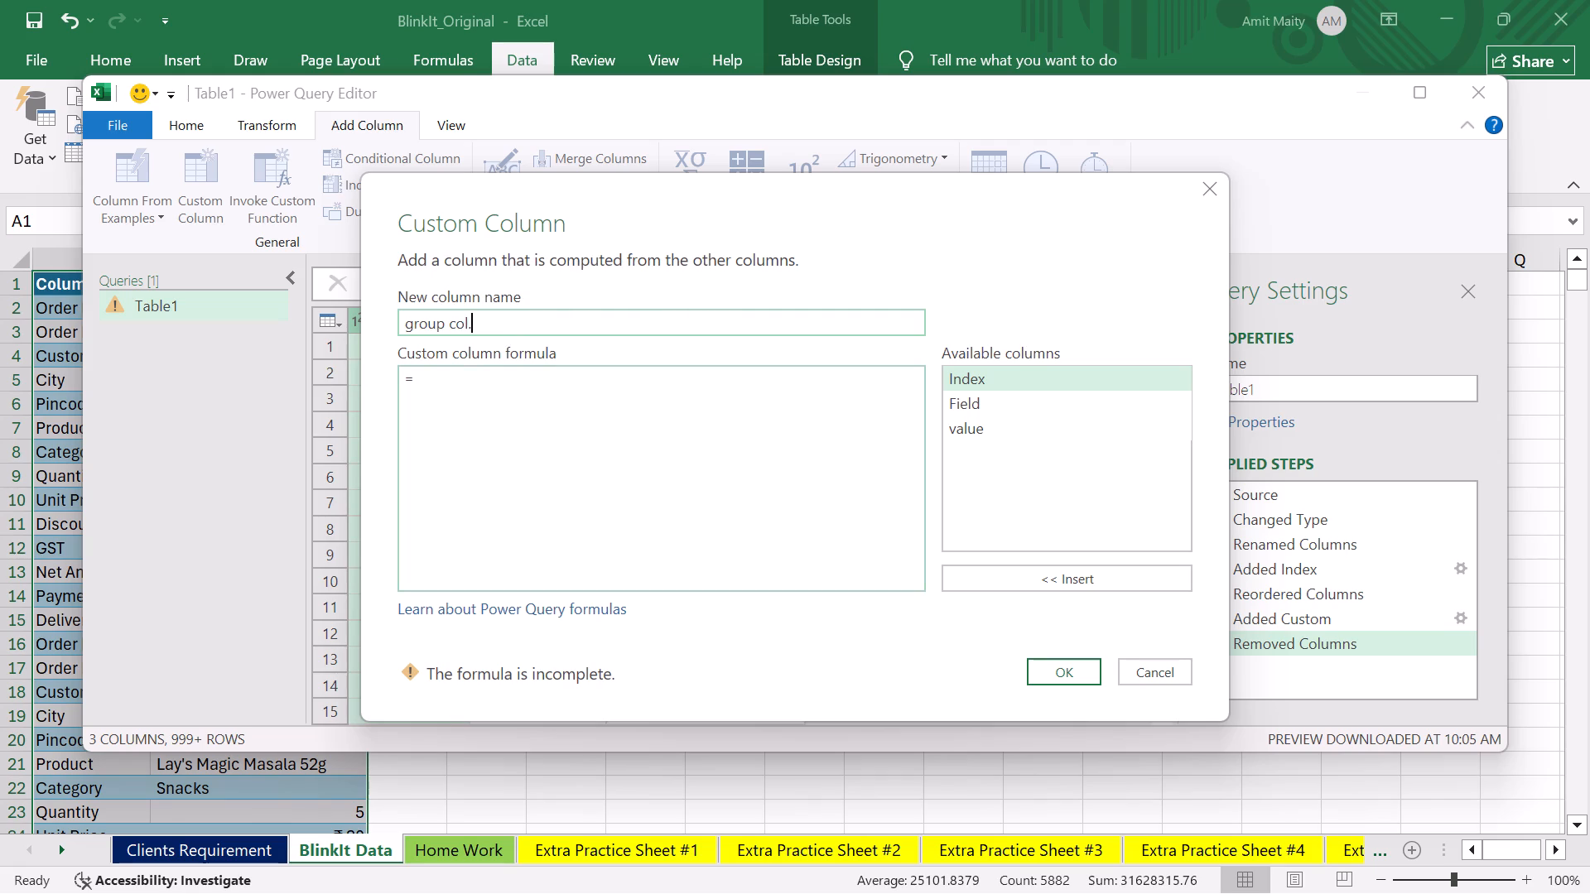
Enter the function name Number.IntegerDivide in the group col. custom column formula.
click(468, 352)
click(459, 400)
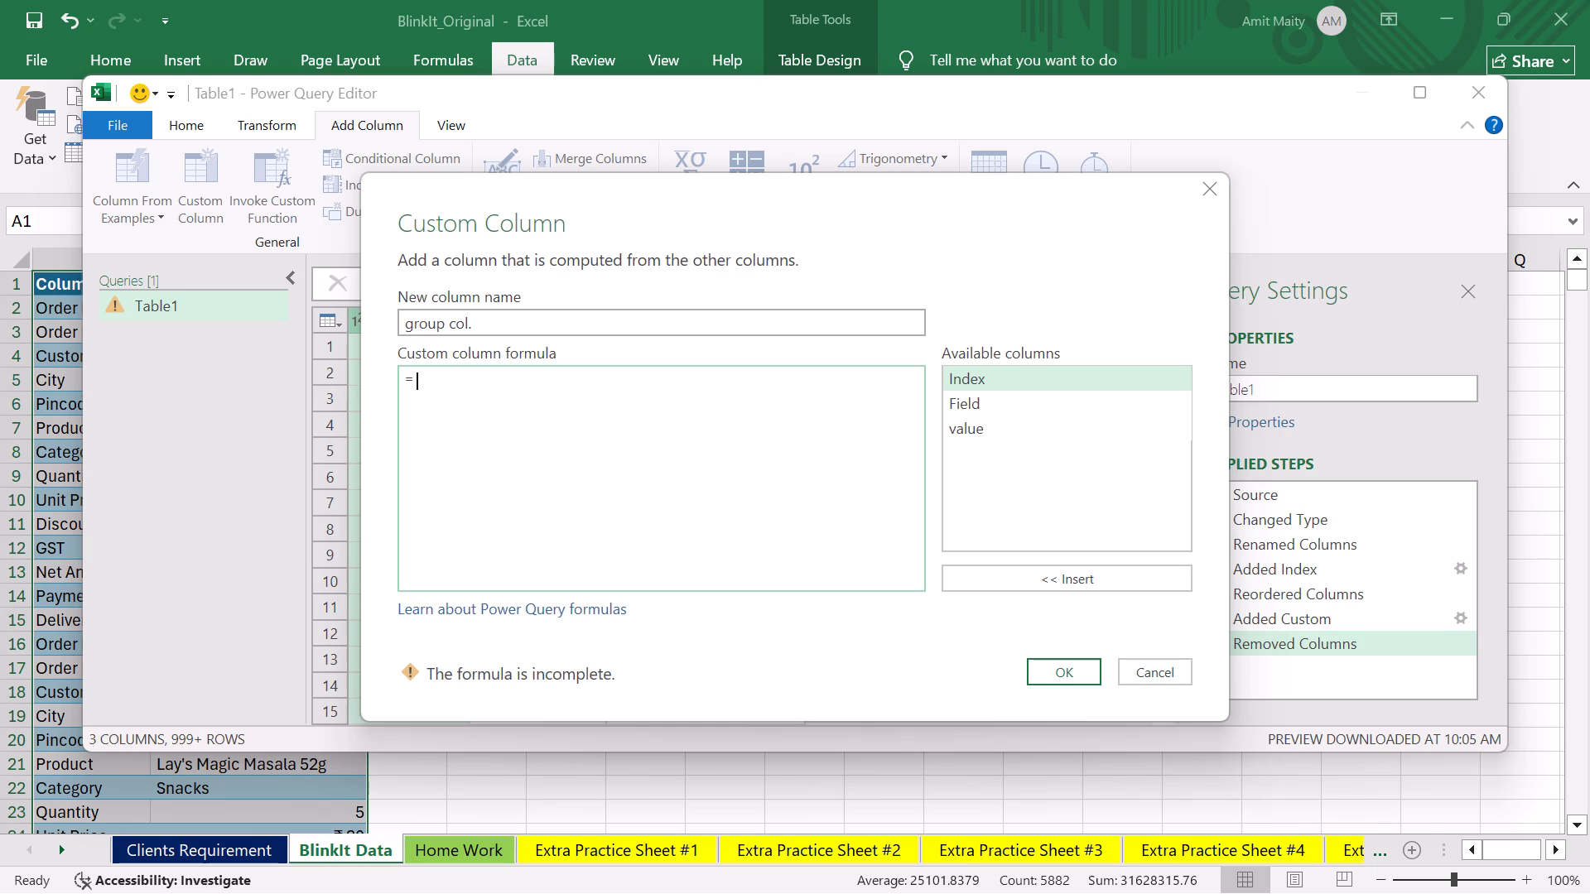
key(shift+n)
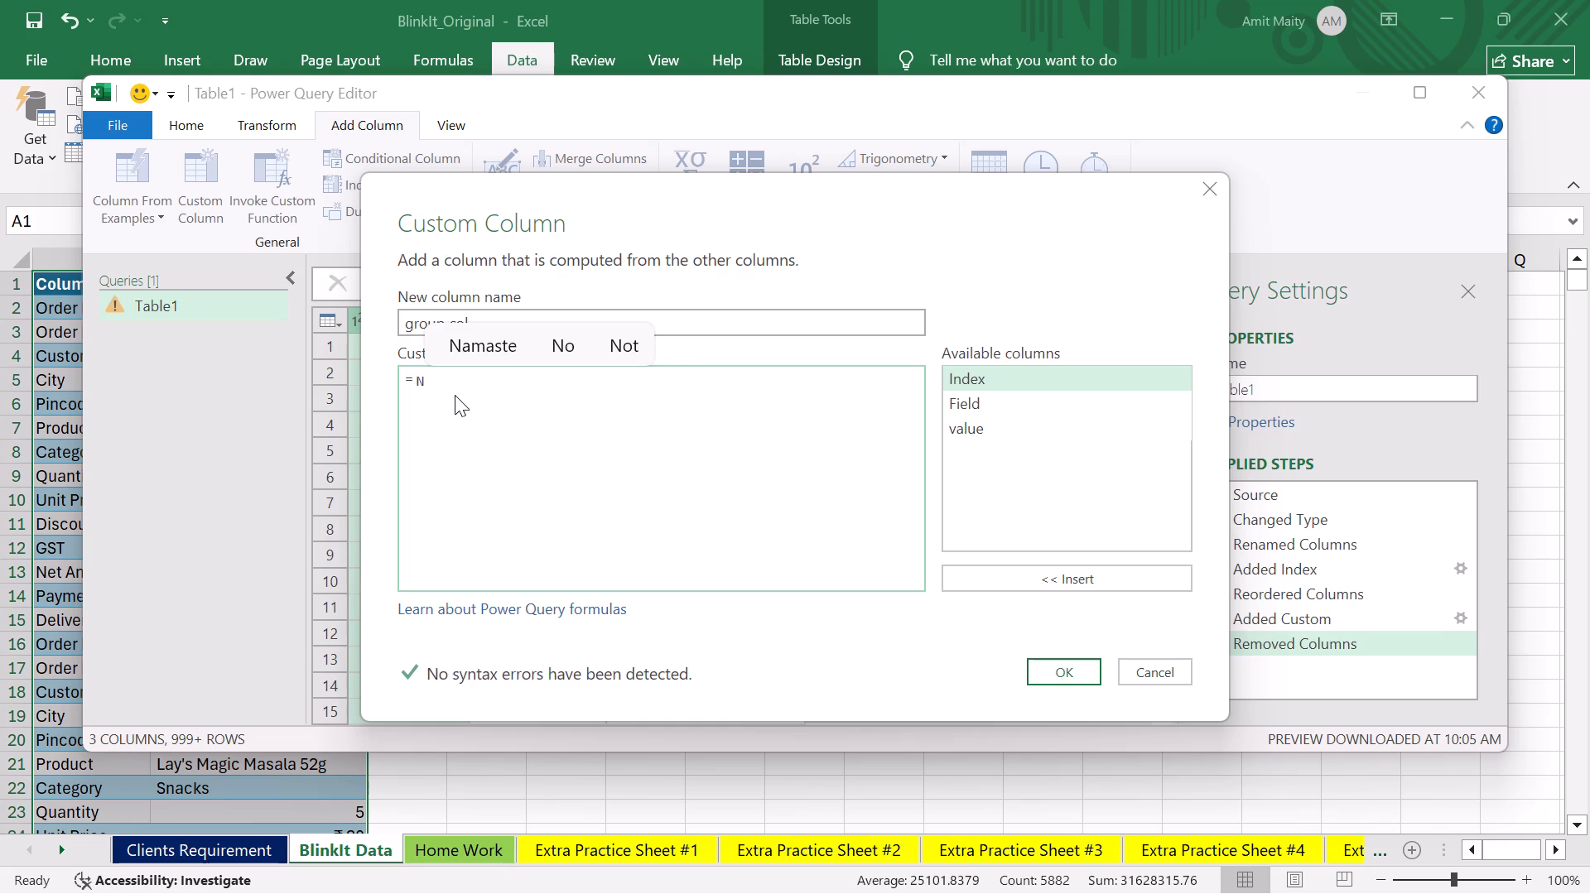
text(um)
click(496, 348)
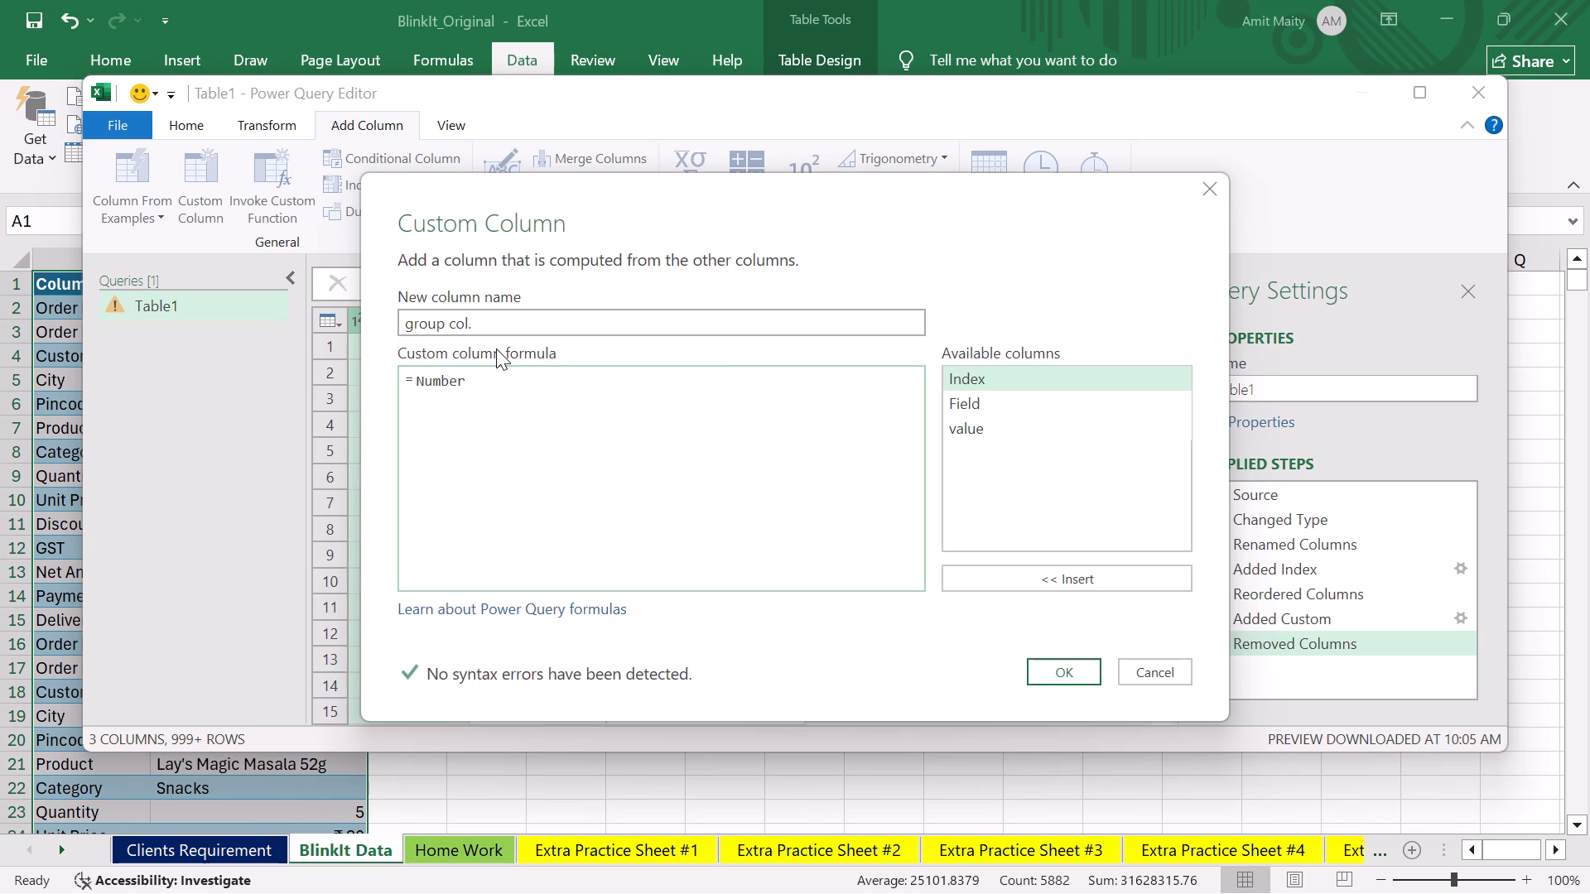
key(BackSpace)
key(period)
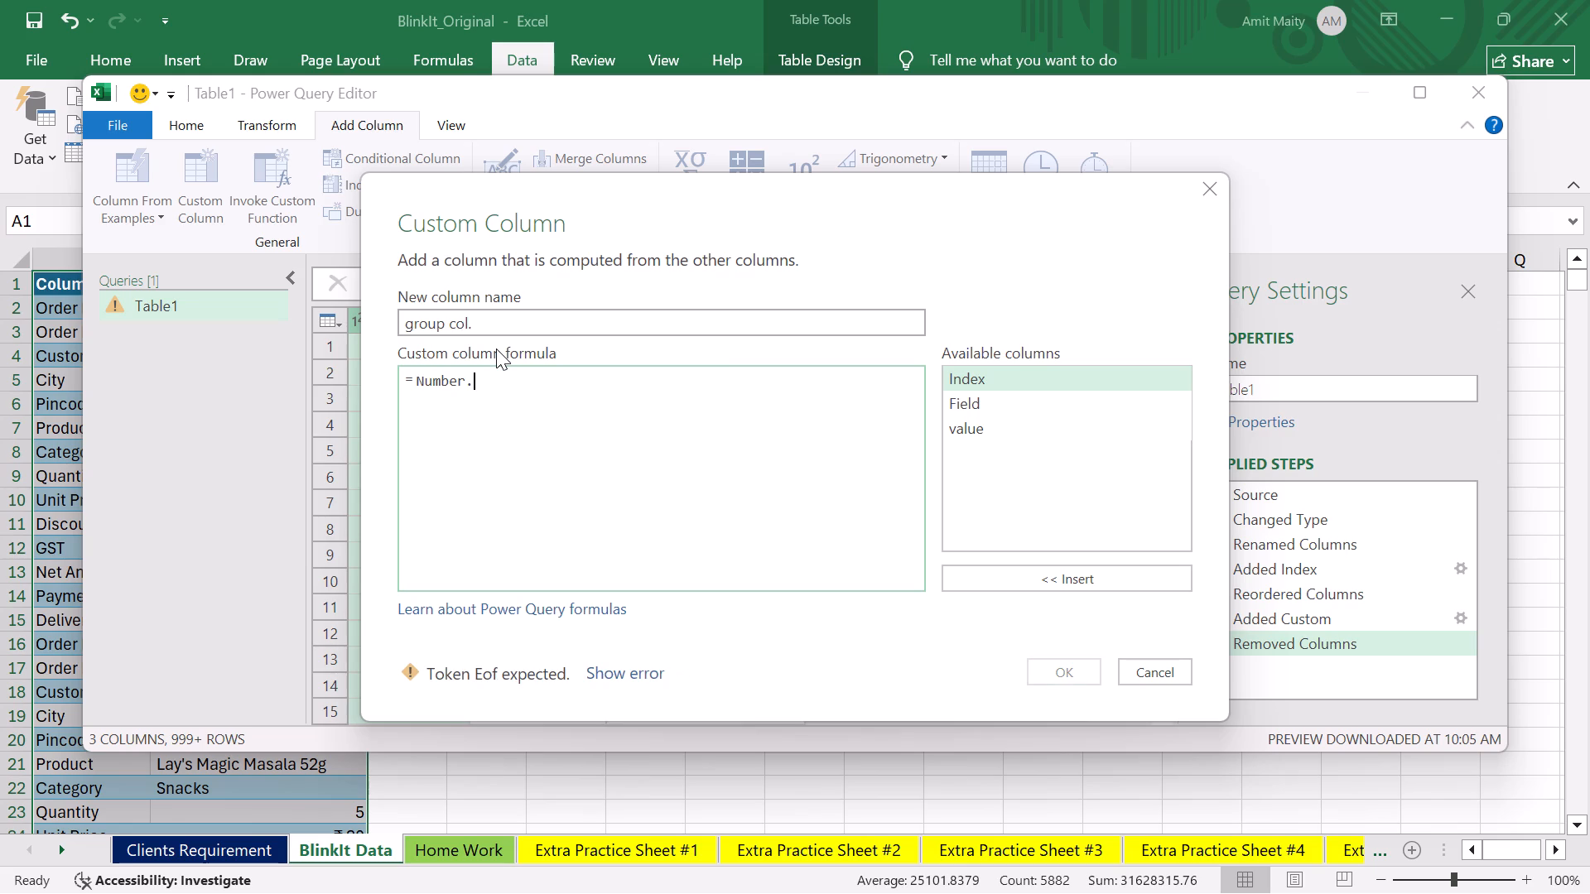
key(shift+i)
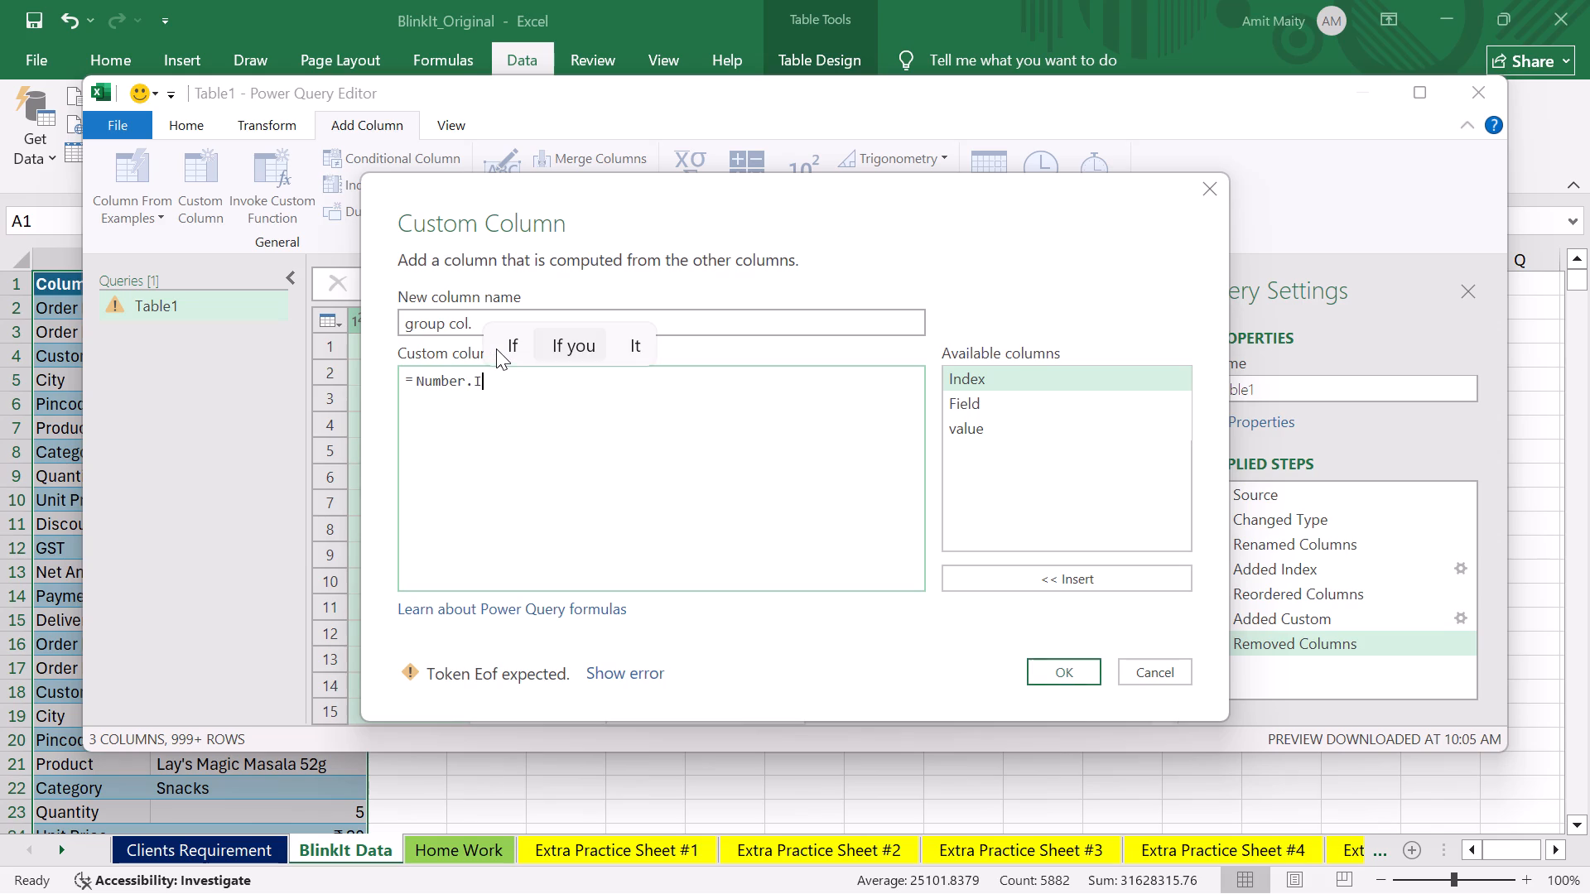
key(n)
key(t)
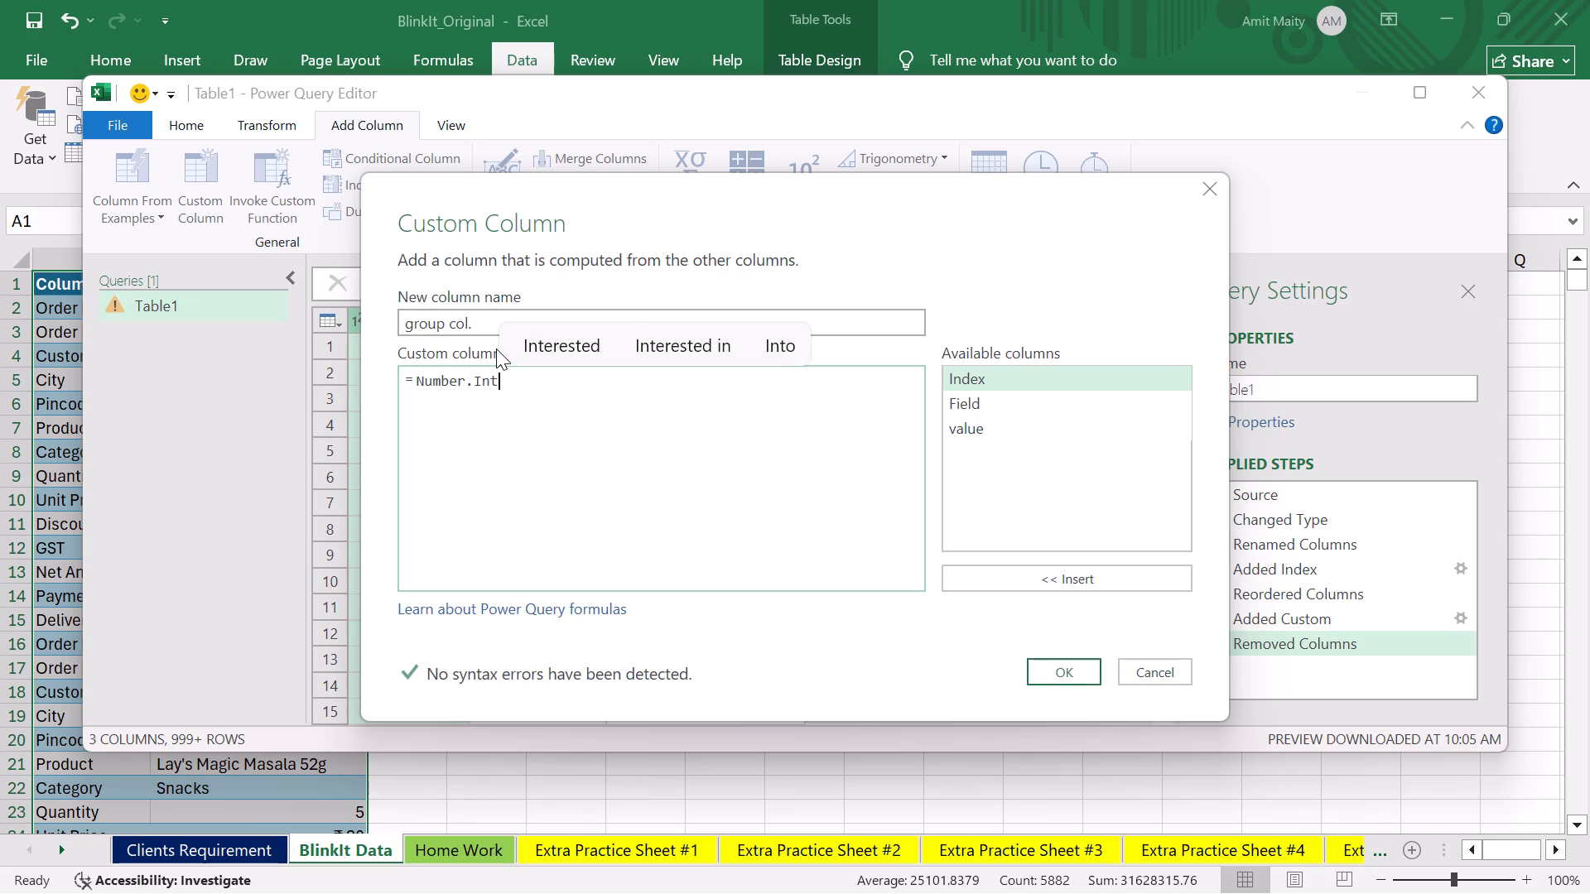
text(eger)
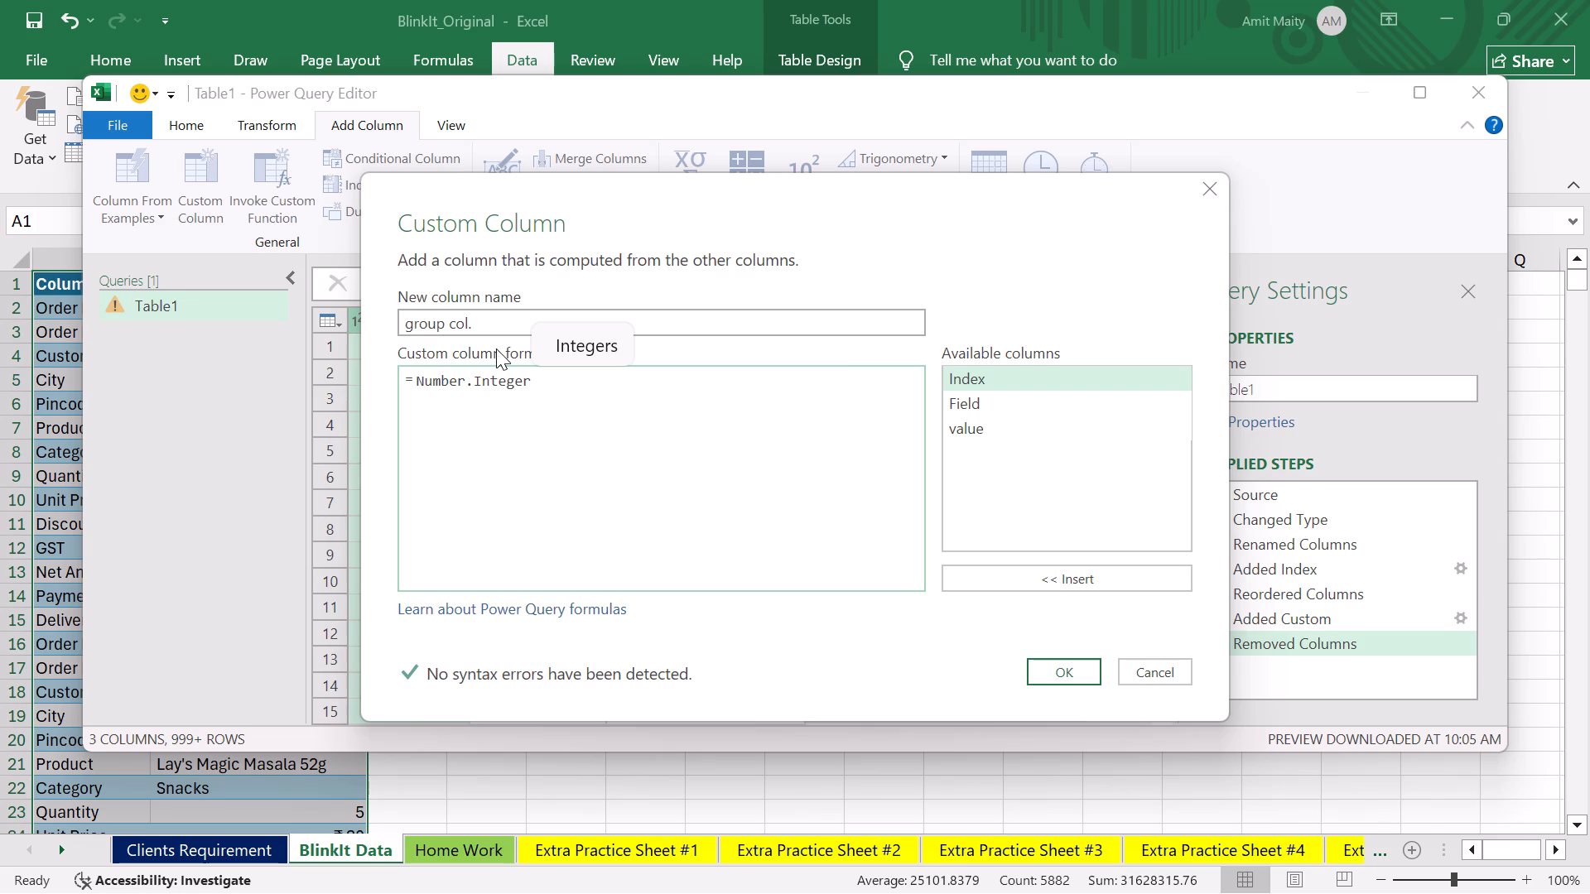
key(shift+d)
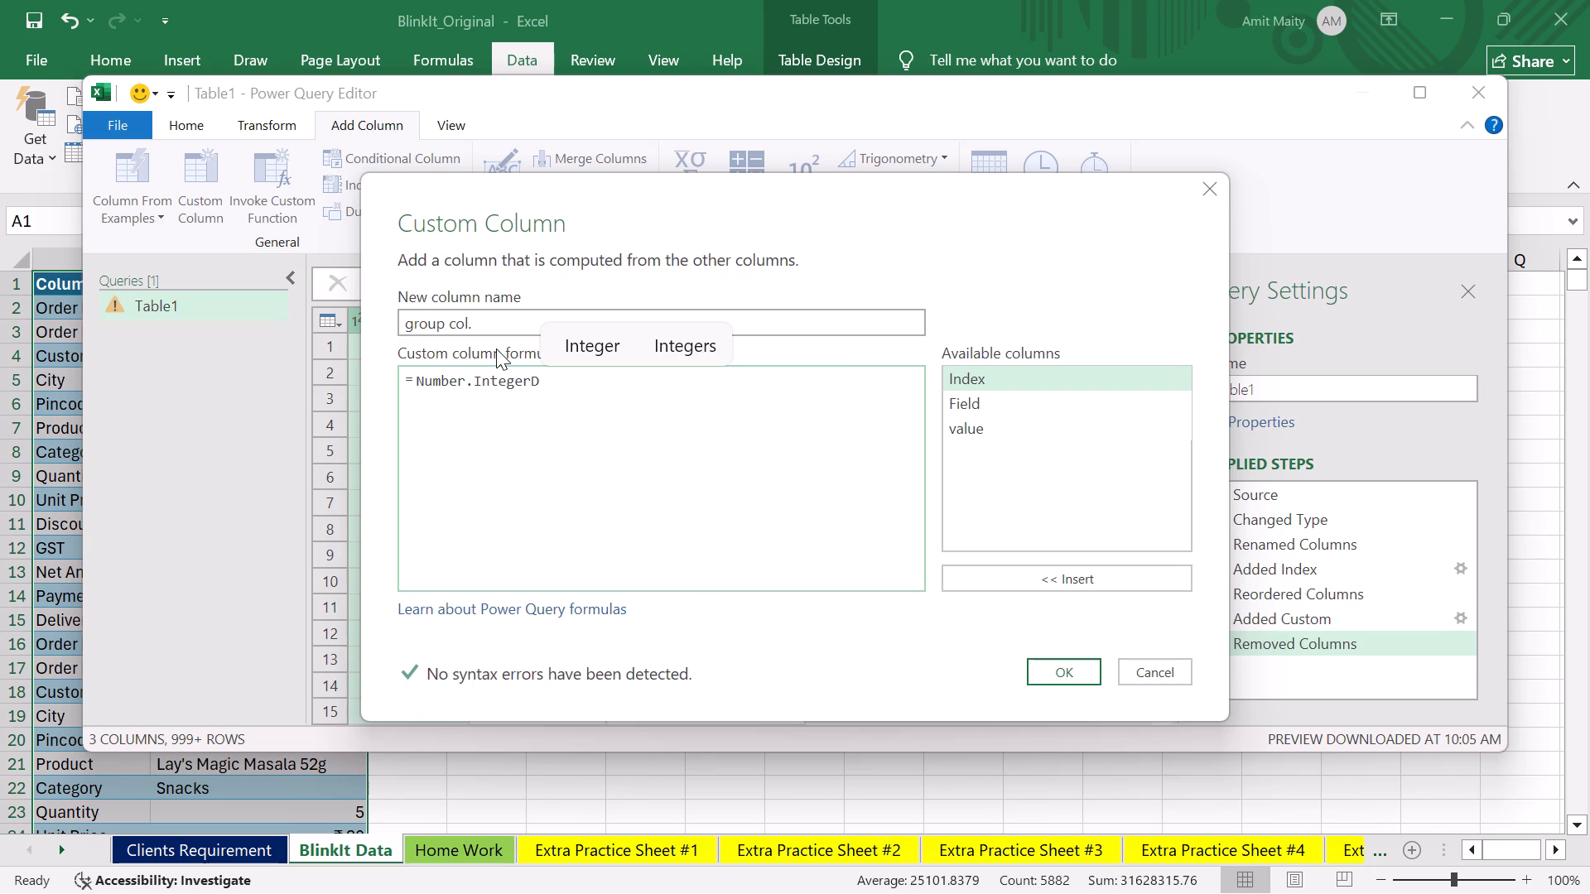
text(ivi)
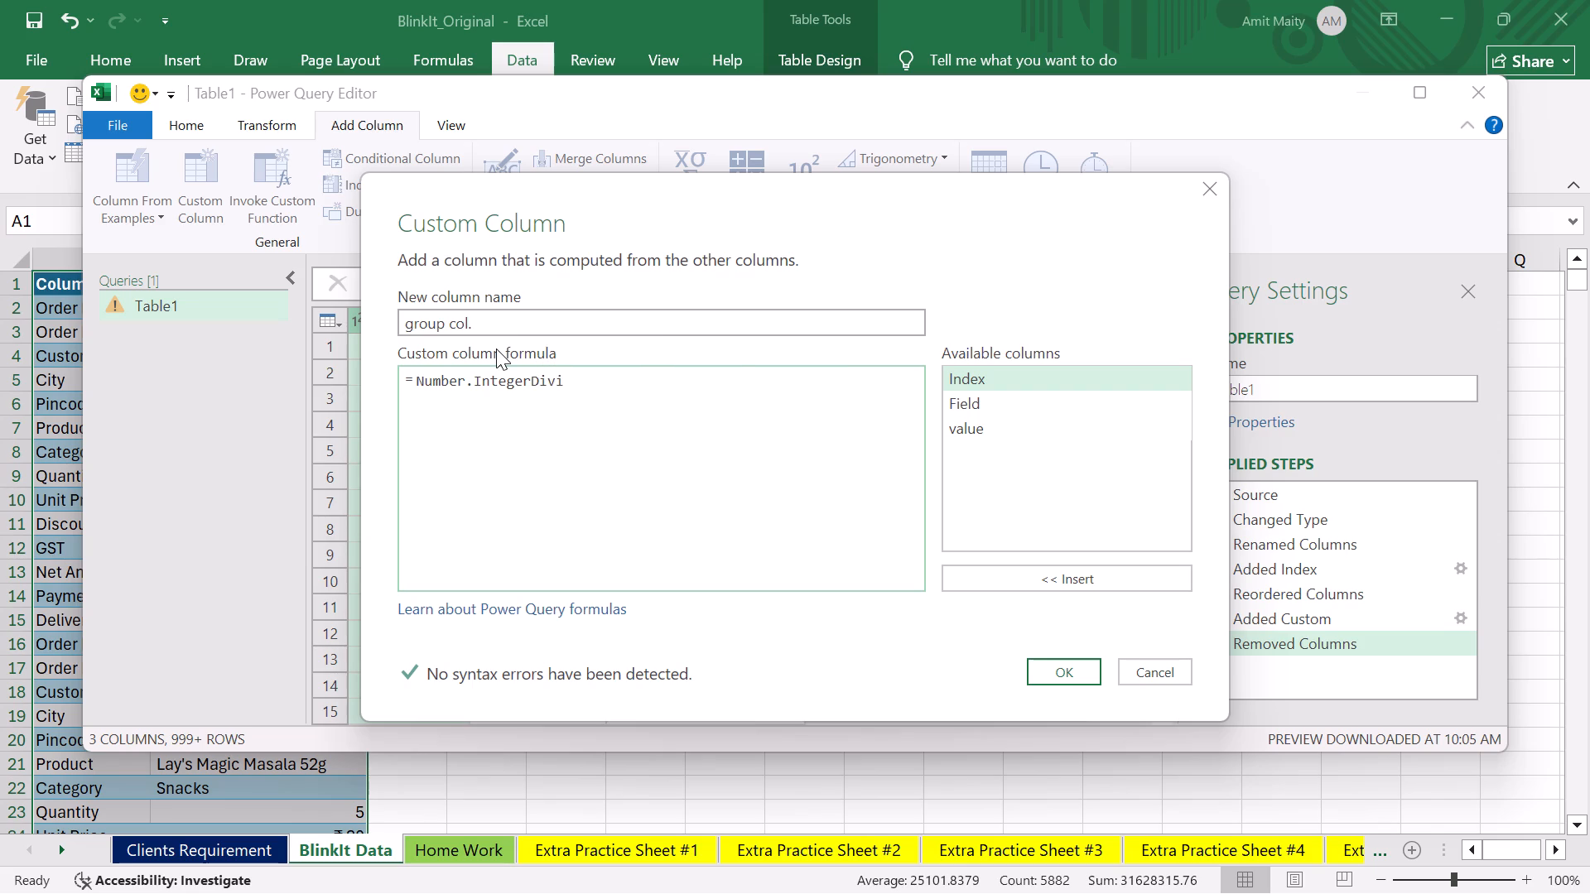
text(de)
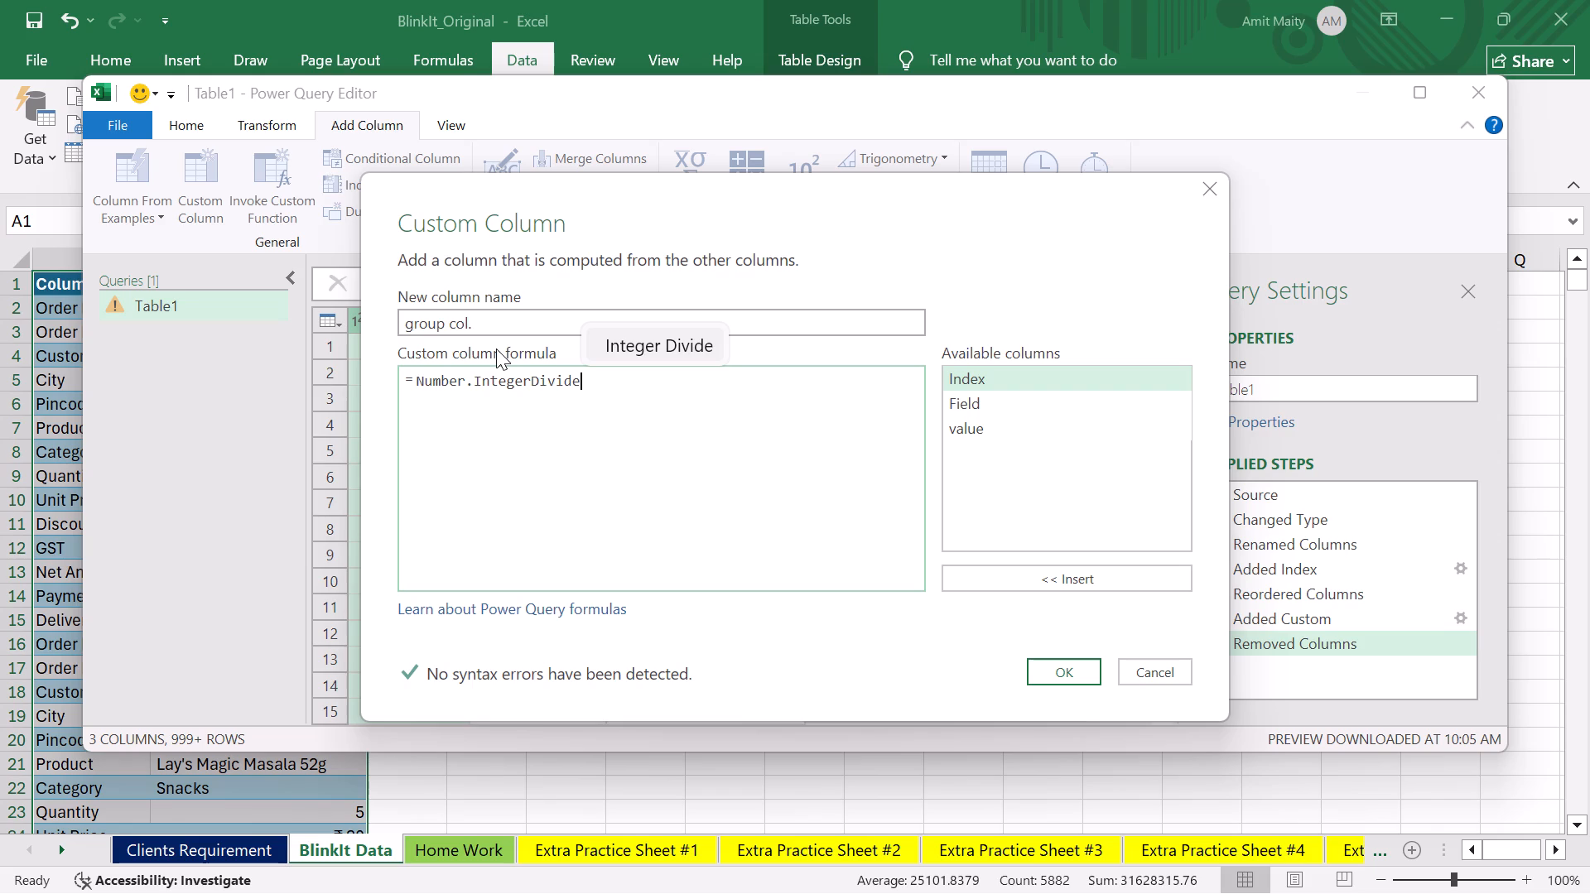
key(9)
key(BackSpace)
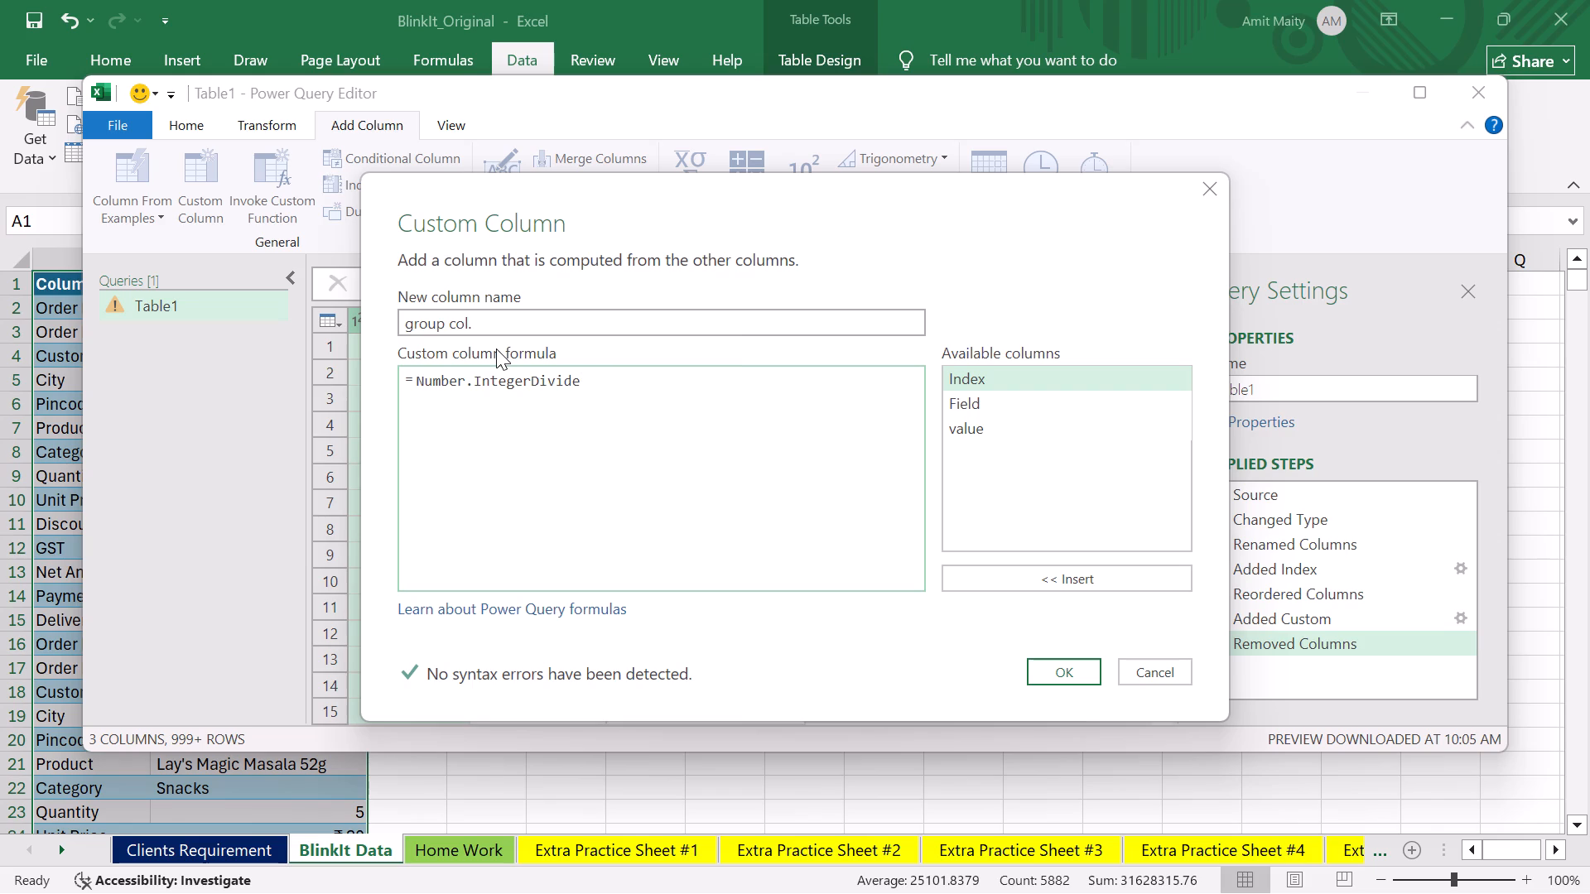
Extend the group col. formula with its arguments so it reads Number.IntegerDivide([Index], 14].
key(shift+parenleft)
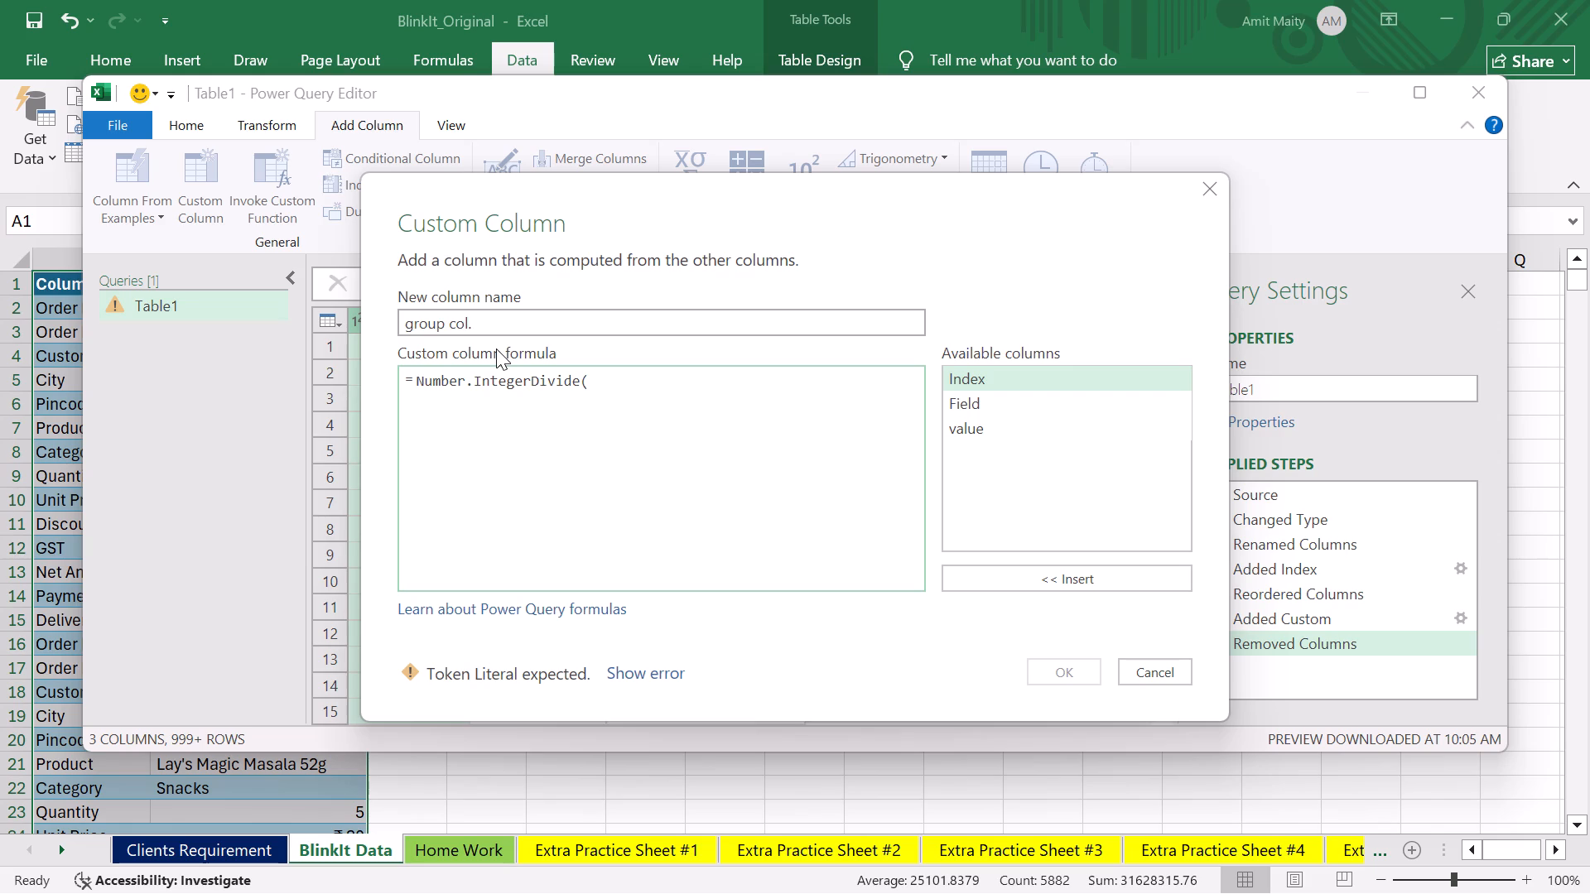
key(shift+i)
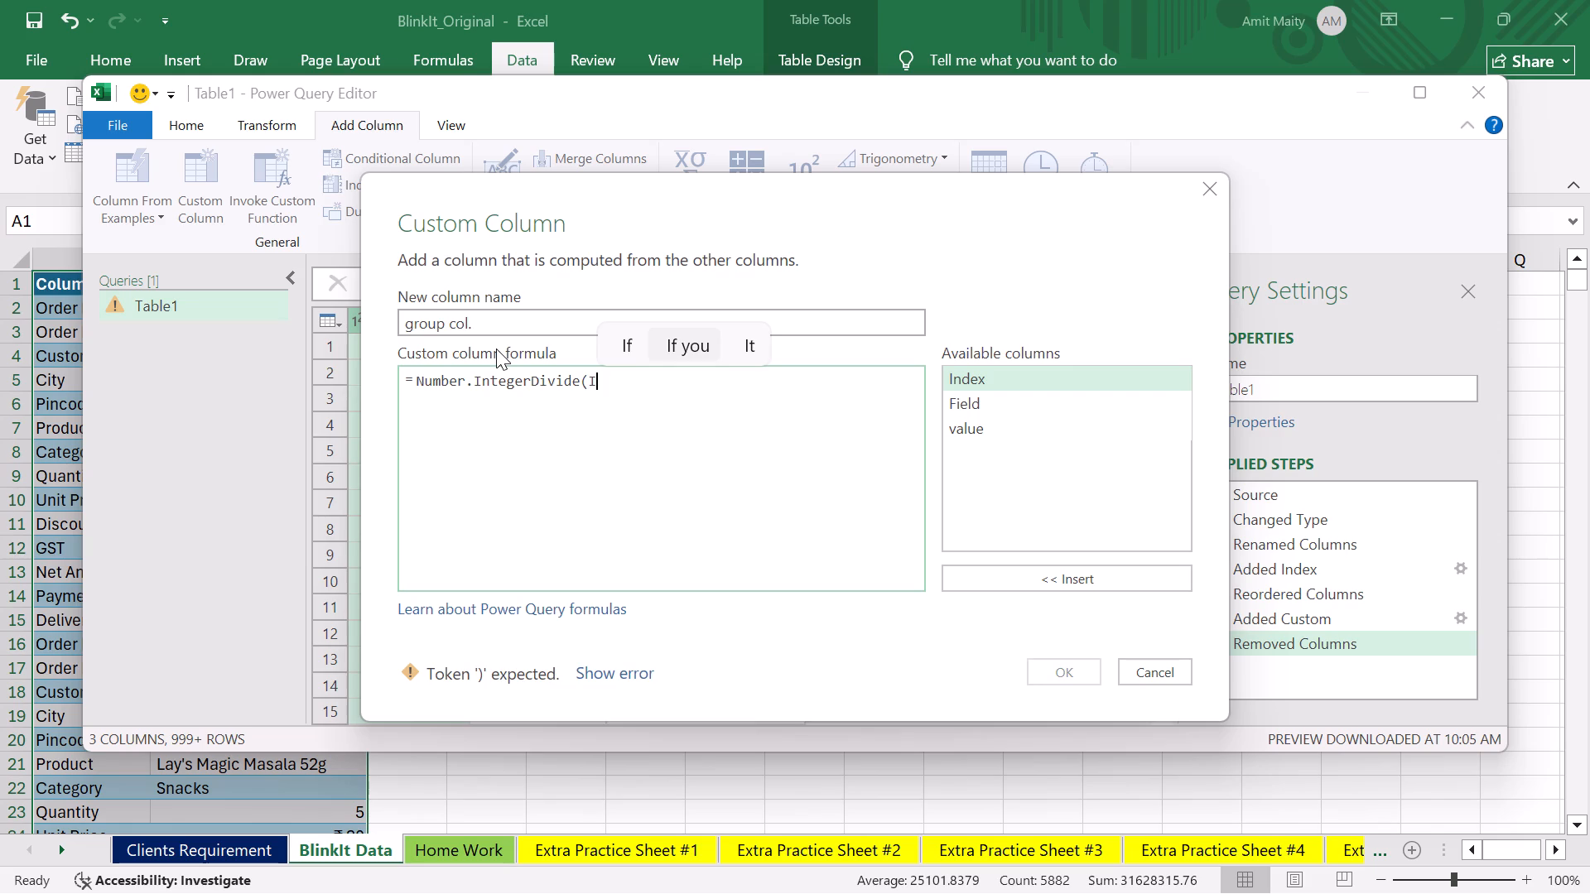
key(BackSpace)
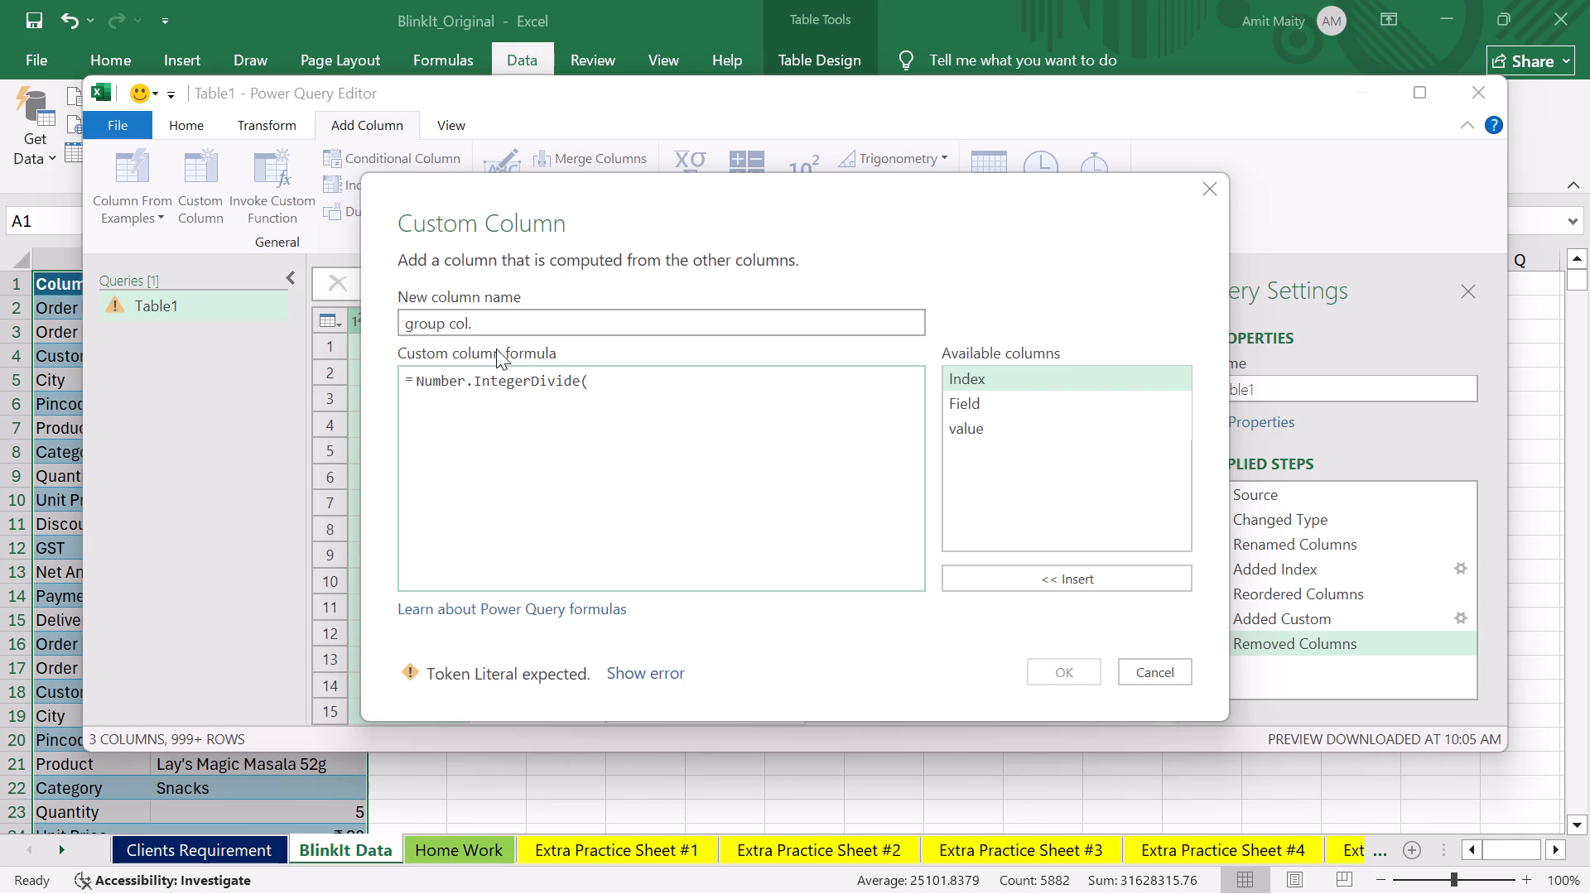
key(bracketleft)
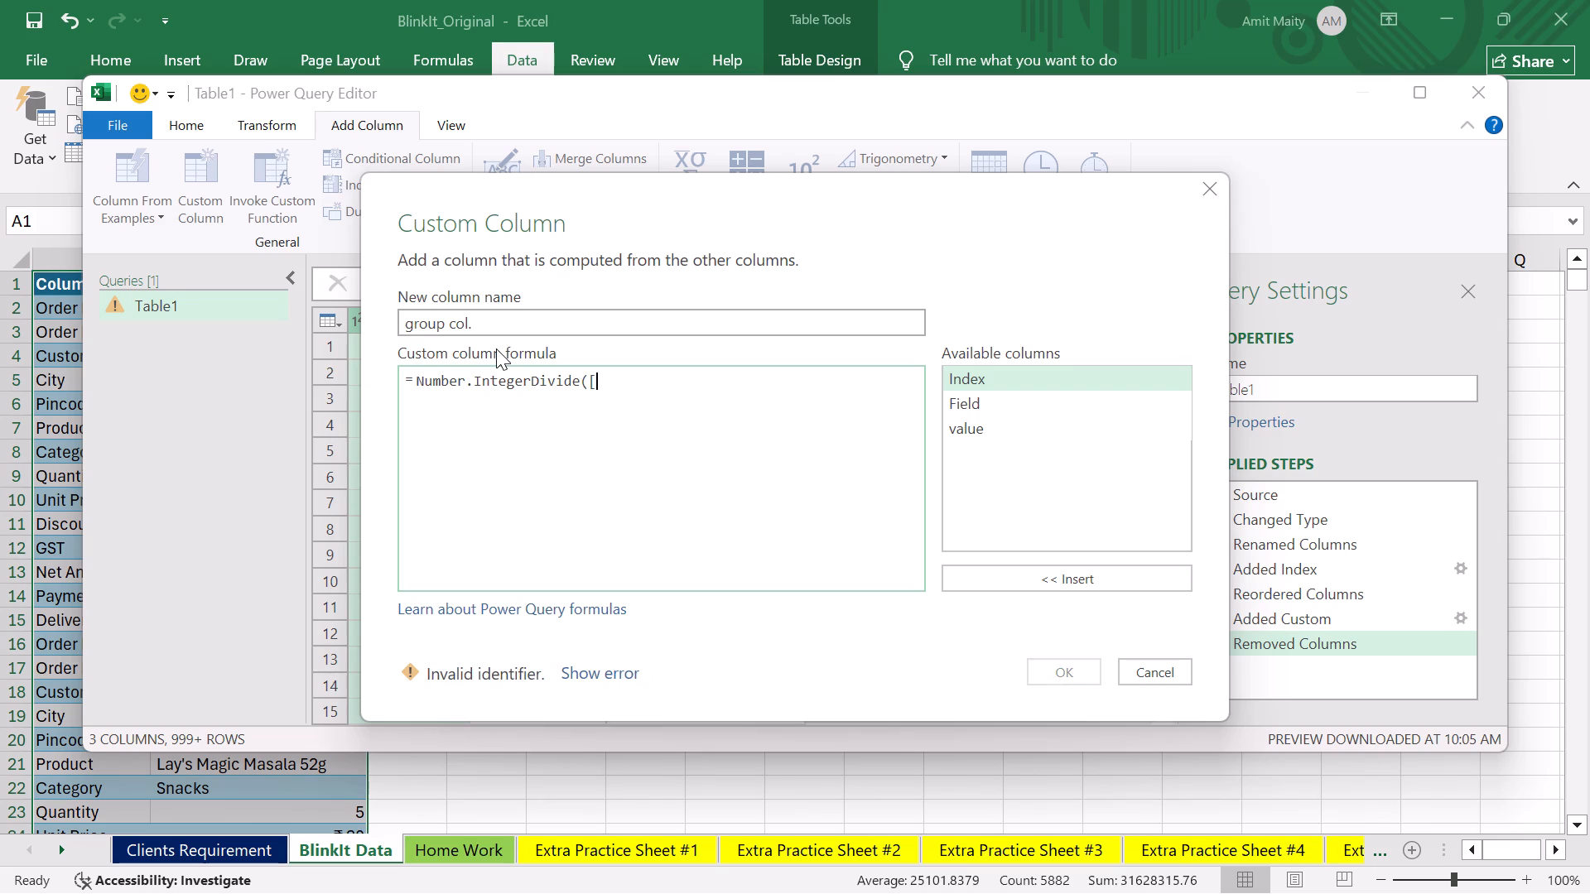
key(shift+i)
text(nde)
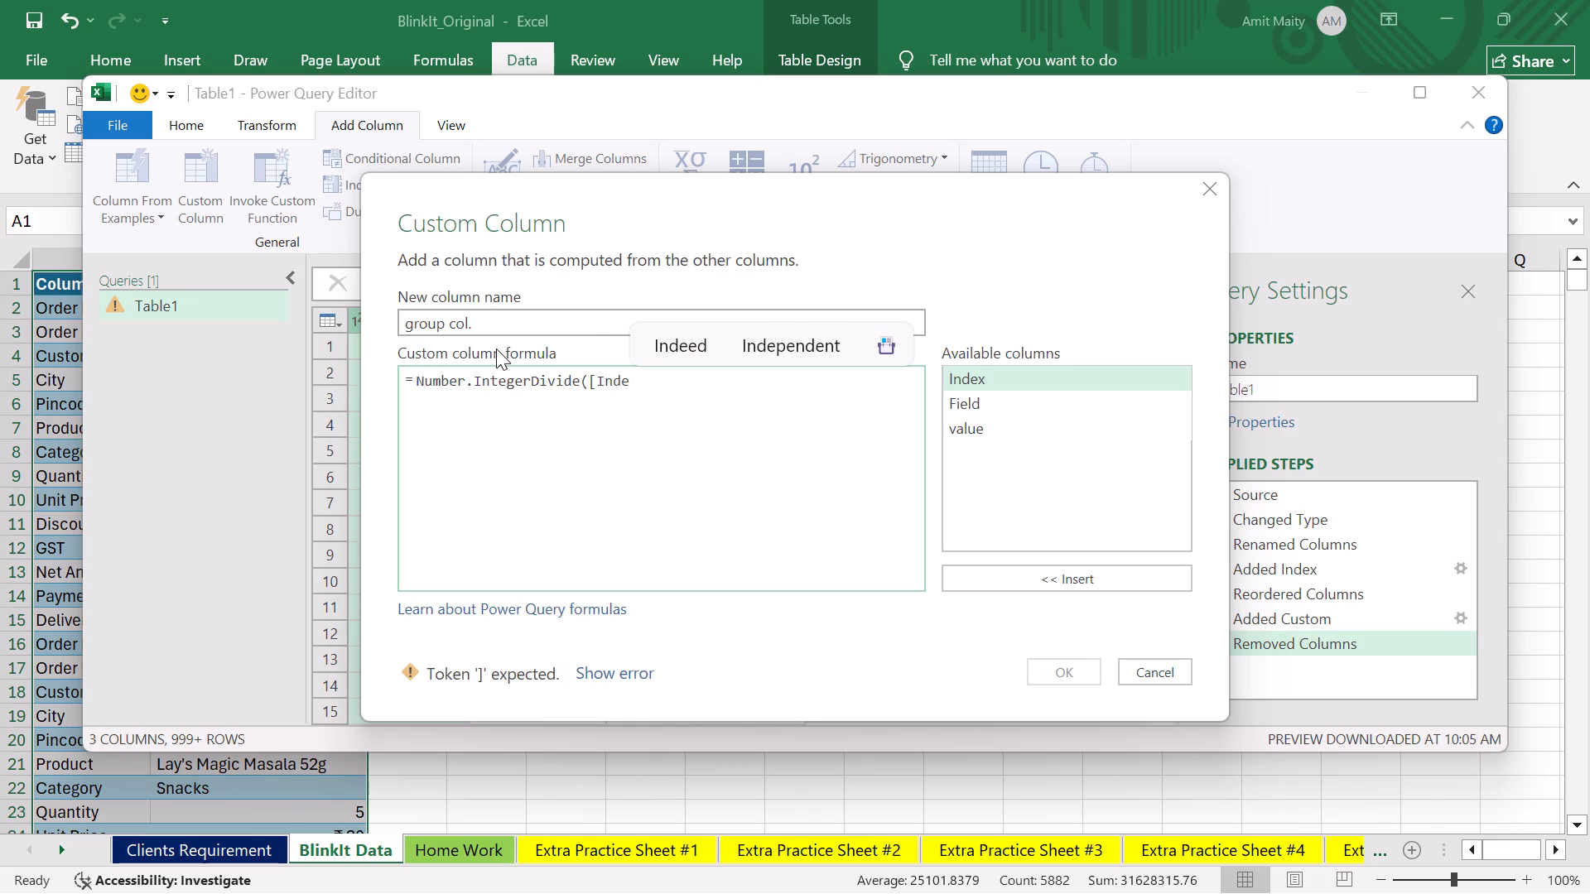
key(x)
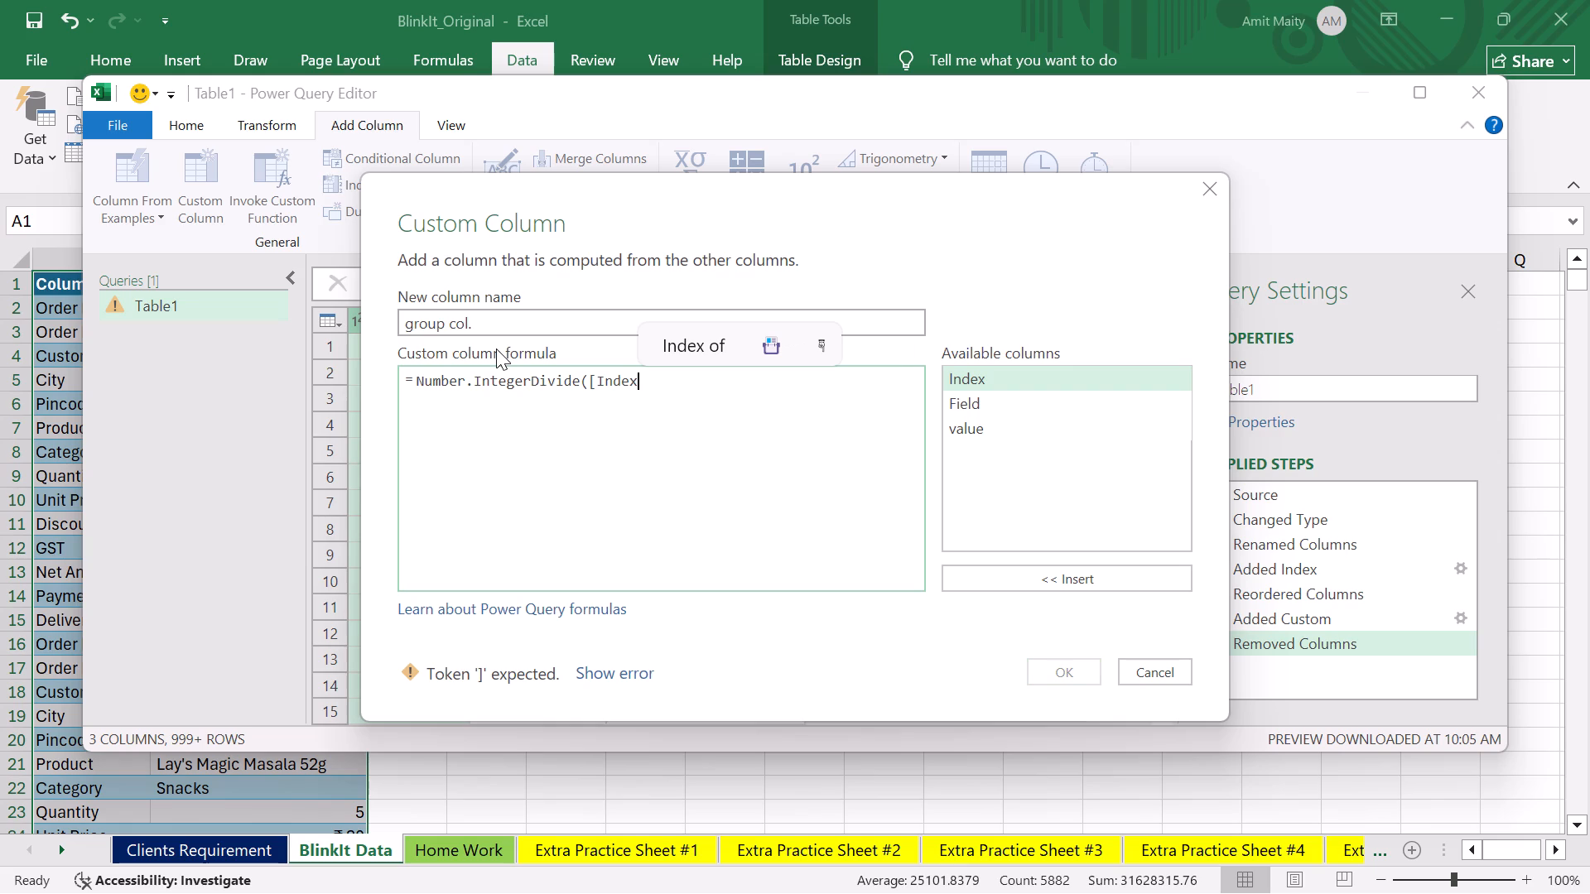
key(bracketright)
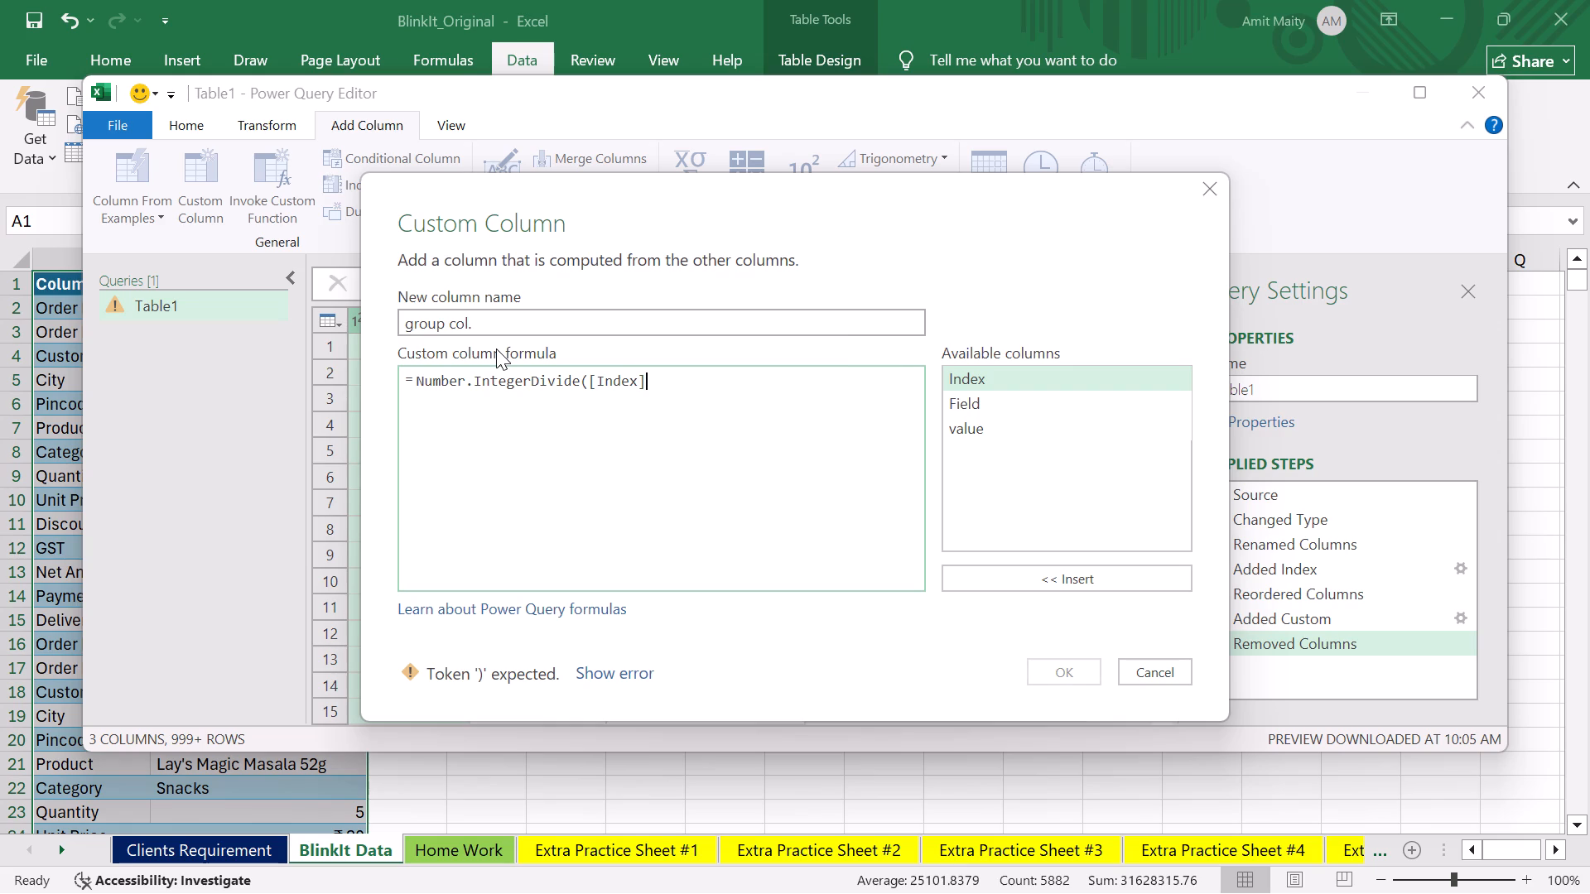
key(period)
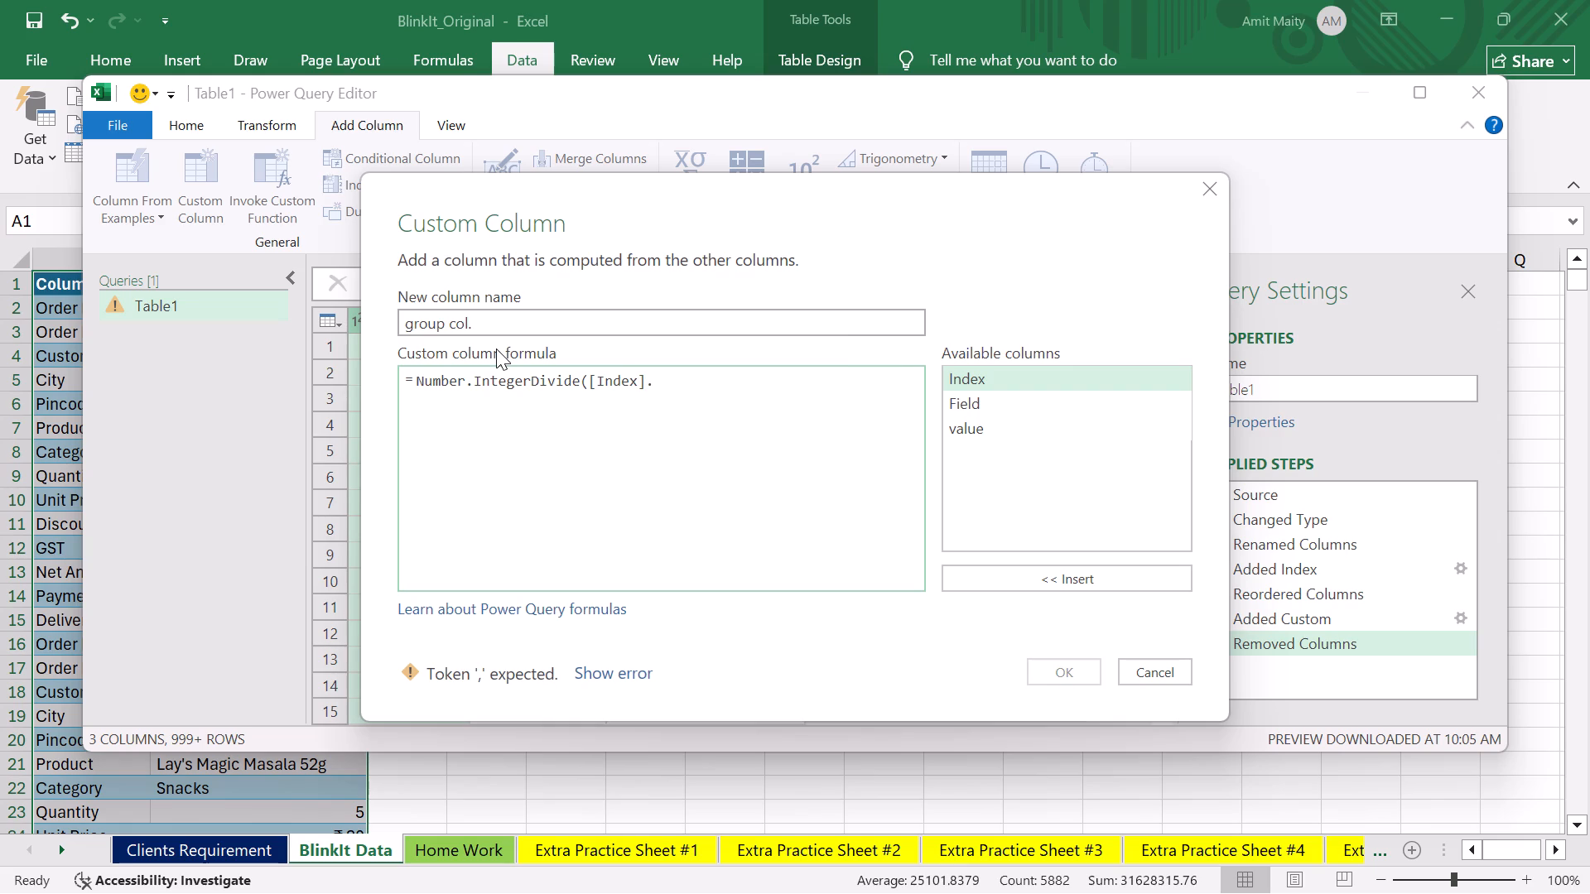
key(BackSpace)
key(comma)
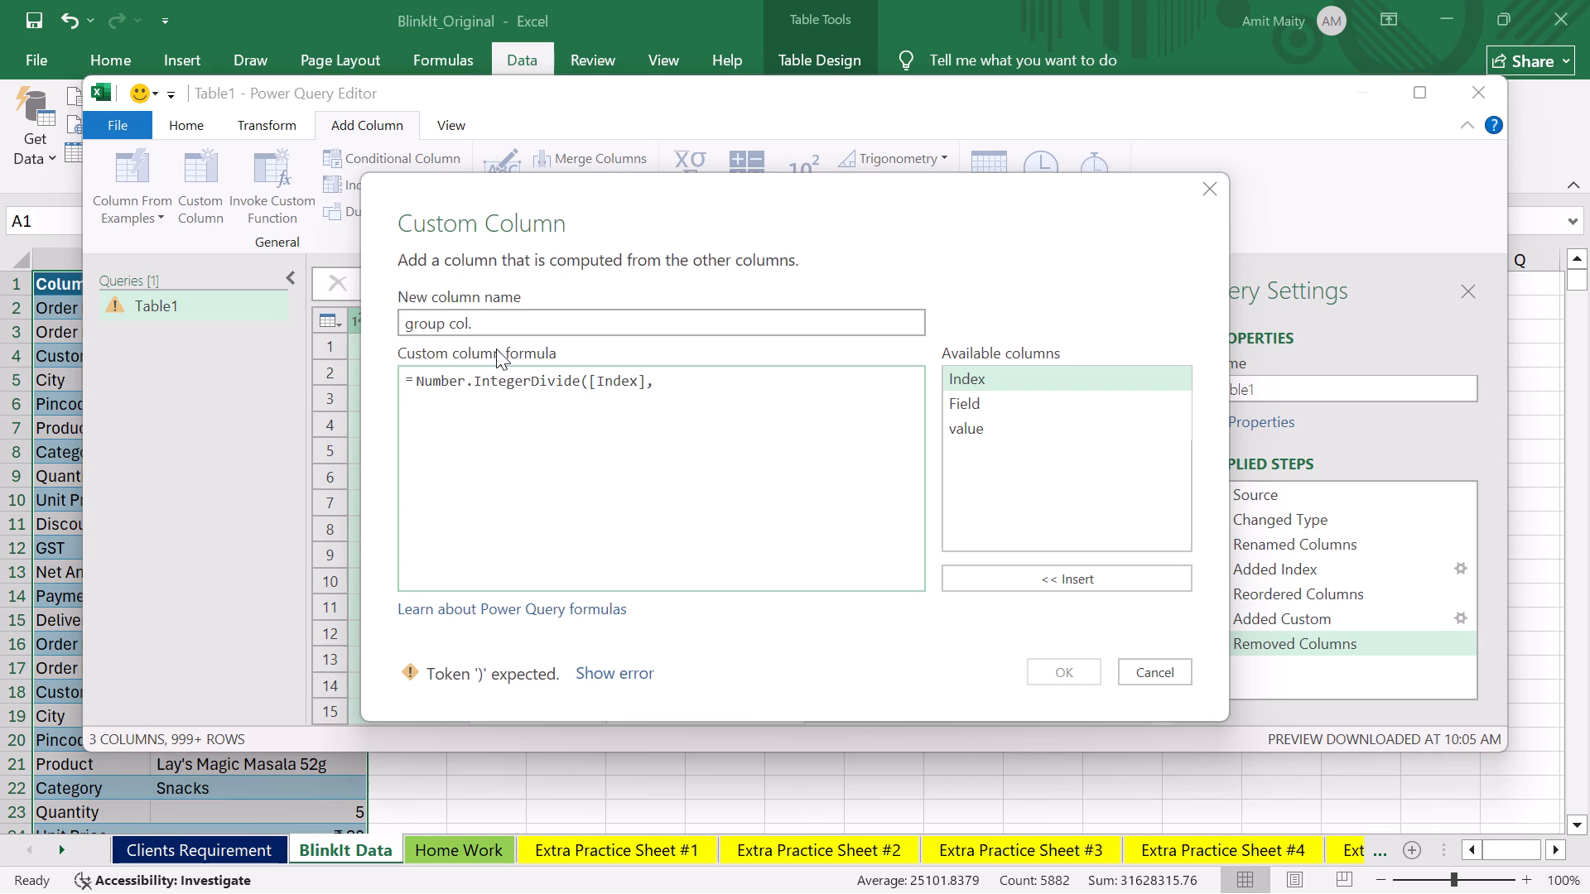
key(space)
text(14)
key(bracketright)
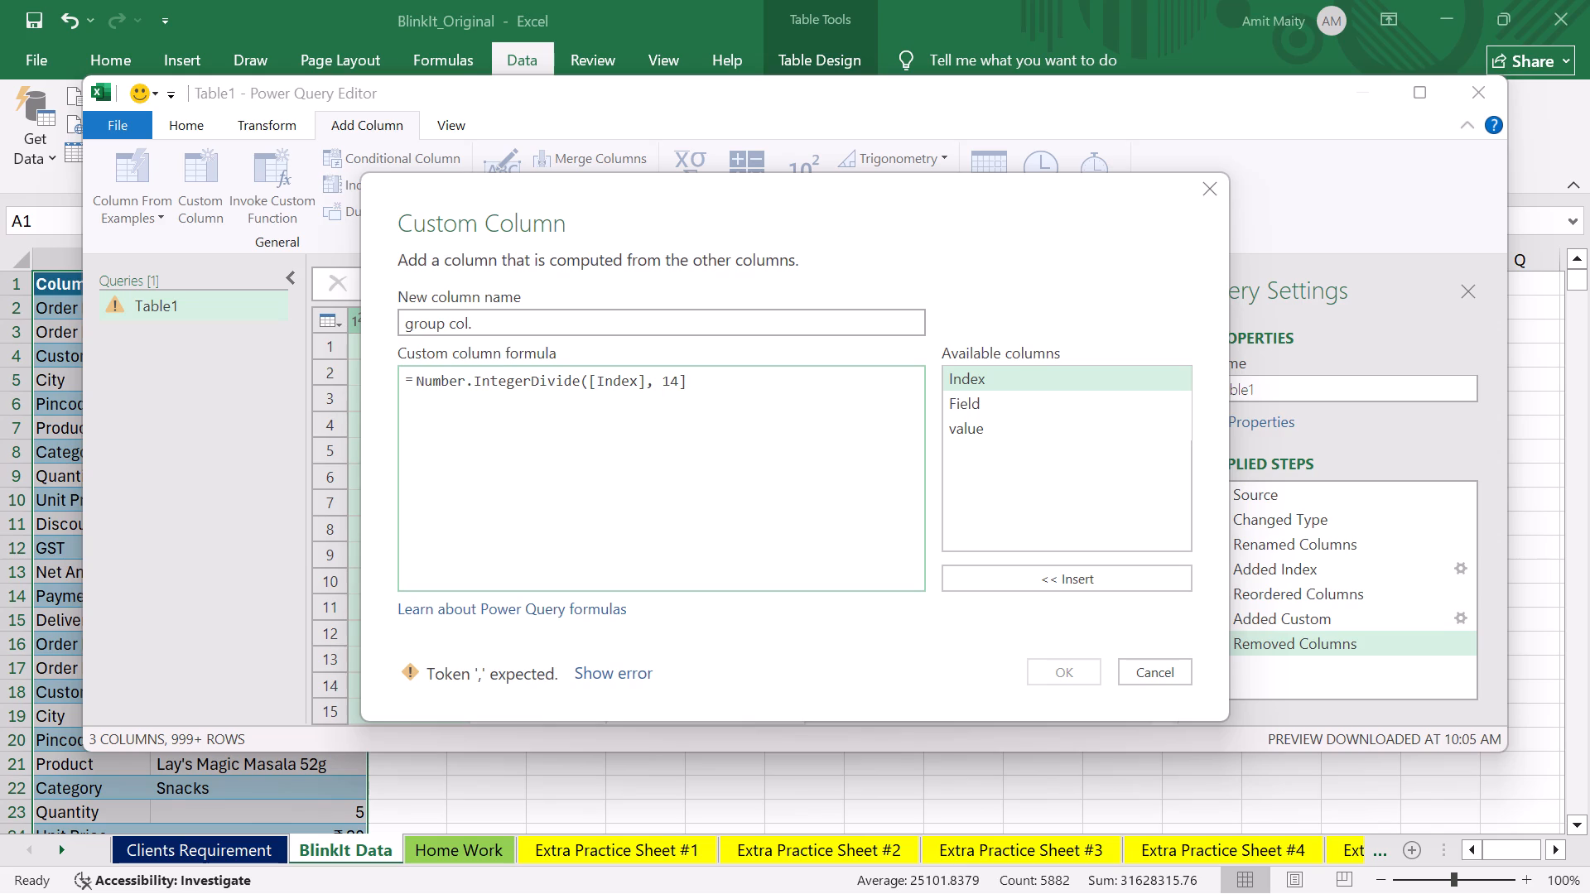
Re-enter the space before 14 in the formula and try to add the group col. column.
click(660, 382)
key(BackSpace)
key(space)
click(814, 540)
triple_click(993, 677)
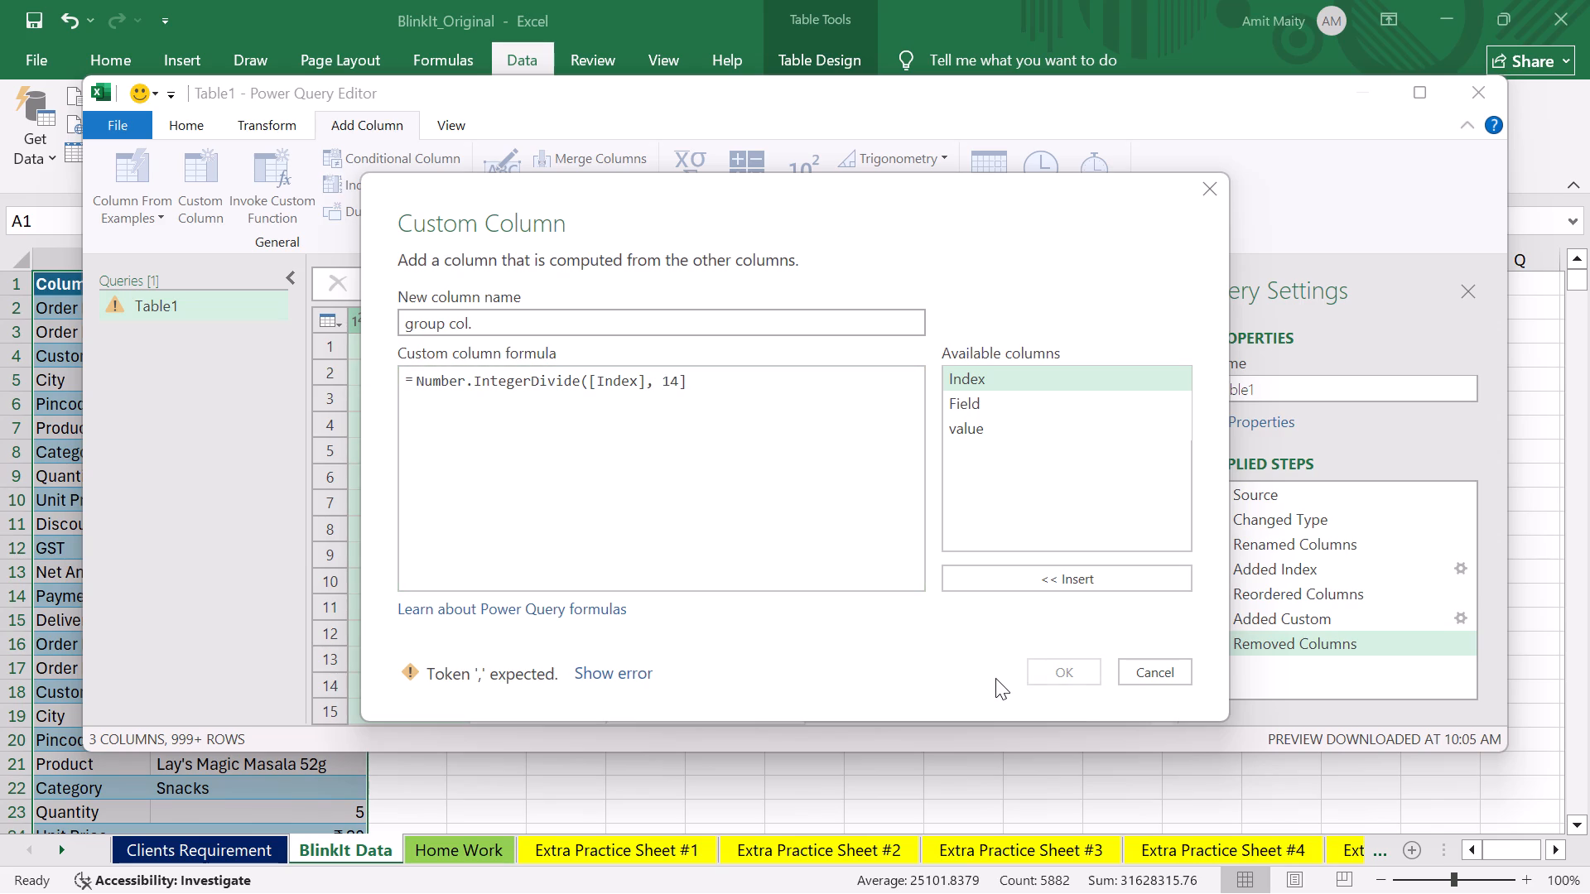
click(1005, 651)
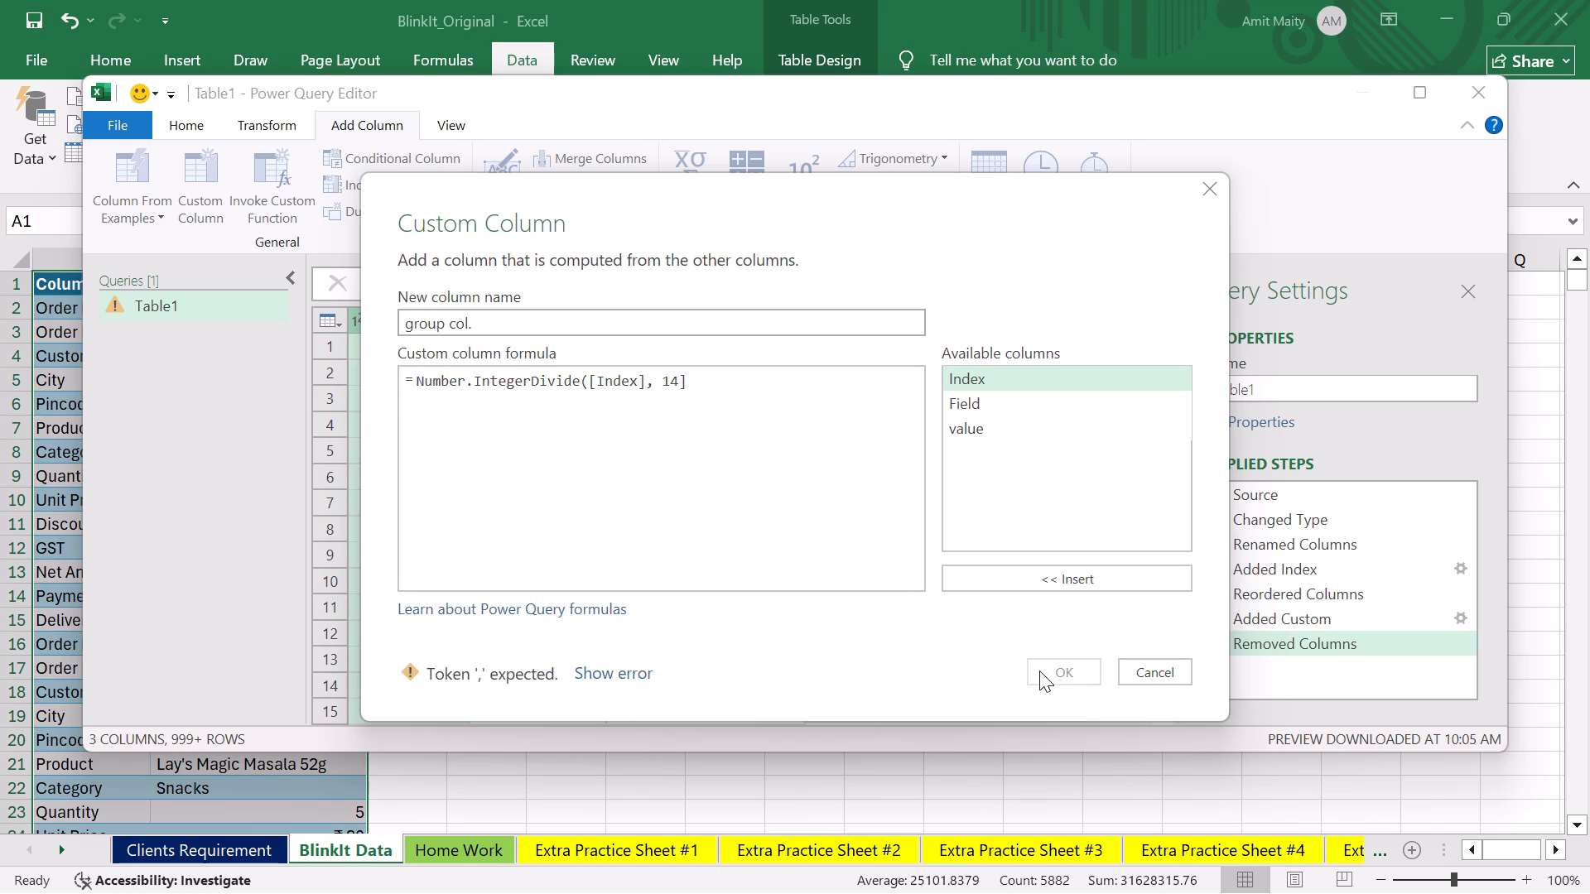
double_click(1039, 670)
Replace the whole group col. formula with the copied expression Number.IntegerDivide([Index], 14).
triple_click(542, 400)
click(542, 400)
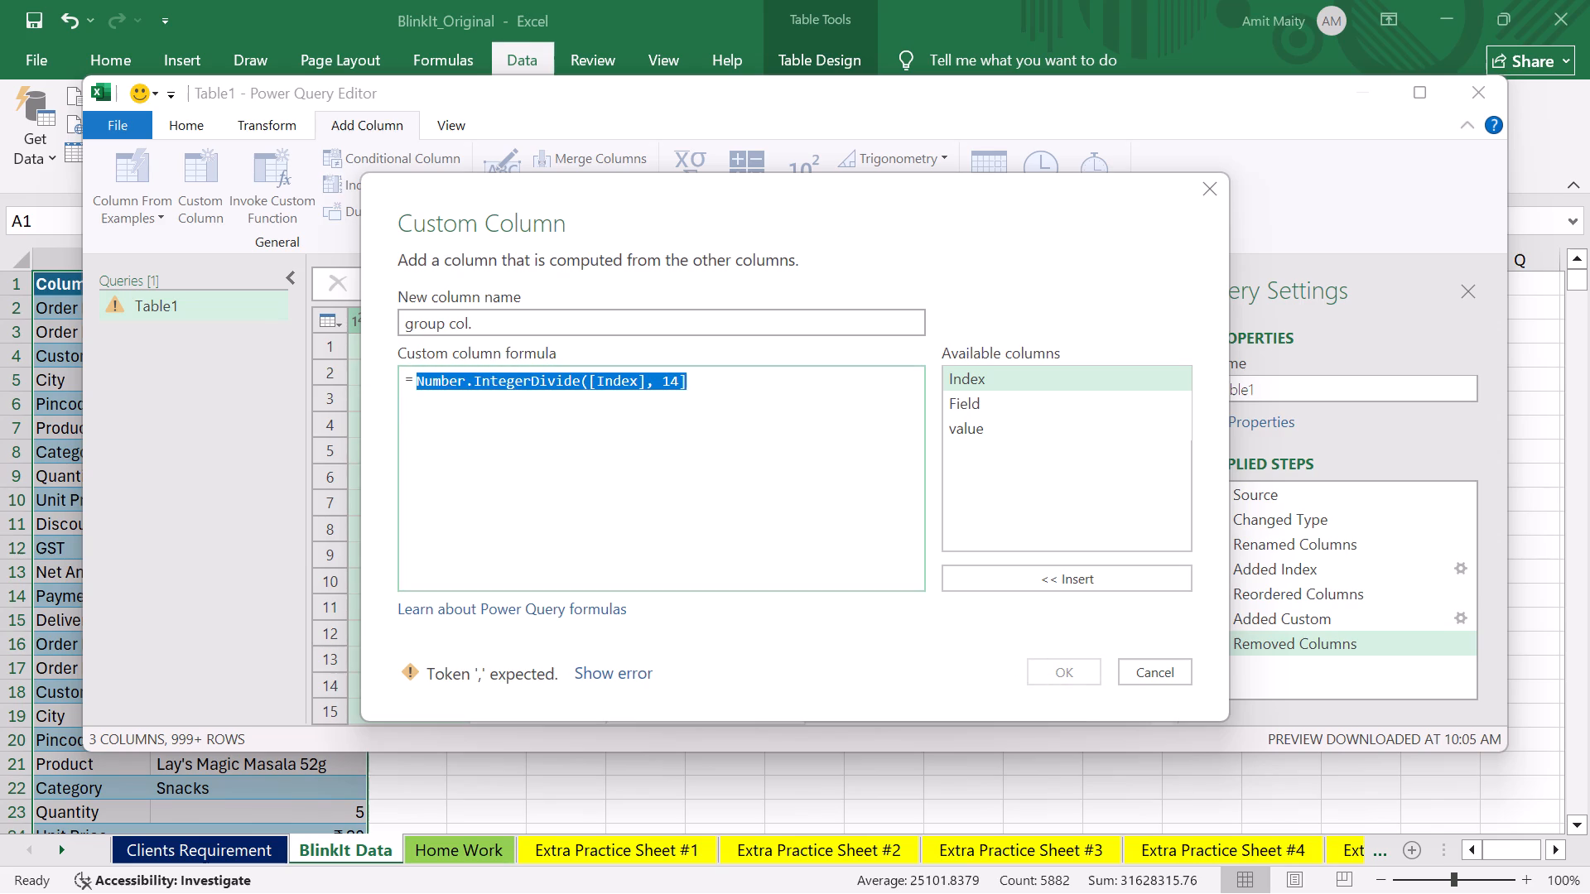
key(BackSpace)
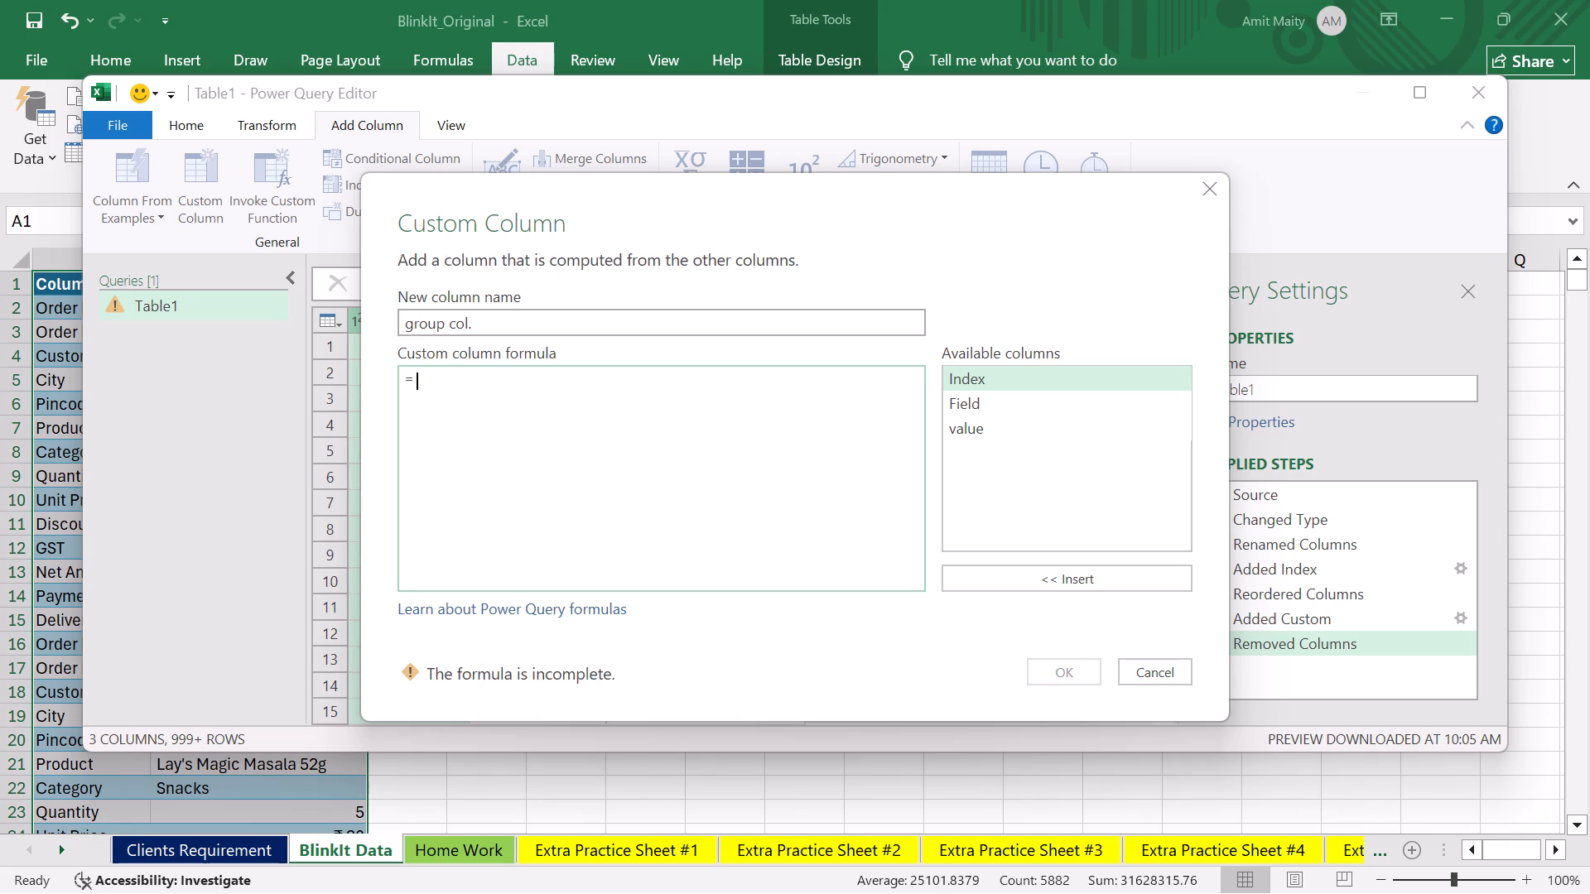
key(ctrl+v)
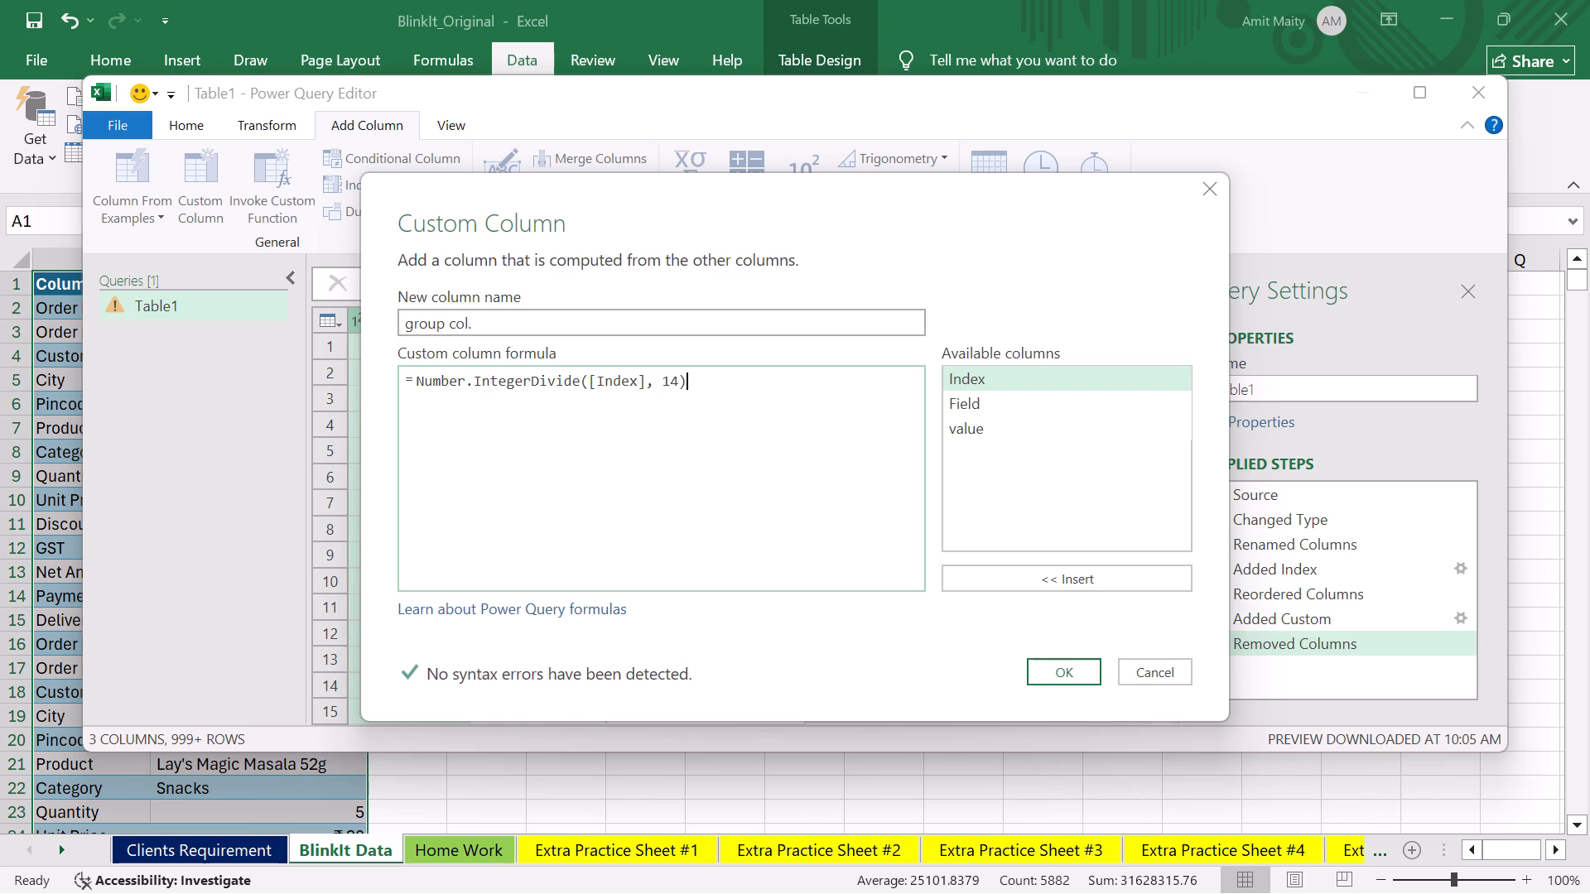
Adjust the formula's spacing by re-entering the space before 14 and adding one after the equals sign.
click(665, 387)
key(BackSpace)
key(space)
click(417, 384)
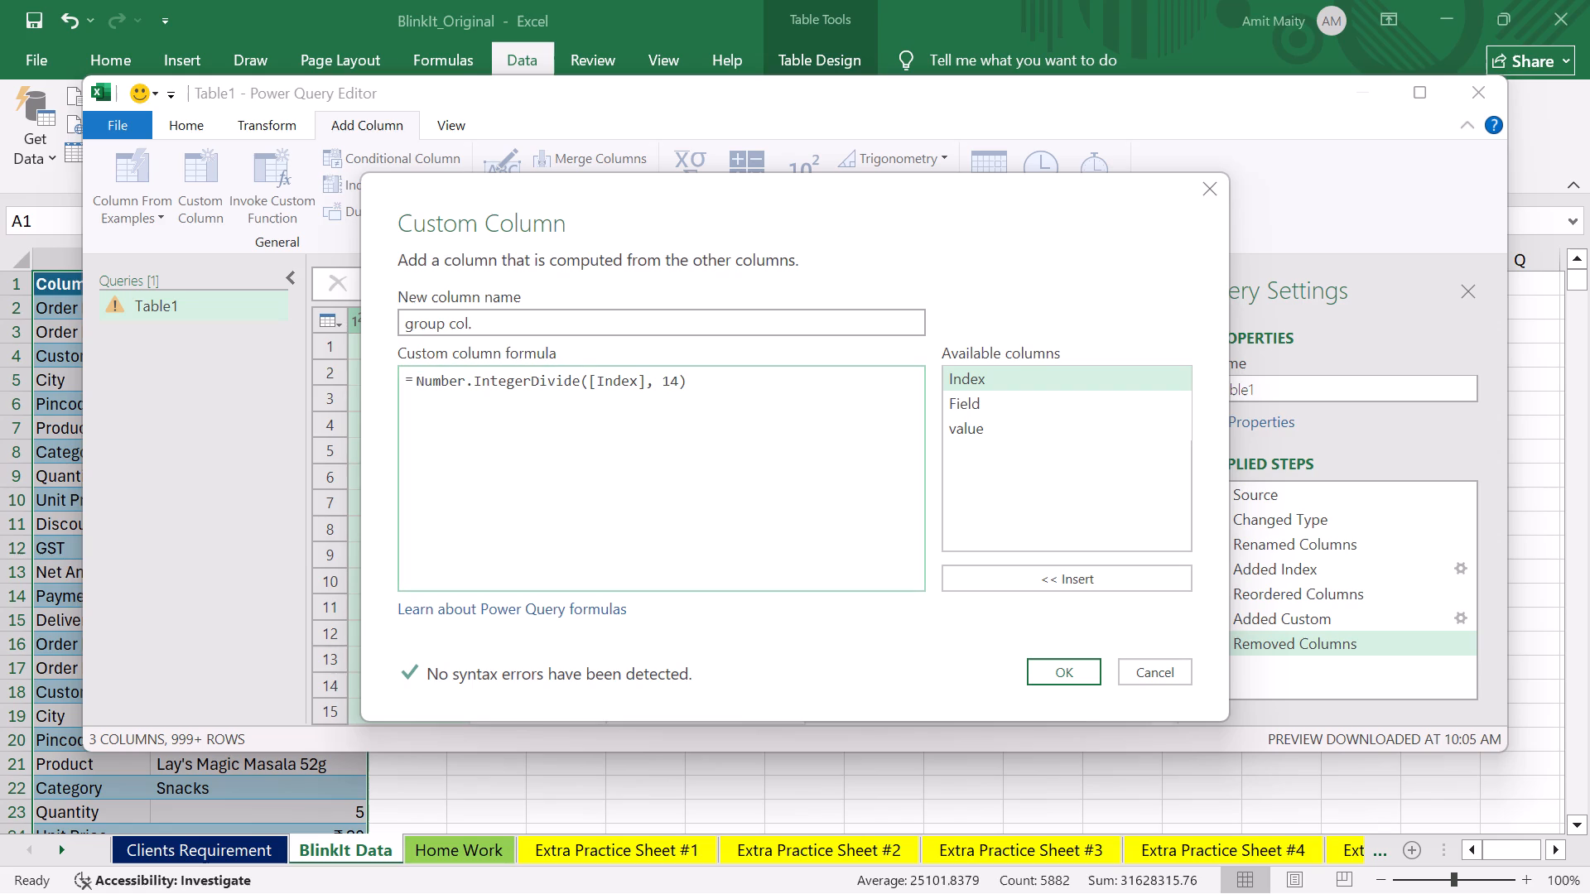
key(space)
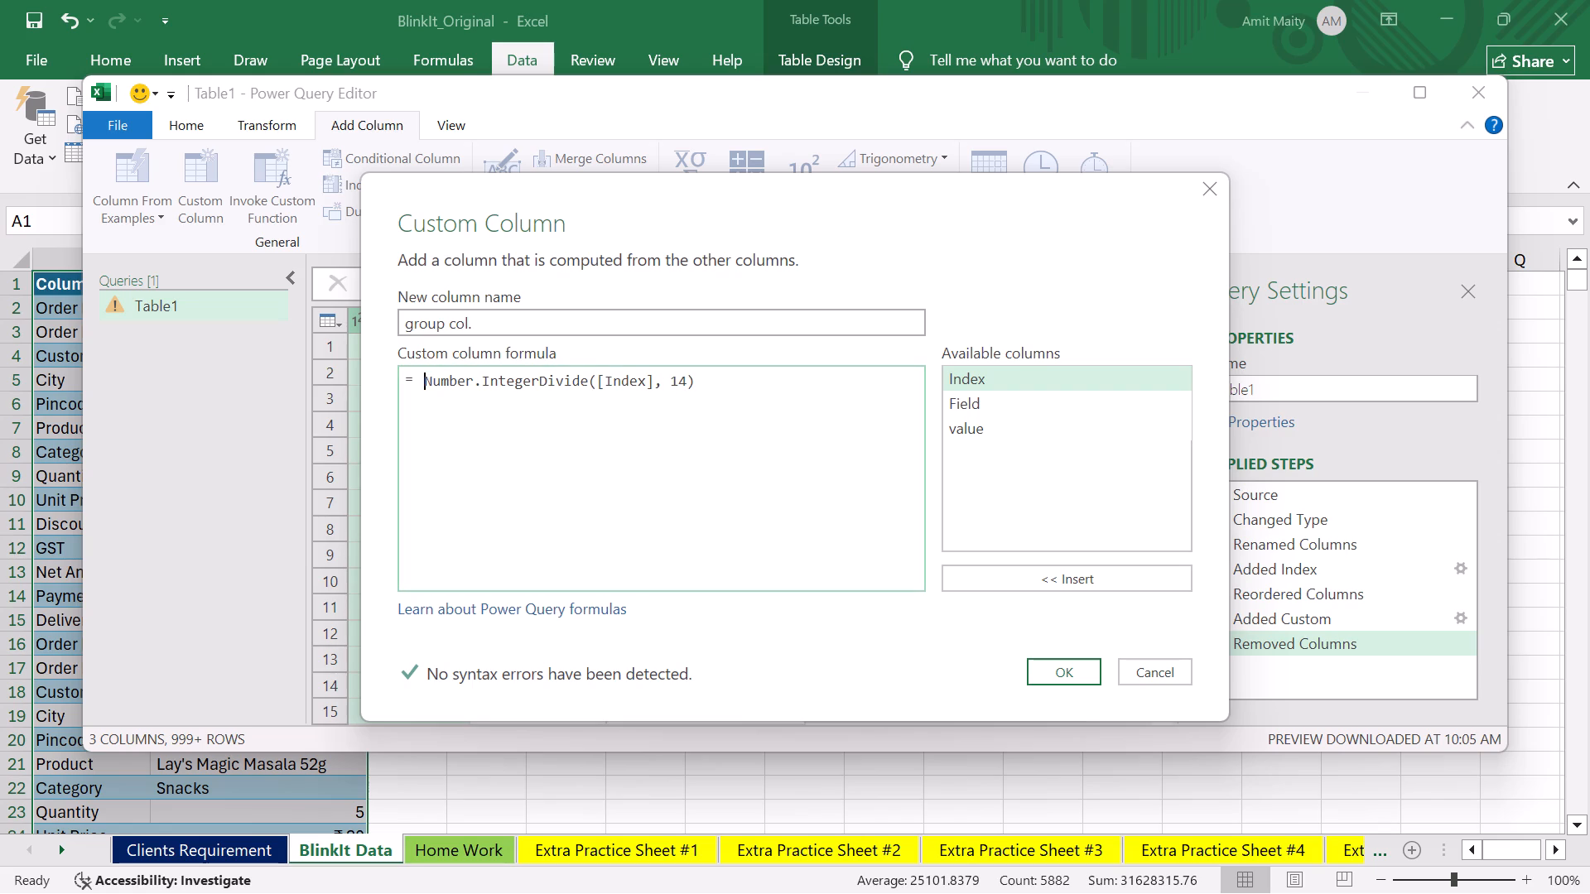
Remove the extra spaces after the equals sign and add the group col. column with Number.IntegerDivide([Index], 14).
key(BackSpace)
key(BackSpace)
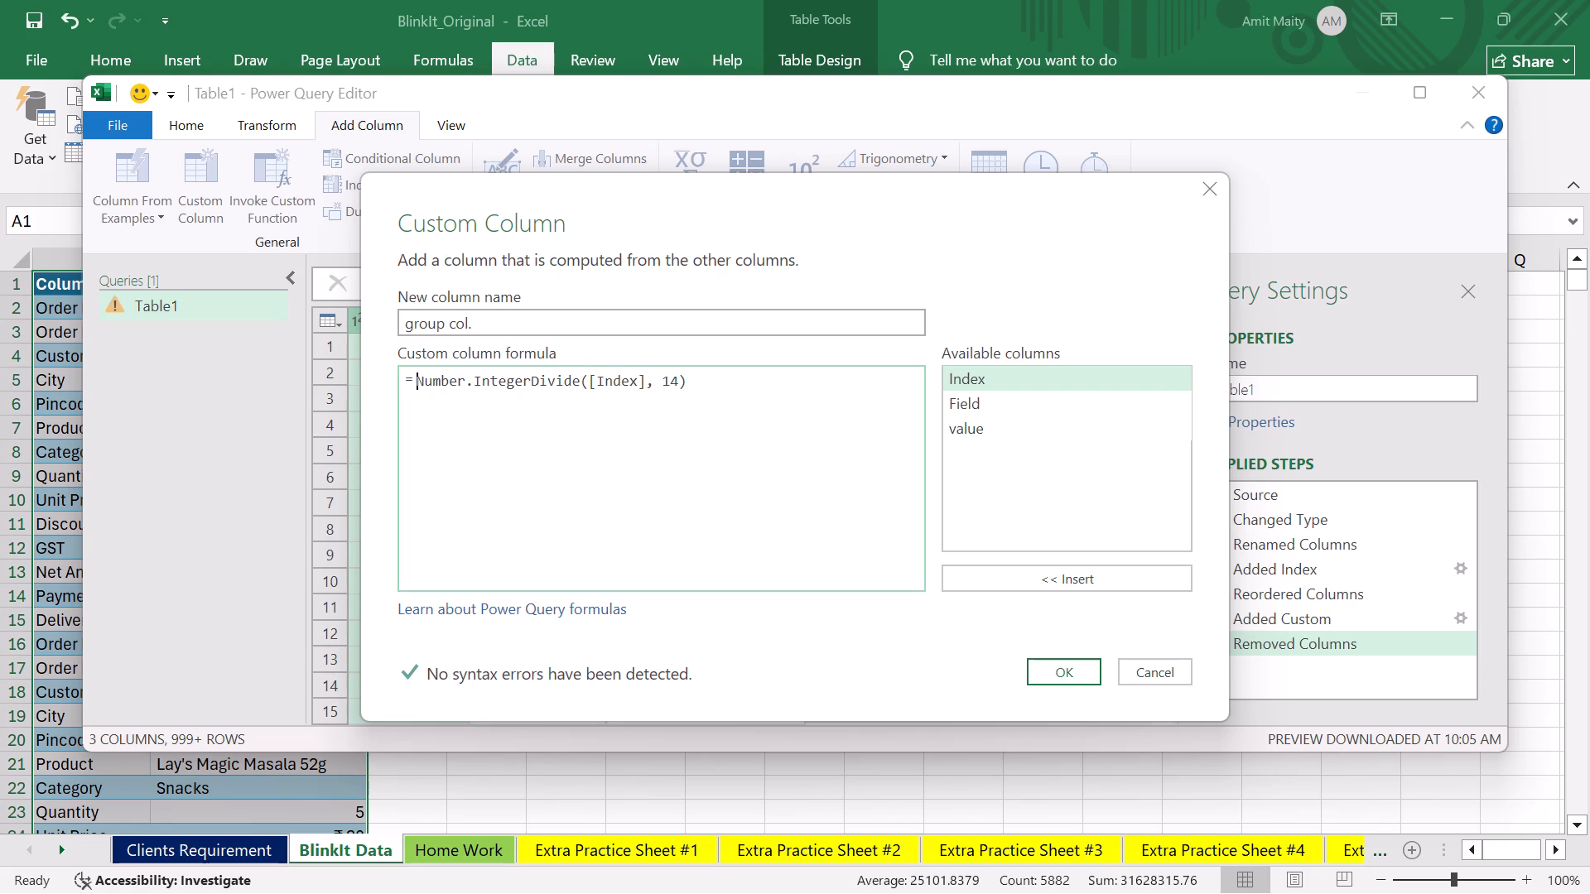
click(1079, 669)
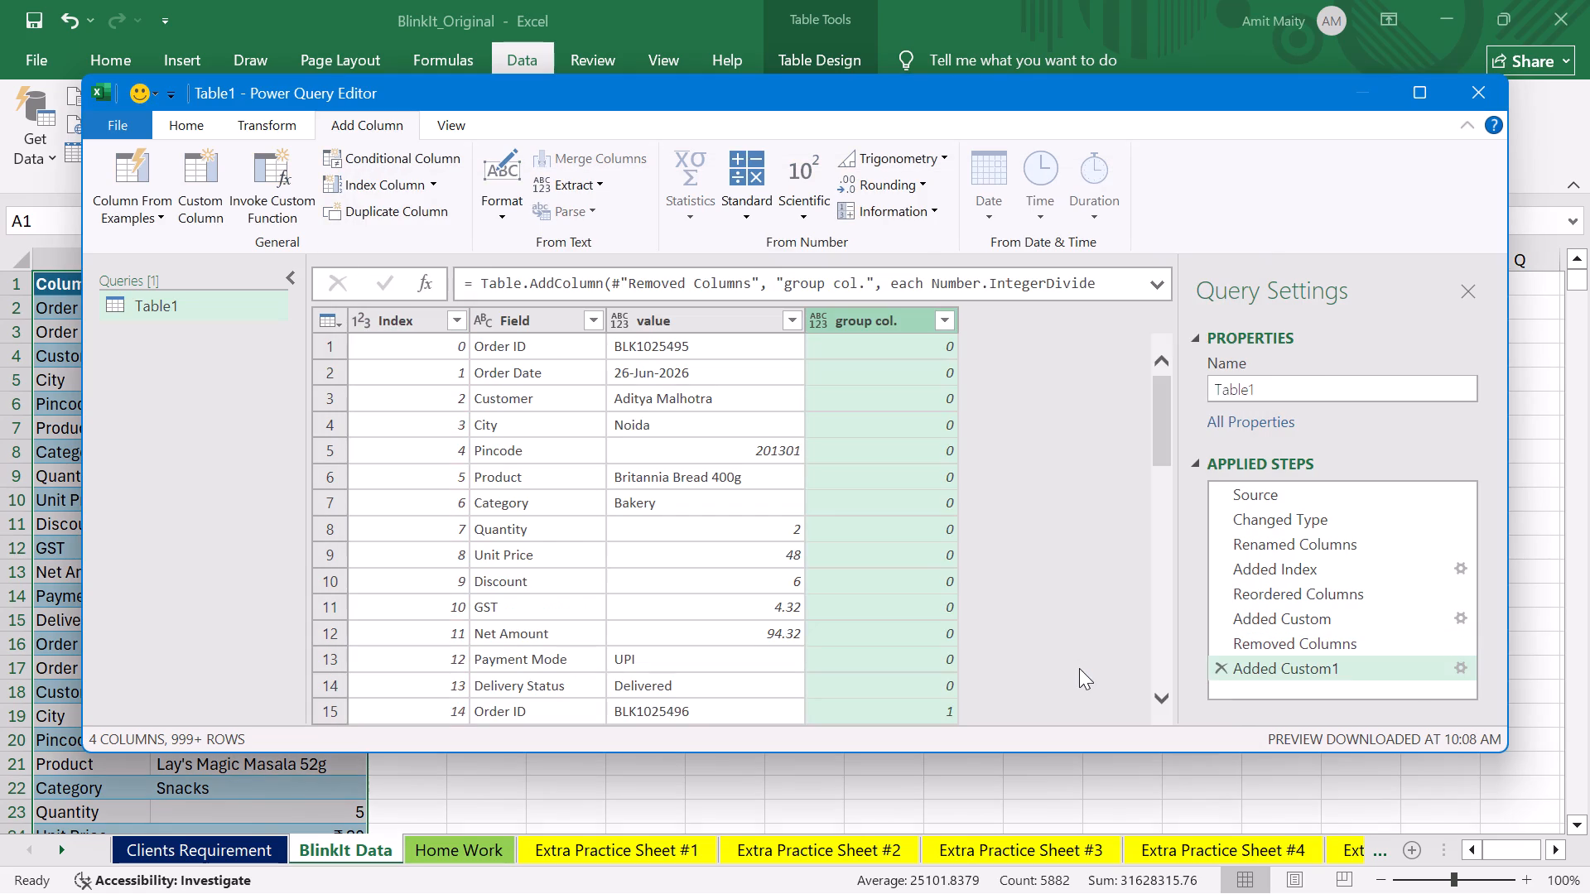
Examine the group col. values across the first order records and the full formula of the added column step.
scroll(948, 539, down, 3)
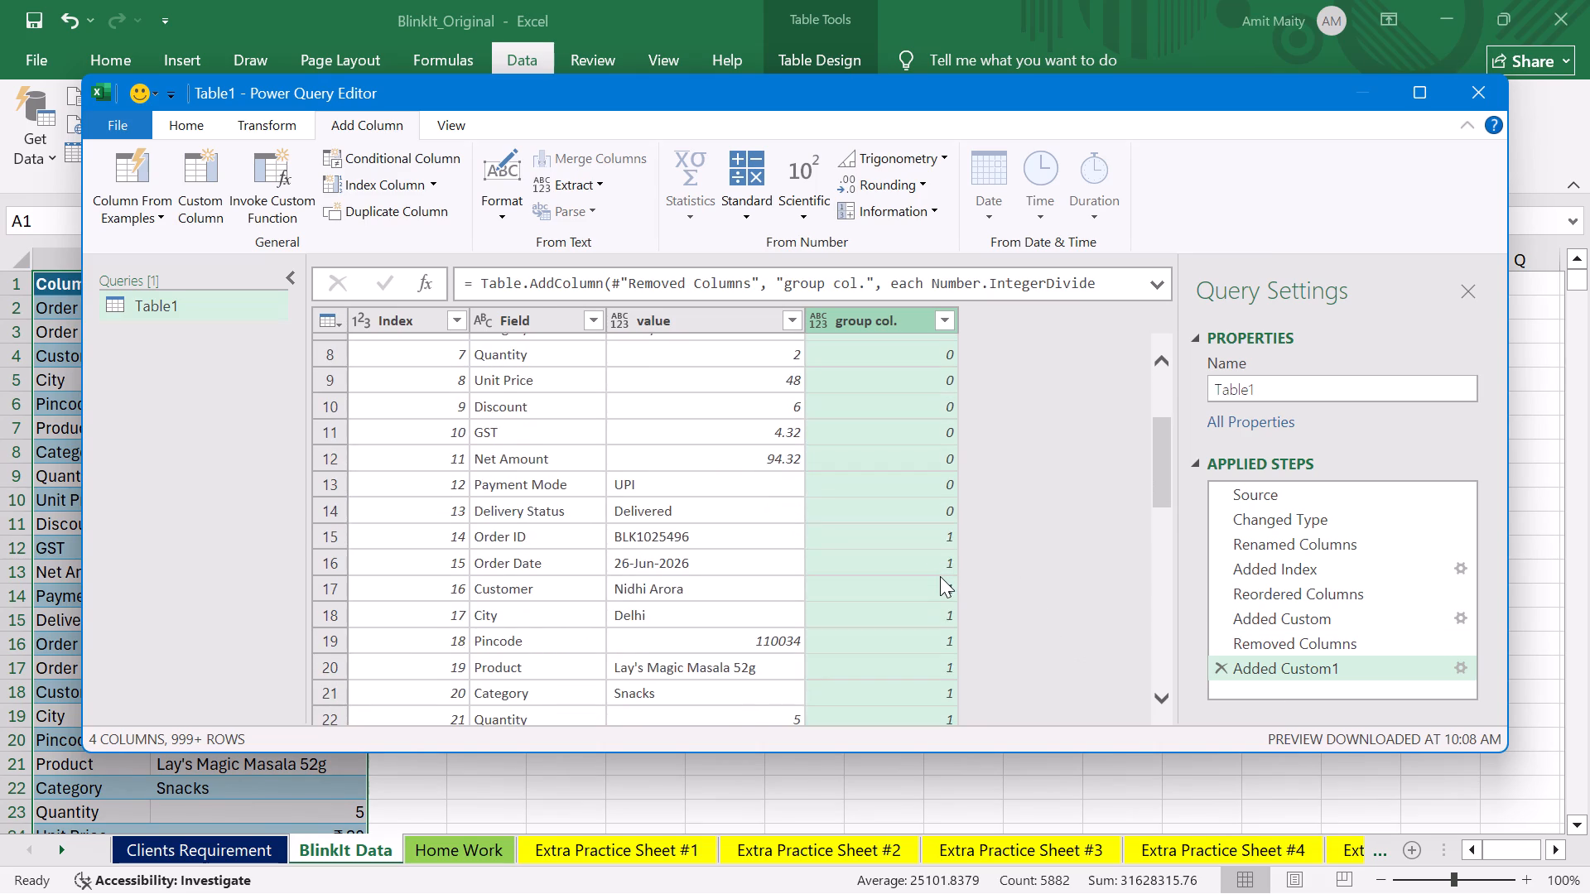
scroll(940, 576, up, 5)
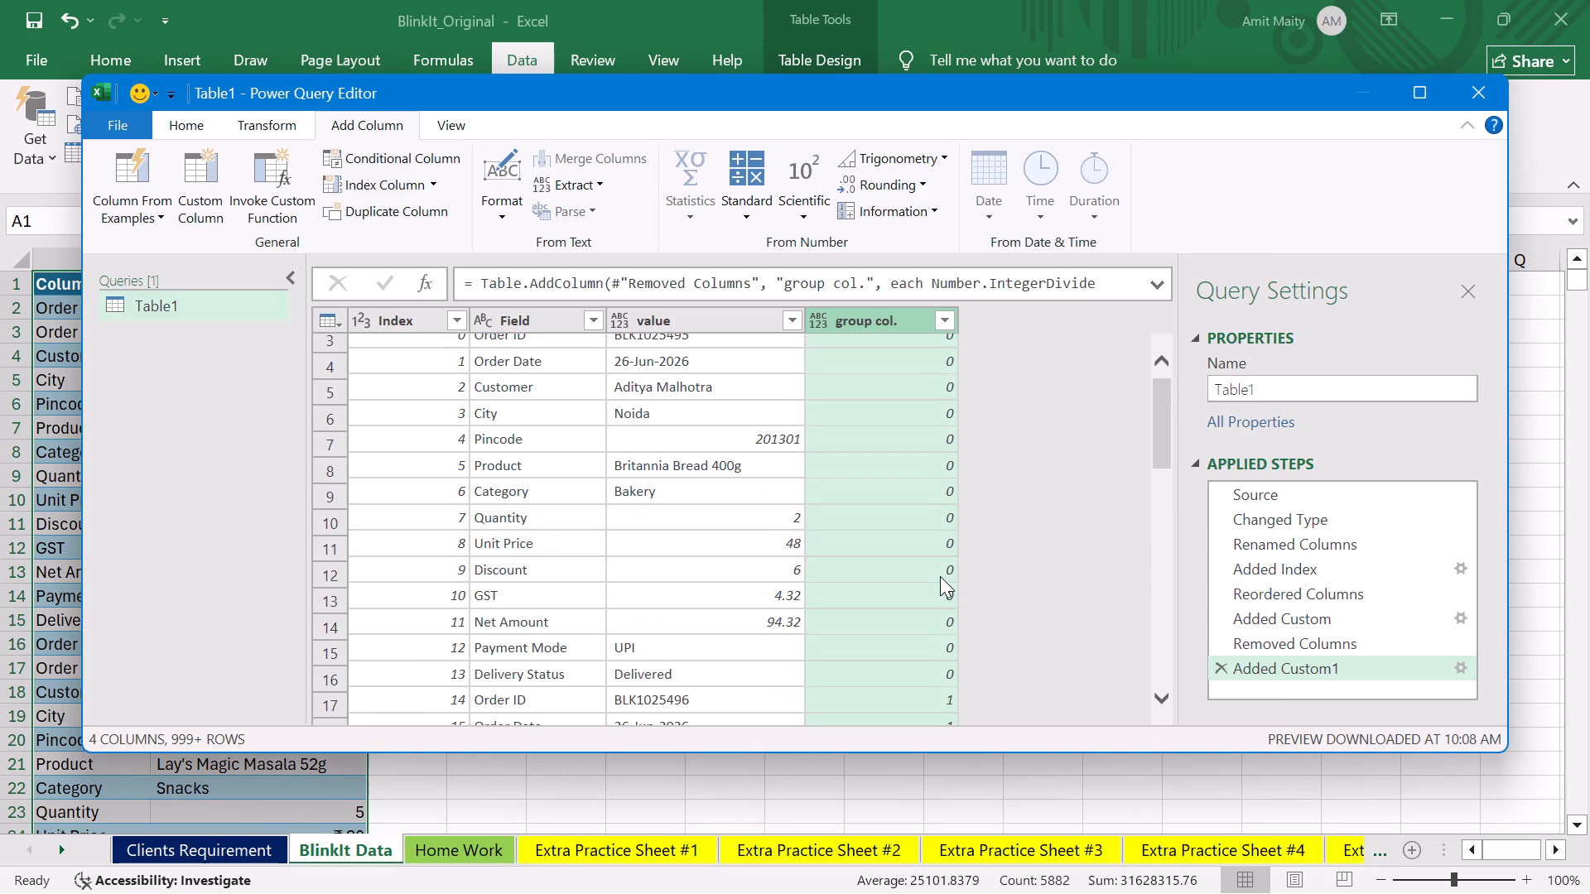
click(1159, 275)
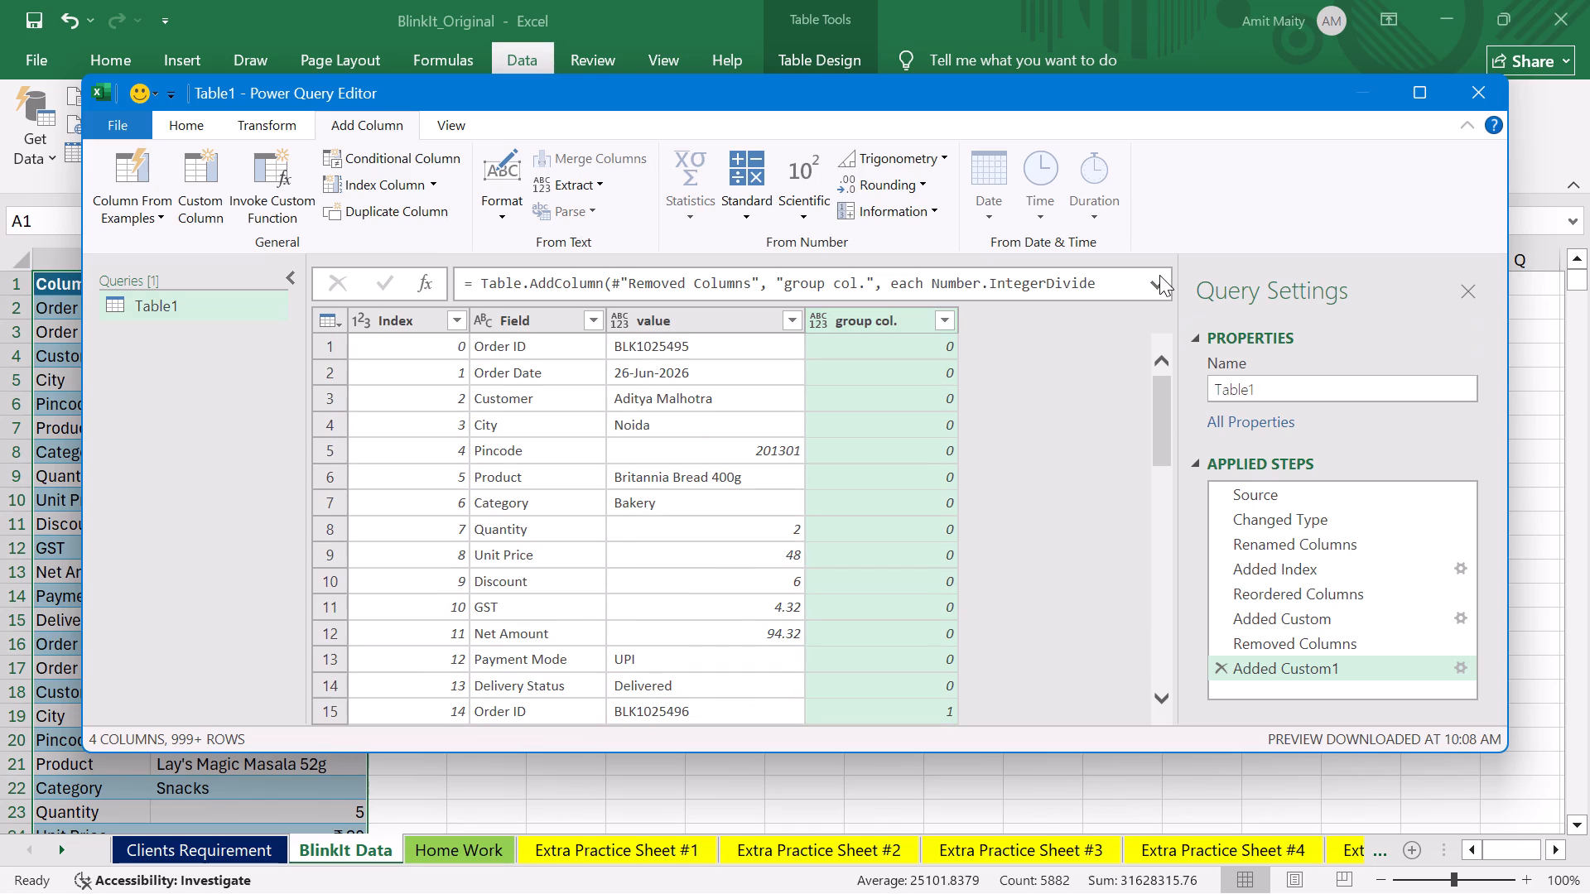
click(1155, 284)
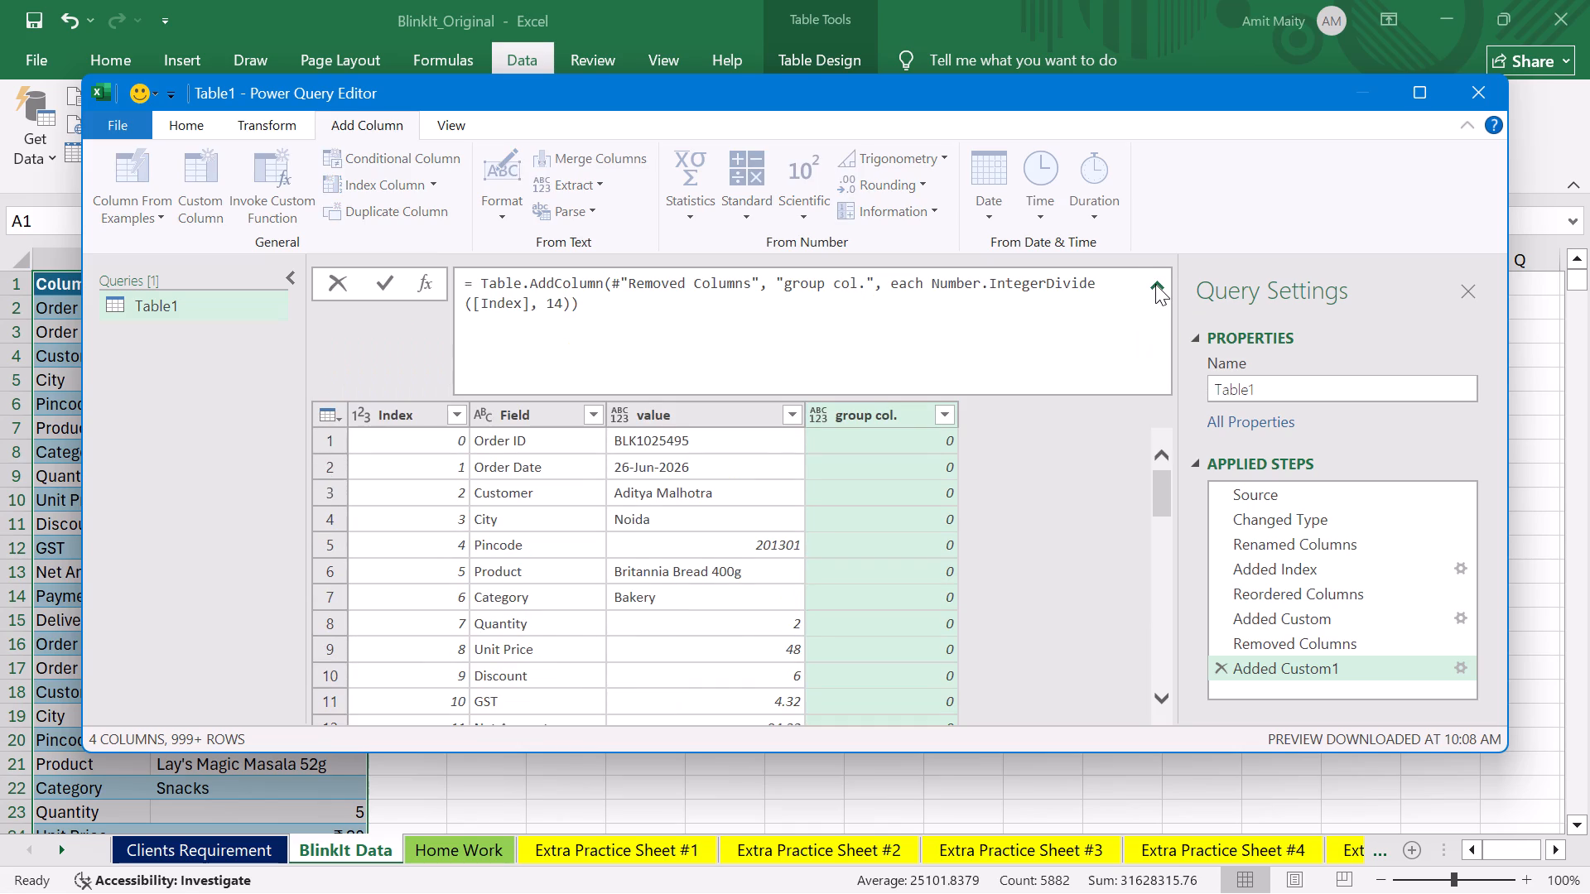
click(1155, 284)
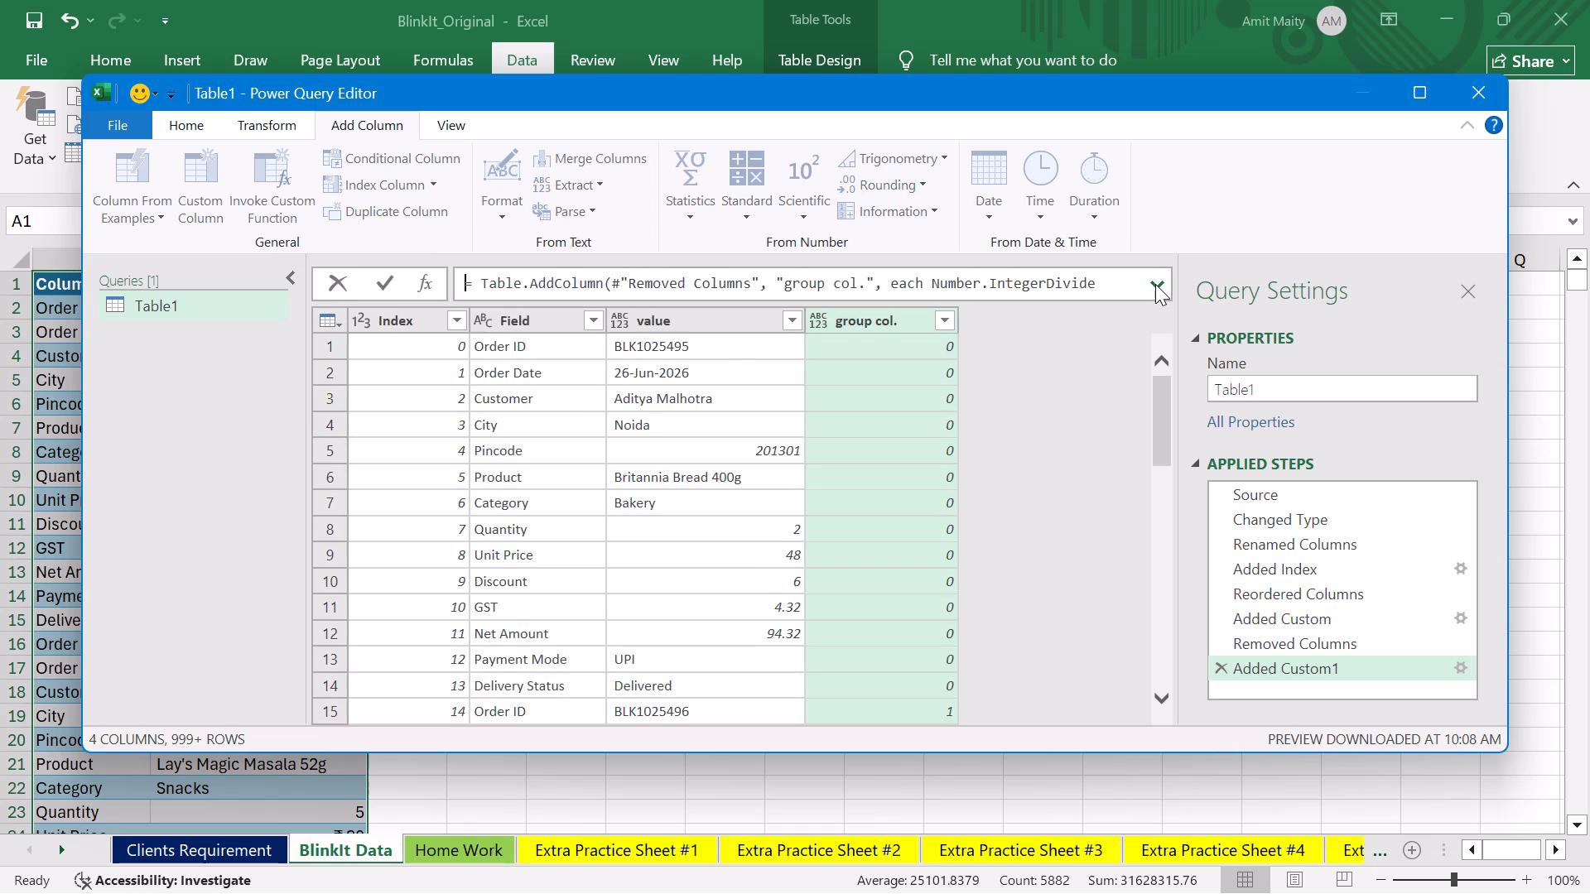
Insert a custom query step after the group col. step that references #"Added Custom1".
click(431, 288)
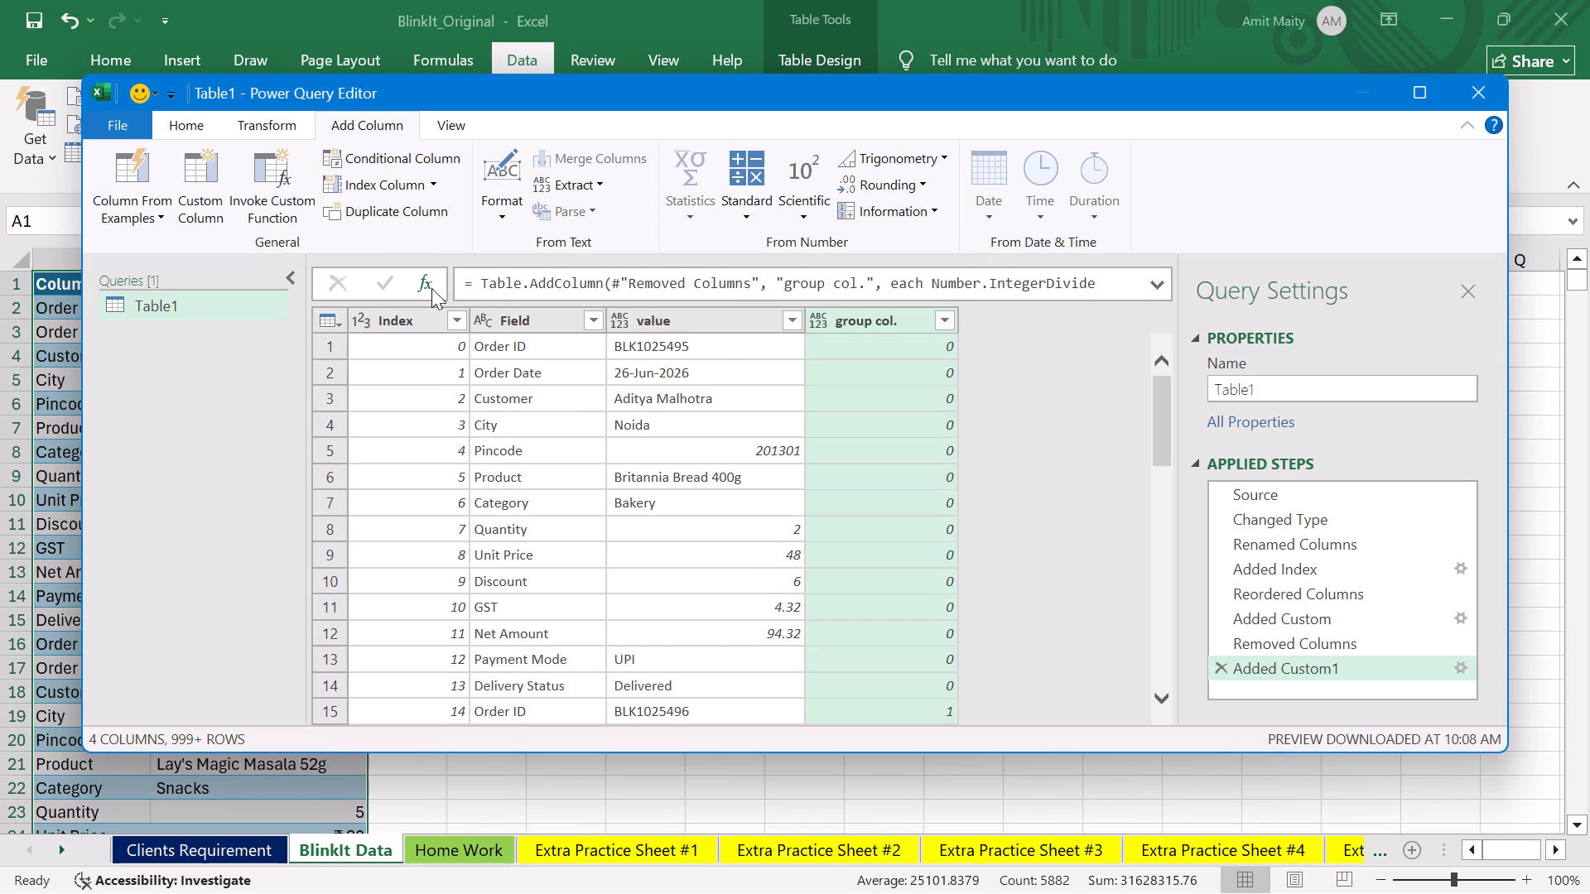
click(417, 282)
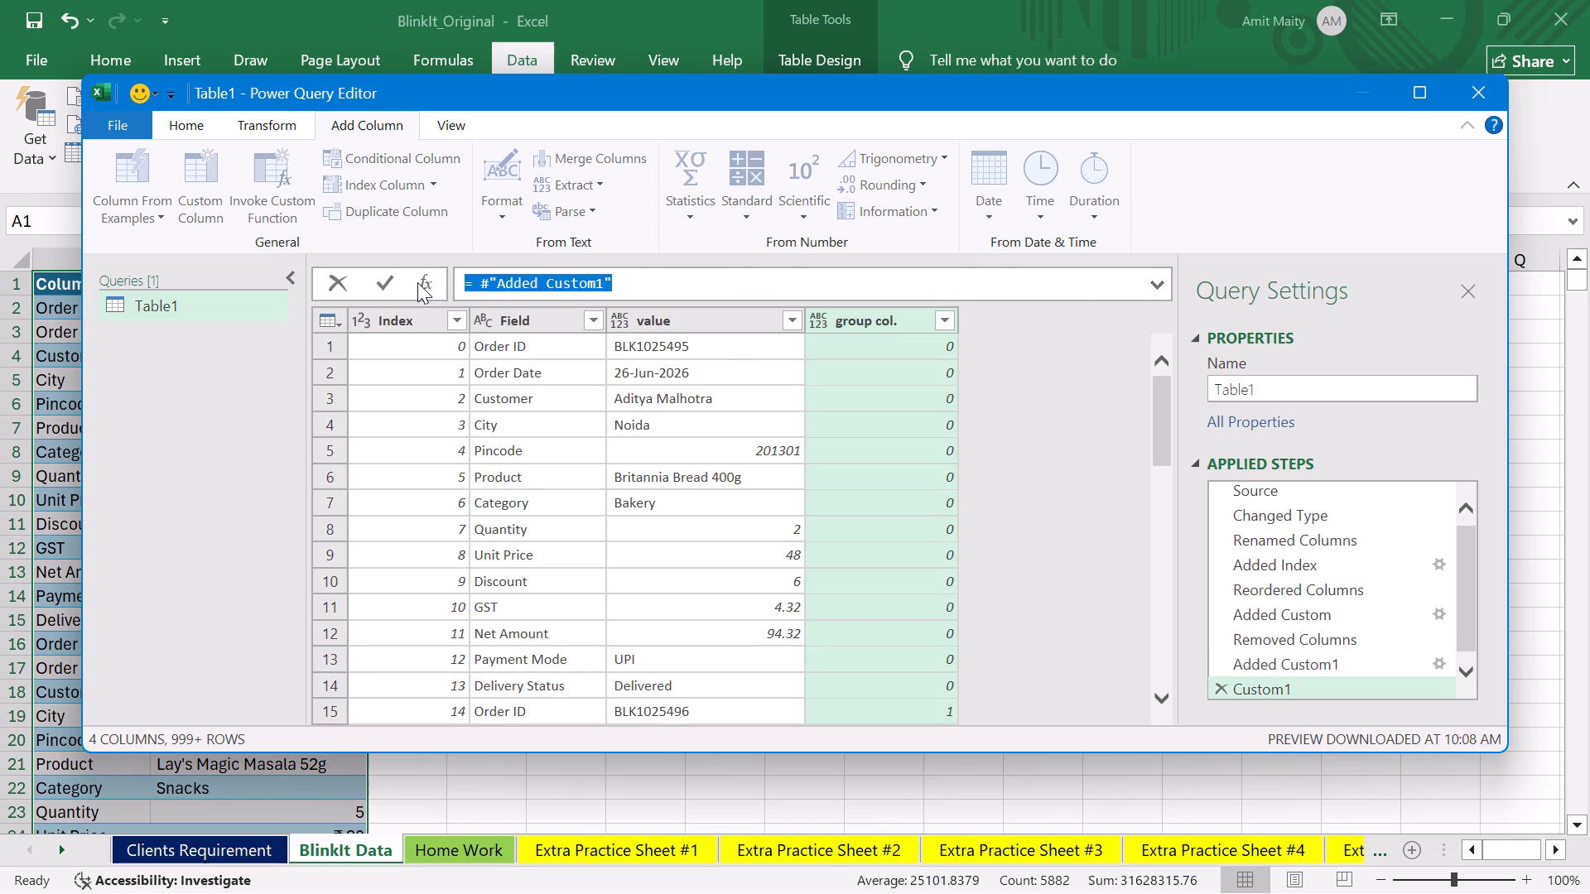
click(404, 320)
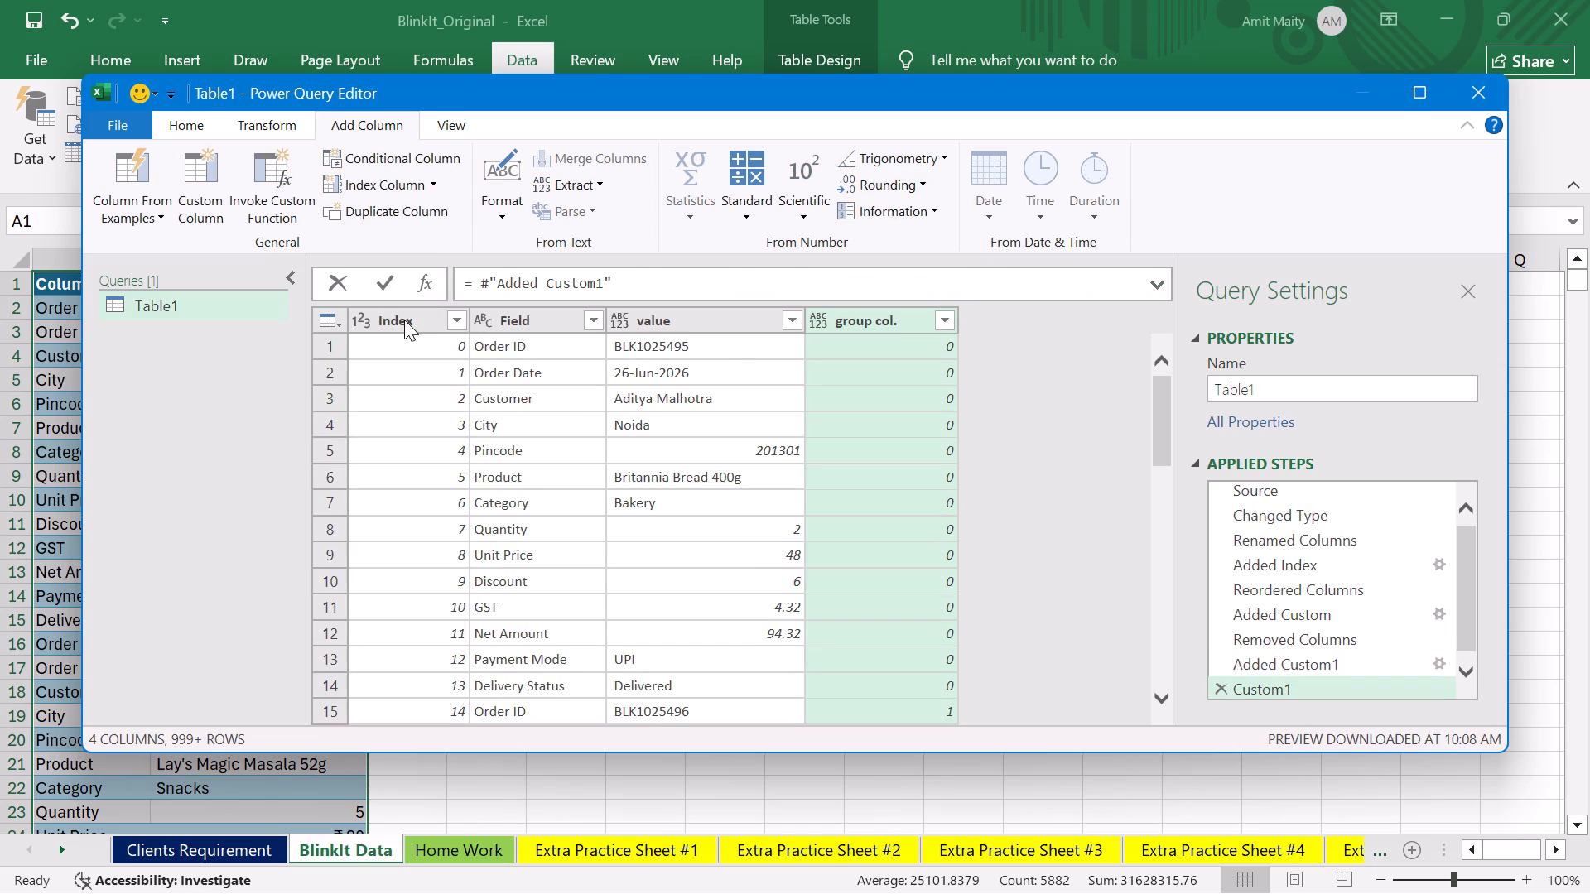
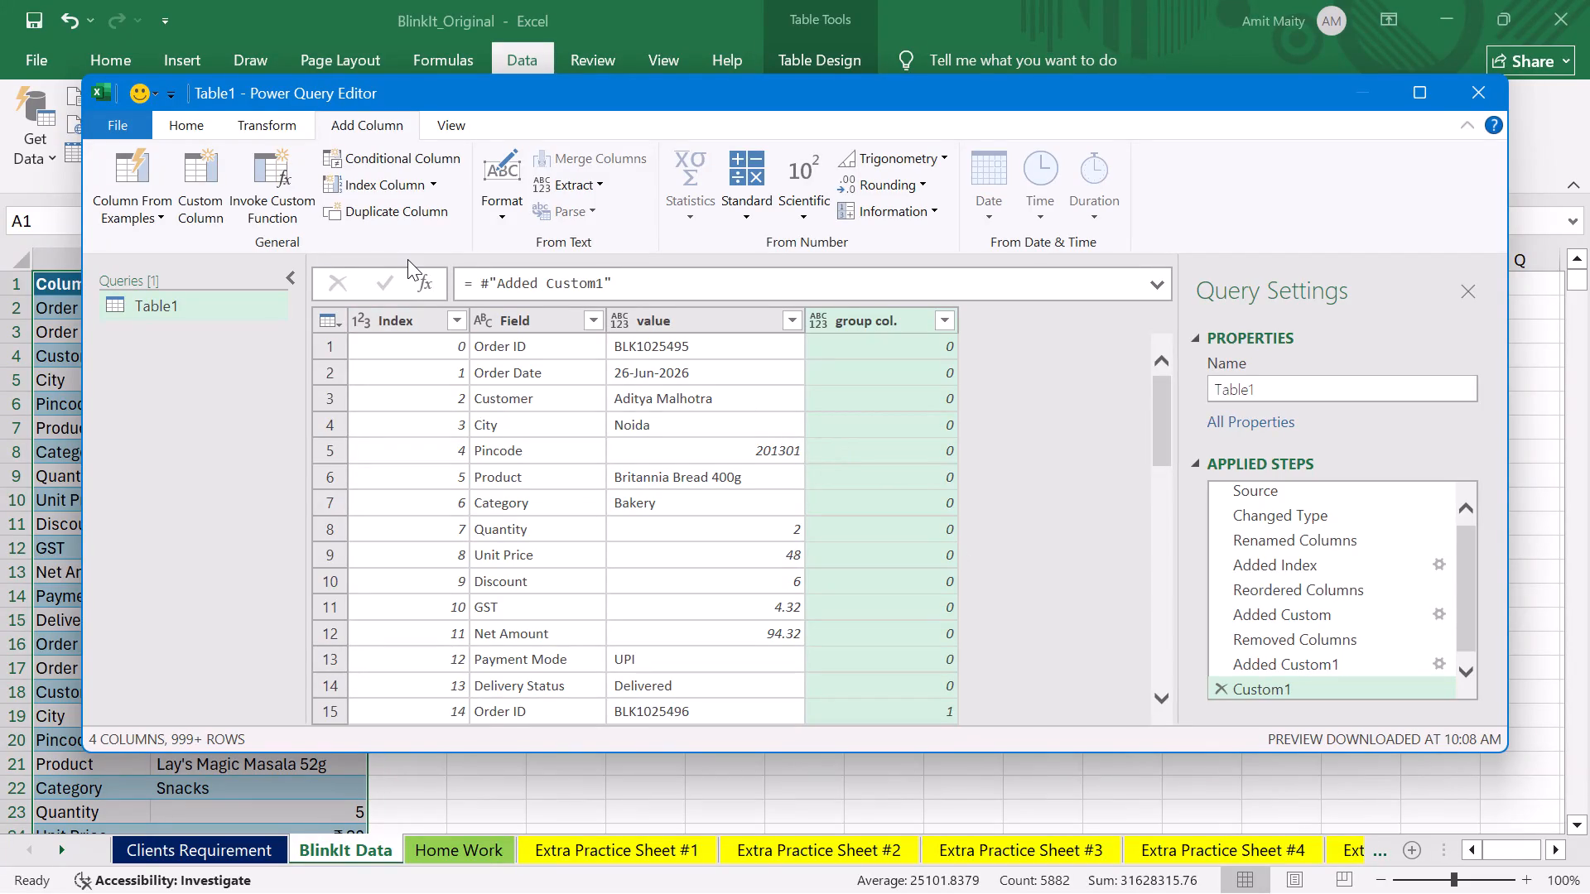
Remove the Index column from the Table1 query, keeping Field, value and group col.
scroll(407, 259, up, 1)
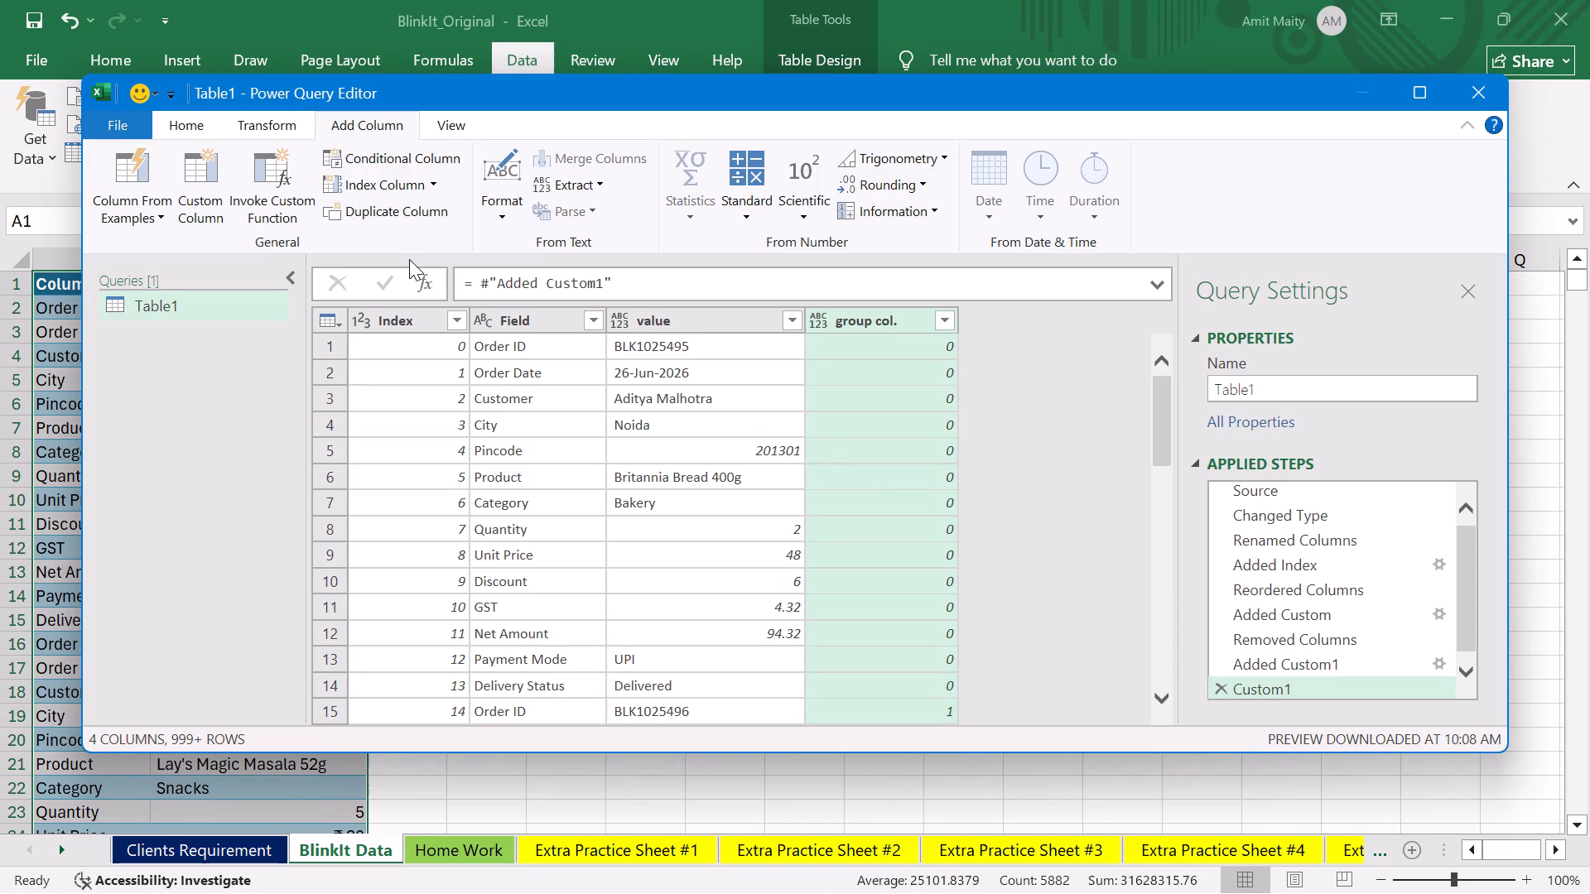
click(390, 322)
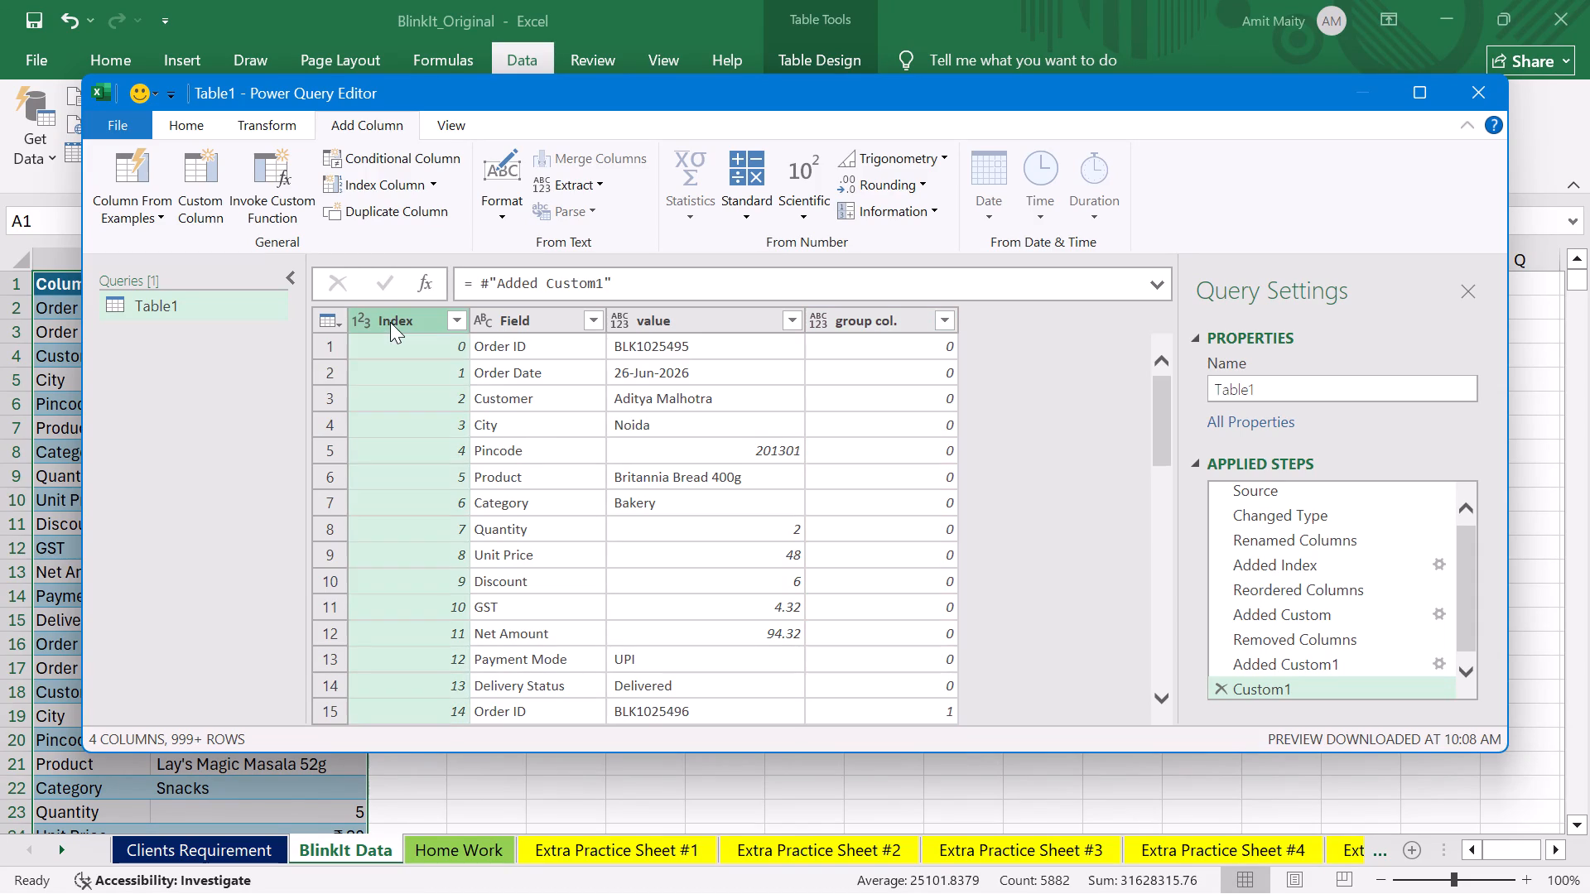
right_click(390, 322)
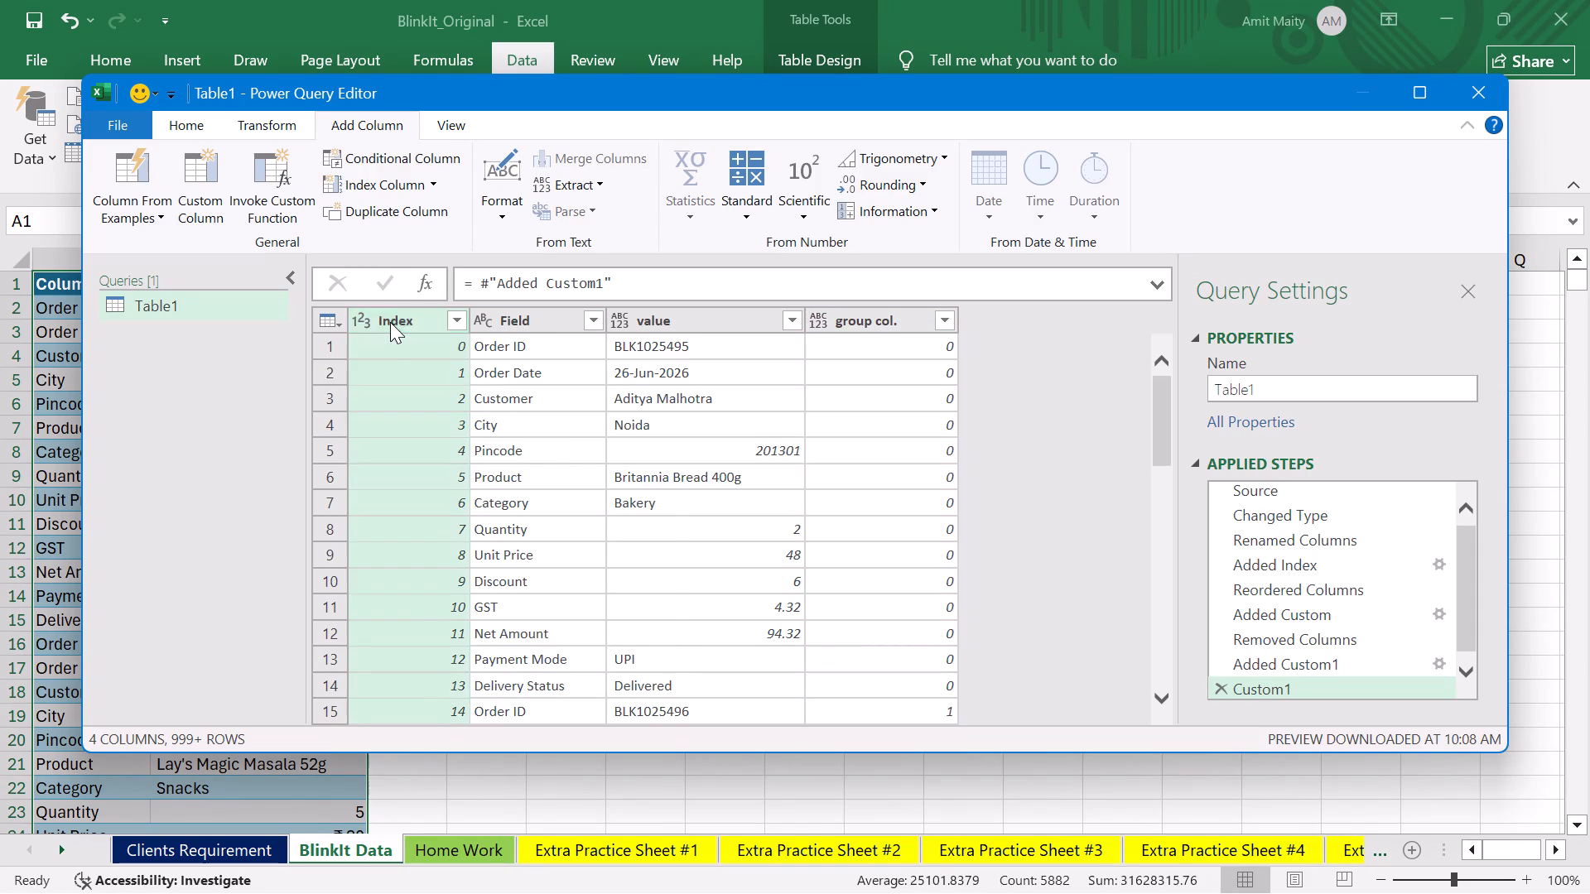
click(464, 368)
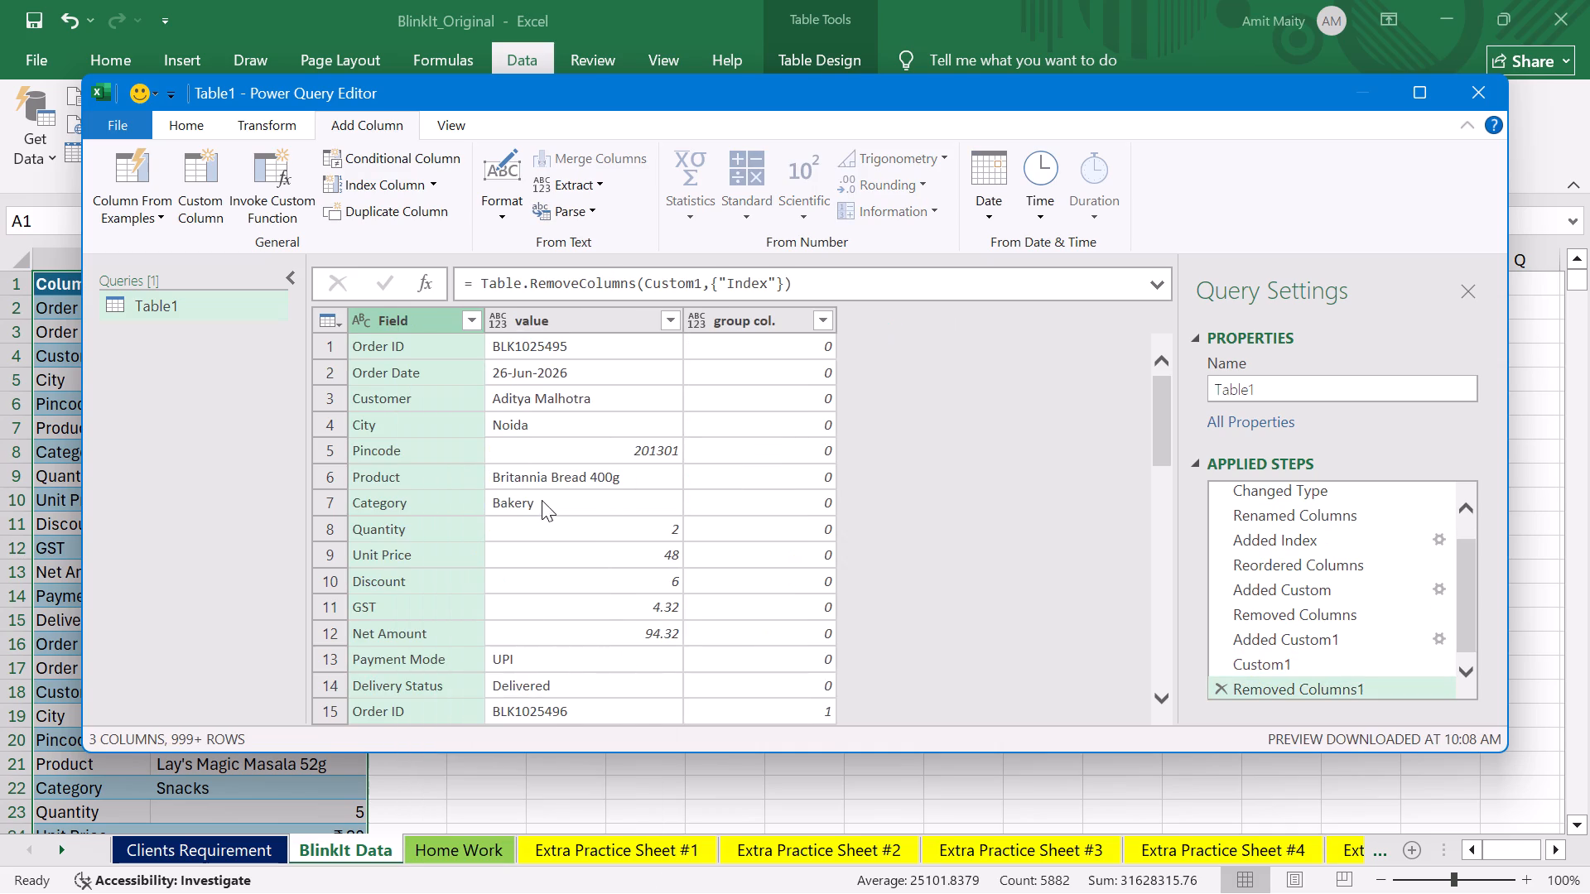
Pivot the Field column with value as the values column and the aggregate function set to Don't Aggregate.
click(397, 325)
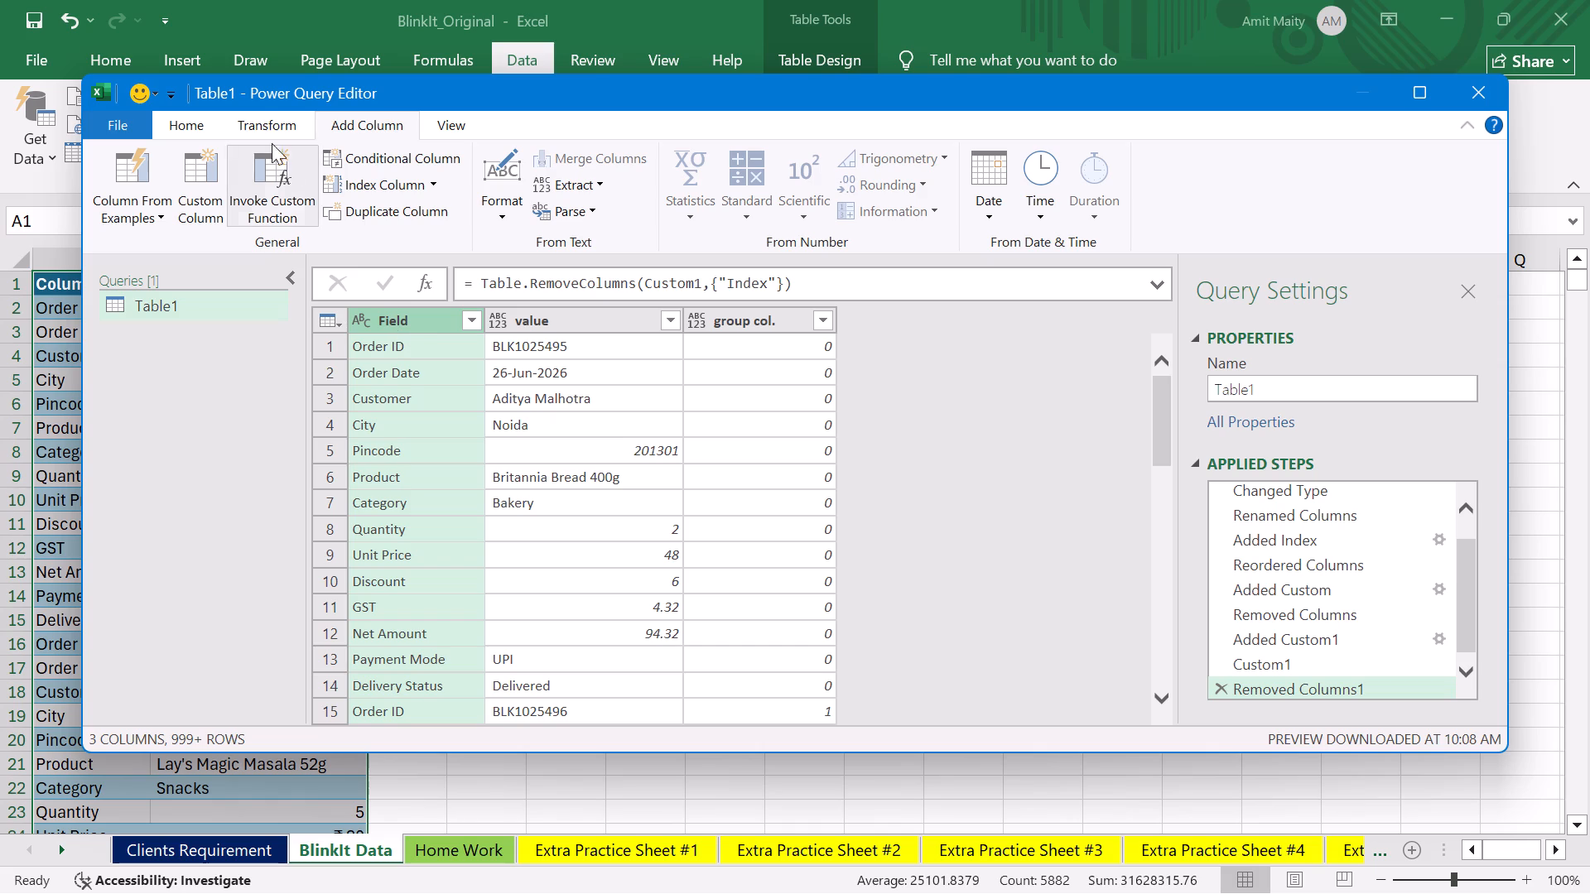
click(255, 114)
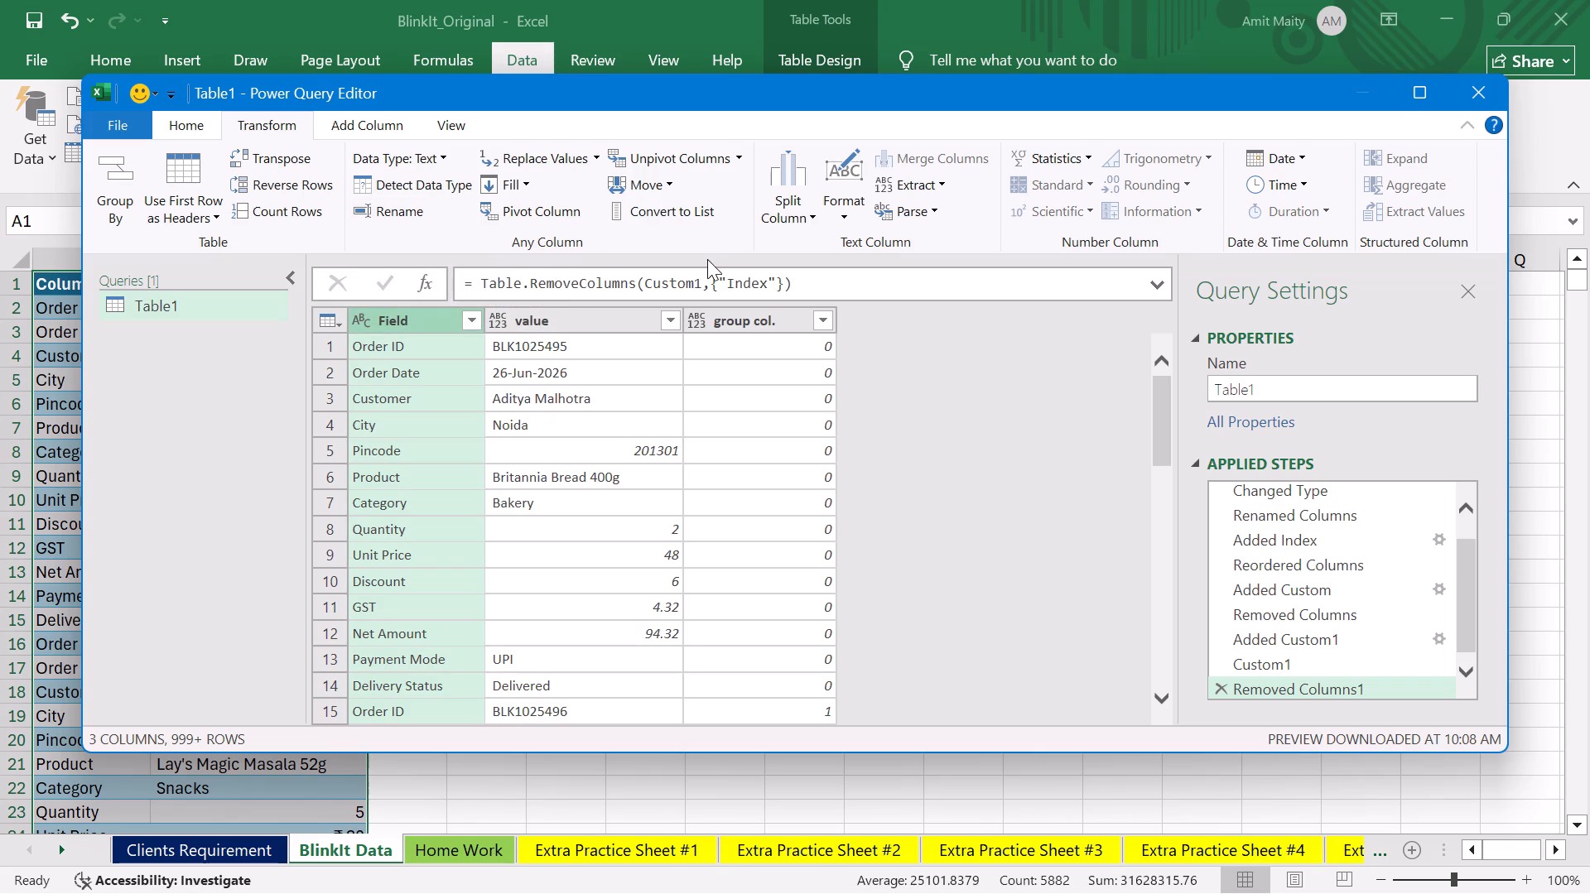
click(553, 216)
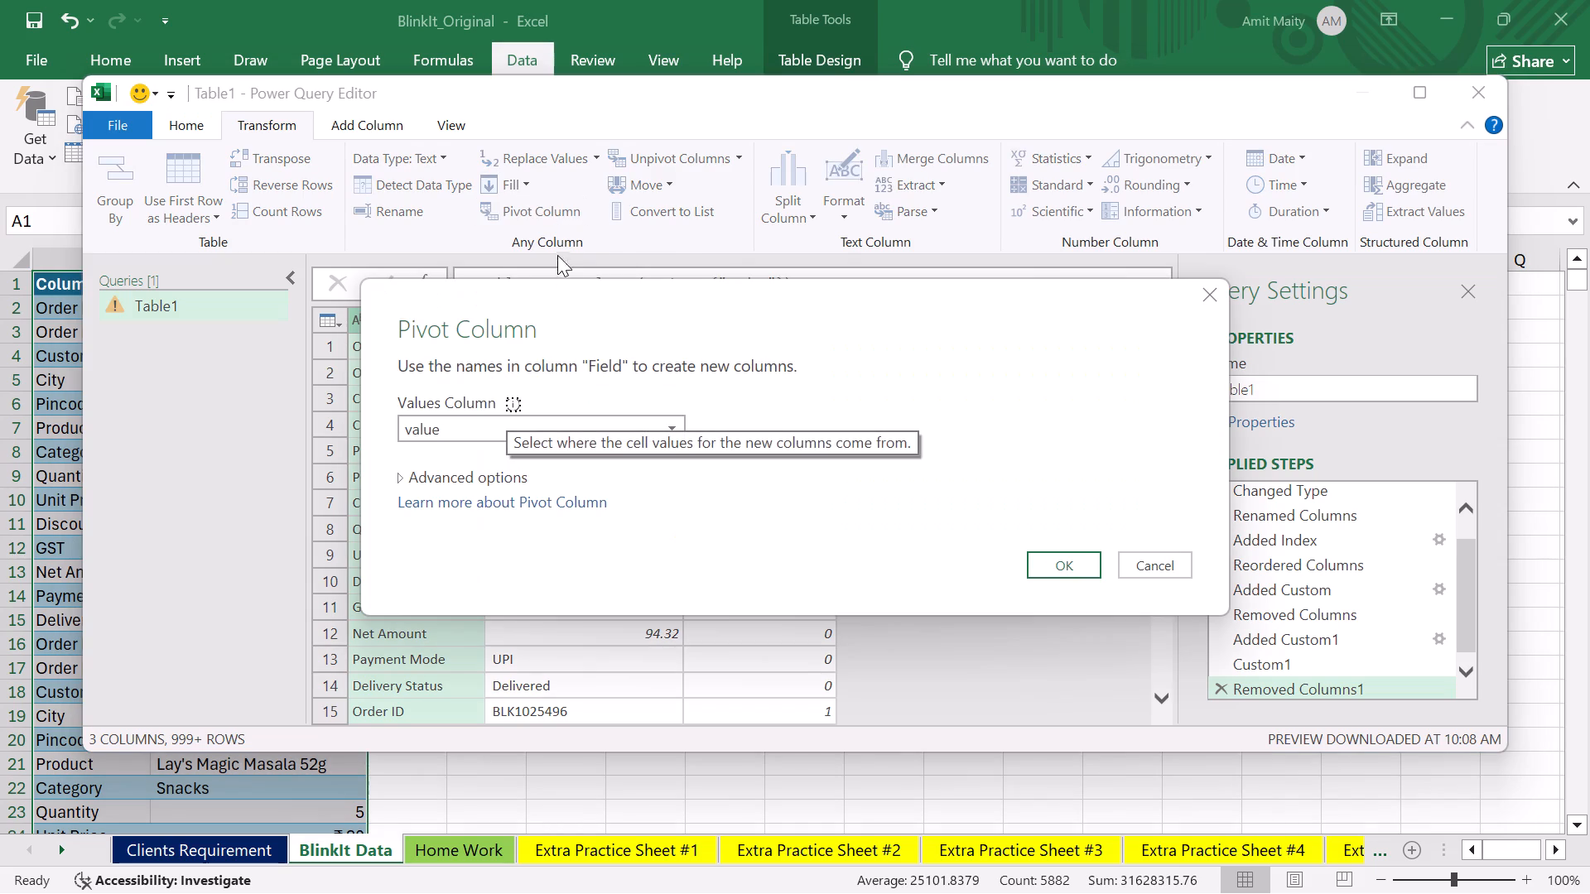
click(481, 423)
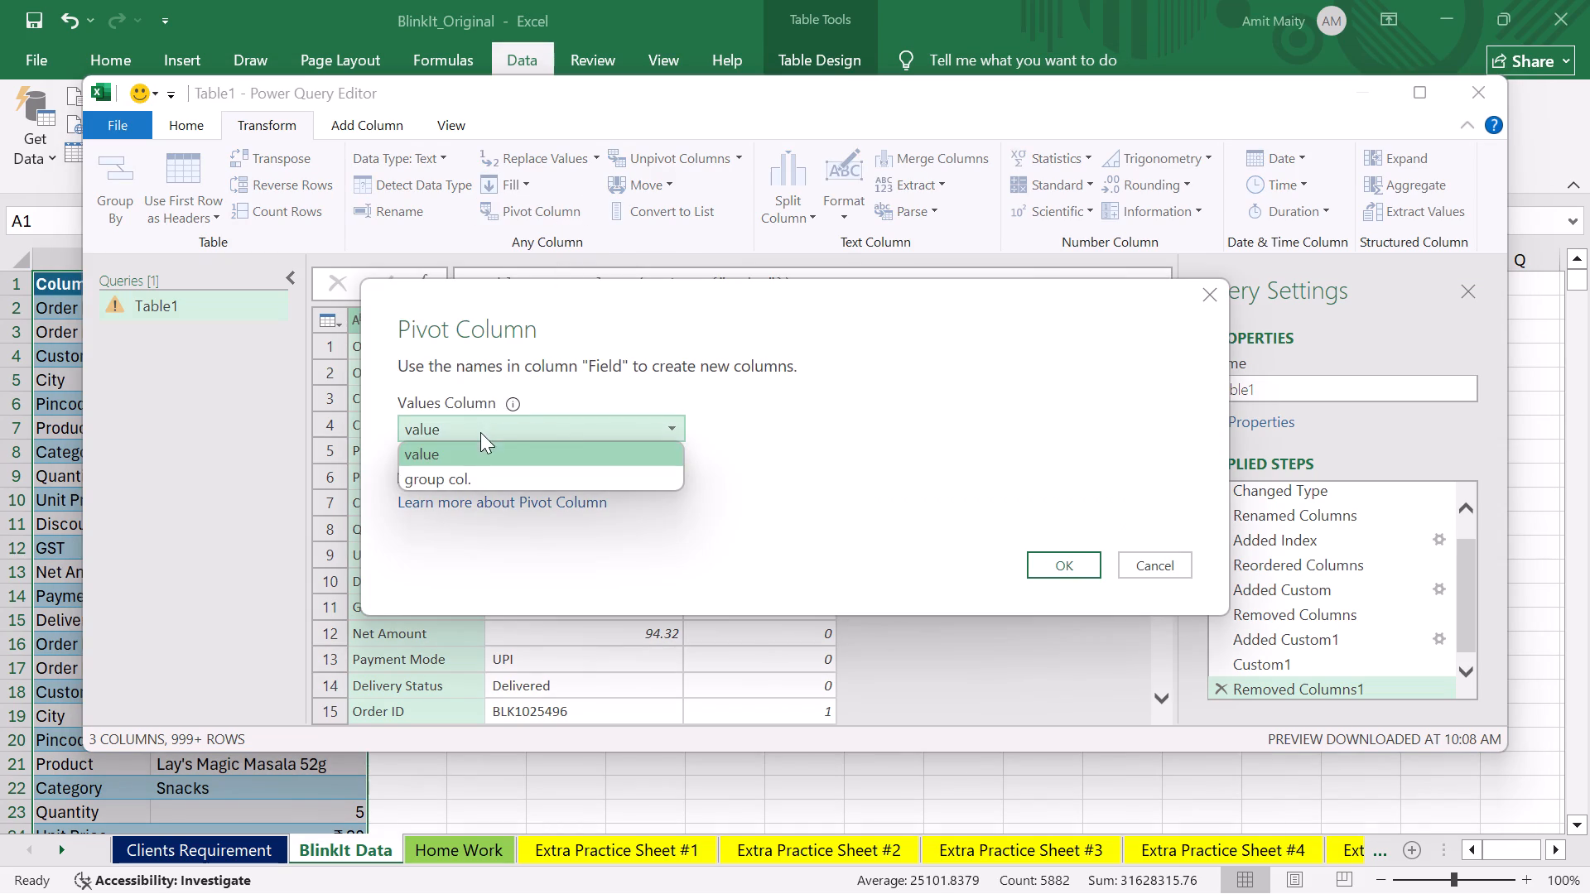
click(786, 425)
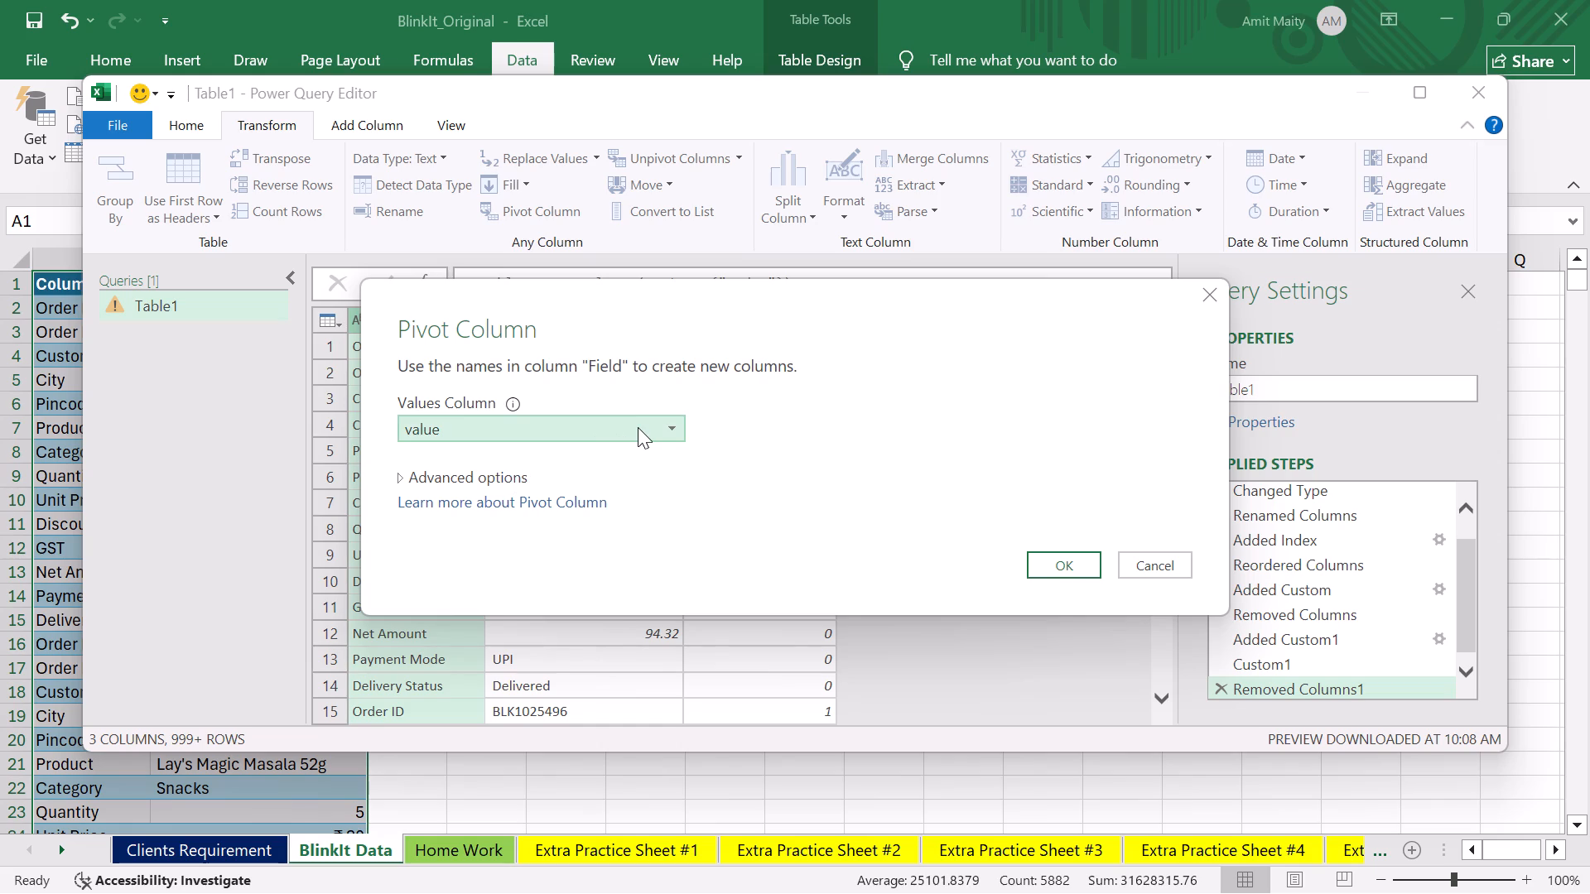
click(491, 473)
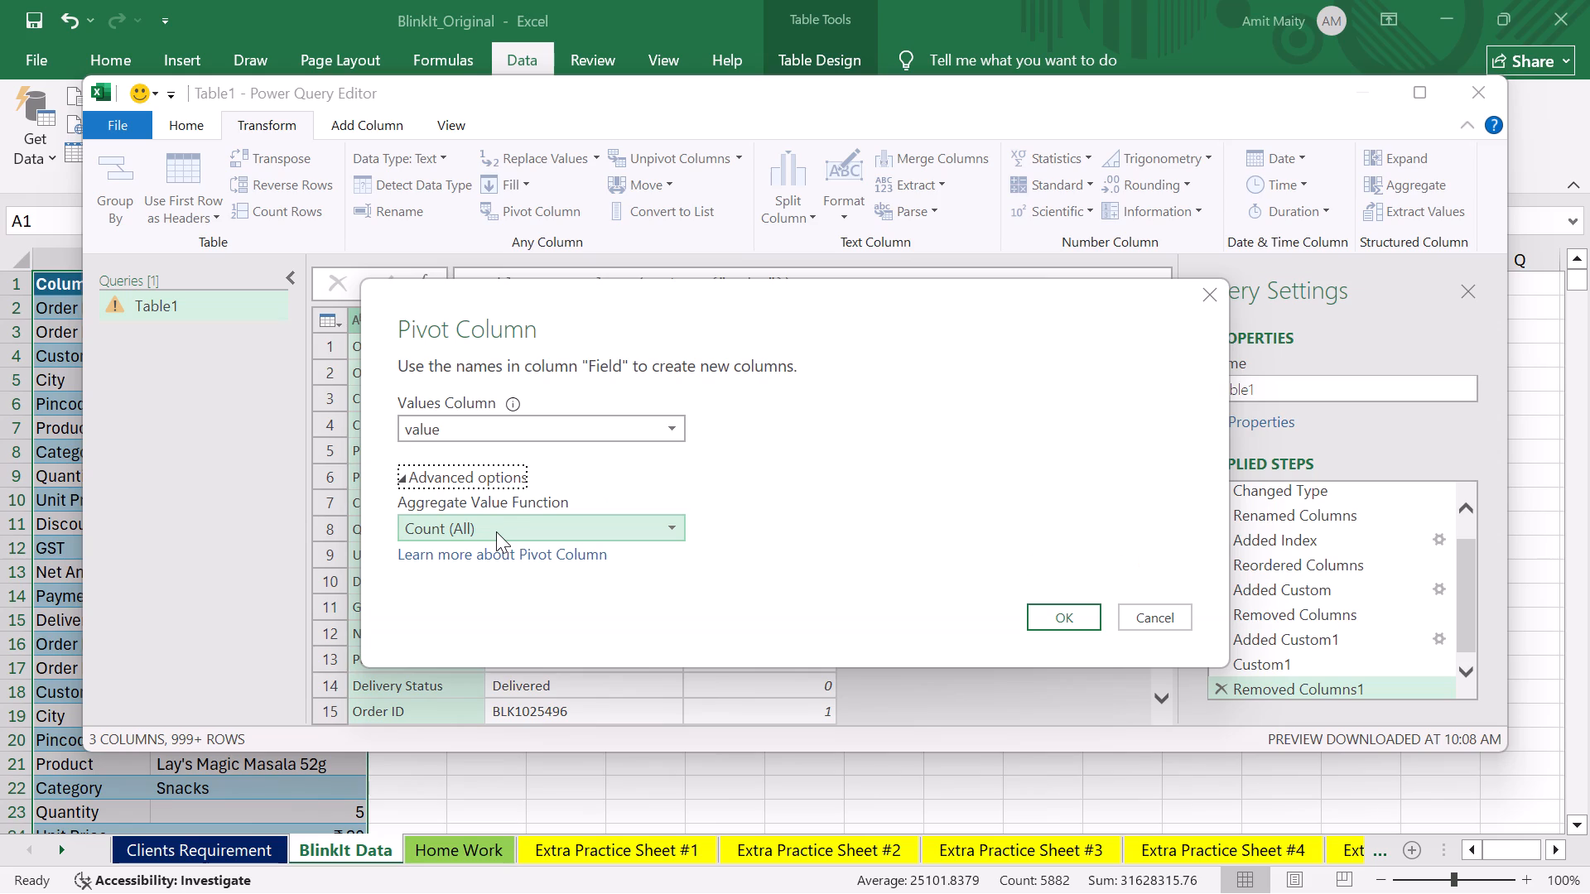
click(496, 531)
click(486, 600)
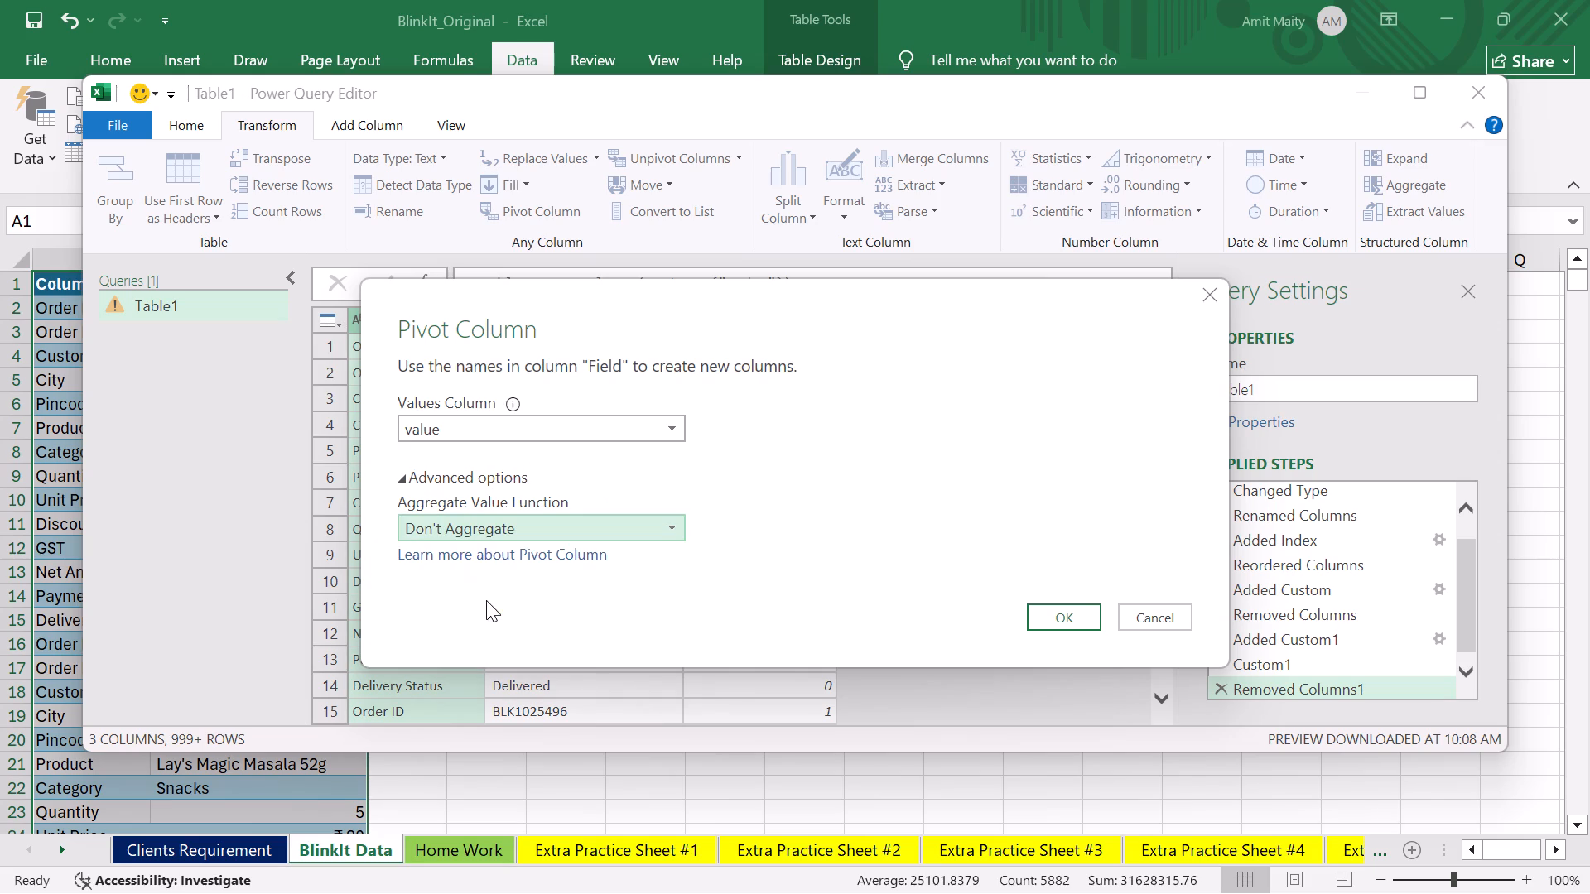
click(1080, 613)
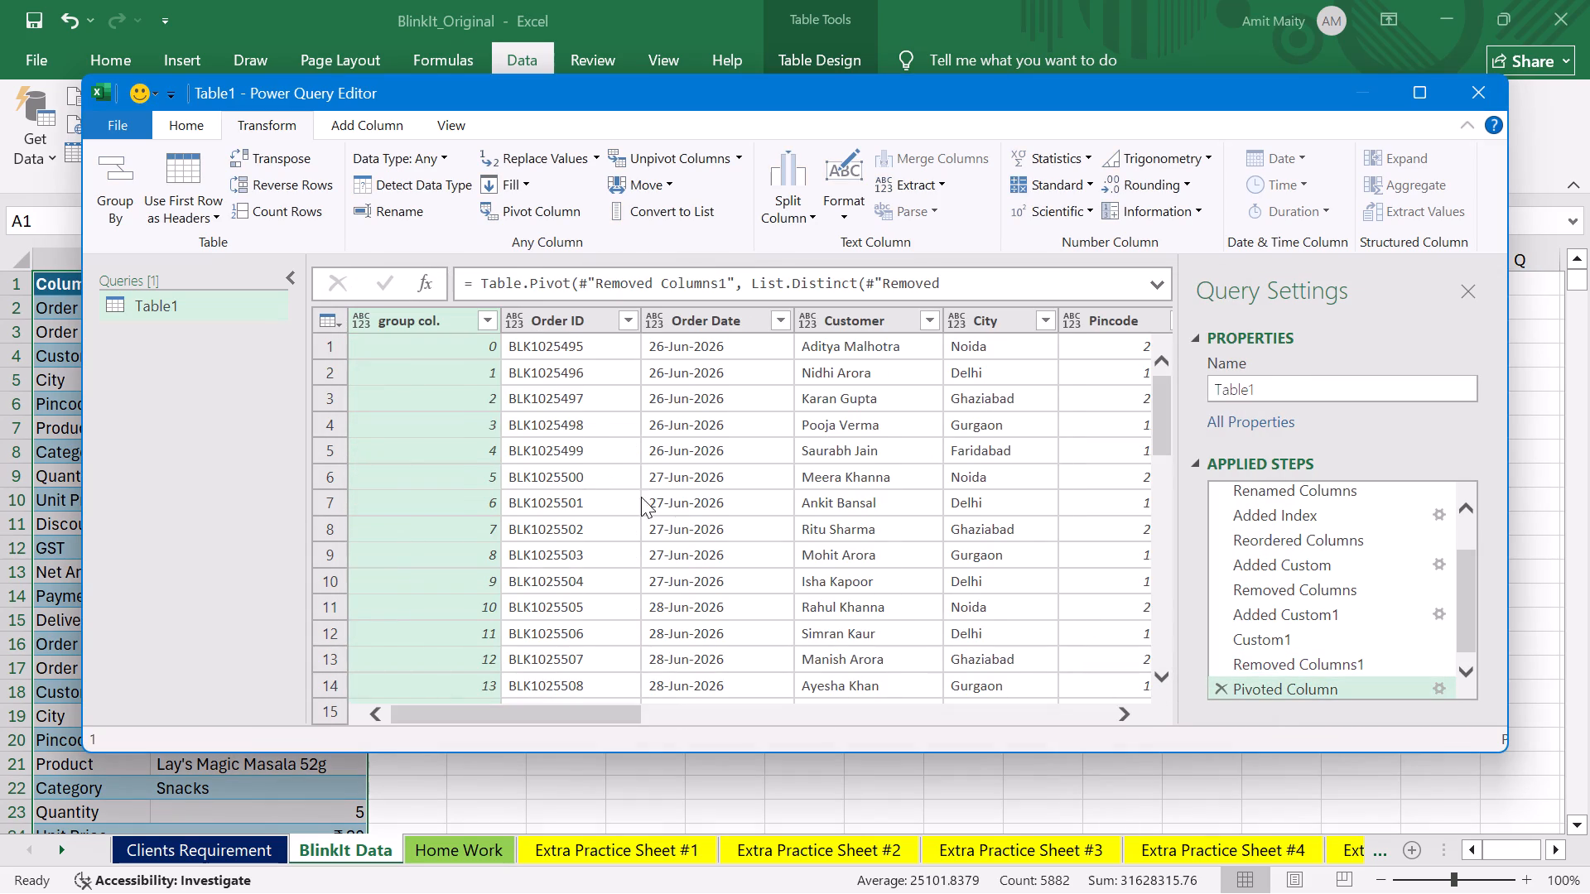
Examine the pivoted rows to check that each order occupies one row, from group col. through Pincode.
scroll(549, 431, up, 1)
scroll(561, 505, down, 2)
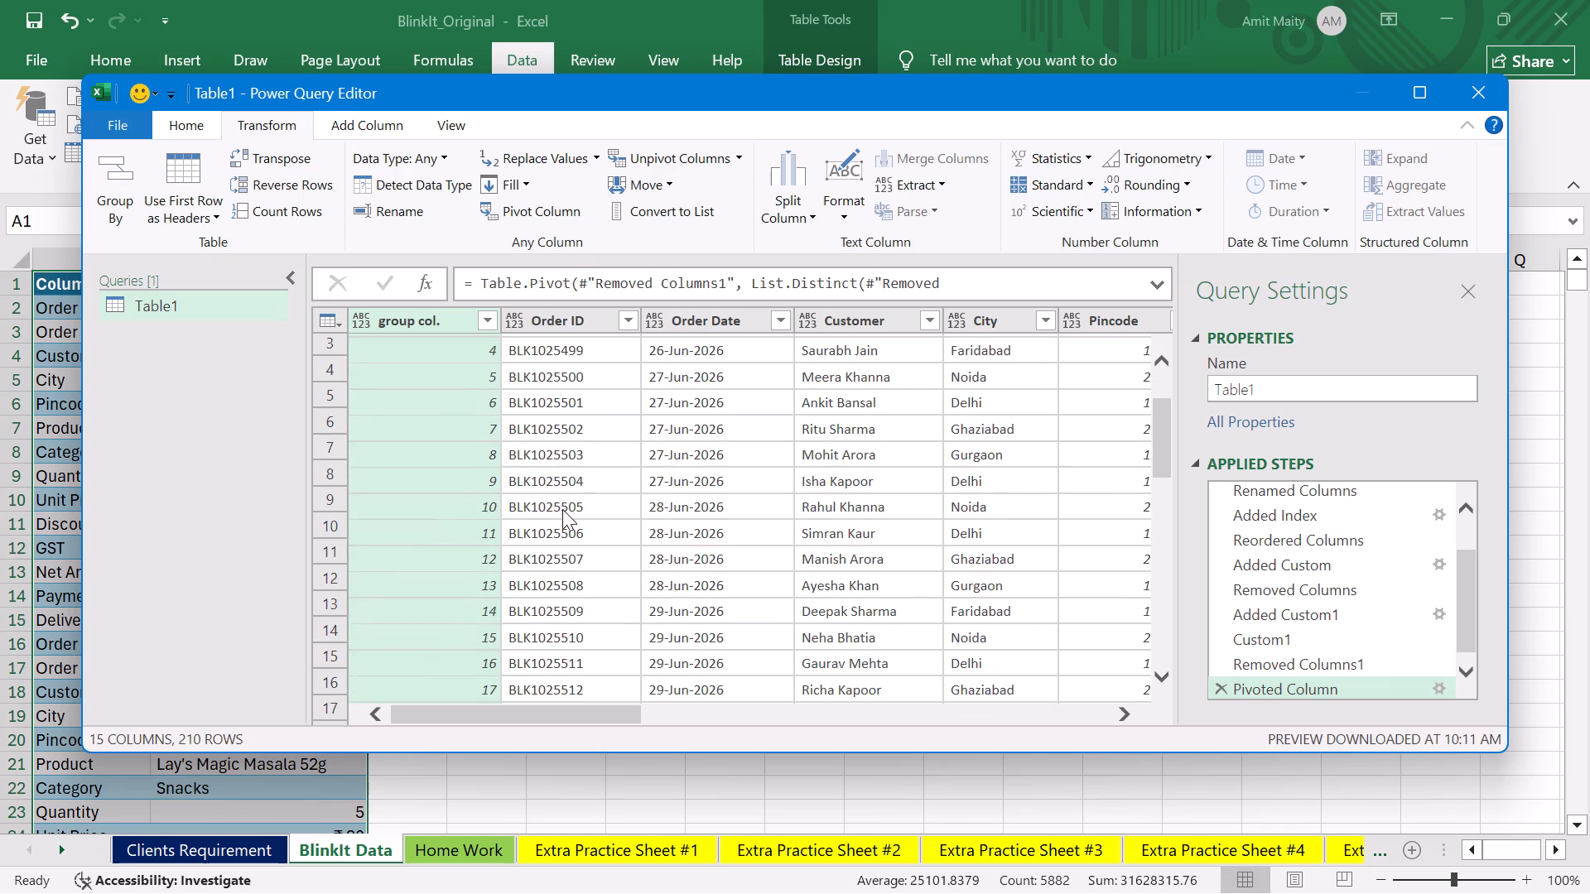
scroll(562, 509, up, 2)
scroll(562, 509, down, 3)
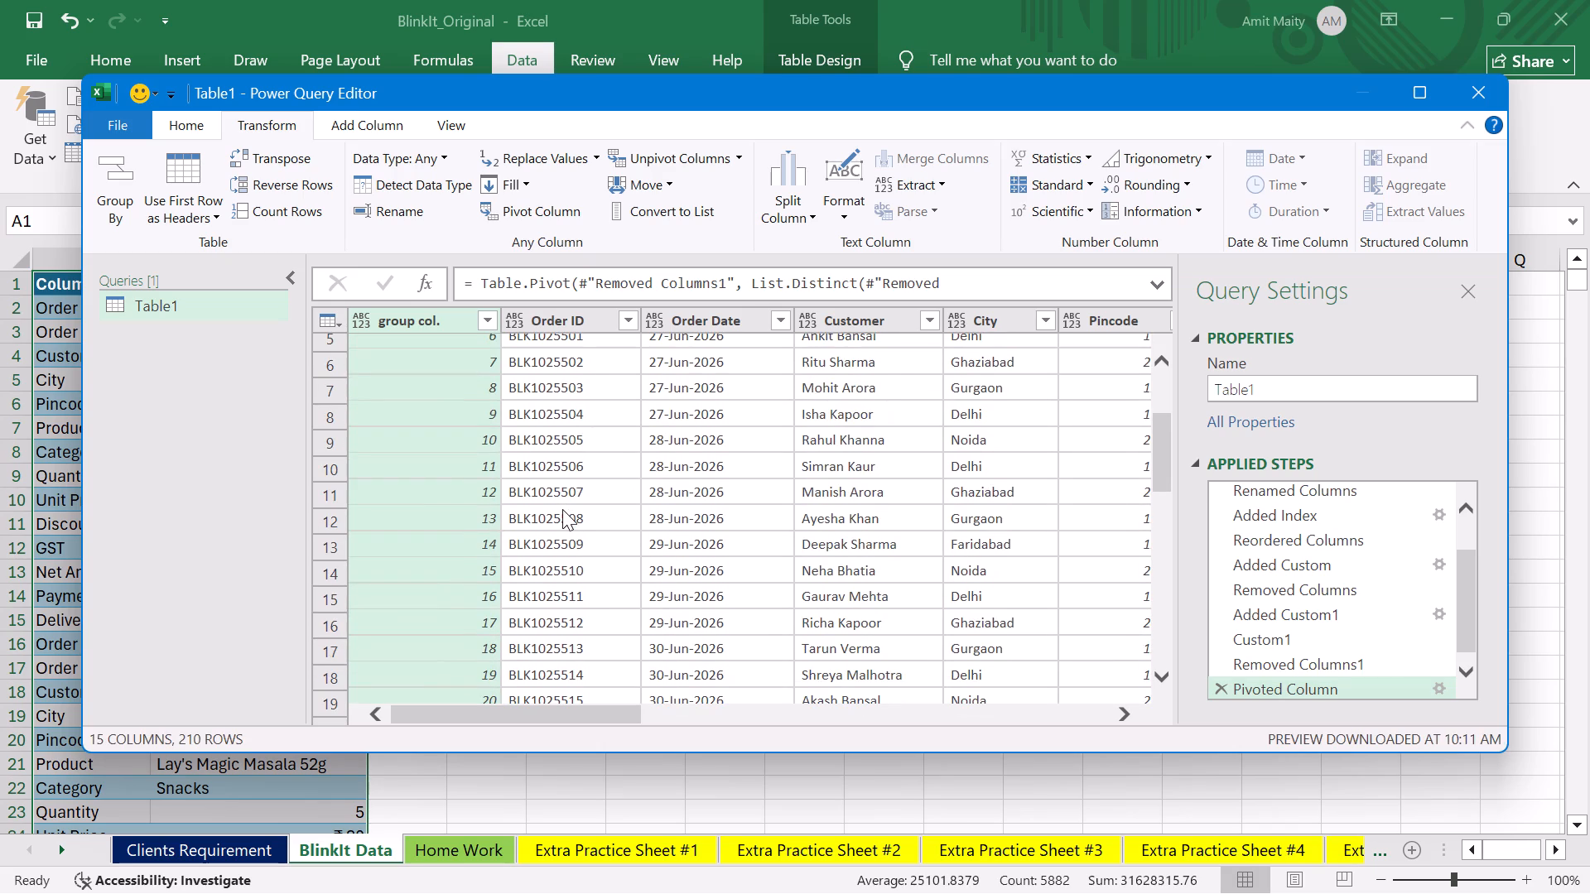
scroll(562, 509, up, 3)
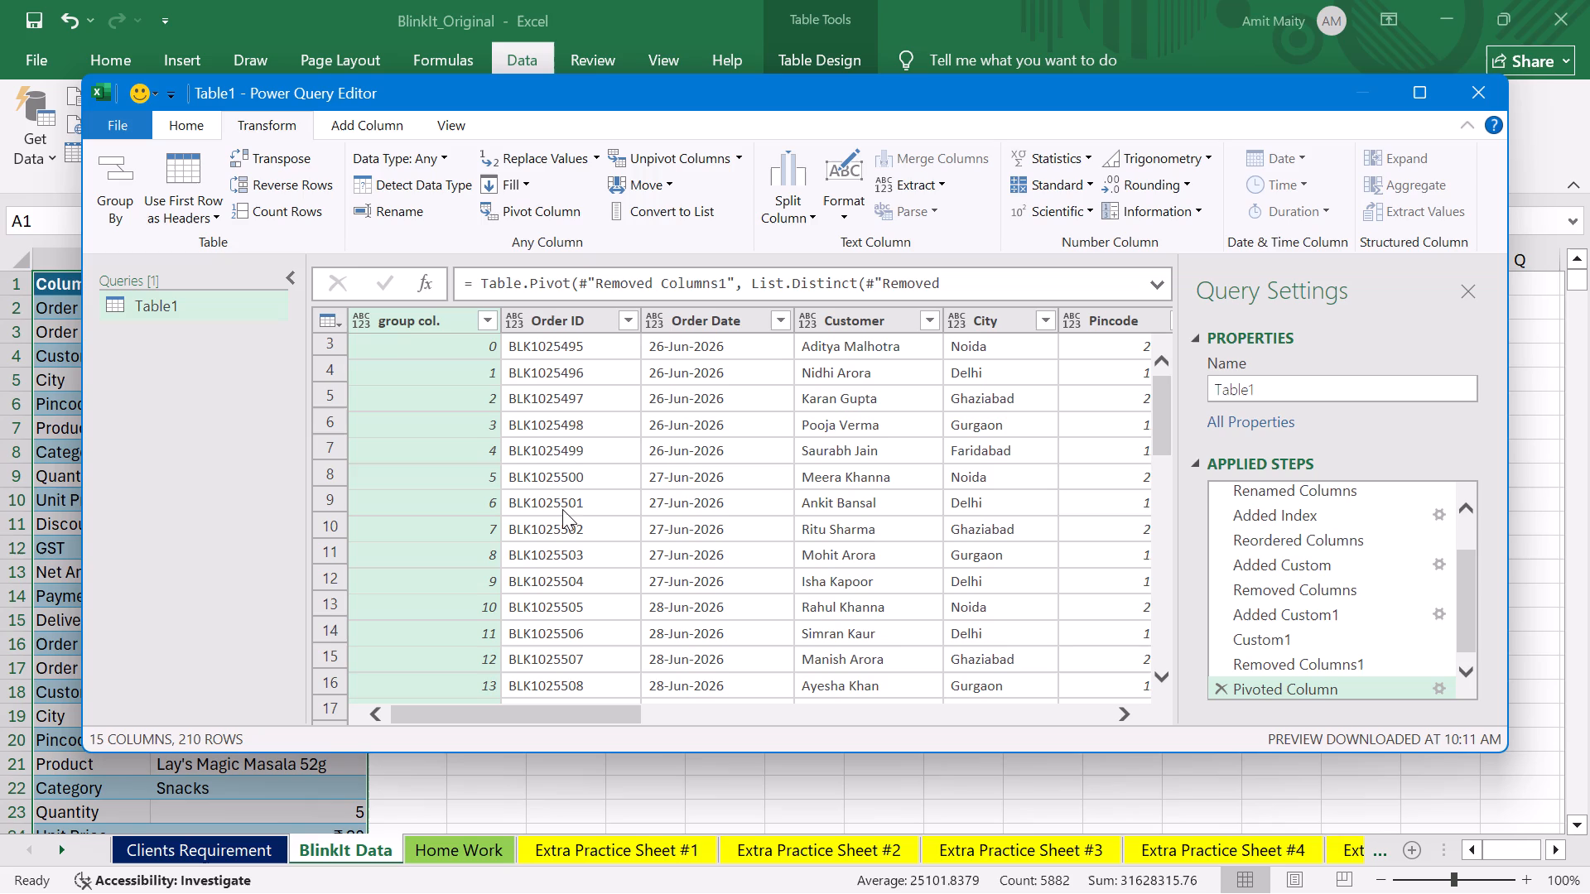
scroll(562, 509, up, 3)
scroll(695, 487, down, 4)
scroll(706, 493, up, 3)
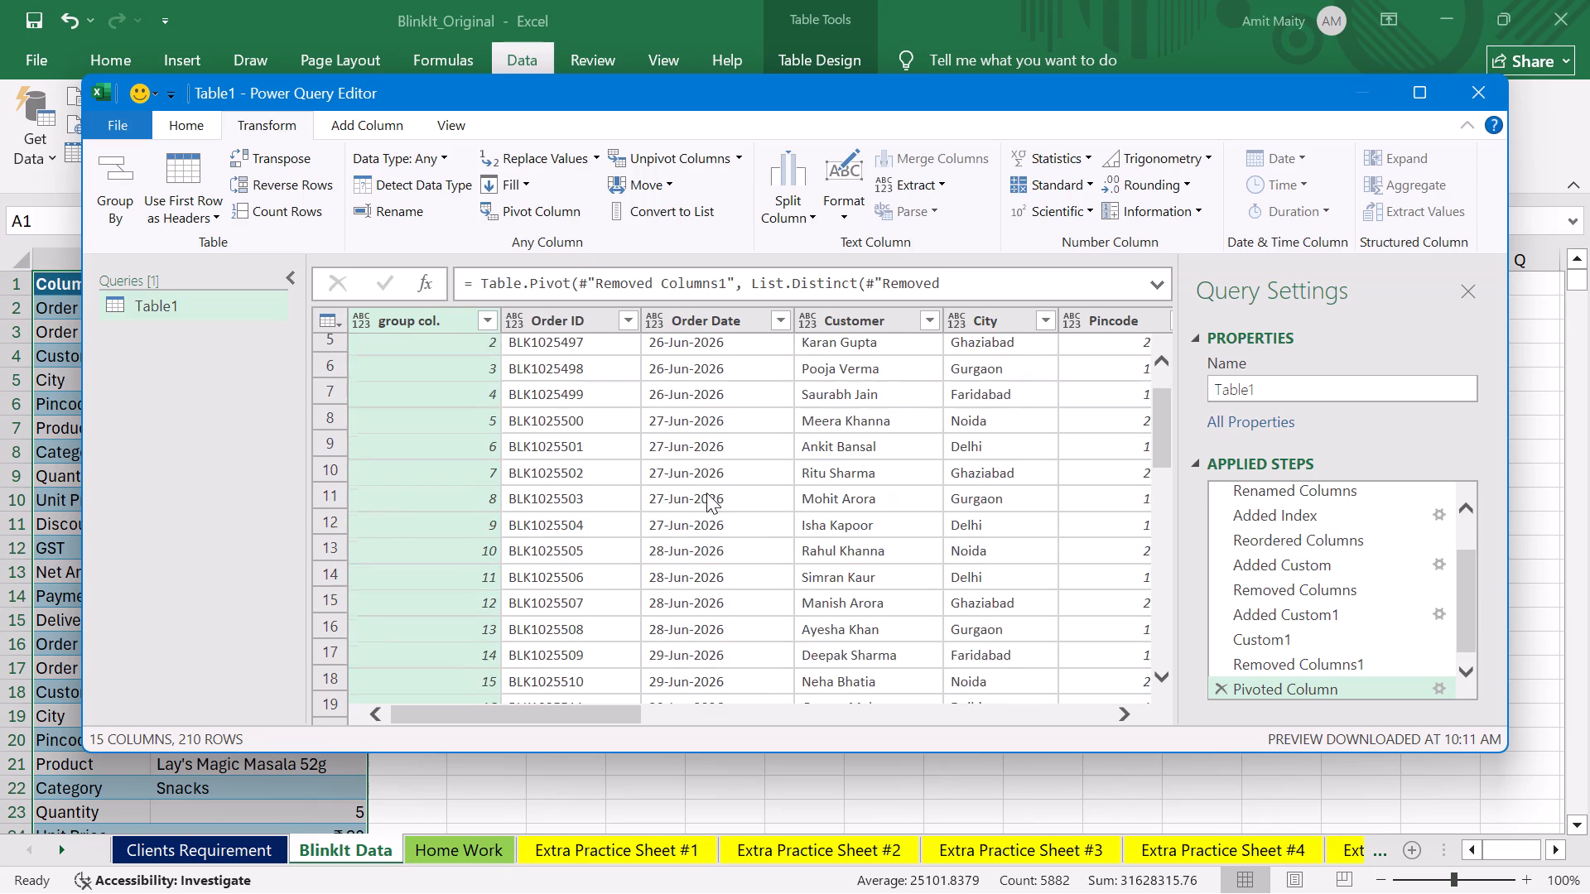
scroll(706, 493, up, 2)
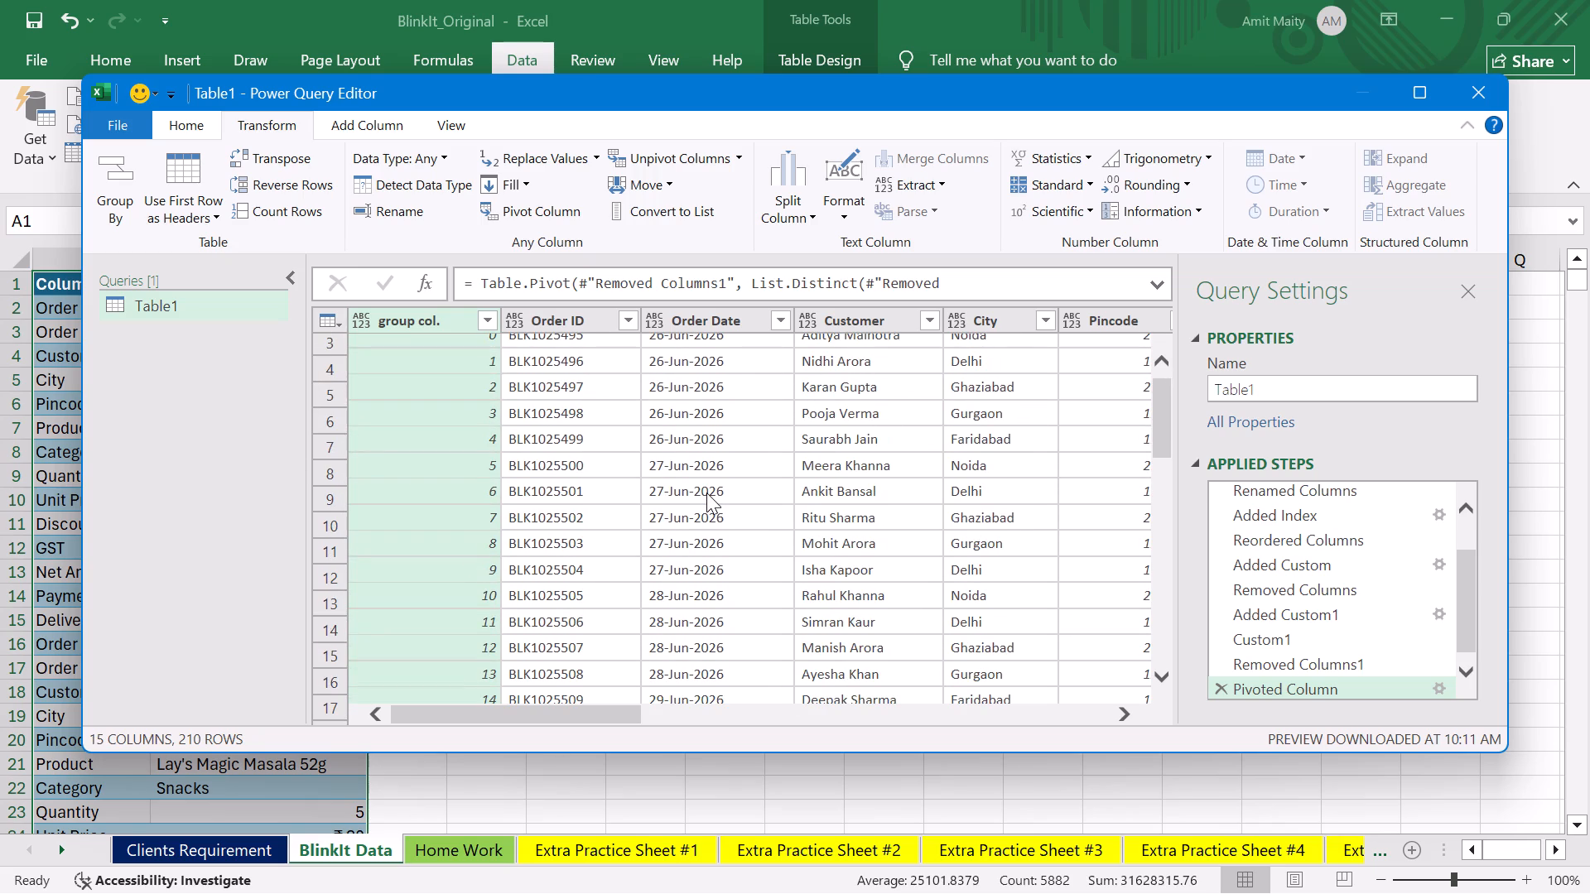
Remove the group col. column from the pivoted table.
right_click(395, 322)
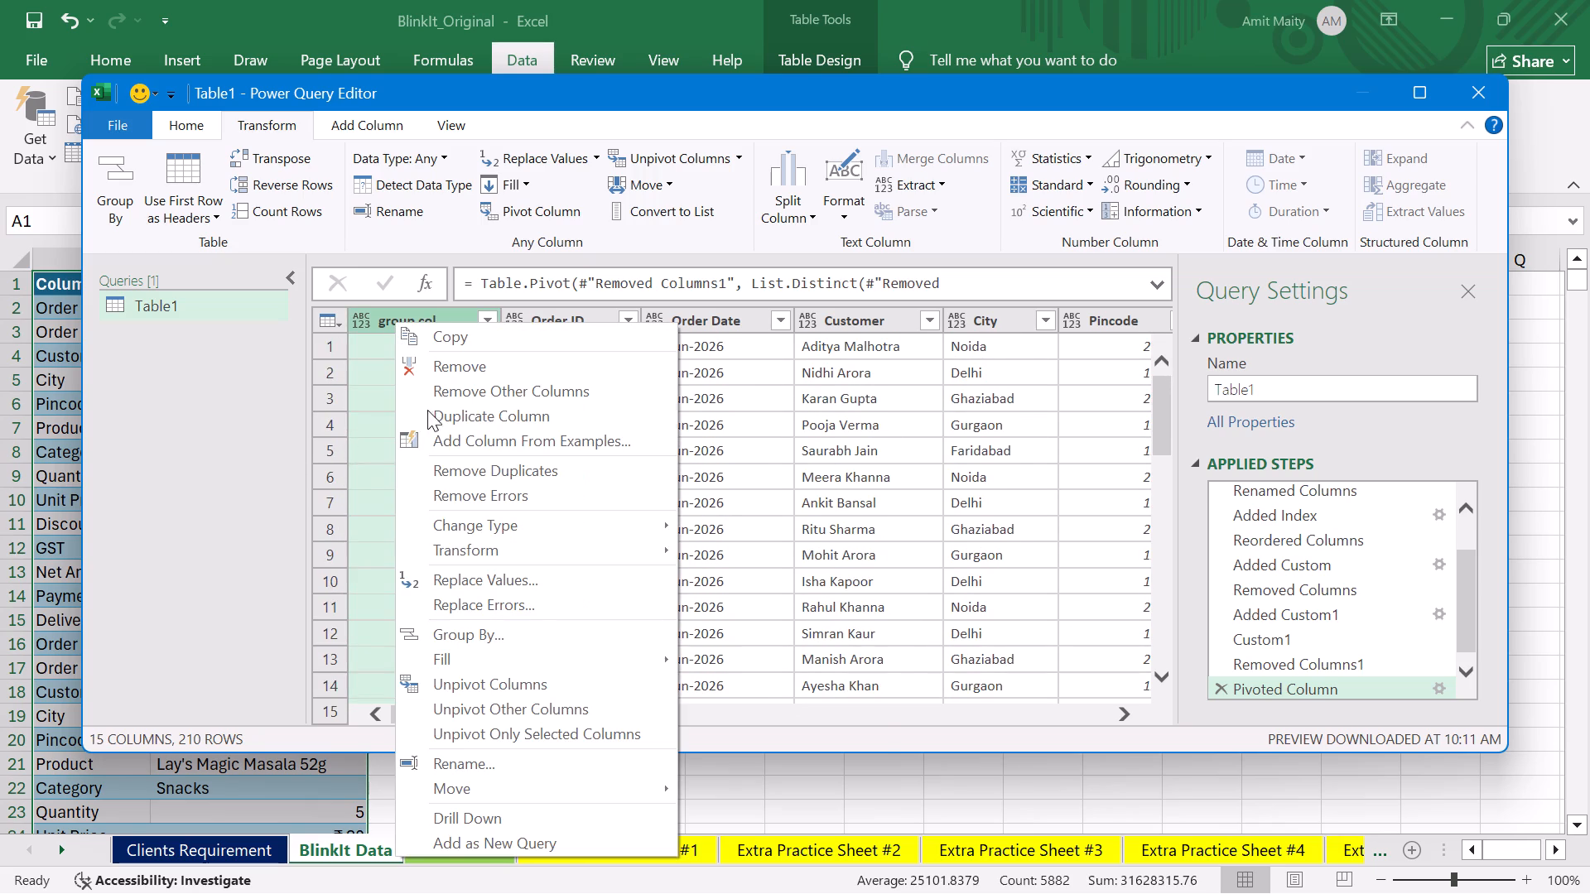
click(456, 374)
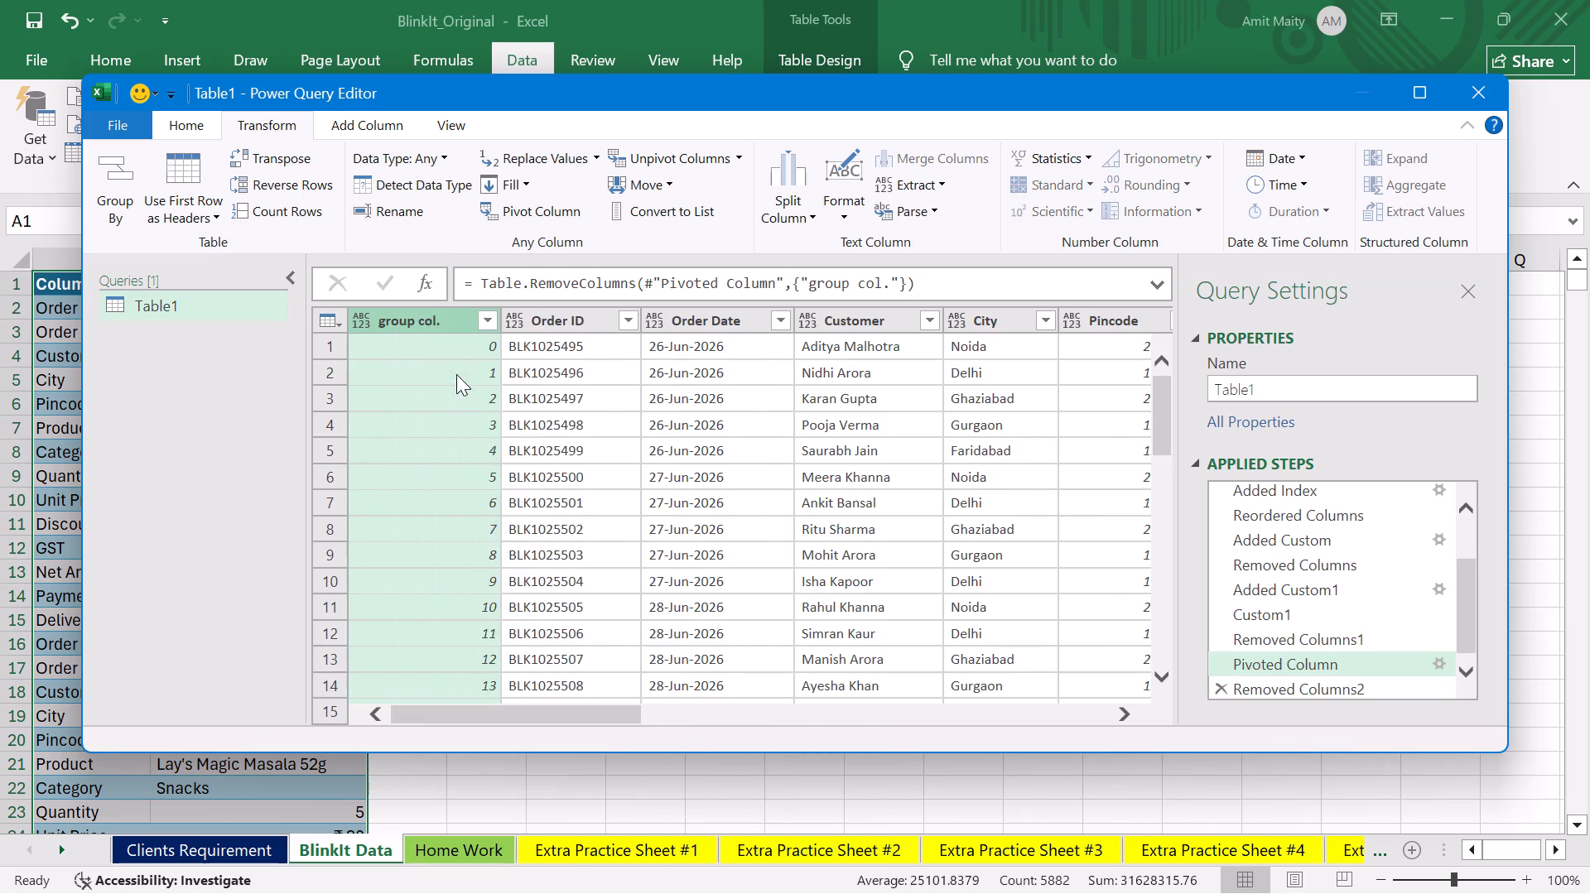
Examine the remaining columns of the pivoted table from Order ID across to Delivery Status.
click(1123, 712)
click(1123, 712)
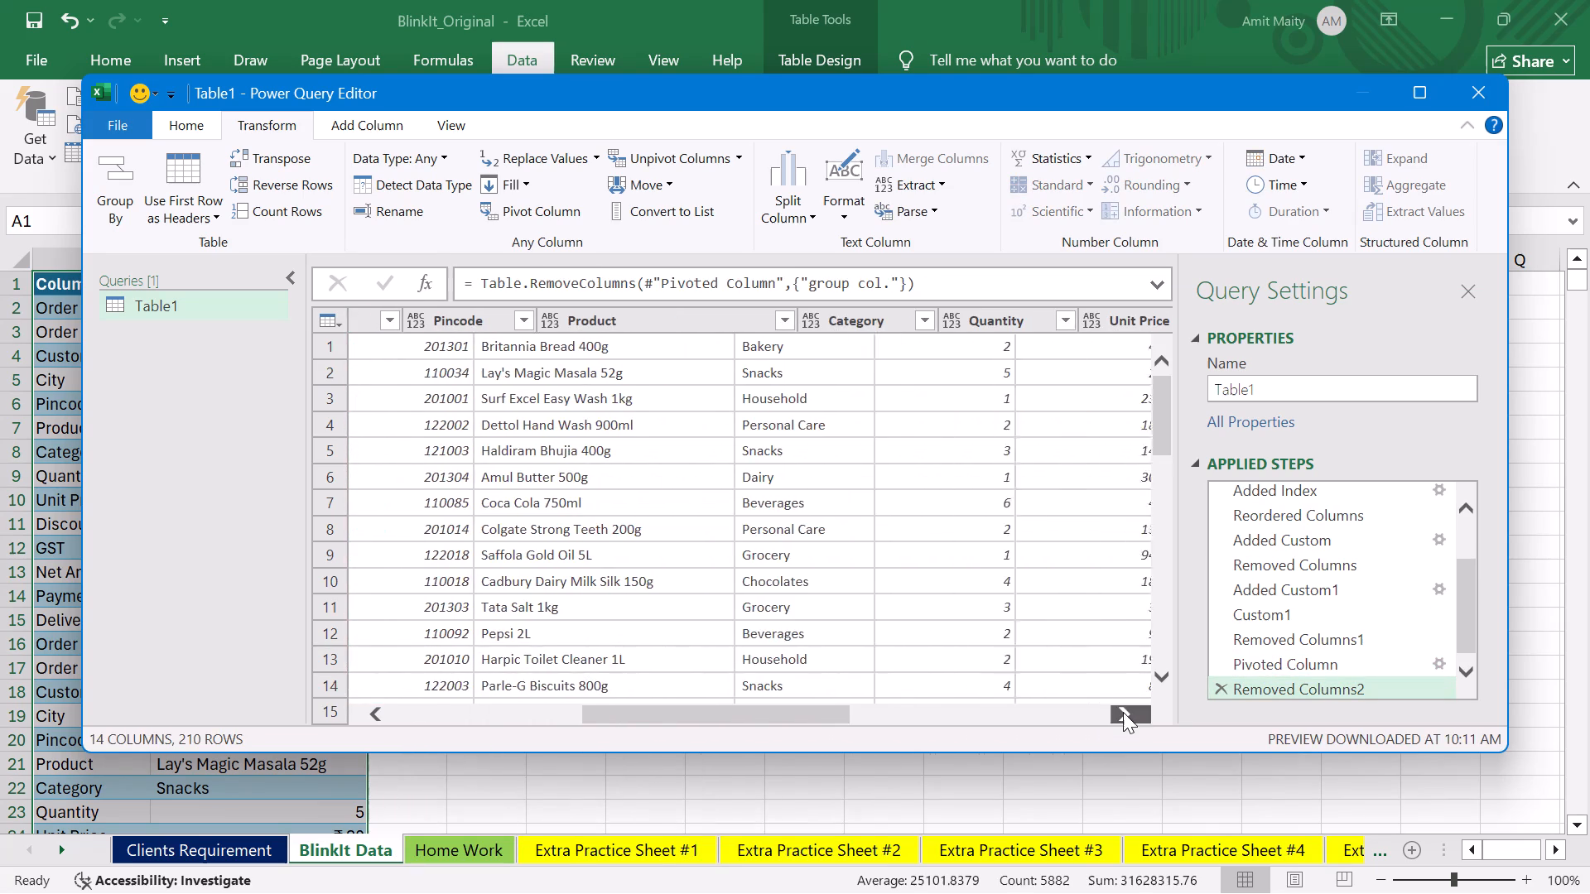
click(1130, 712)
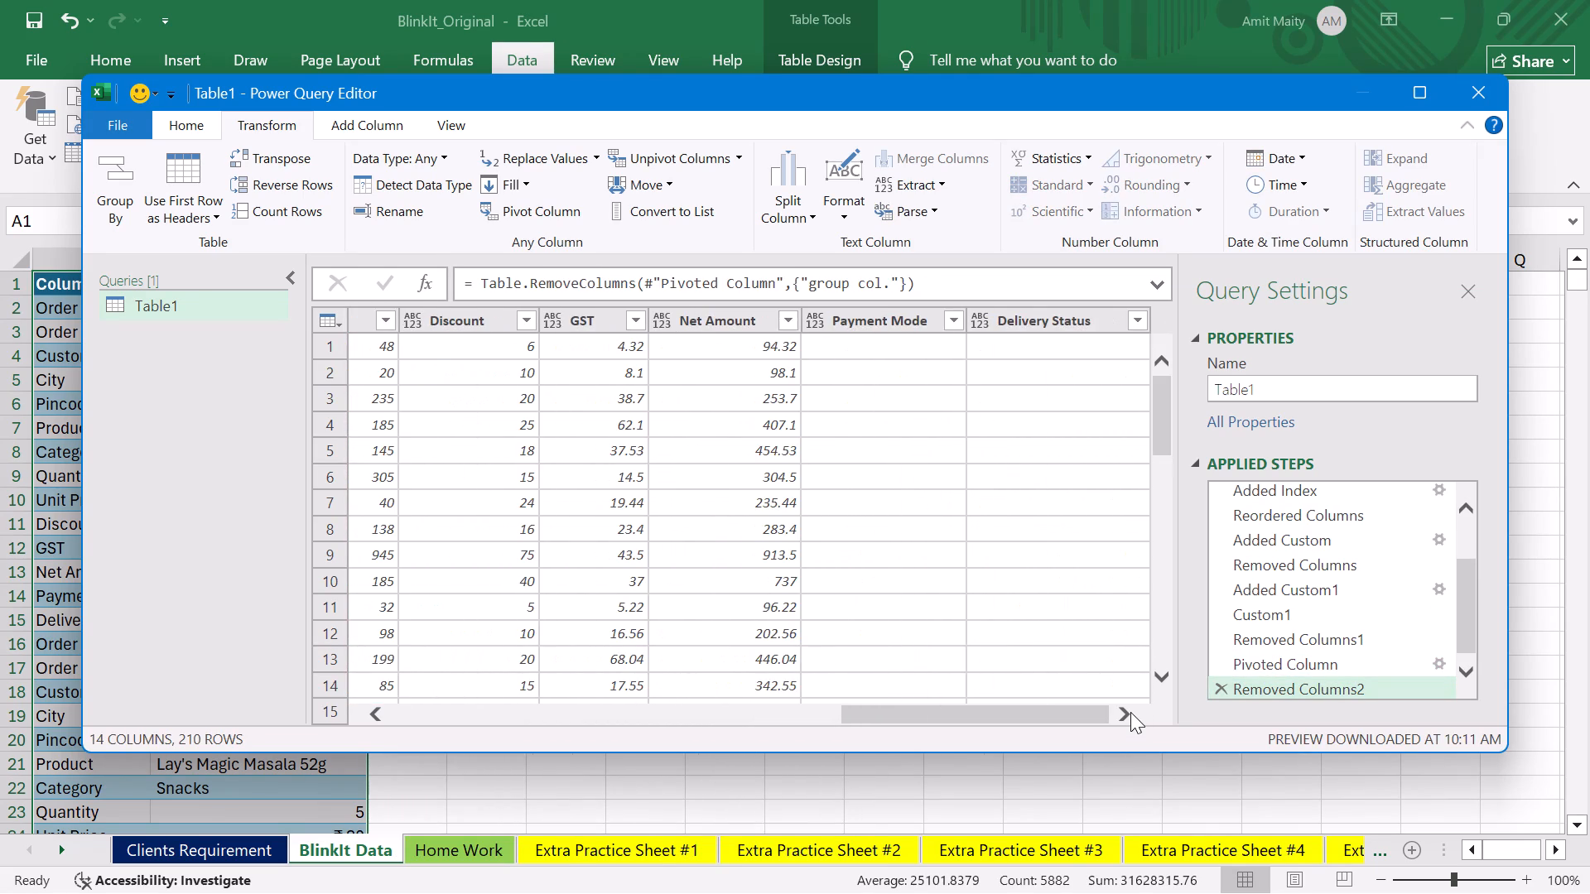
click(1130, 714)
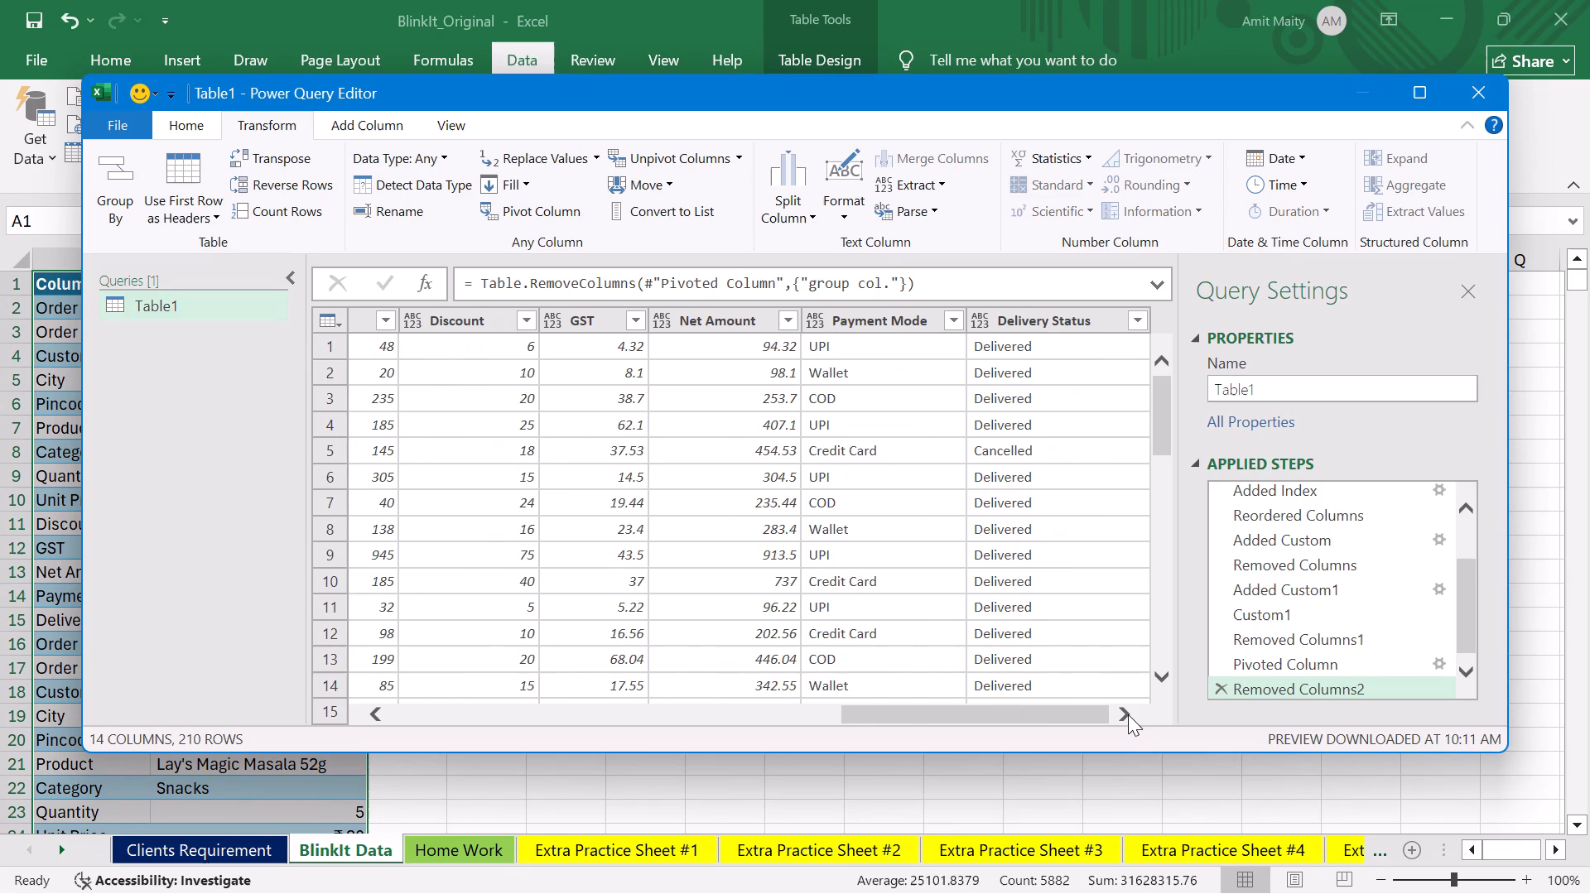
click(1128, 714)
click(1120, 717)
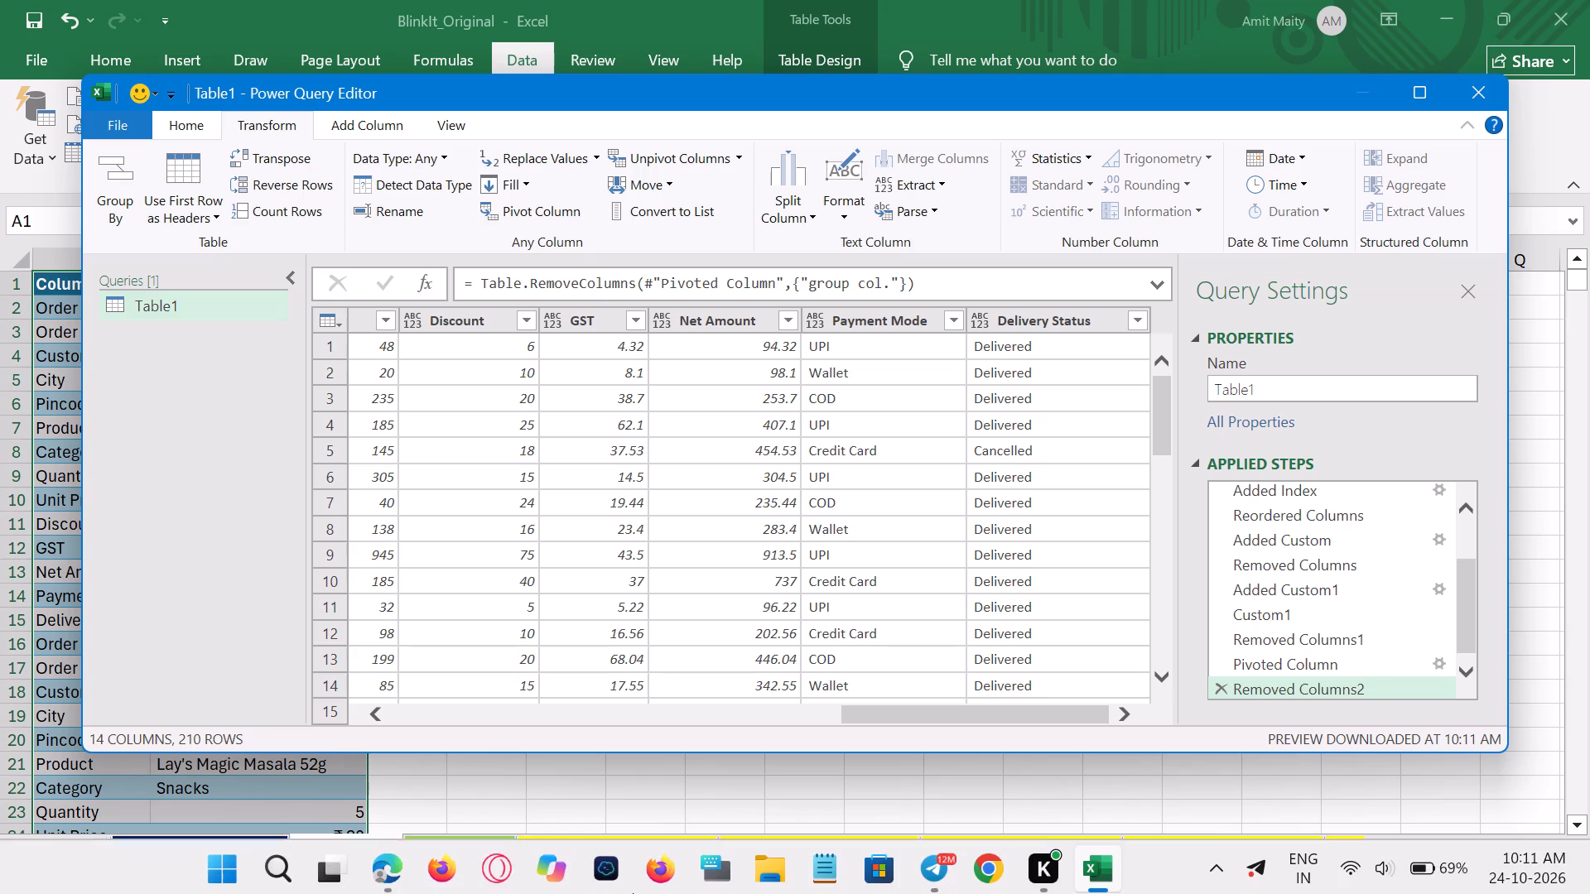
click(373, 719)
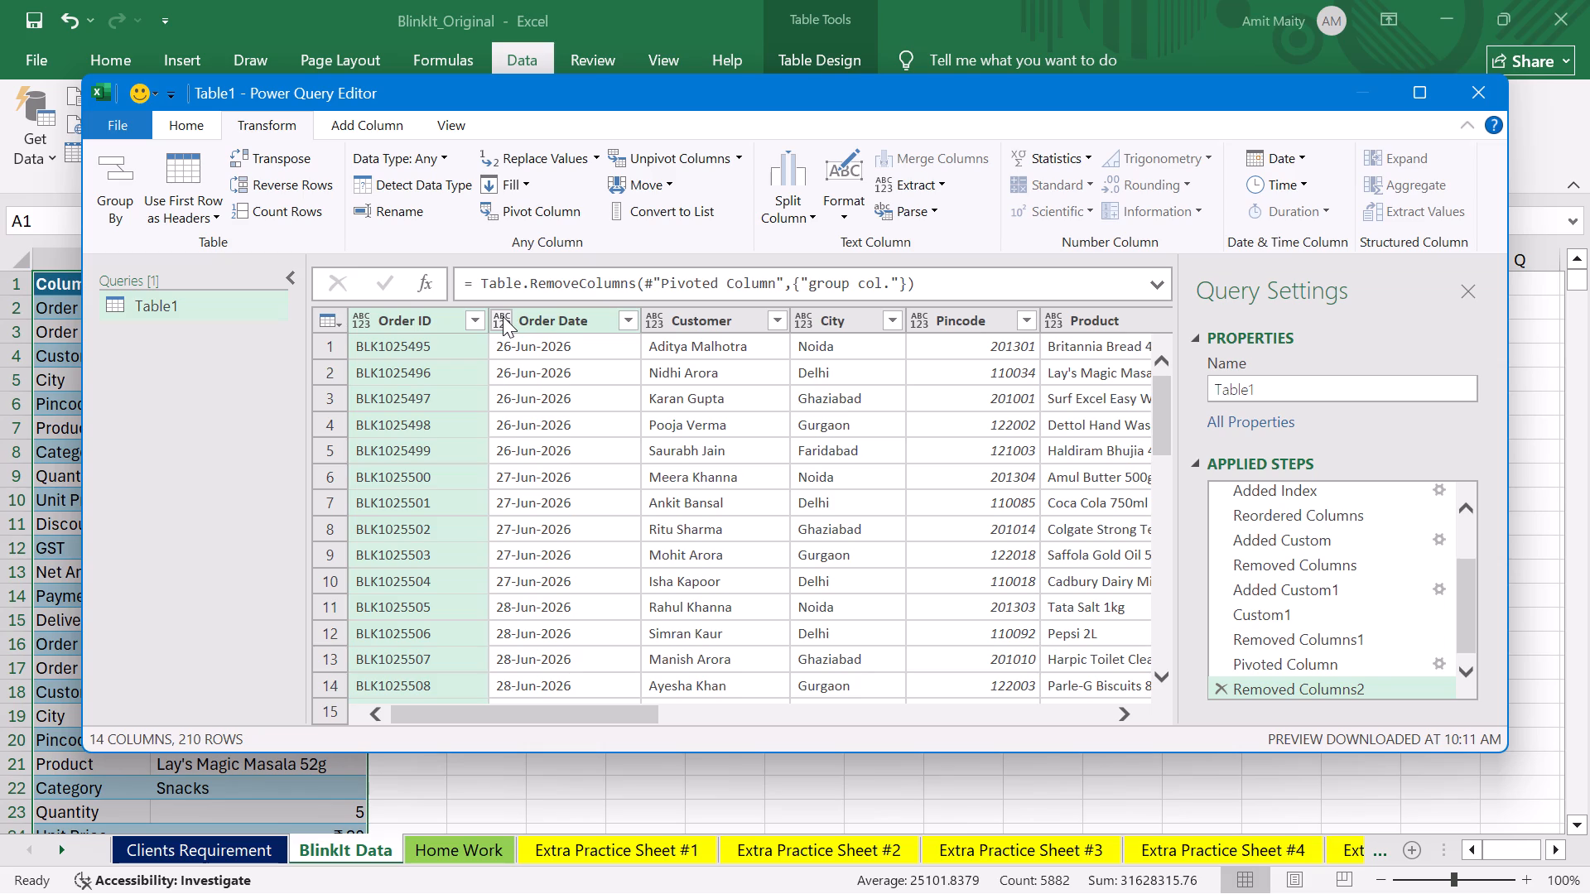
Change the data type of the Order Date column to Date.
click(503, 316)
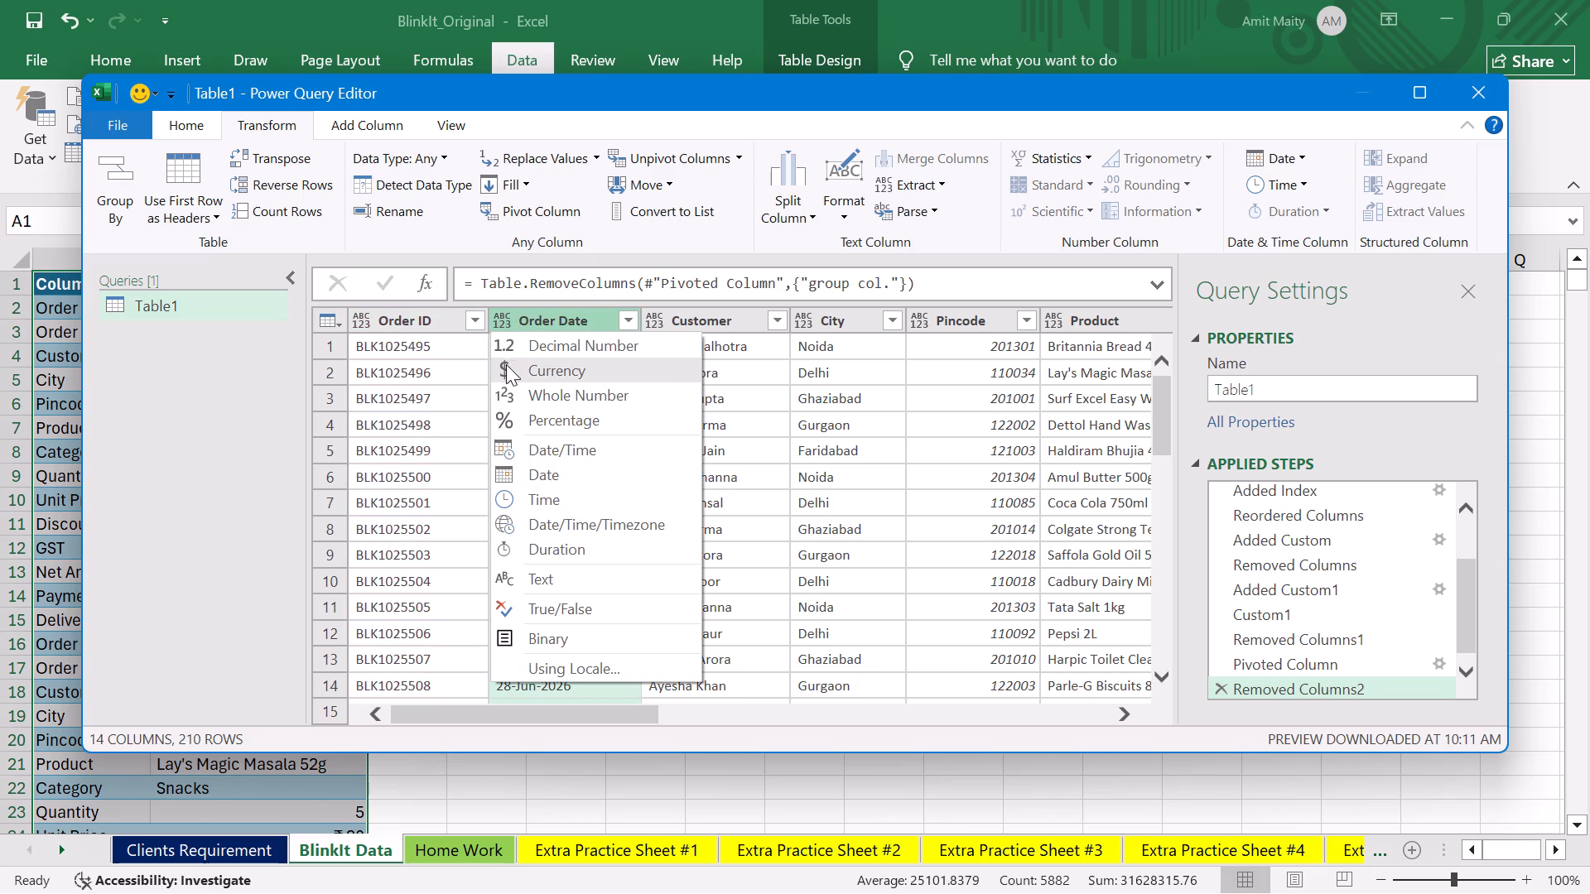
click(547, 477)
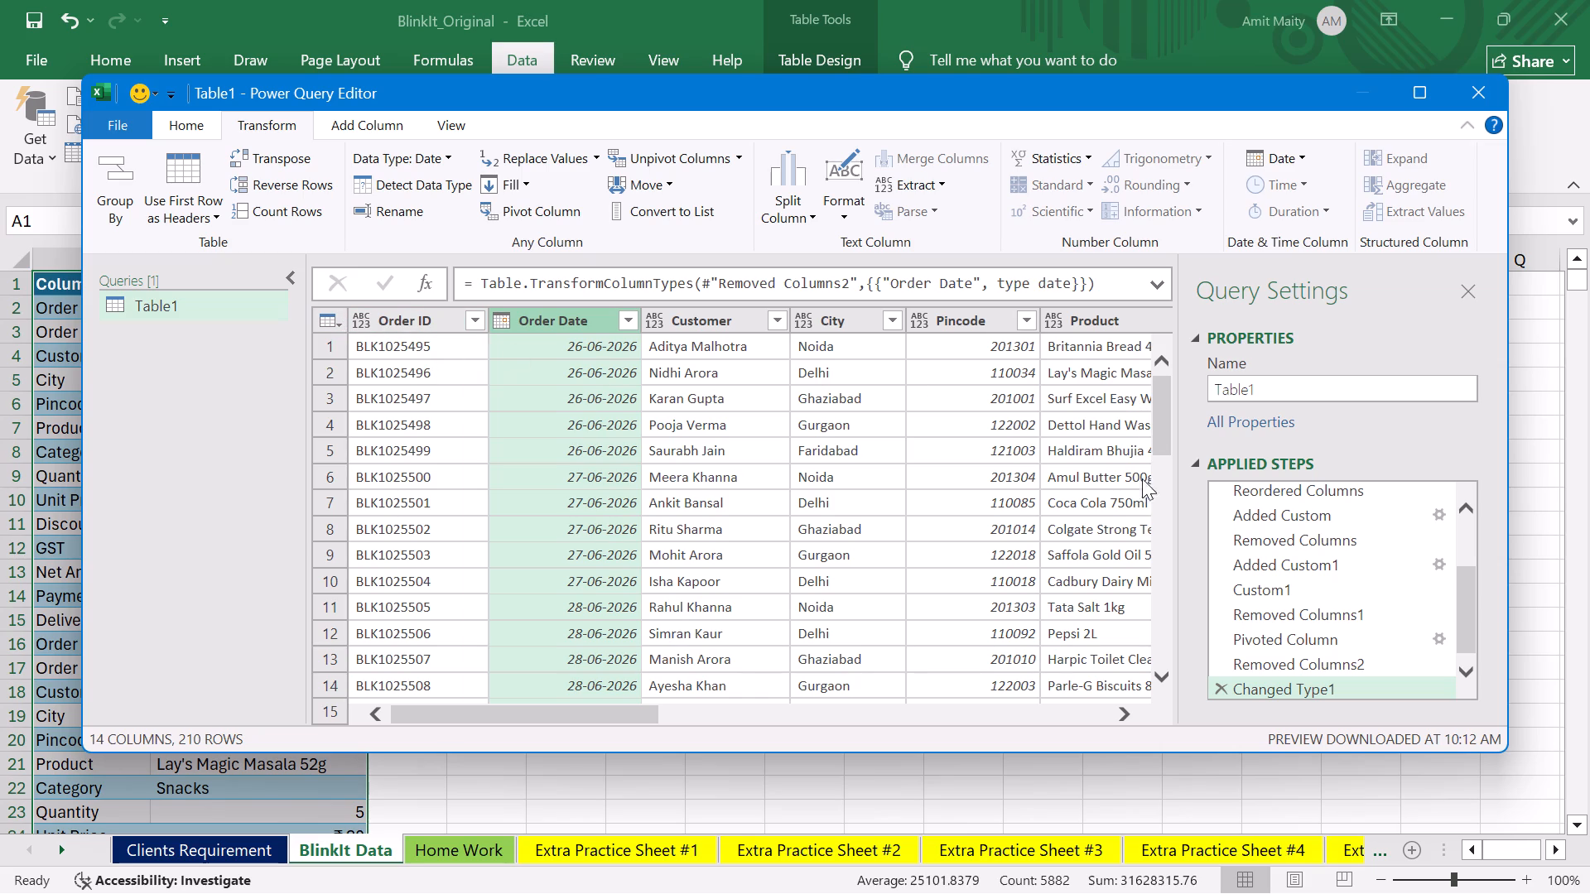
Change the data type of the Quantity column to Whole Number.
click(1121, 719)
click(1121, 719)
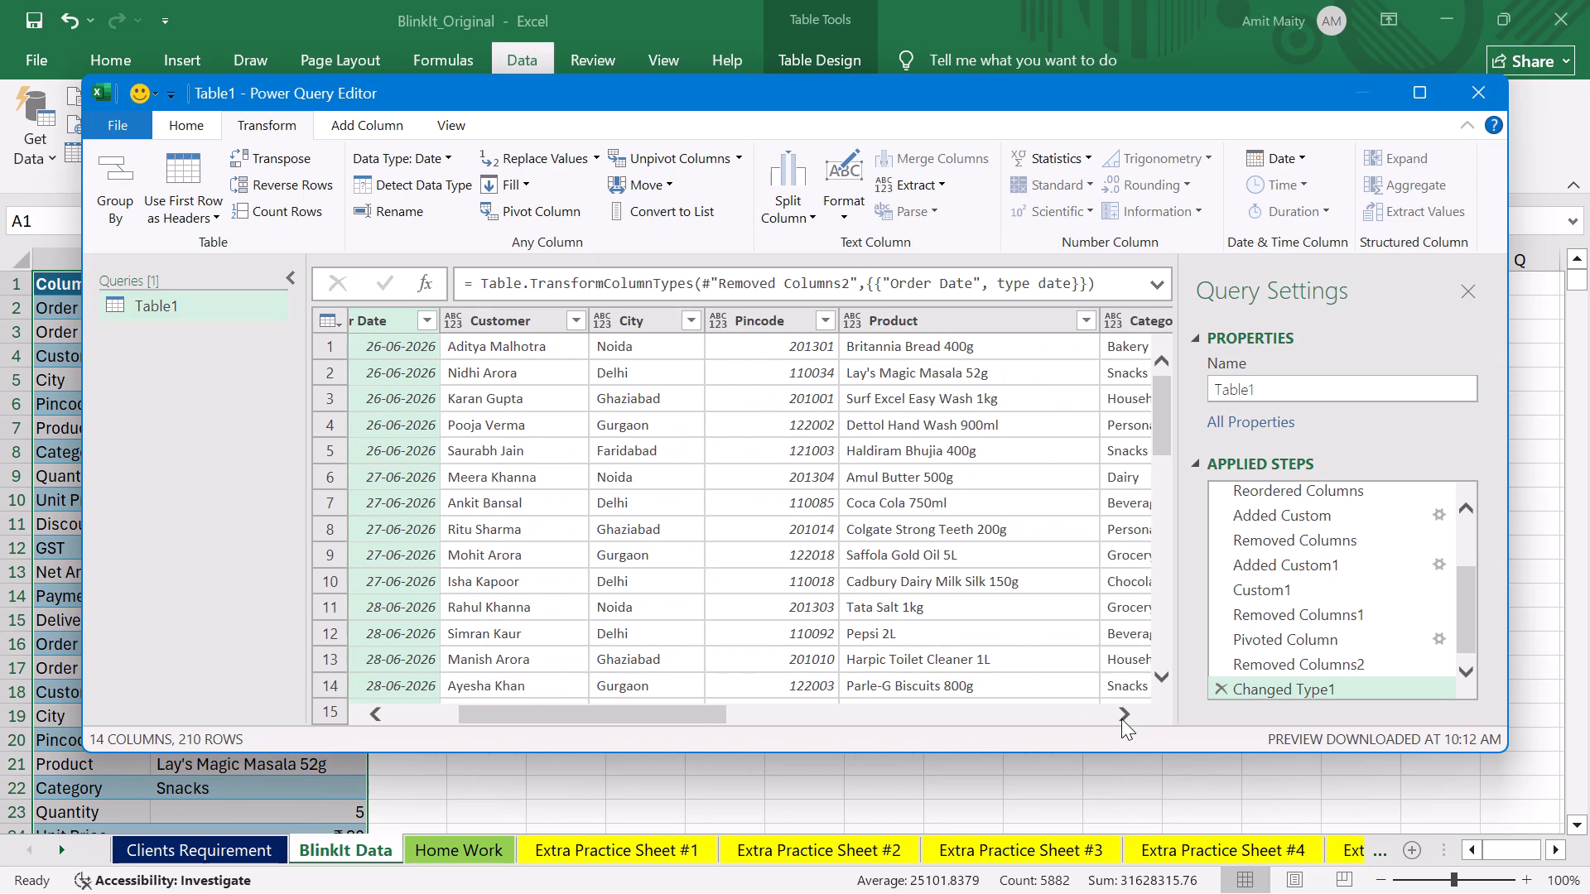
click(1121, 719)
triple_click(1121, 719)
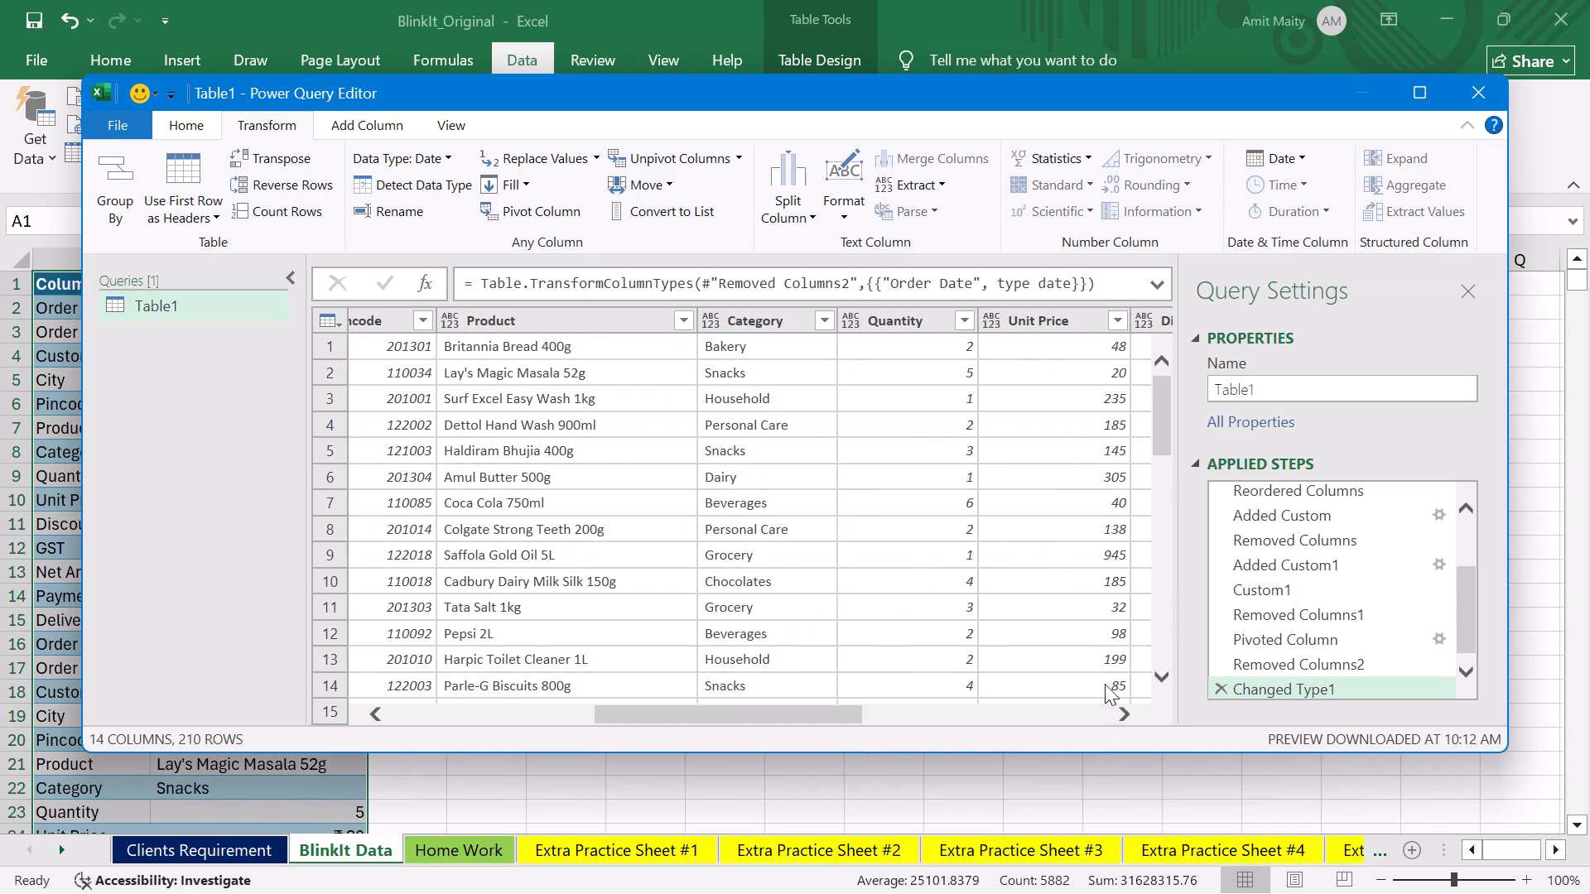
click(850, 316)
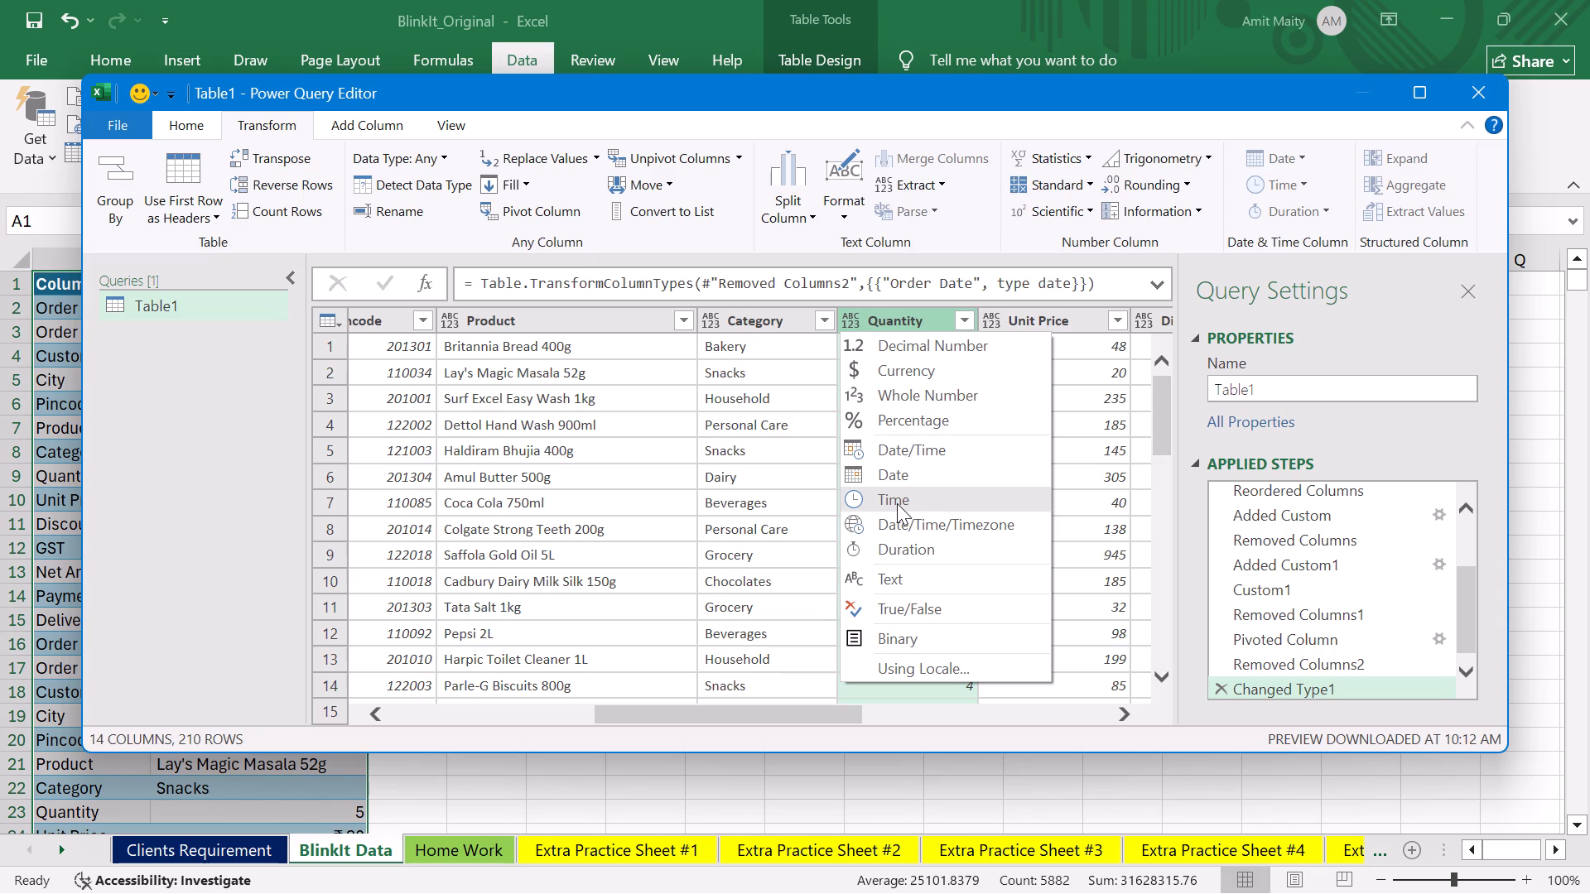
click(923, 397)
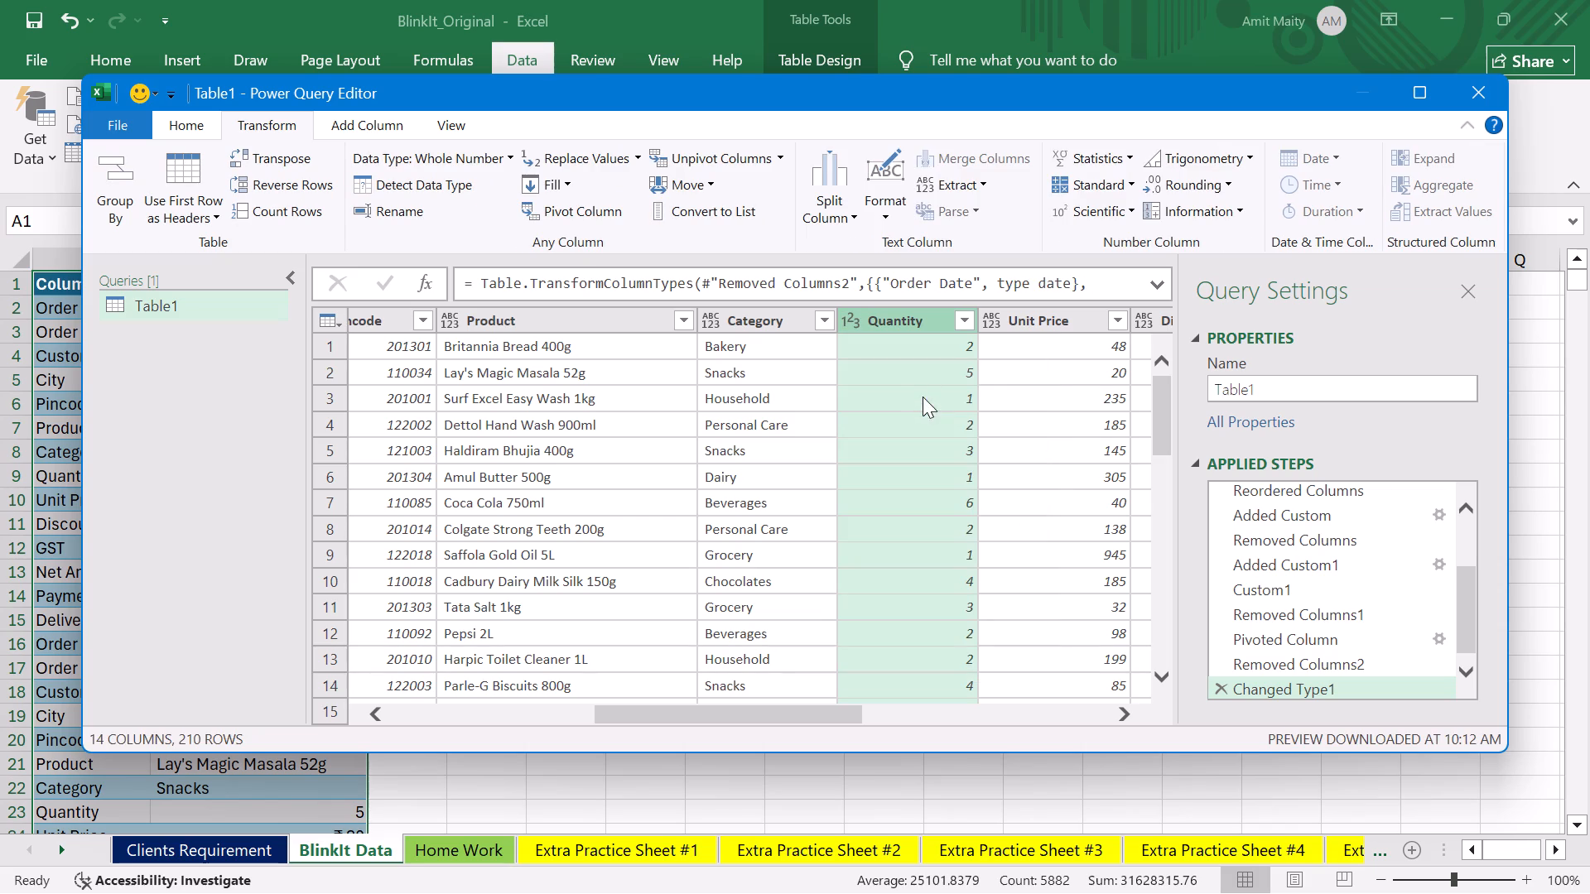
Change the data type of the Unit Price column to Decimal Number.
click(984, 319)
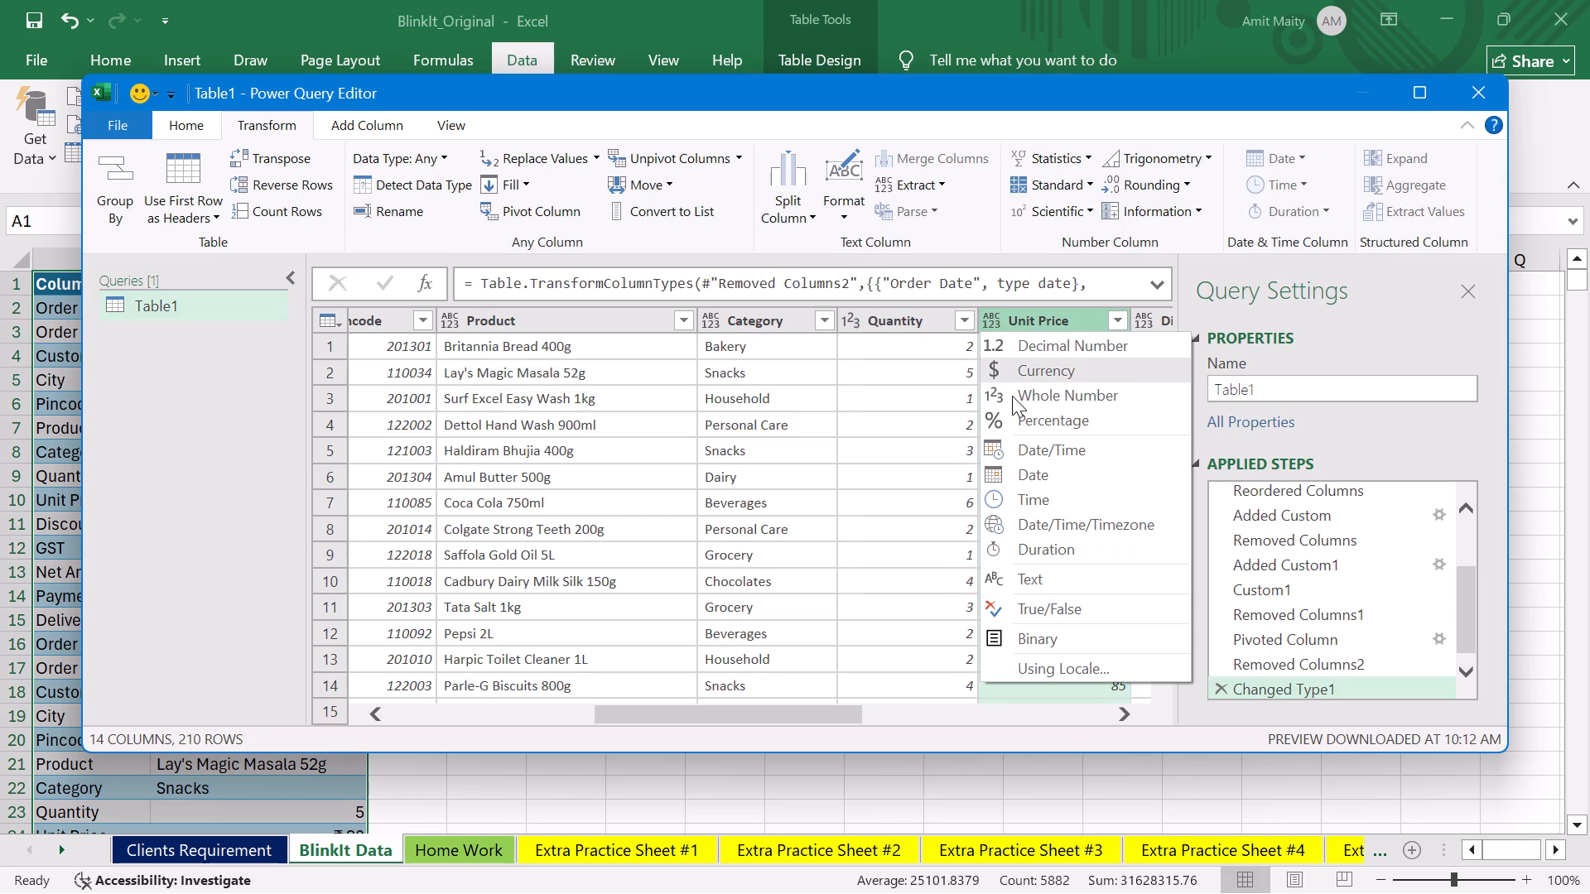
click(1027, 353)
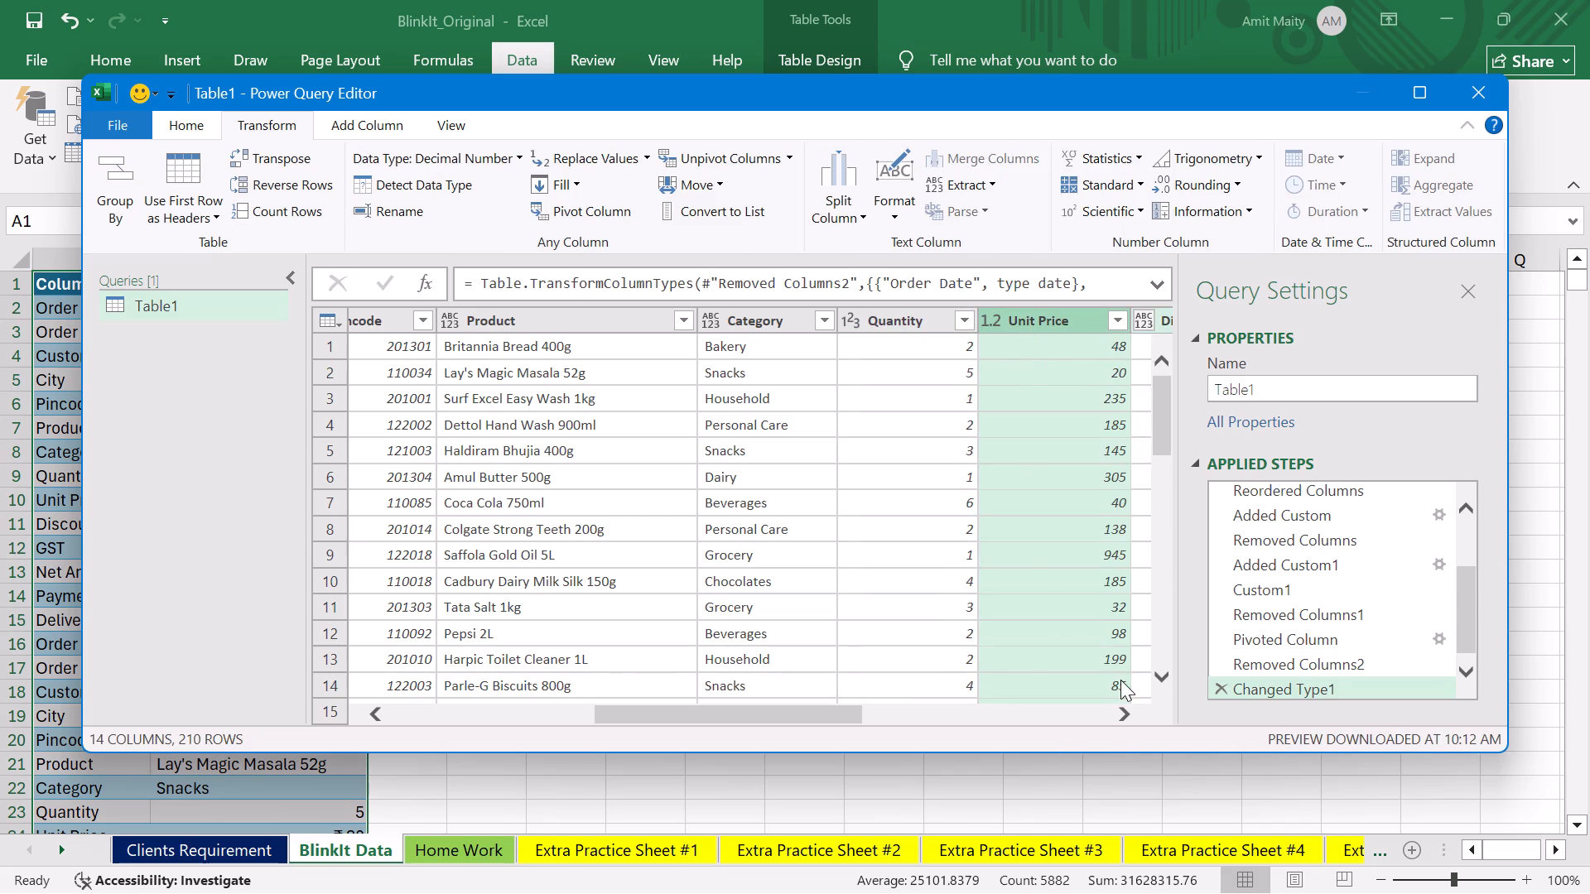
Change the data type of the Discount column to Decimal Number.
click(1114, 716)
click(1114, 716)
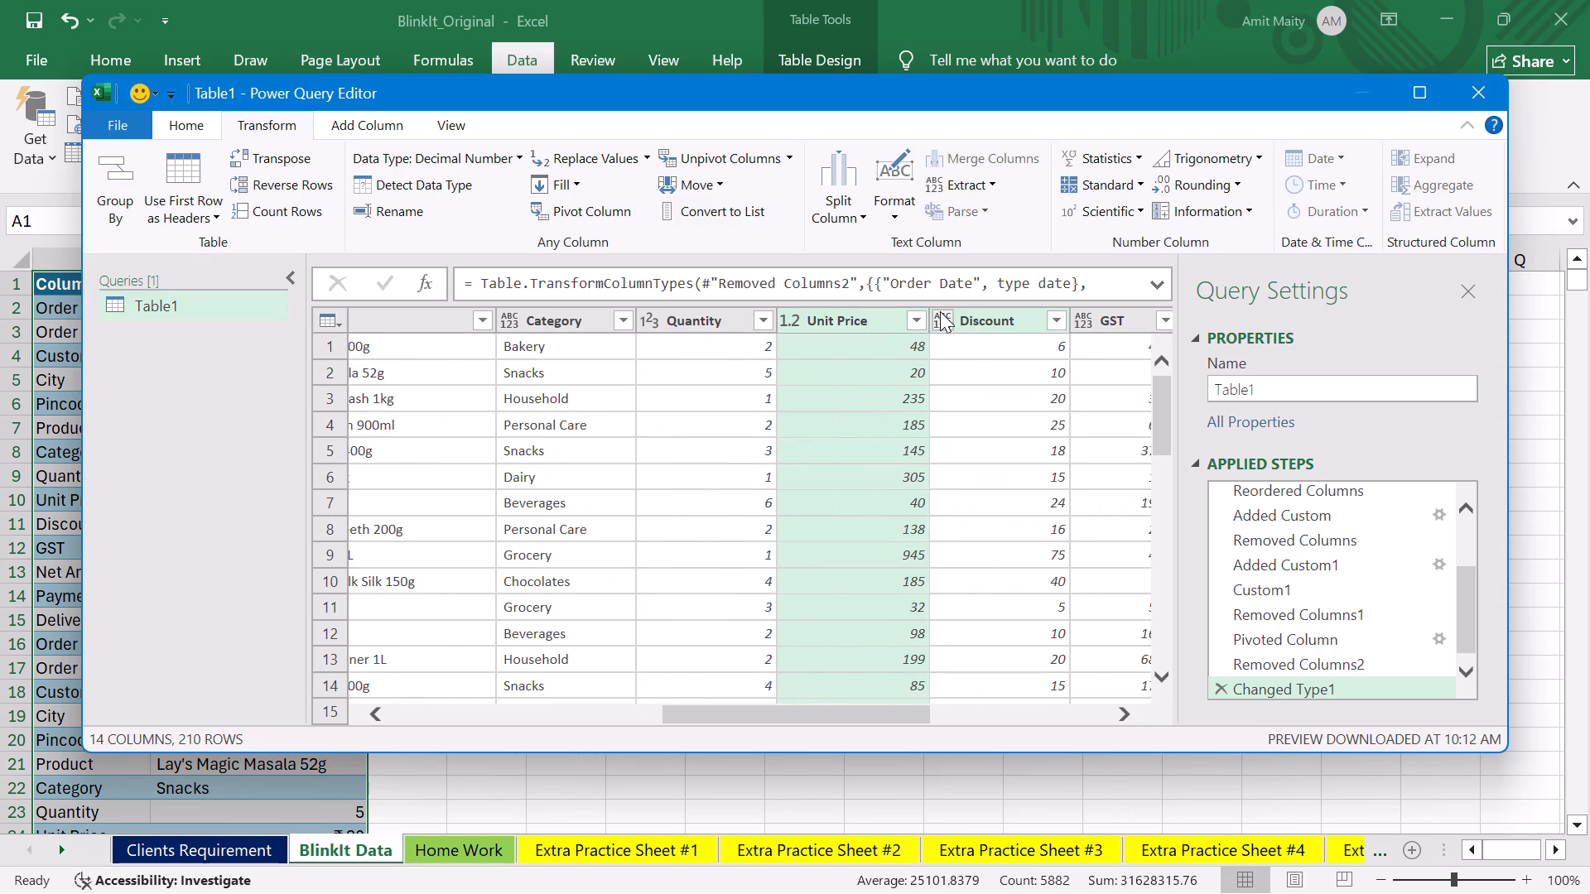
click(937, 311)
click(970, 348)
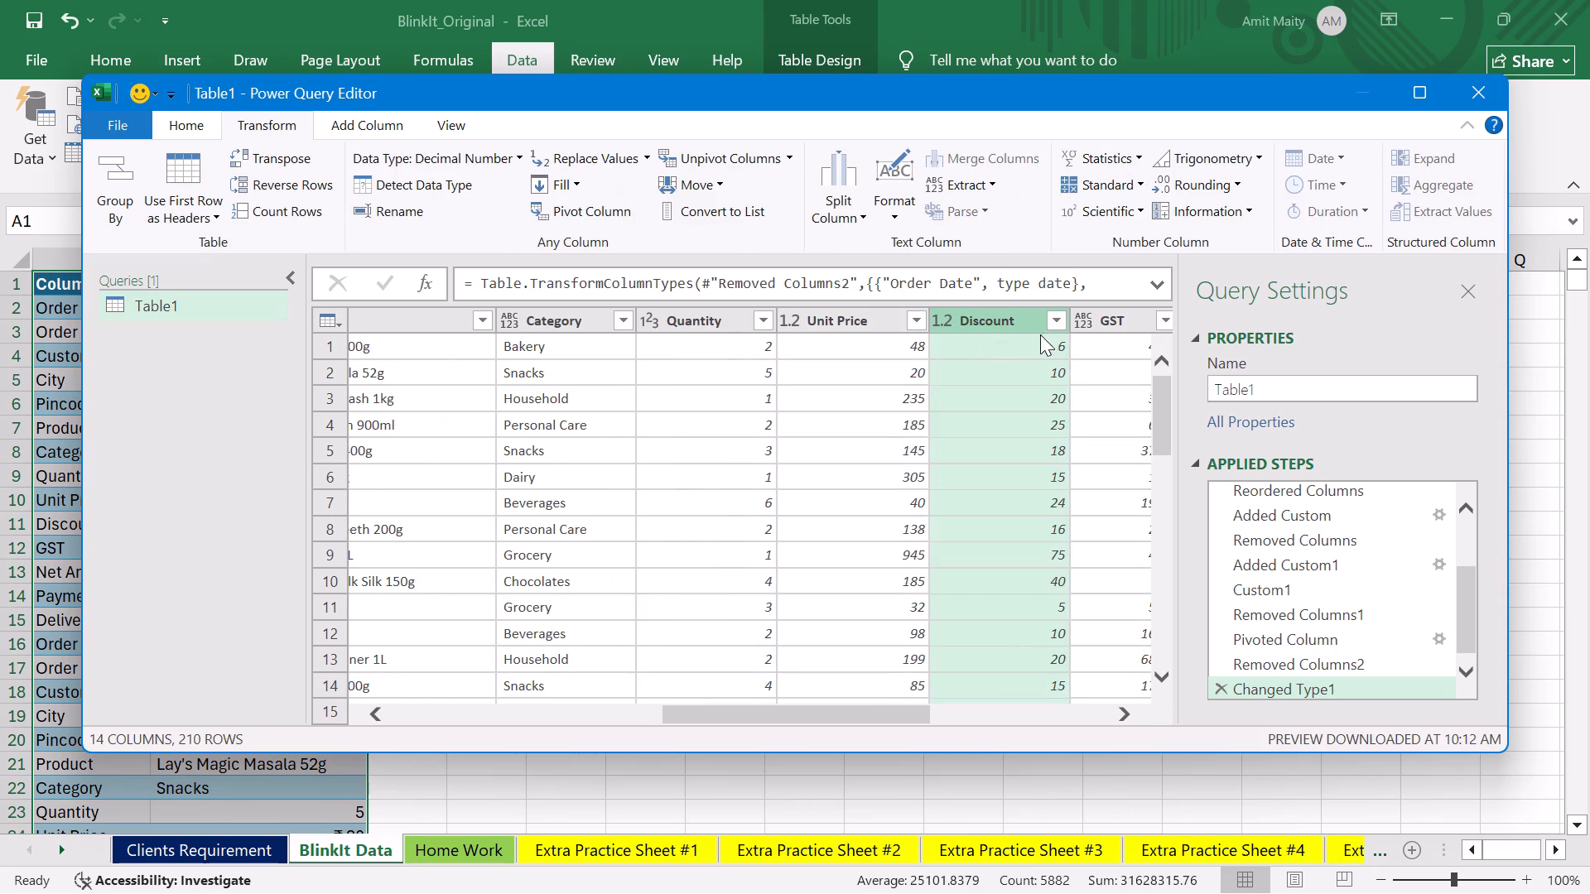
Change the data type of the GST column to Decimal Number.
click(1079, 319)
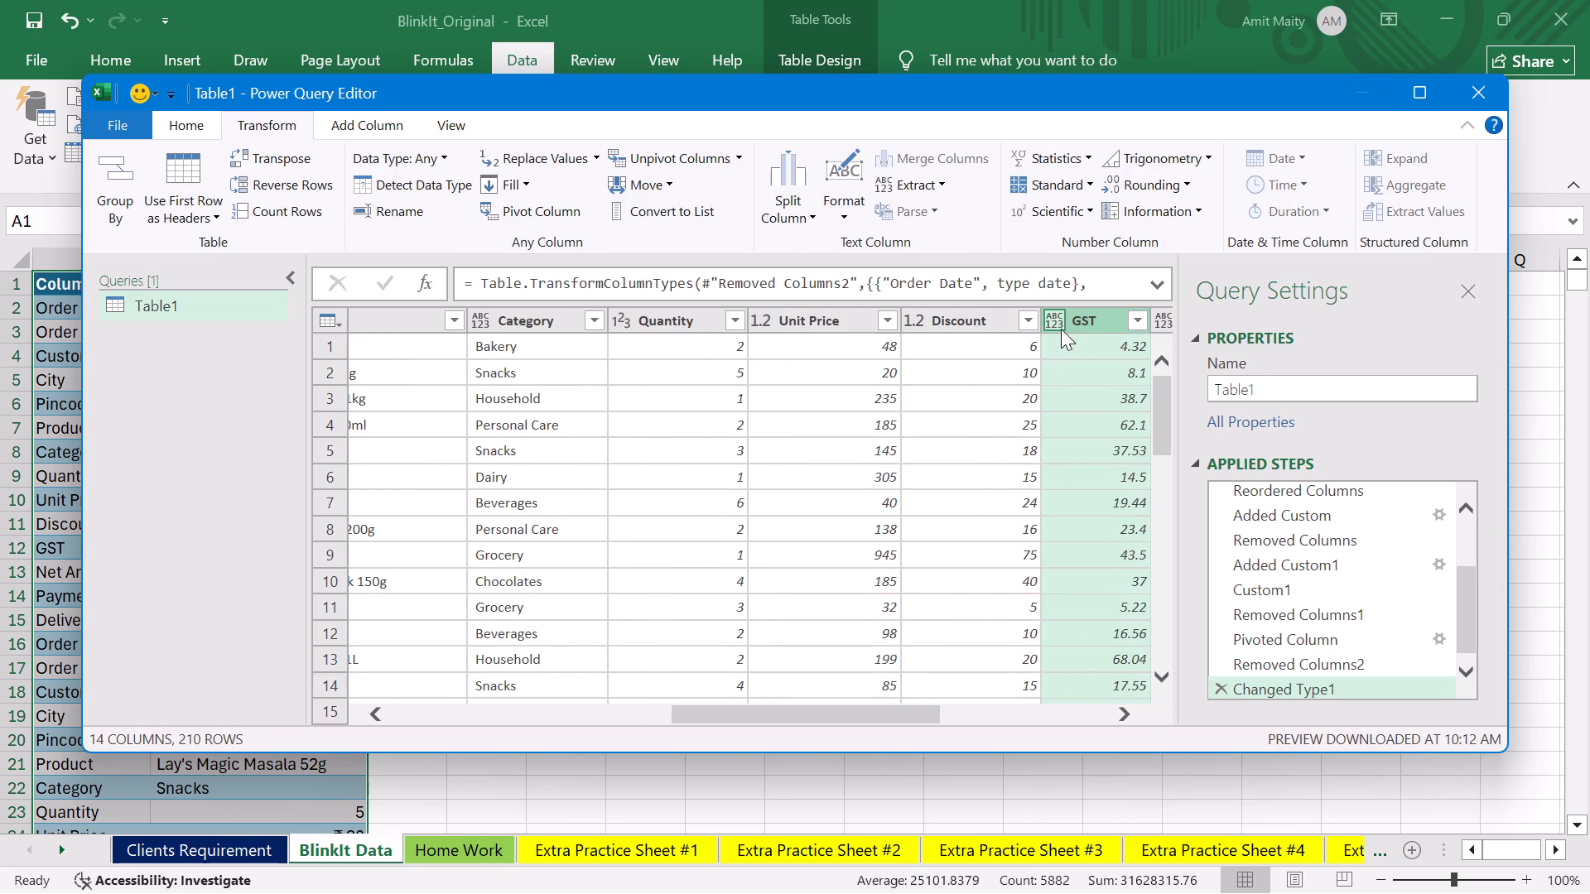
click(1053, 318)
click(1091, 344)
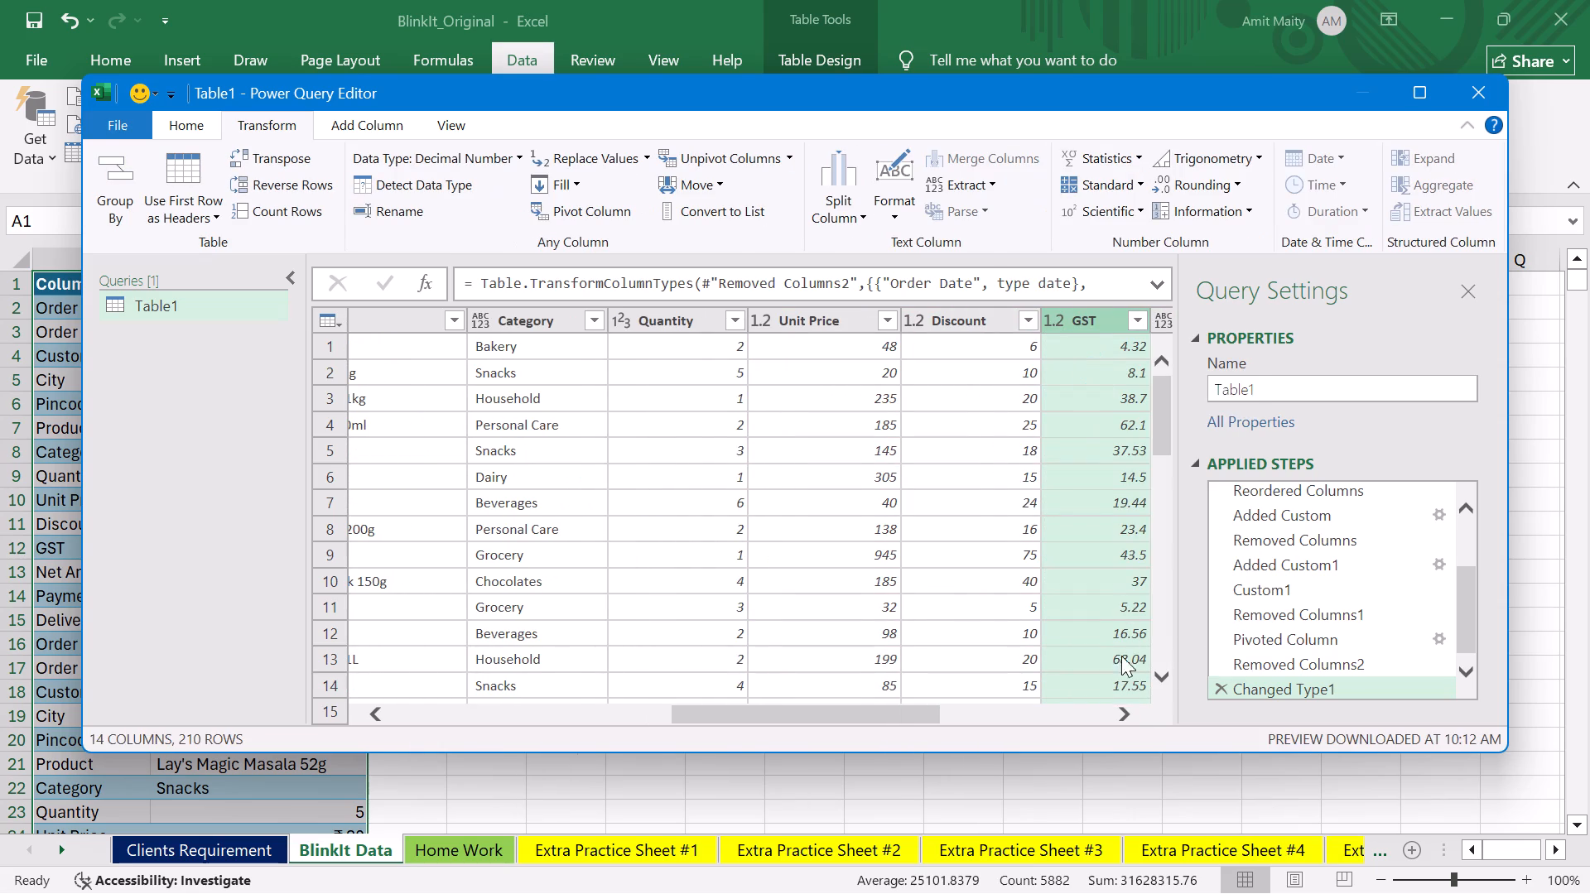
Change the data type of the Net Amount column to Decimal Number.
click(1120, 710)
click(1118, 710)
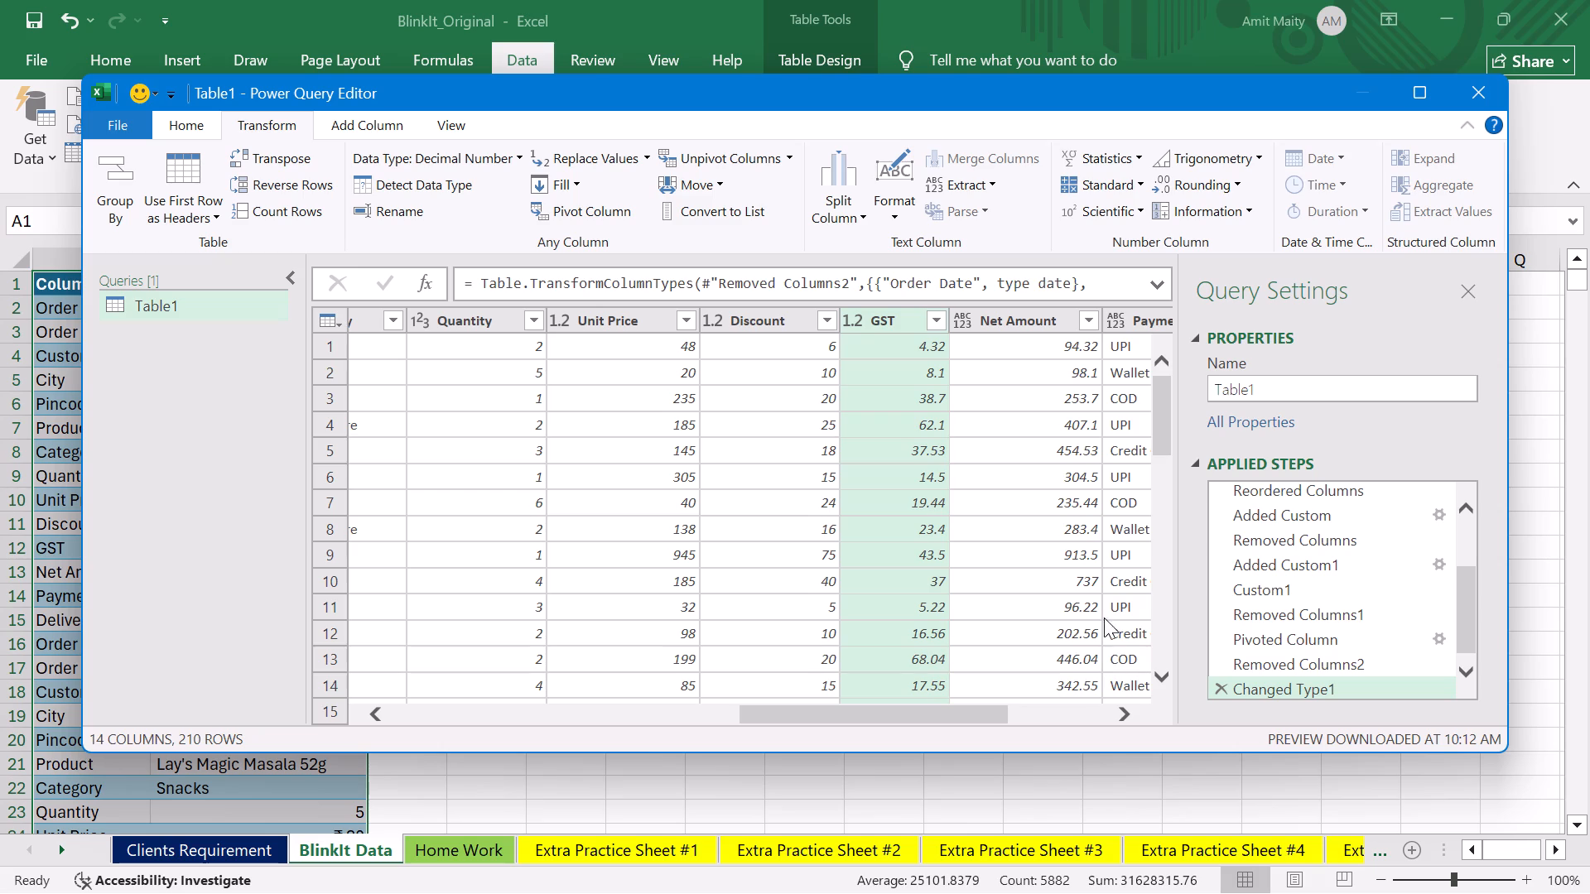
click(958, 320)
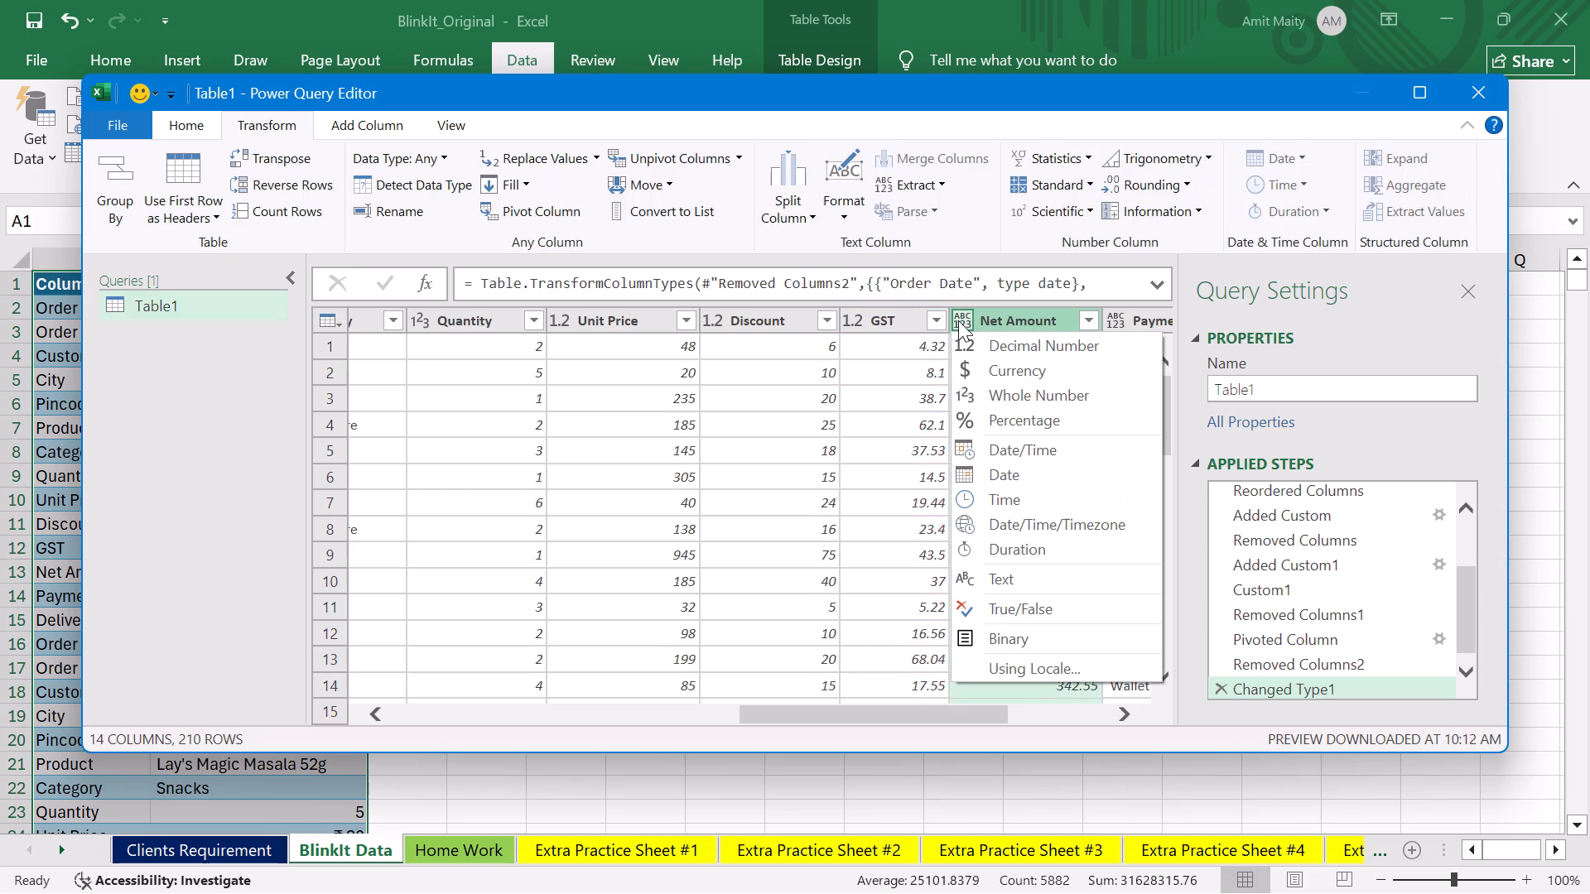
click(1015, 348)
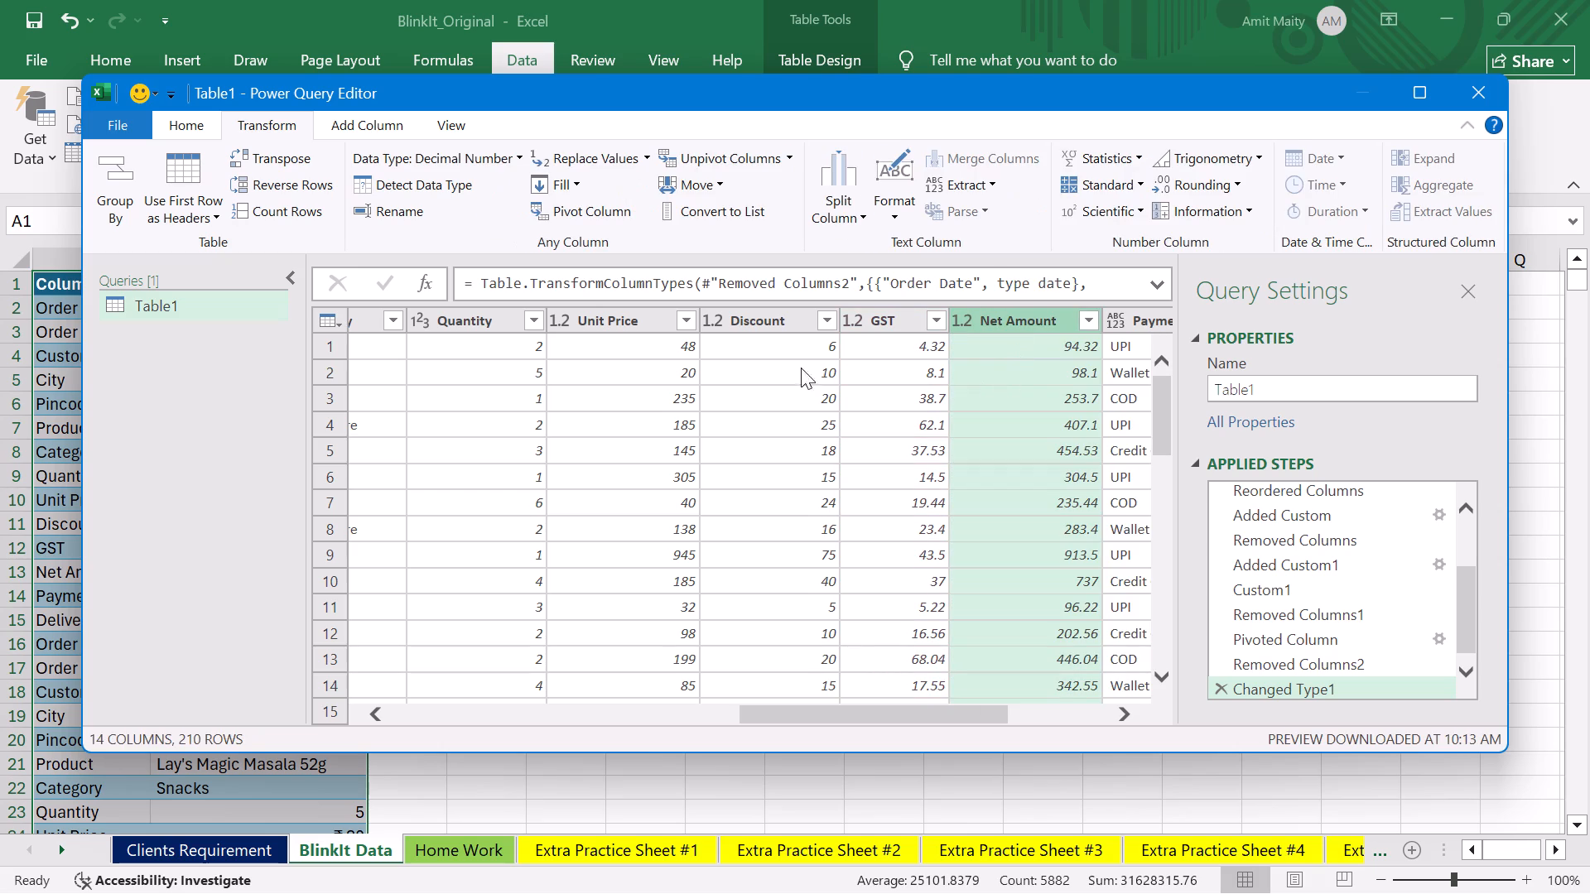
Recheck the Discount column's data type and examine the columns through Delivery Status and back to Order ID.
click(716, 317)
click(717, 339)
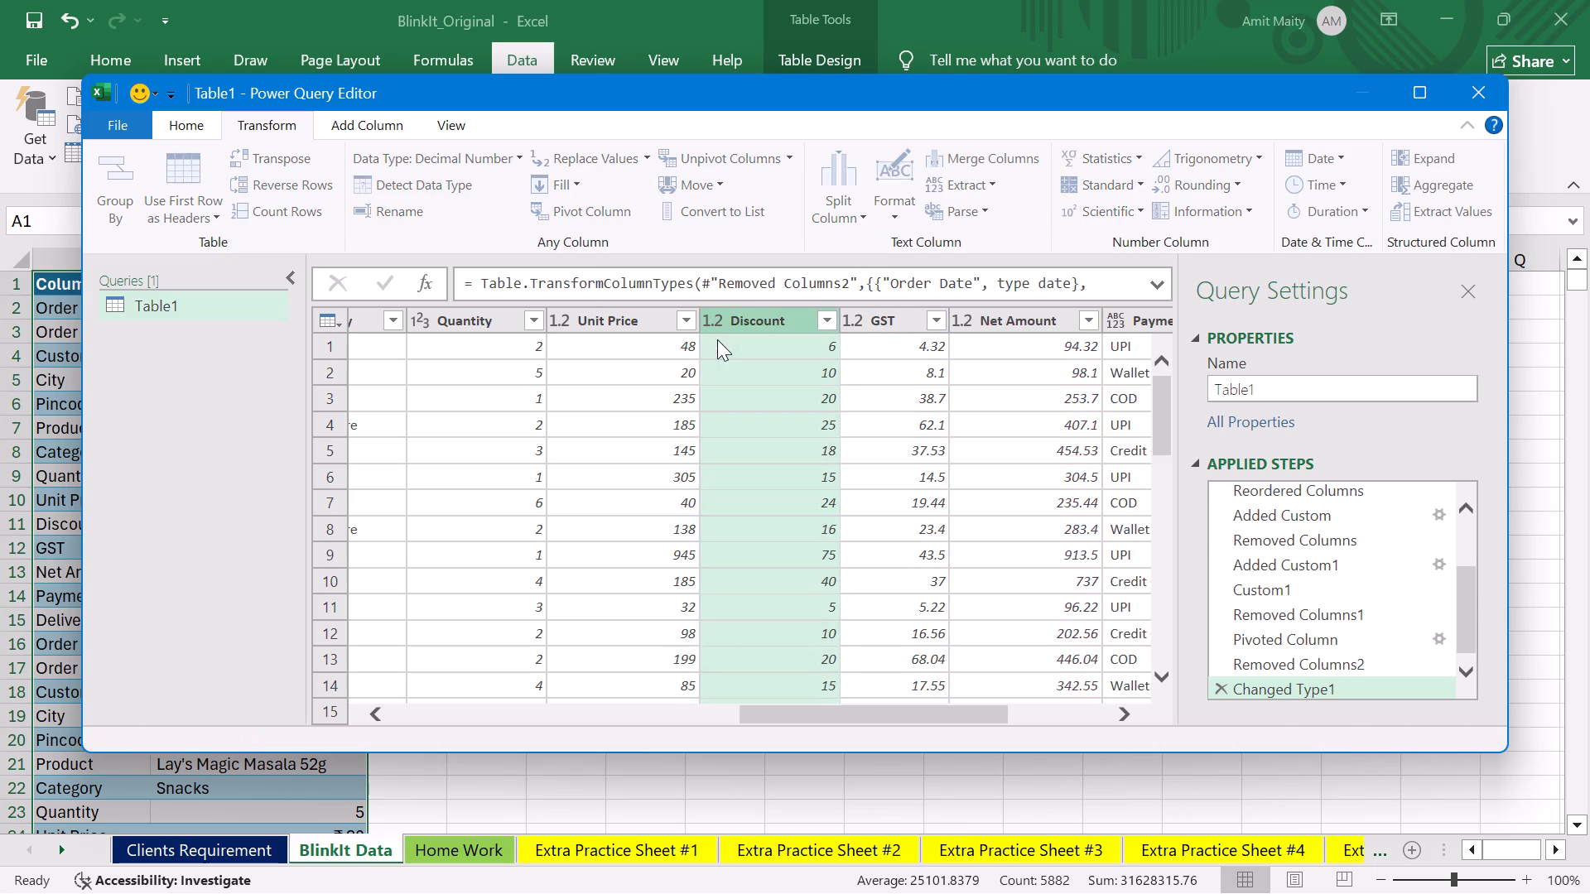
click(1110, 719)
click(1109, 719)
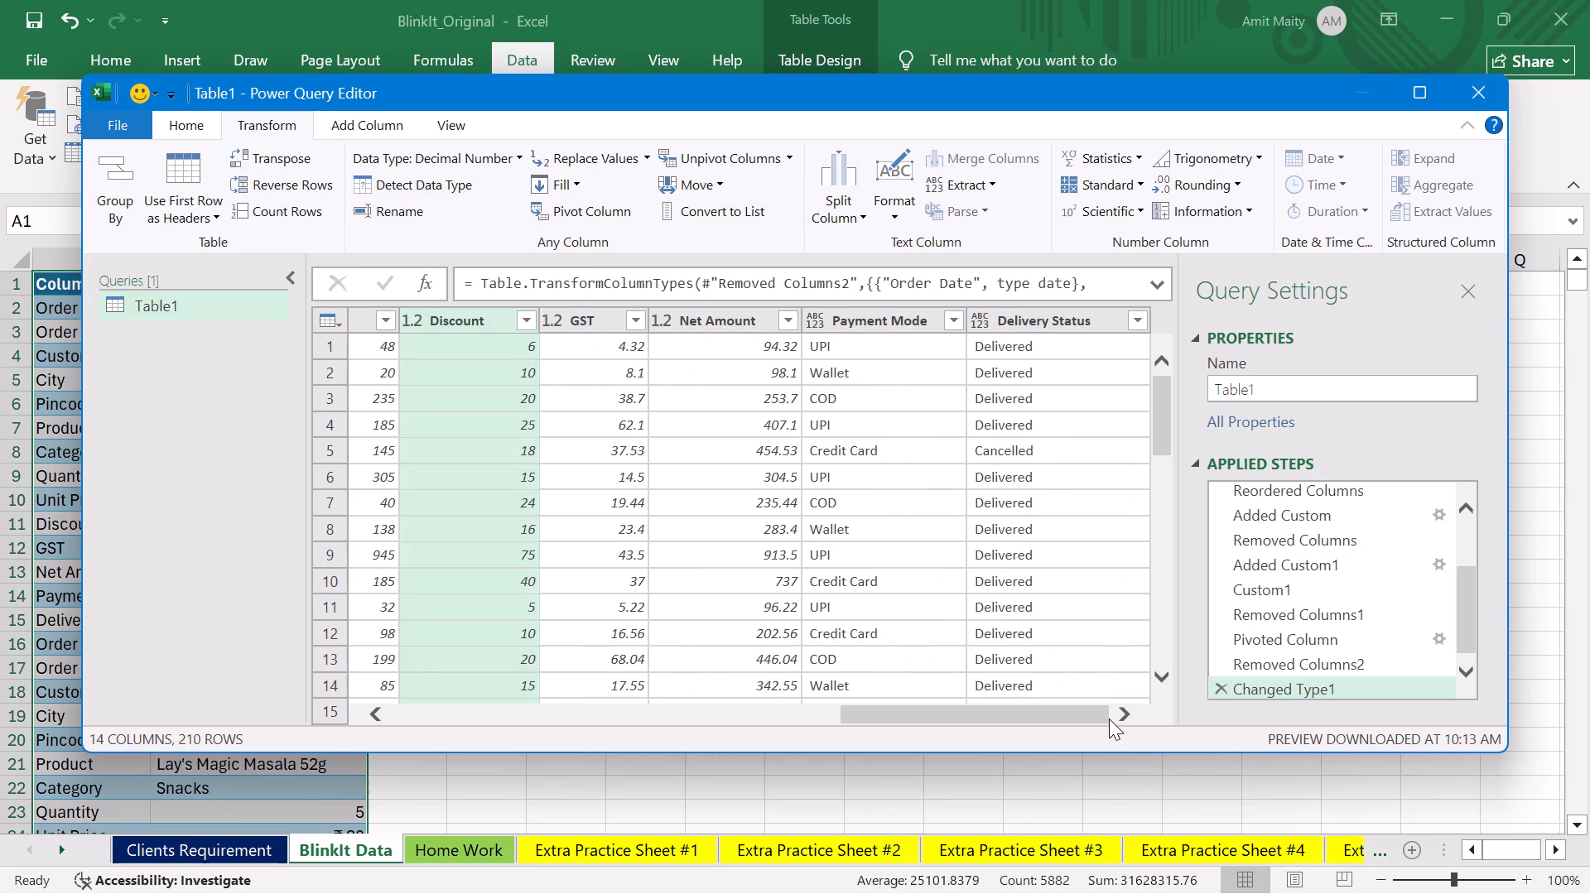
click(821, 704)
drag(821, 704, 807, 704)
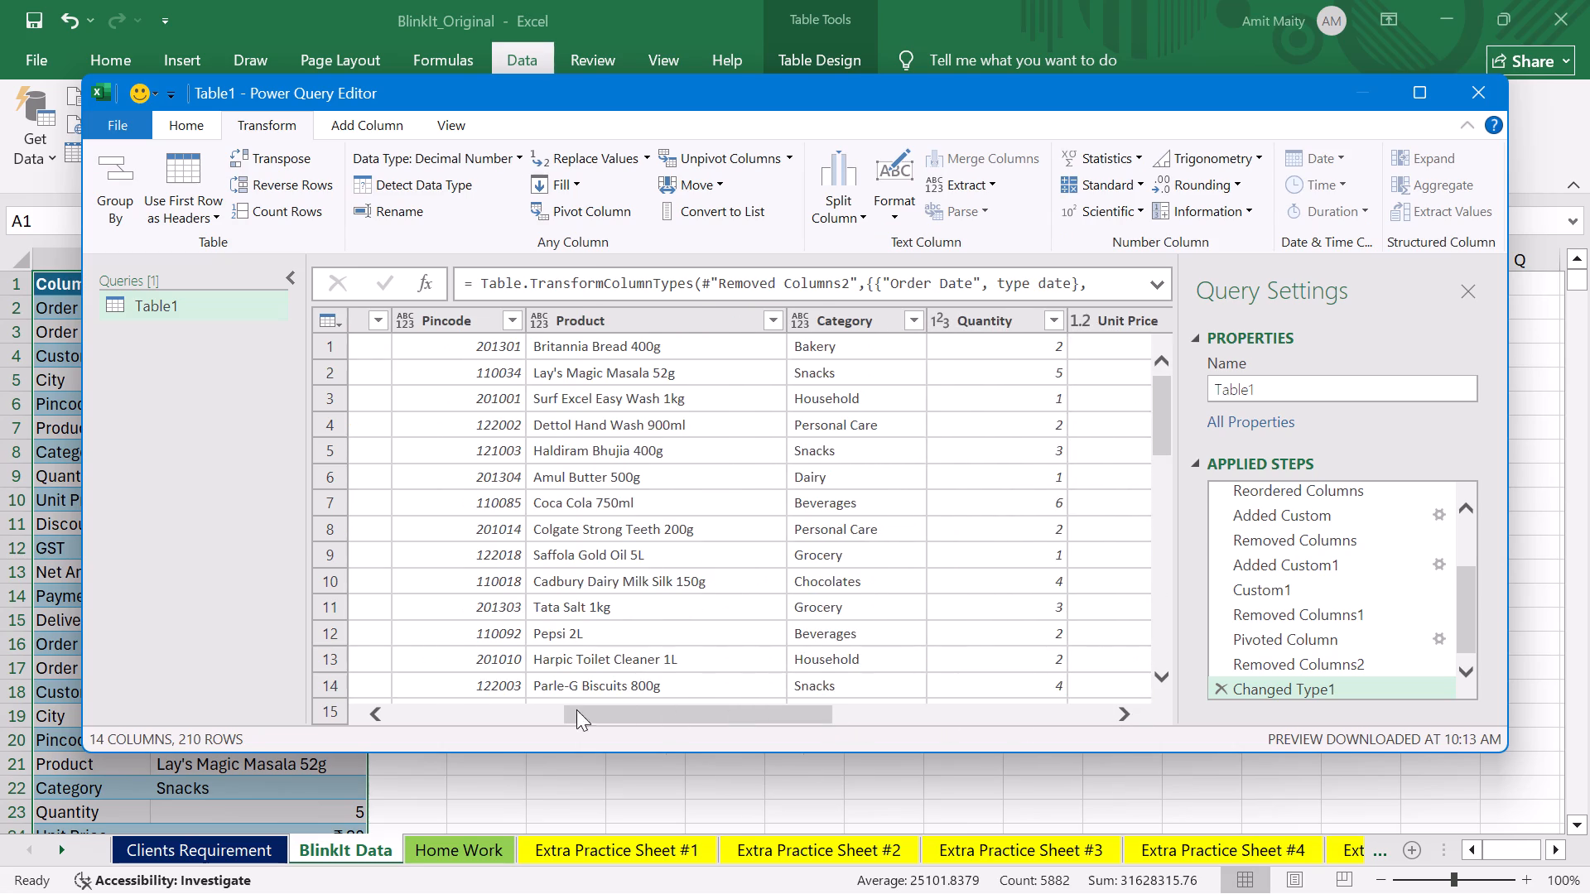
click(532, 719)
drag(496, 715, 478, 715)
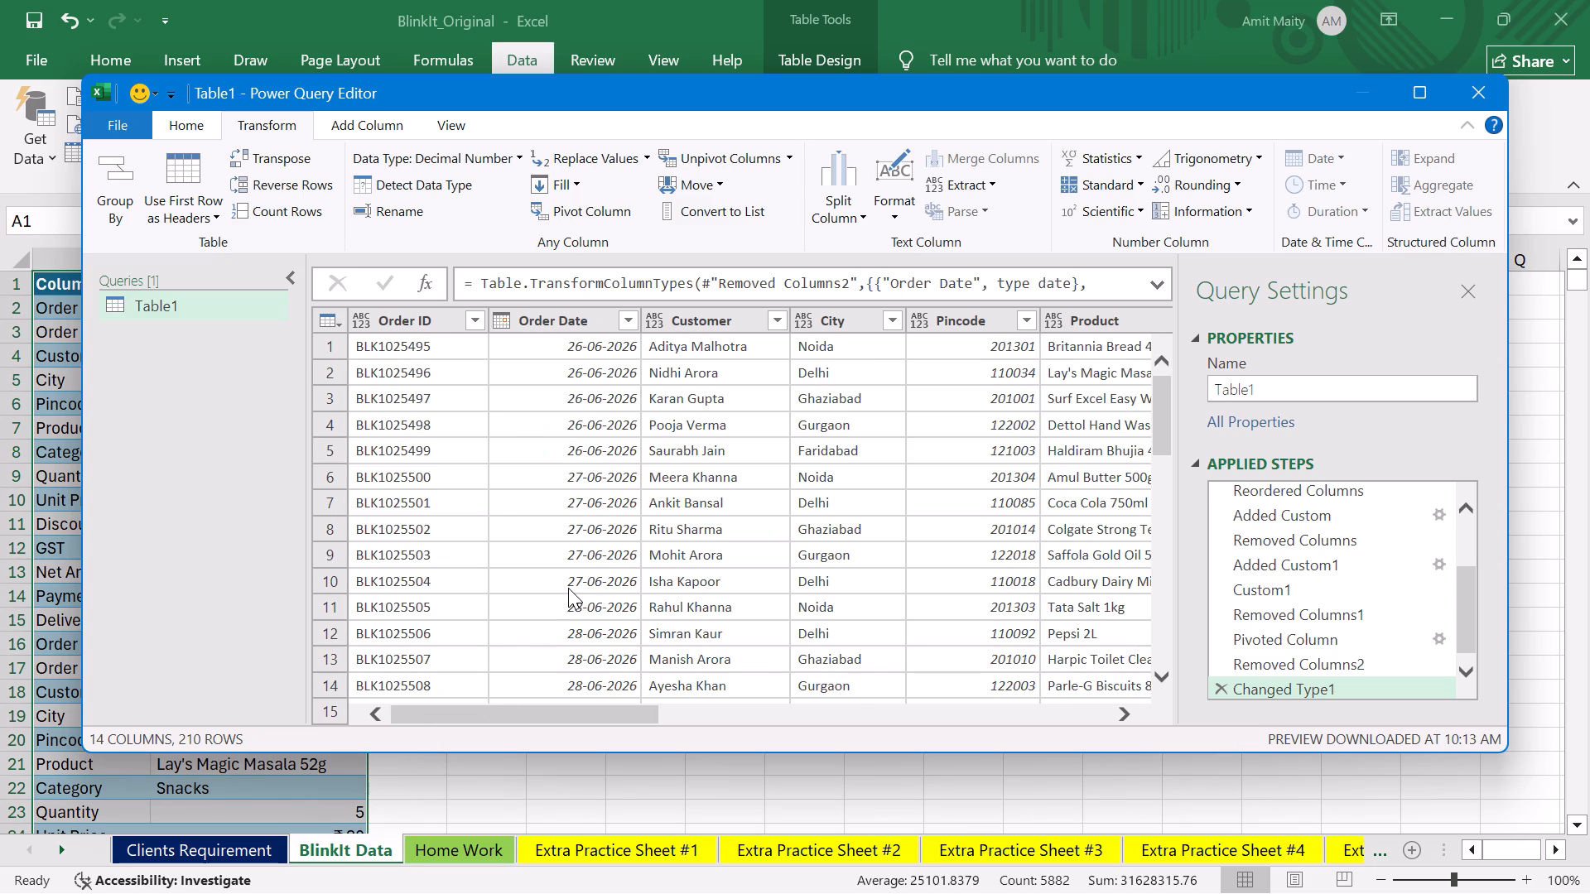
Close the query editor and load the query as a table on a new worksheet.
click(187, 127)
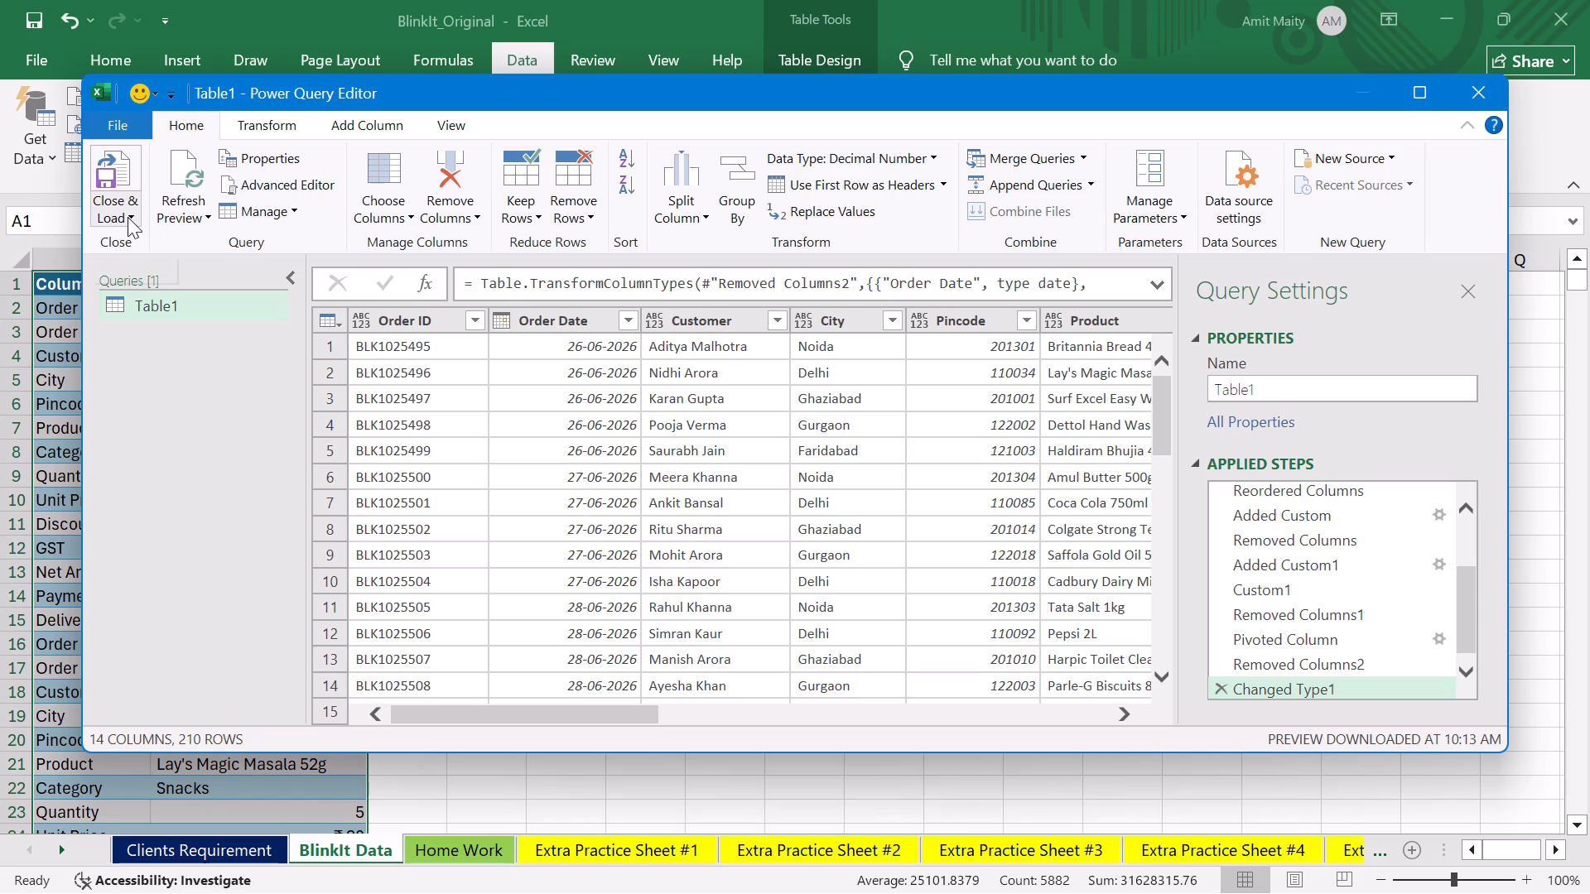
click(128, 217)
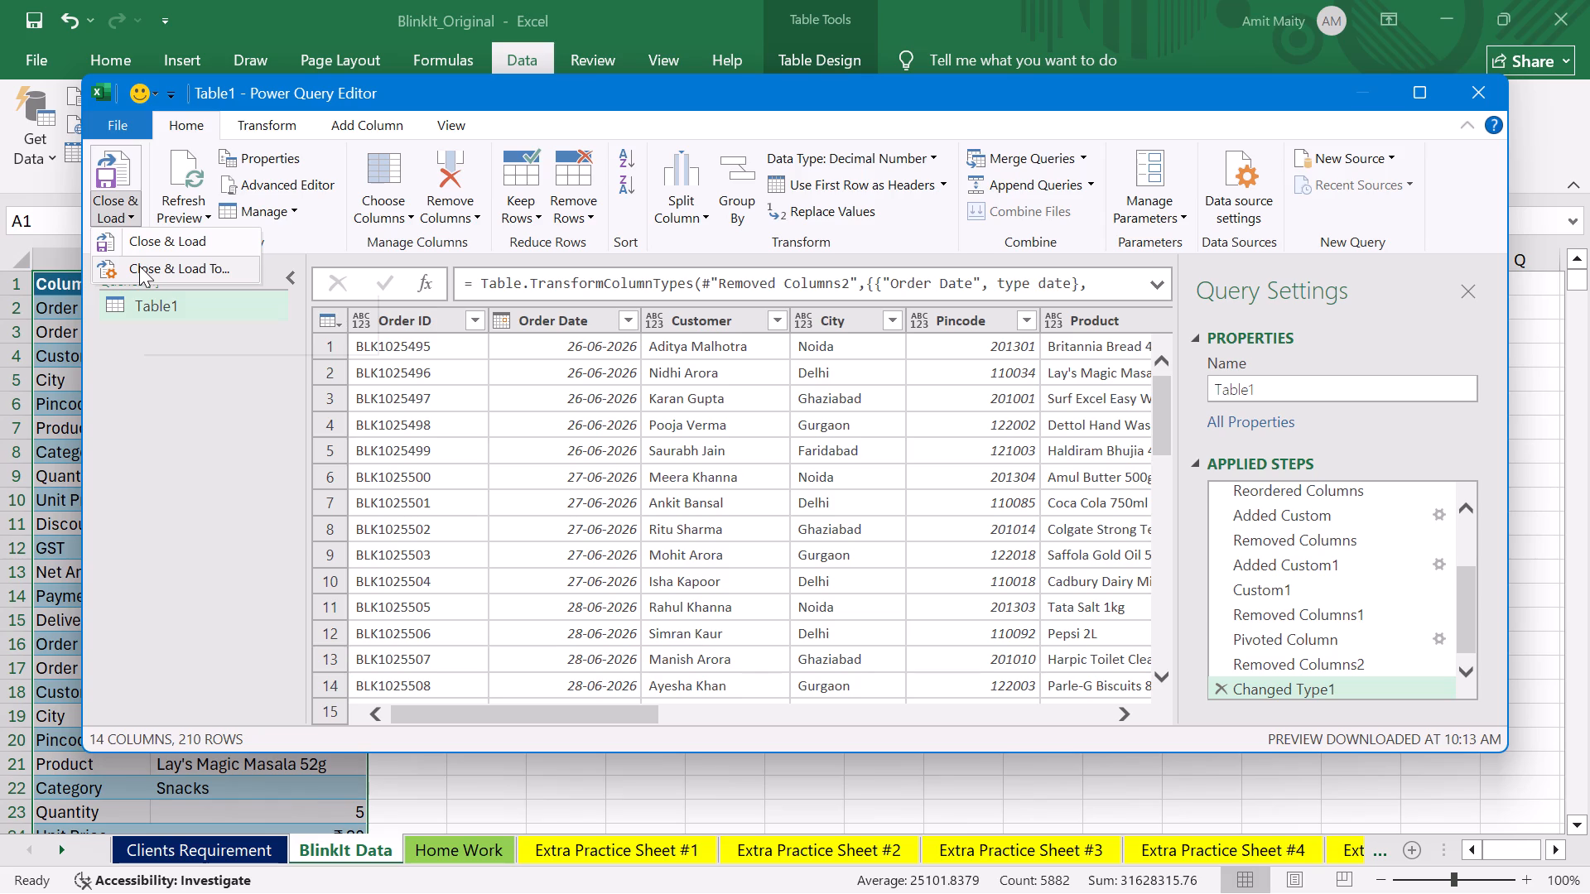
click(139, 266)
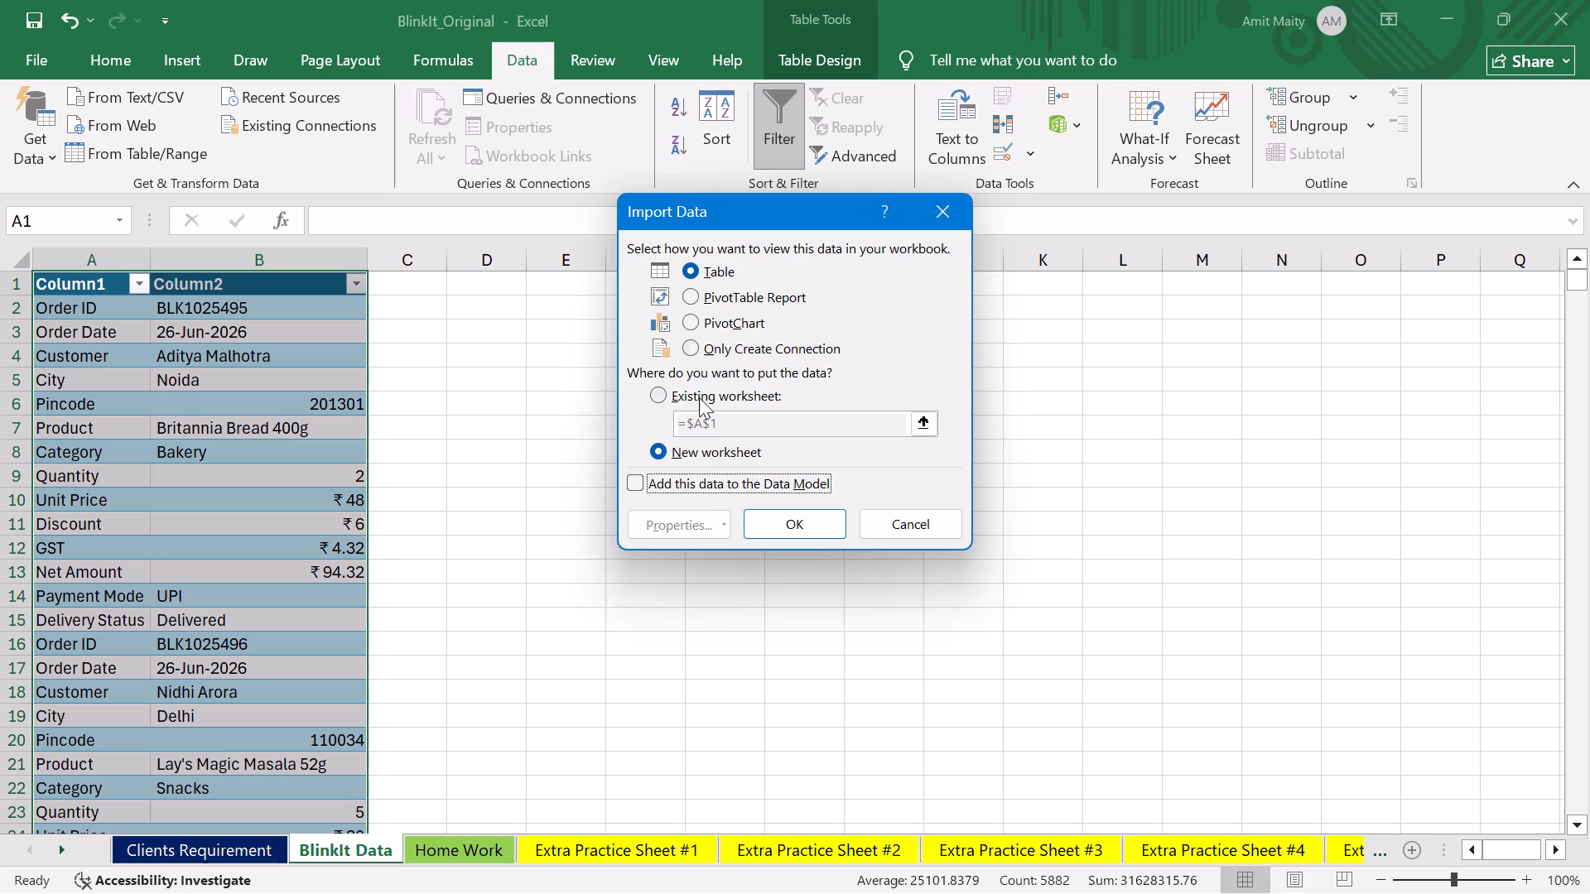
click(762, 519)
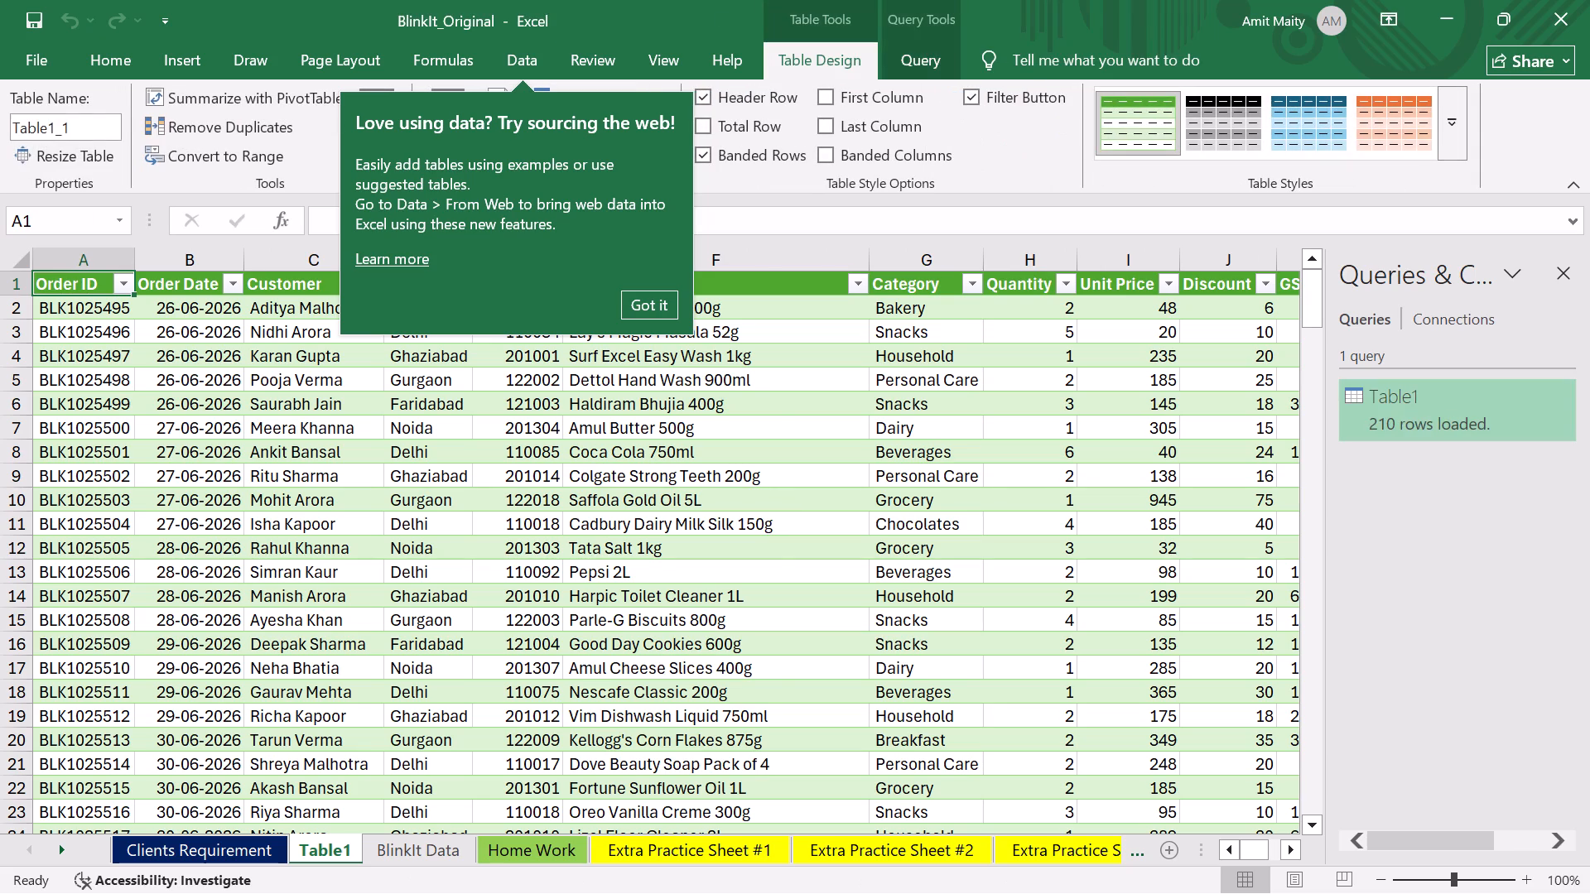
click(658, 301)
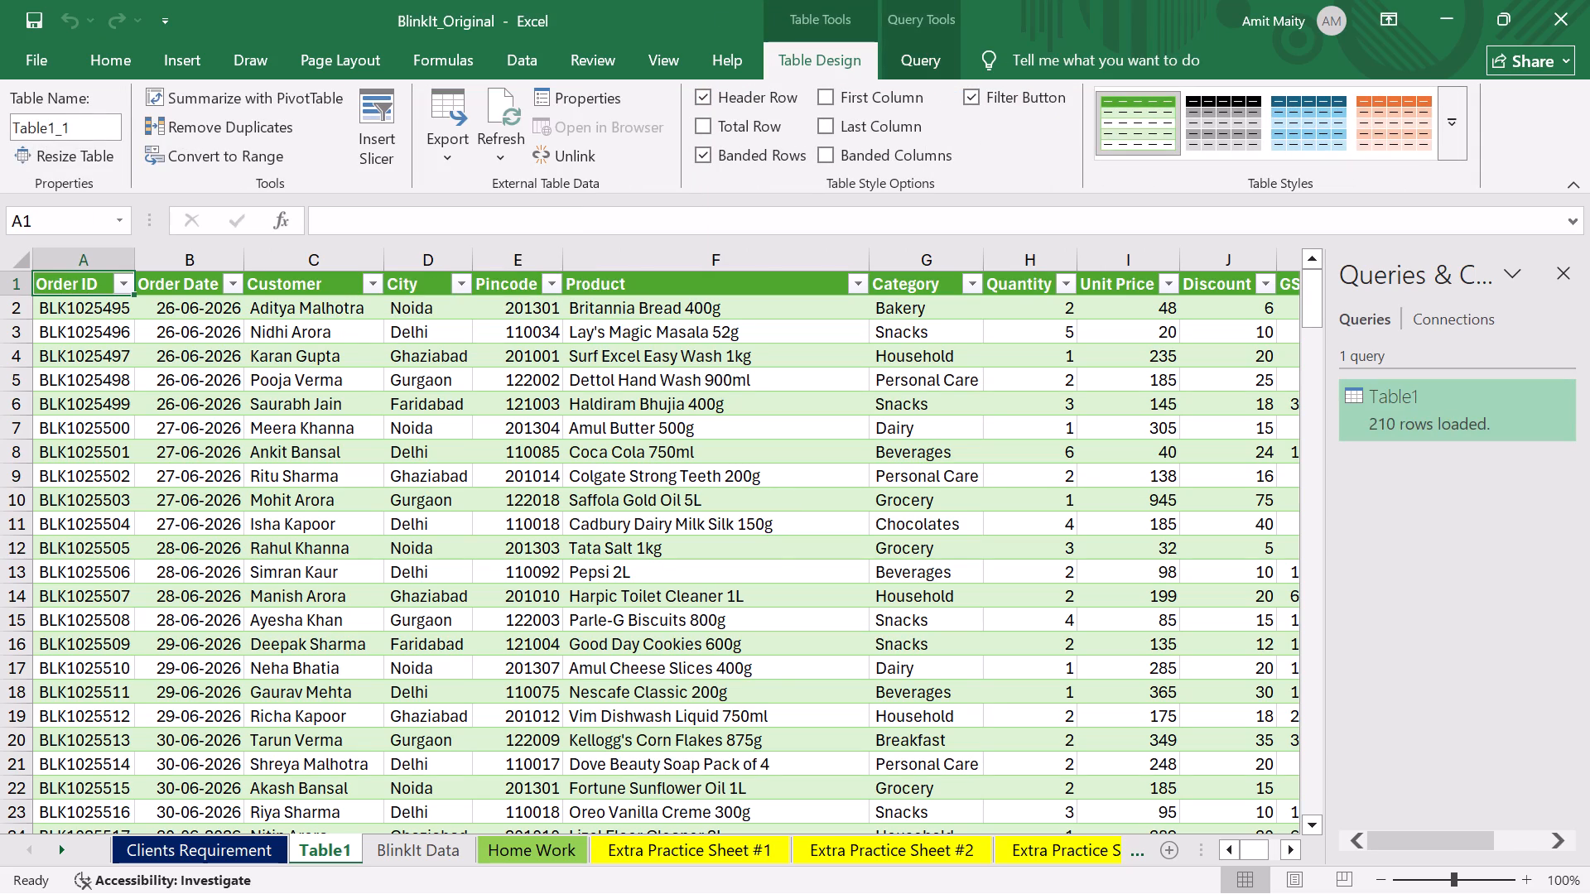
Examine the loaded order table's rows, its columns across to Delivery Status, and the Order ID filter list.
scroll(680, 560, down, 3)
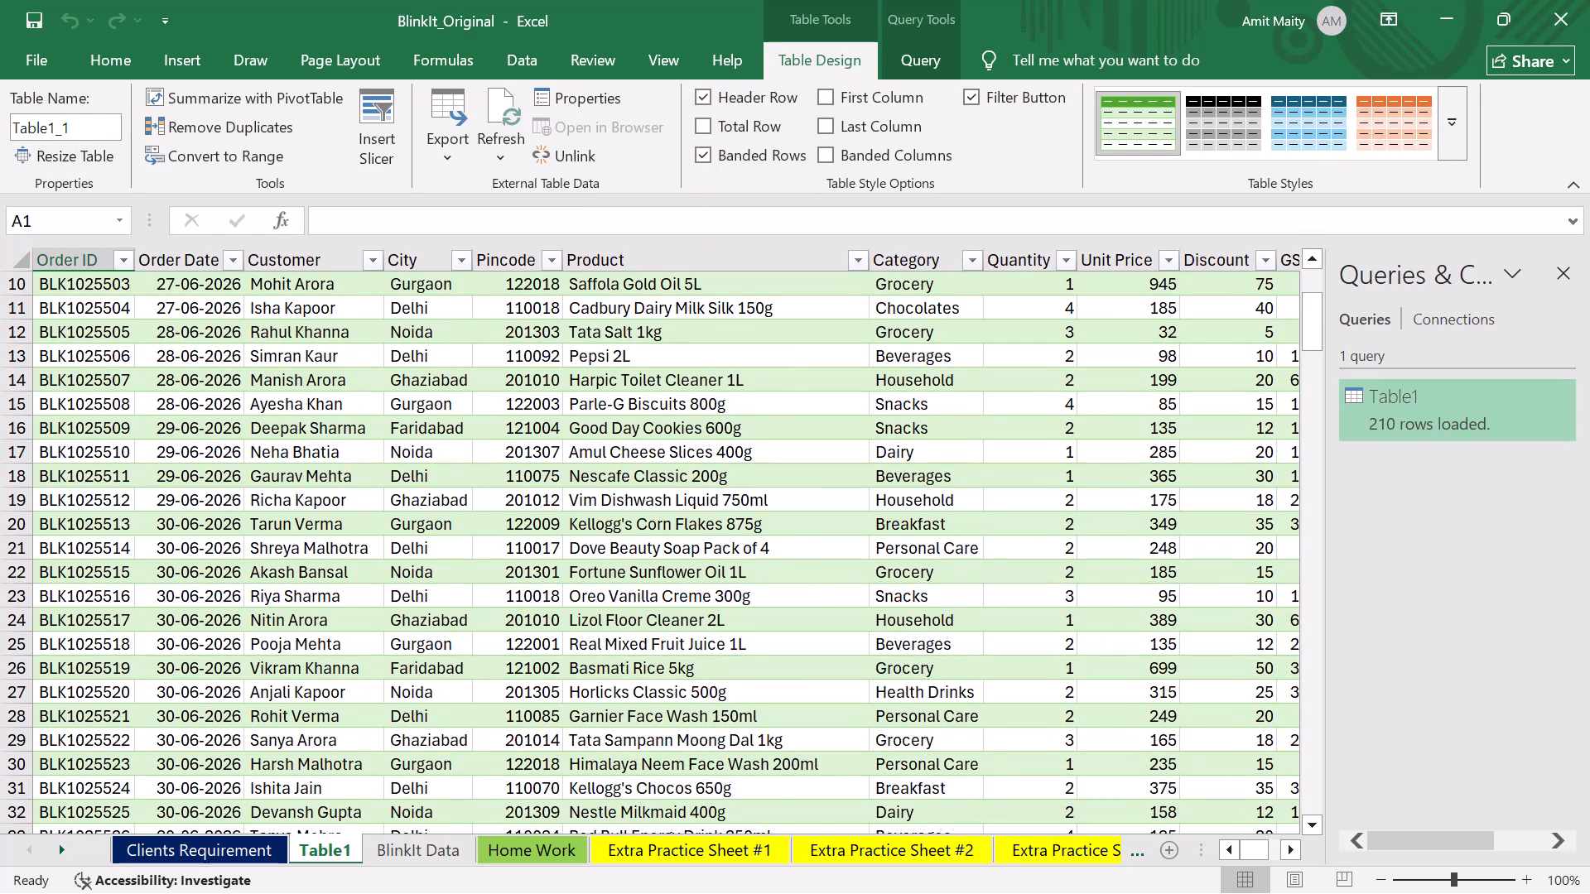
scroll(688, 590, down, 4)
scroll(688, 592, up, 6)
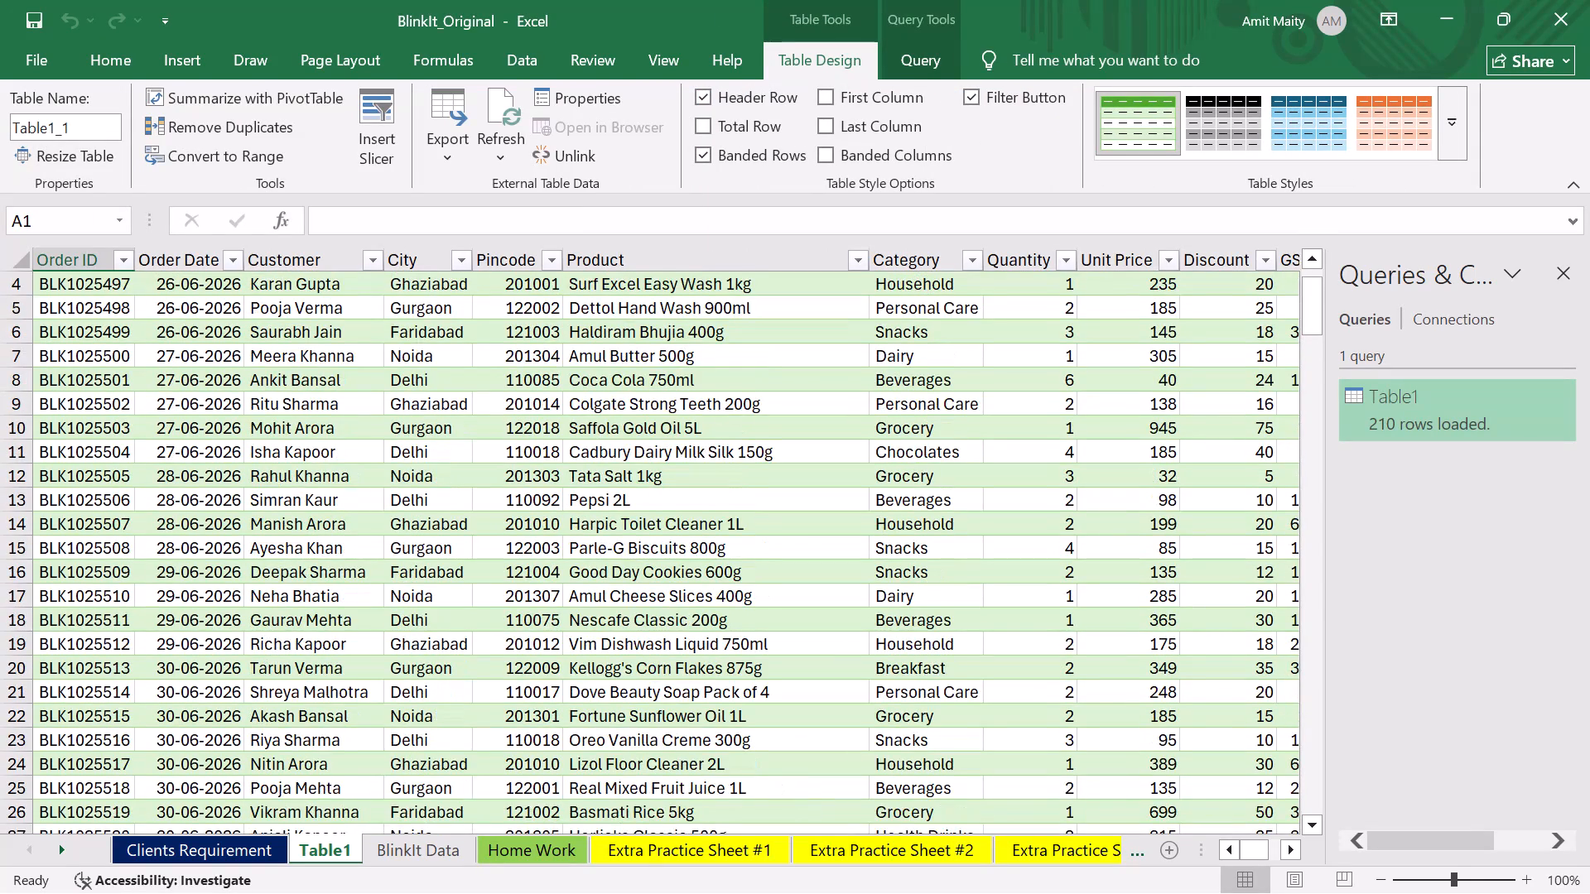
scroll(688, 592, up, 3)
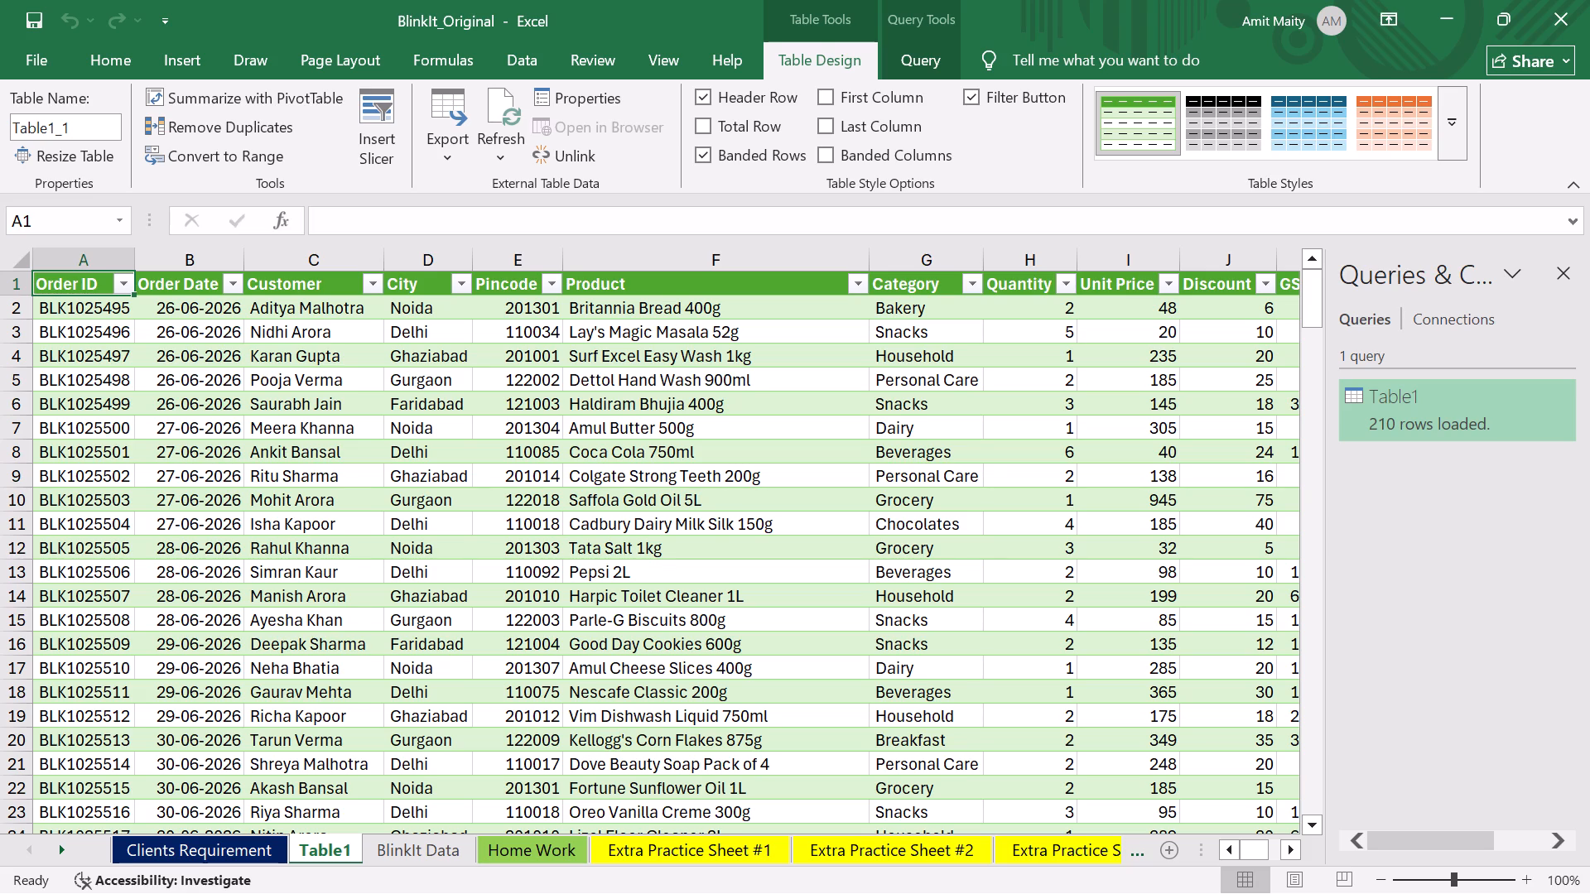
scroll(918, 563, down, 17)
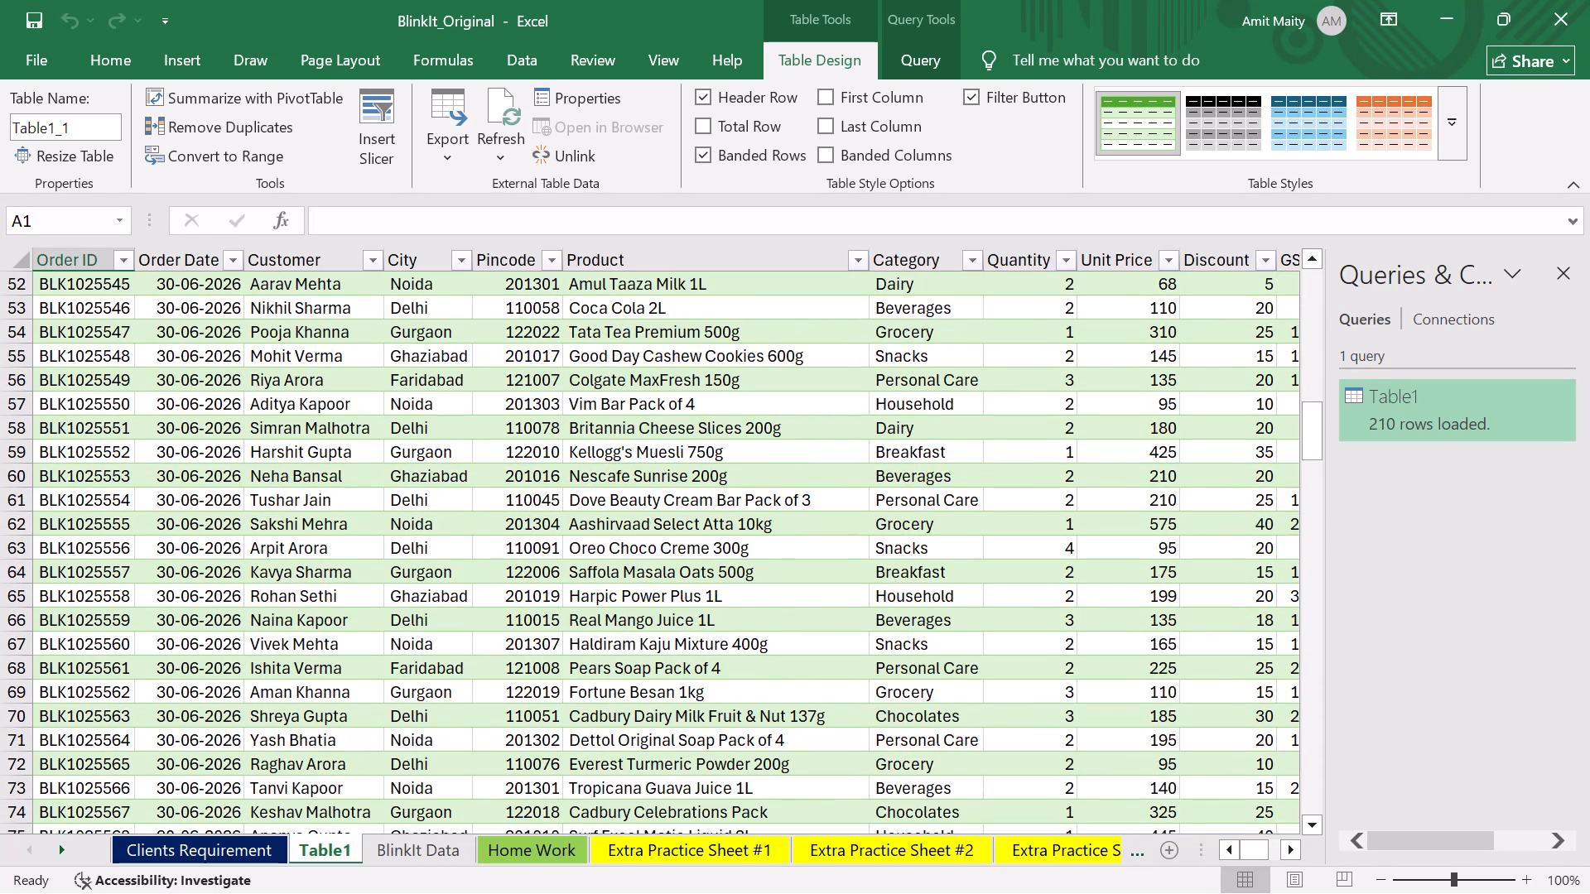
click(1295, 844)
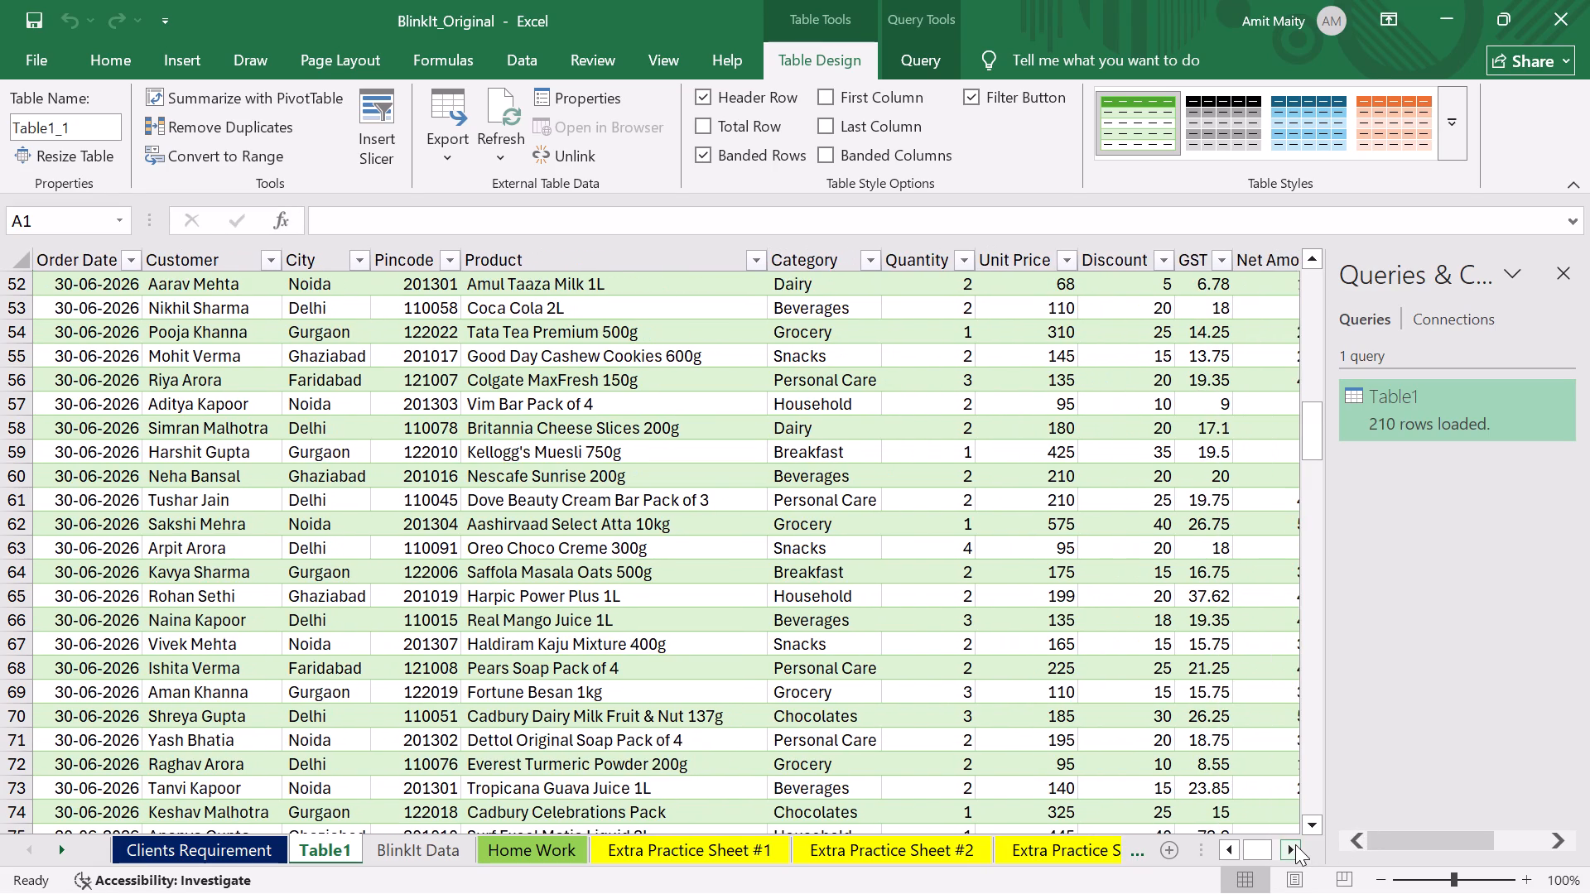
triple_click(1295, 844)
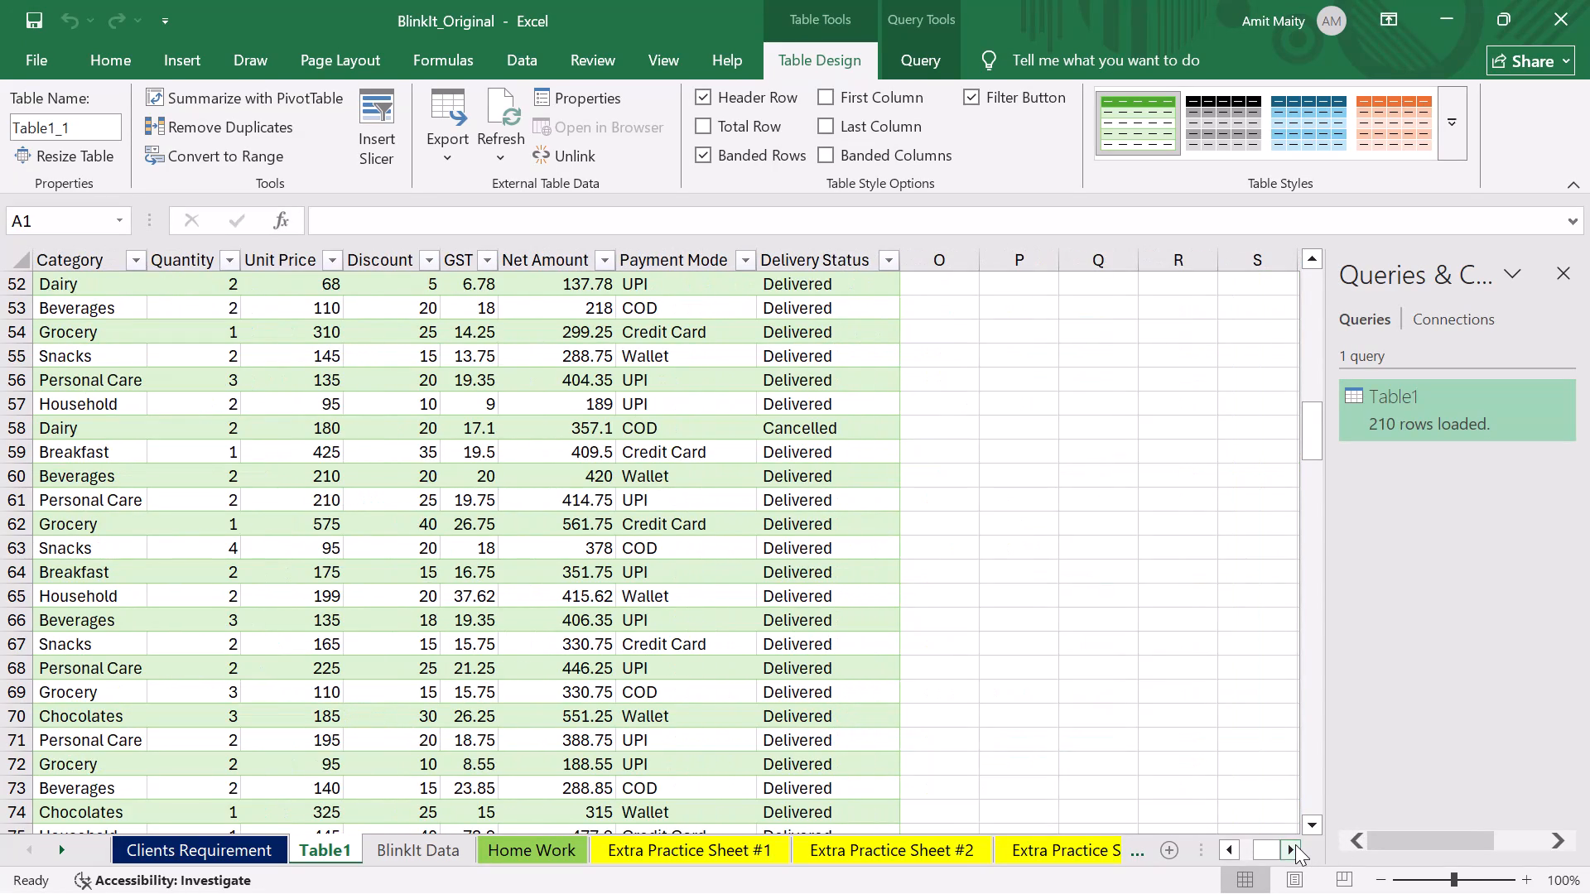
double_click(1226, 850)
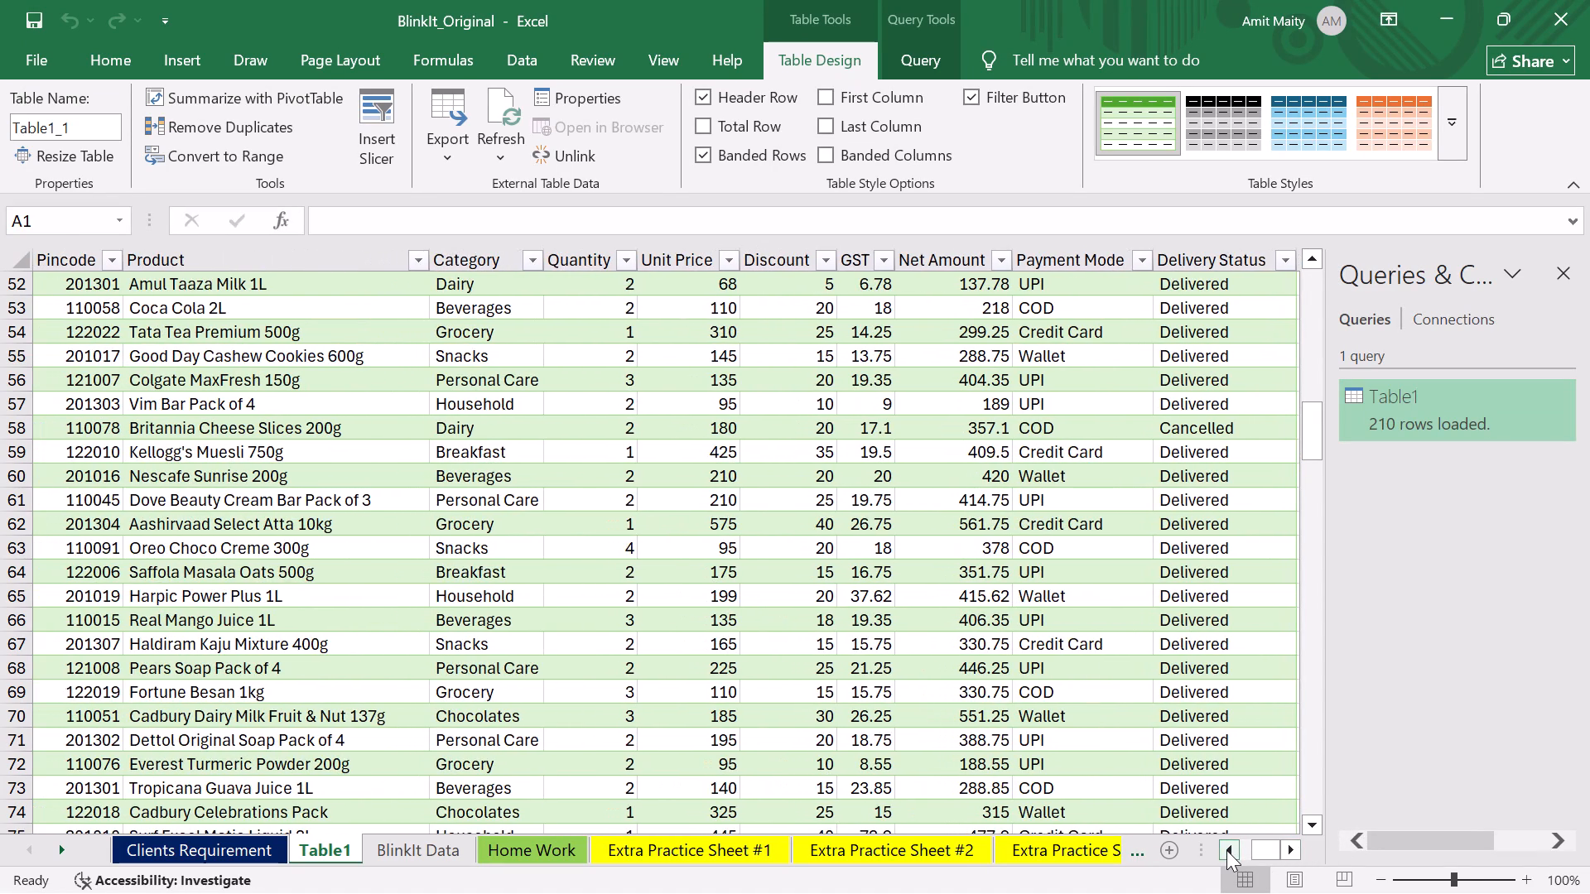
click(1226, 850)
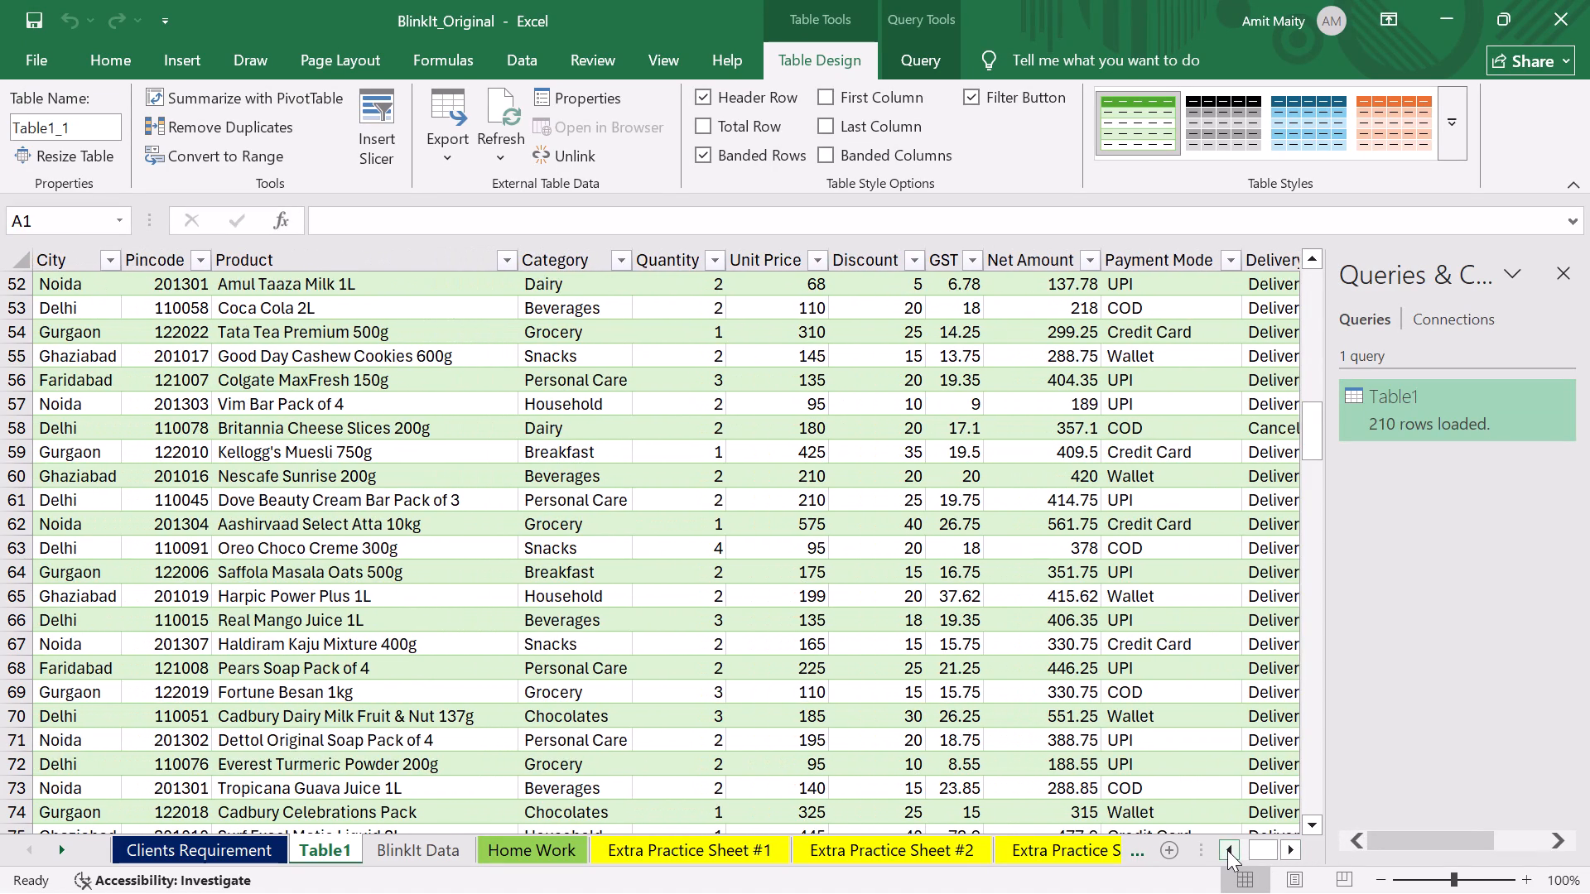
click(1227, 850)
triple_click(1227, 850)
double_click(1227, 850)
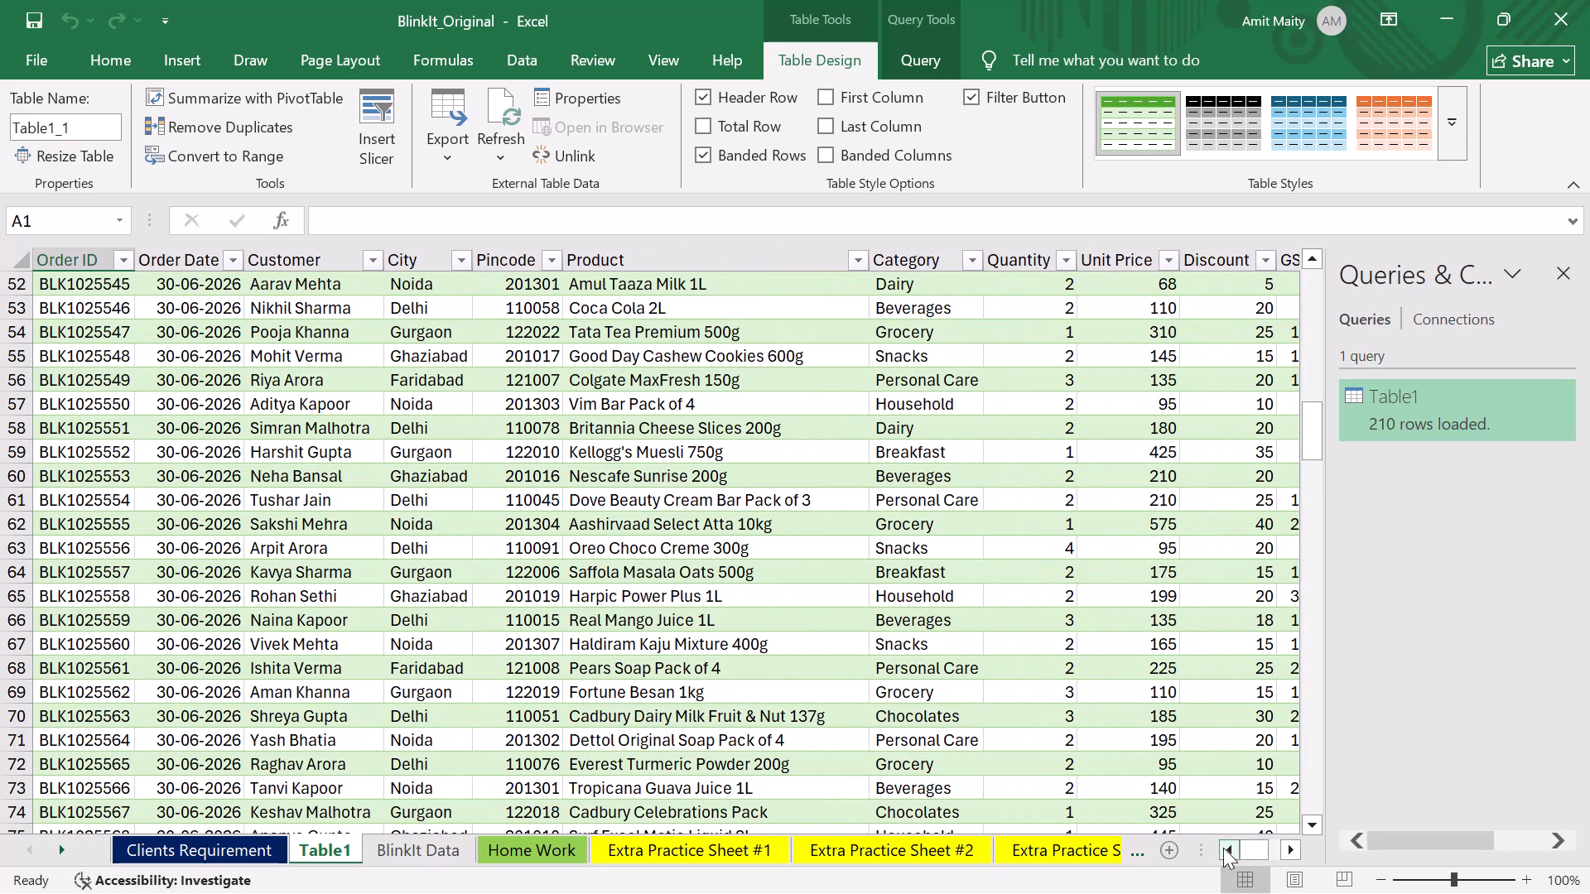
click(130, 266)
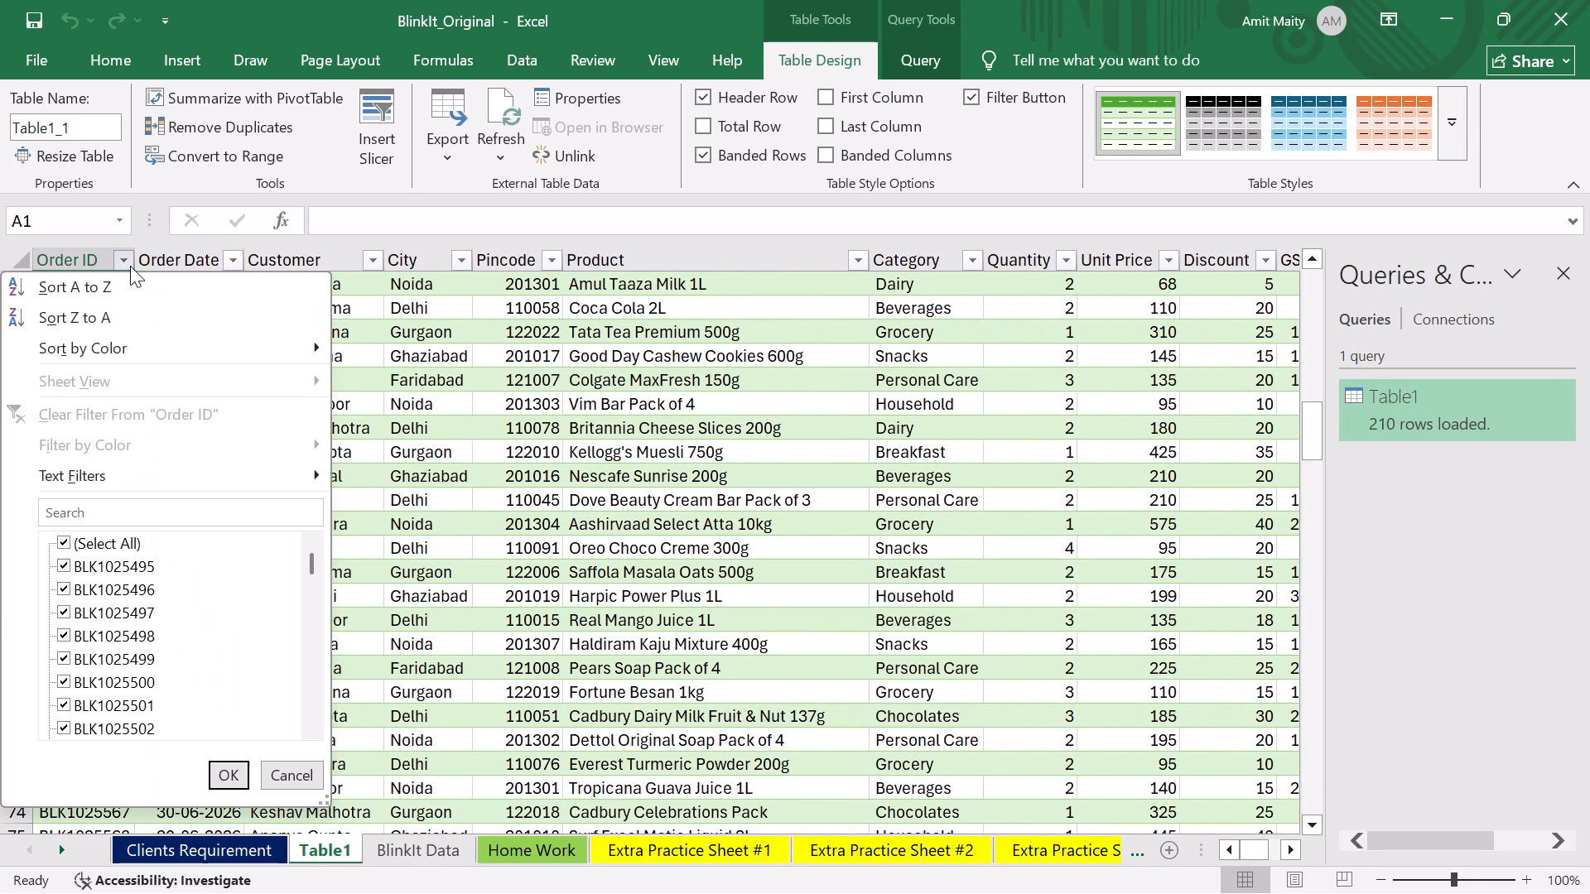
click(659, 539)
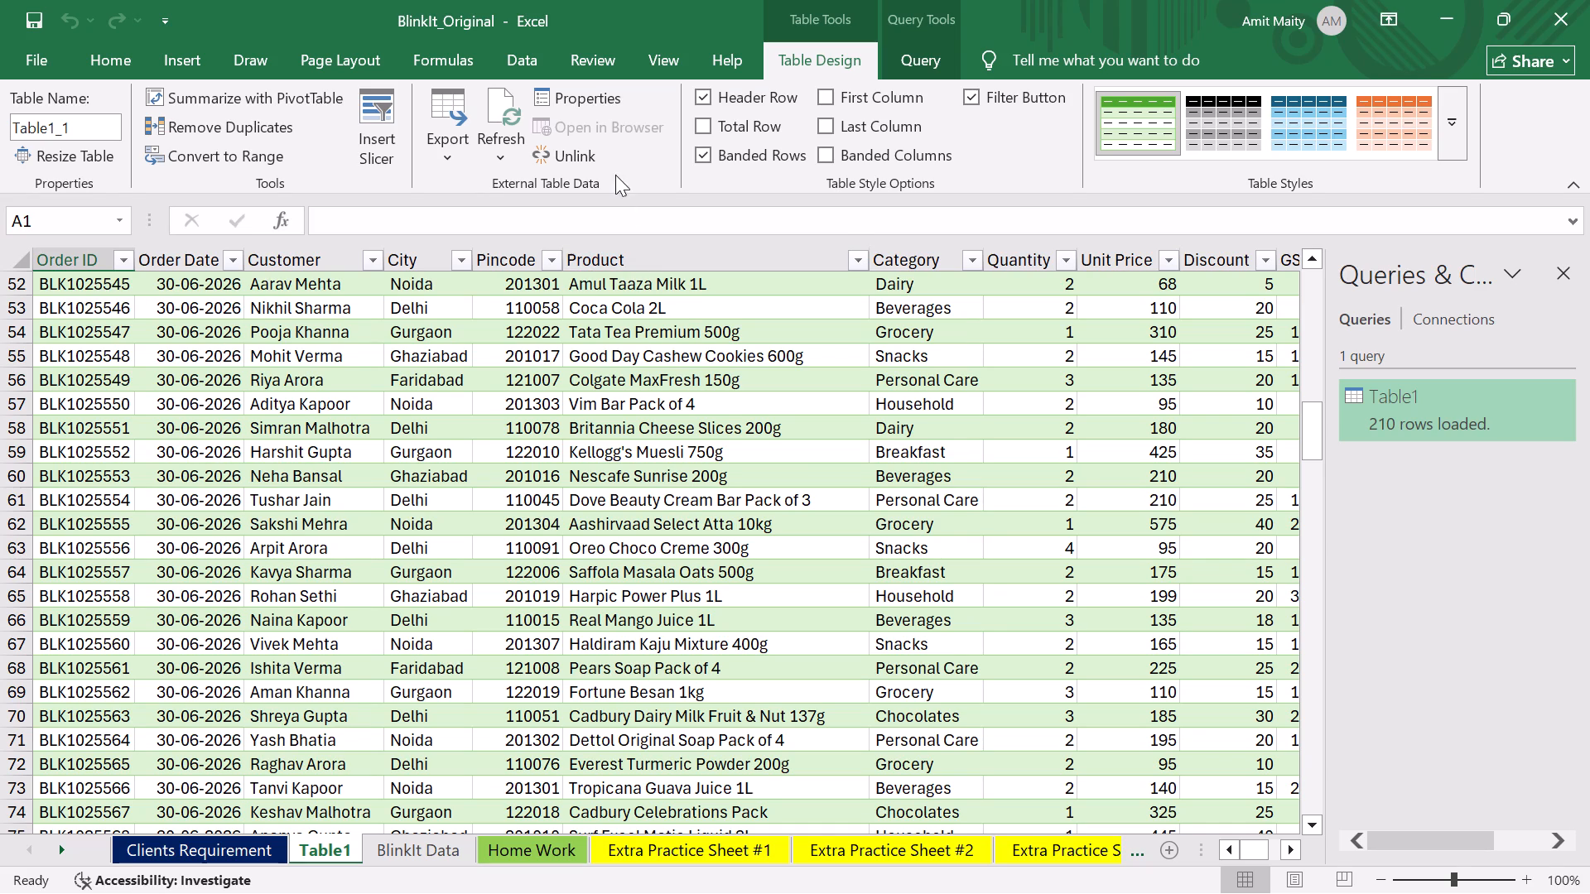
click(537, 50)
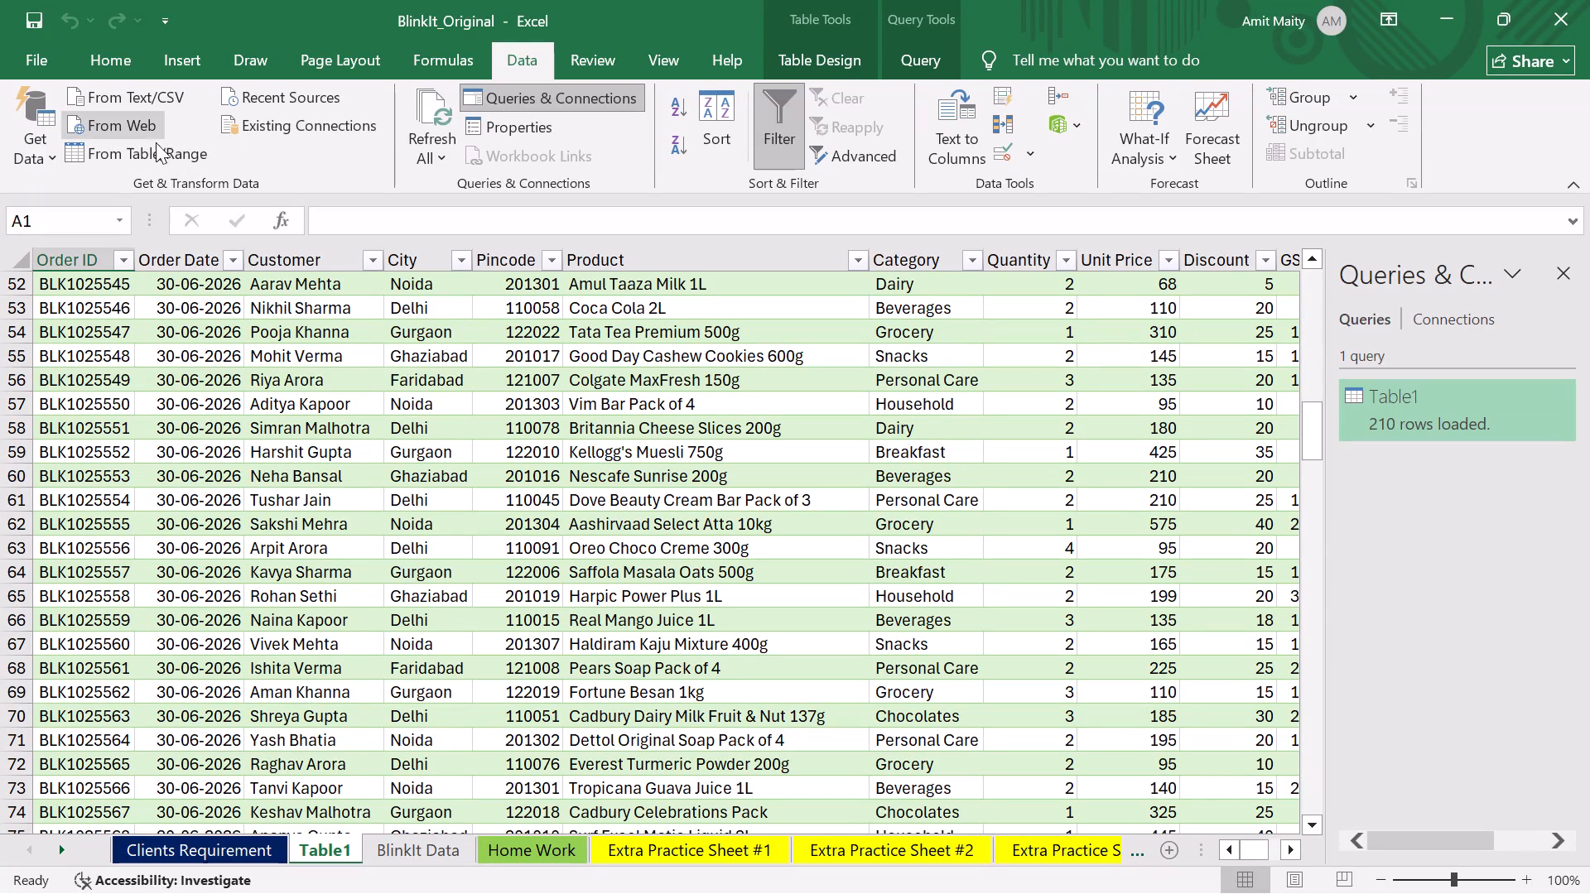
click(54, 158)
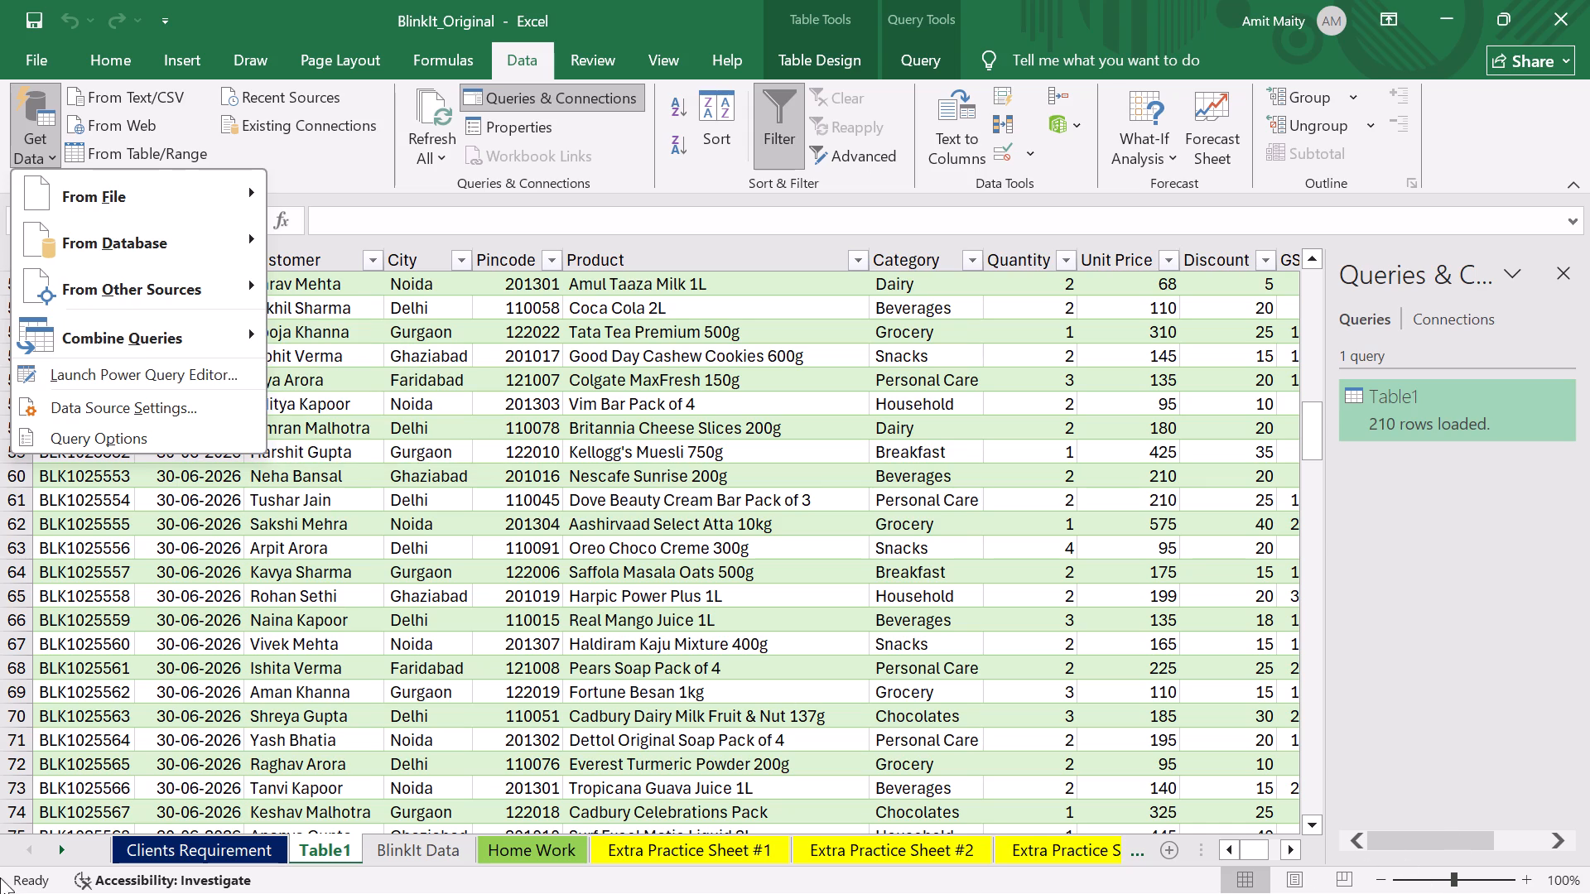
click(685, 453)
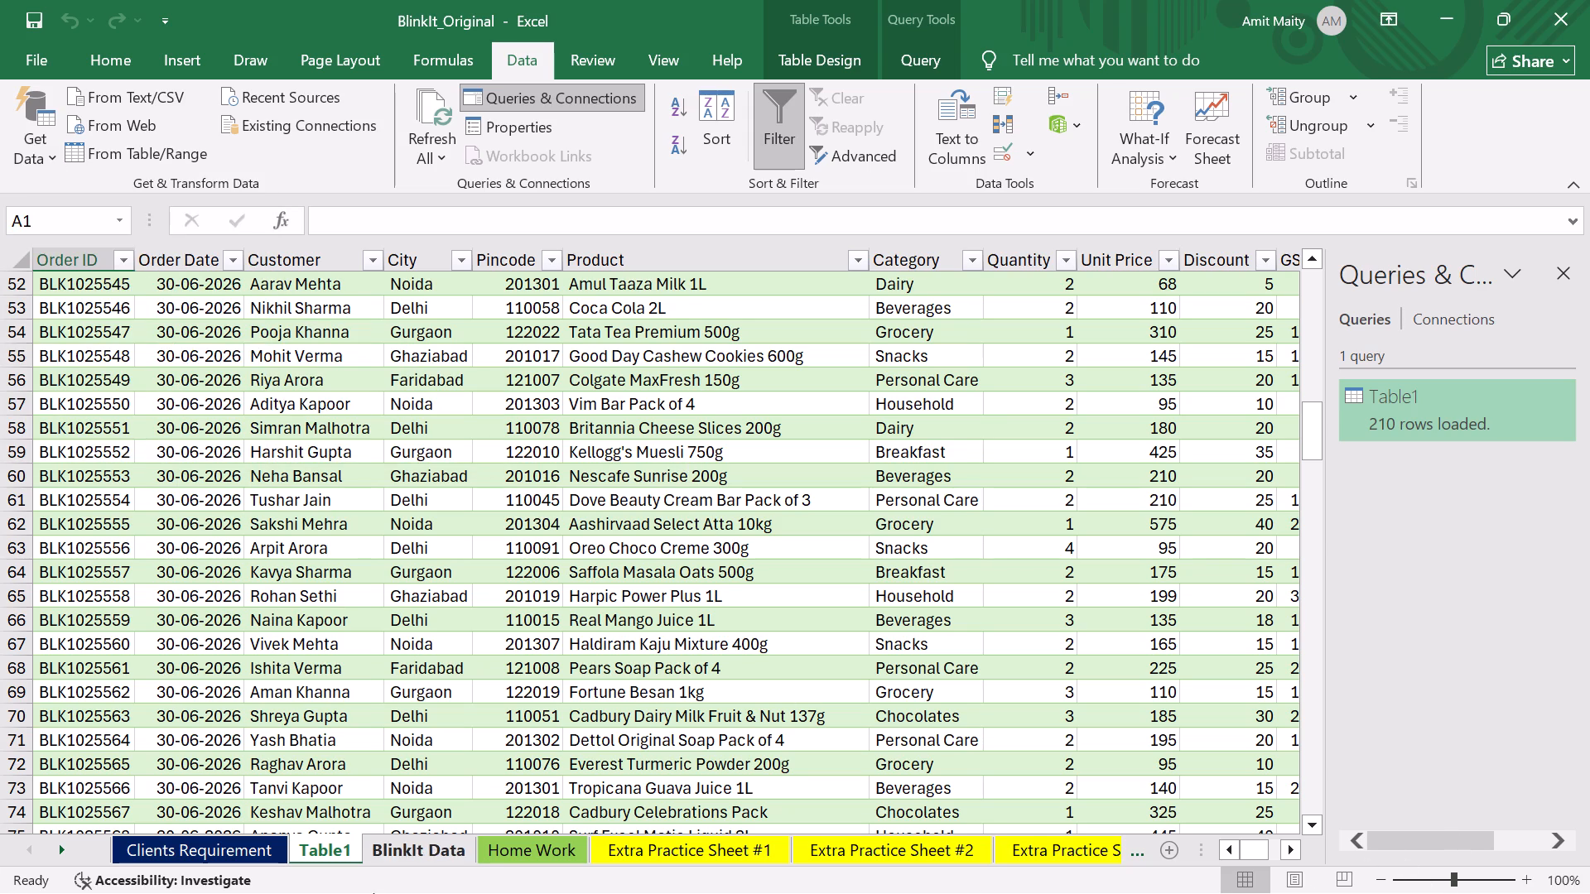
Minimize the workbook and switch to the Microsoft Edge window, maximized.
click(1470, 12)
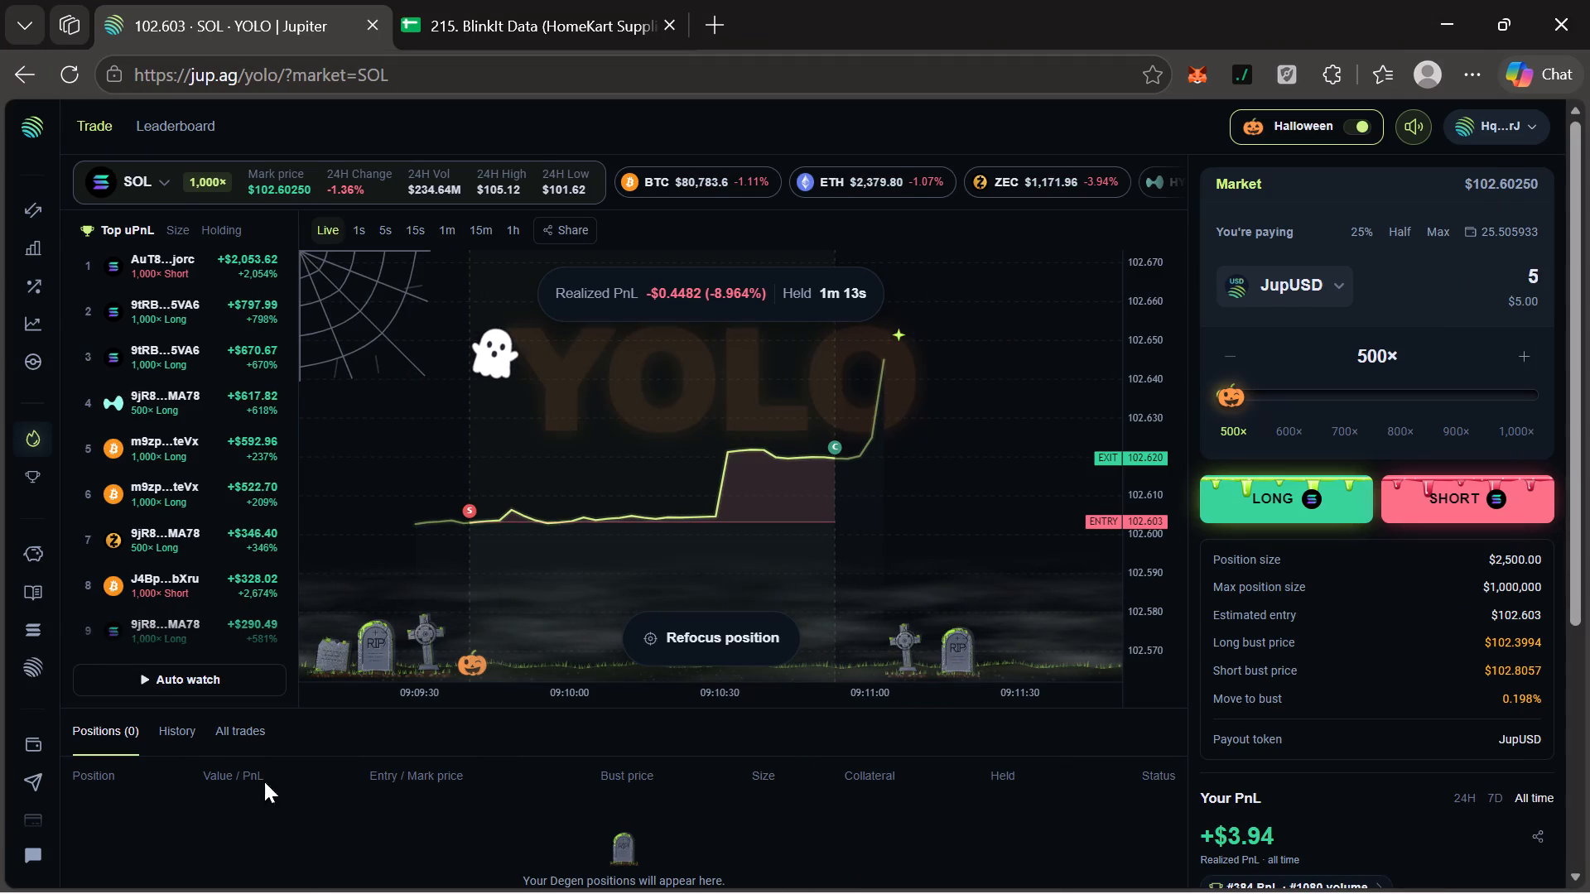
double_click(932, 34)
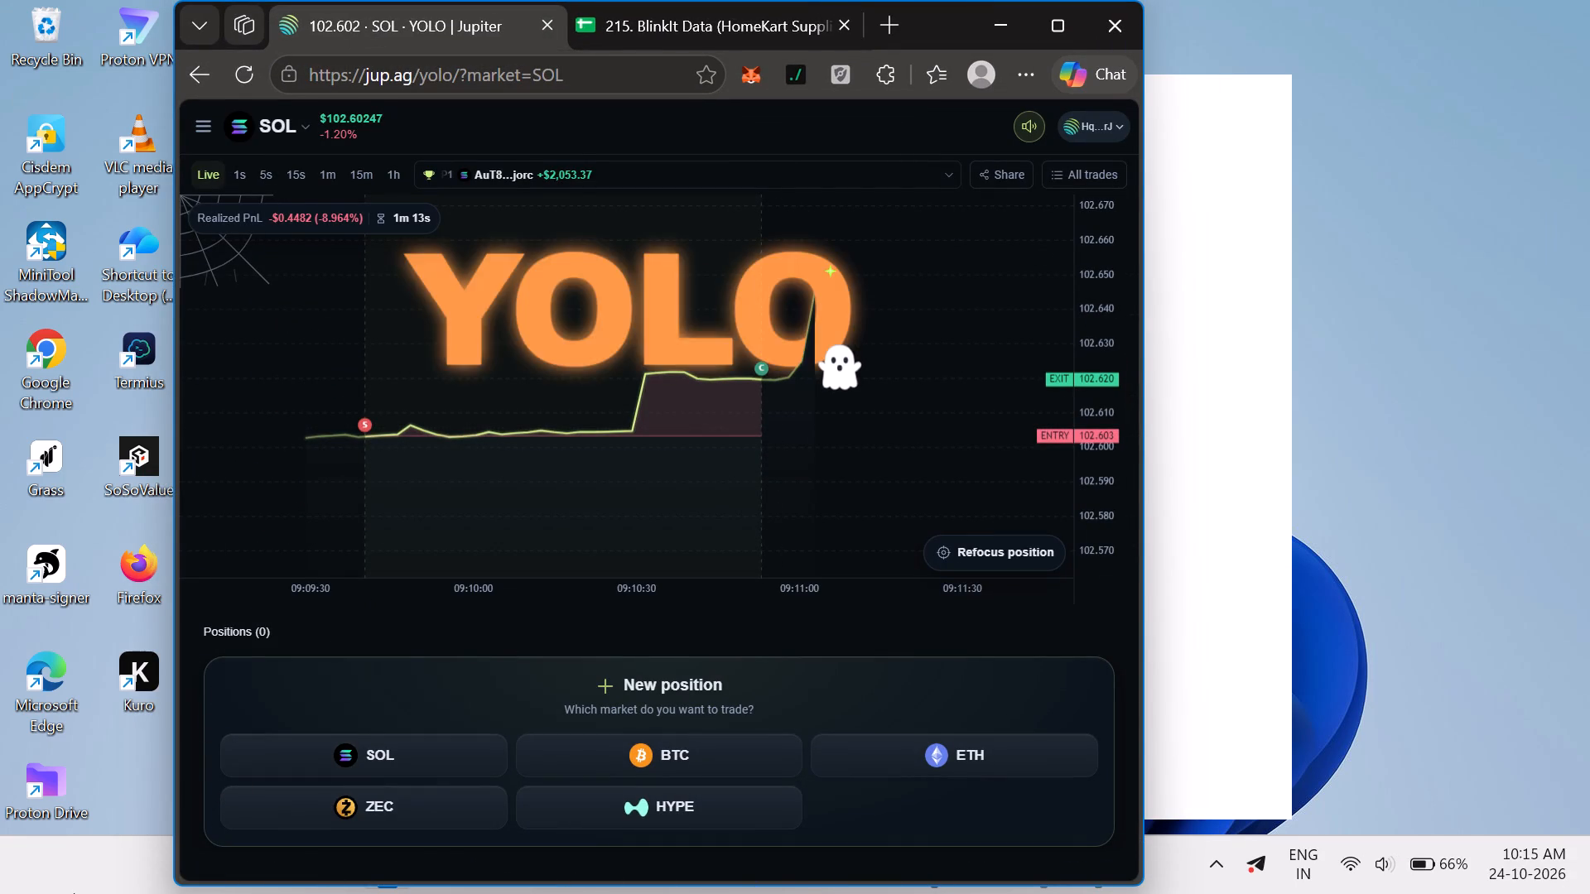
click(1048, 22)
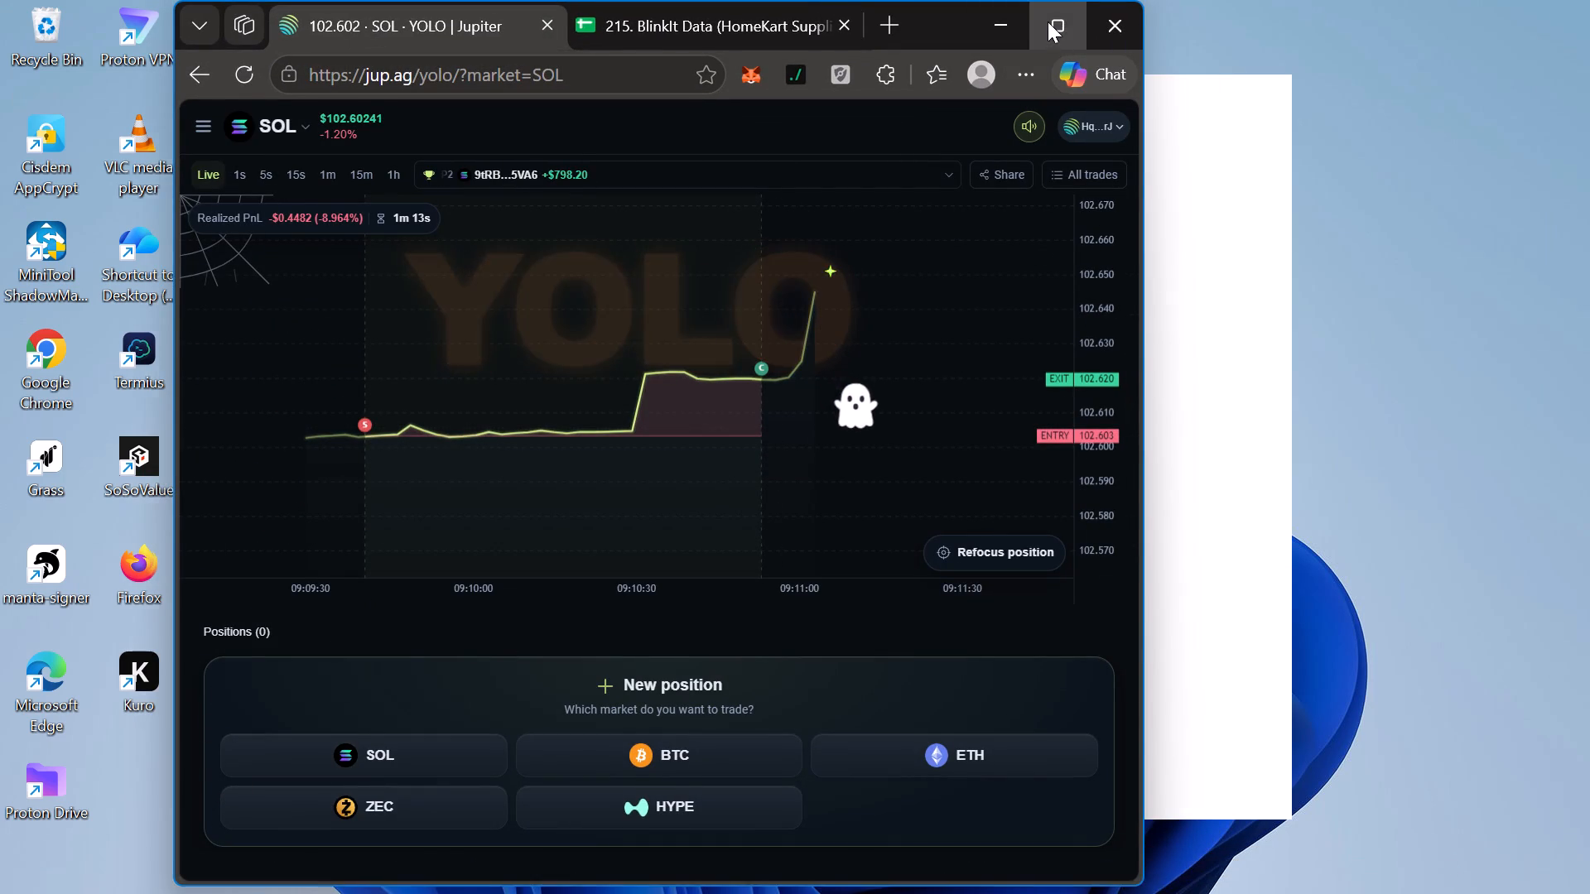